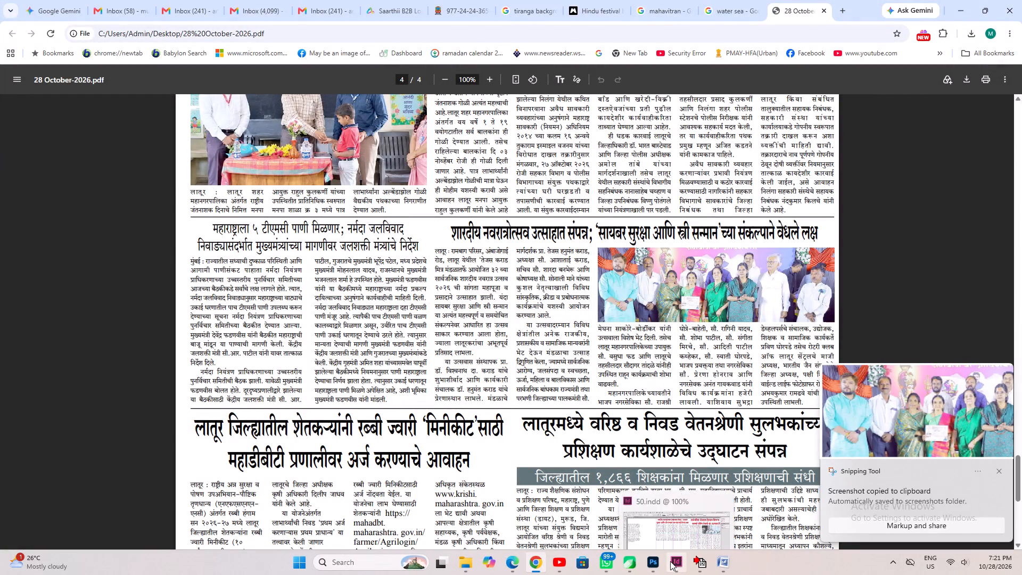
Switch to InDesign, paste the copied group photo and place it directly below the two-line red Navratri headline.
click(670, 561)
click(233, 300)
right_click(232, 285)
click(245, 294)
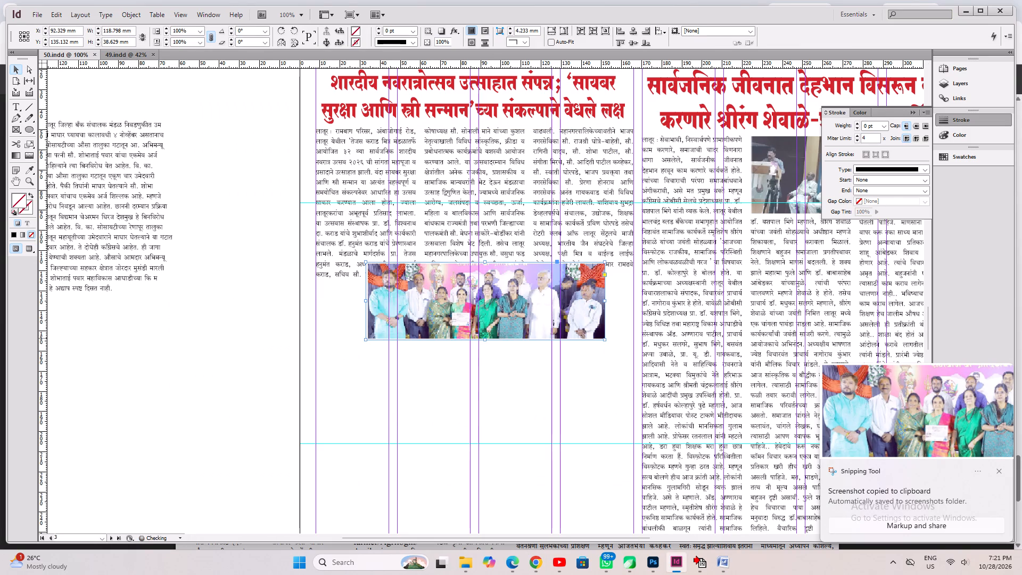
drag(457, 321, 407, 186)
Trim the group photo frame's left edge to a width of about 117.6 mm and align it with the article's left margin.
key(ctrl+2)
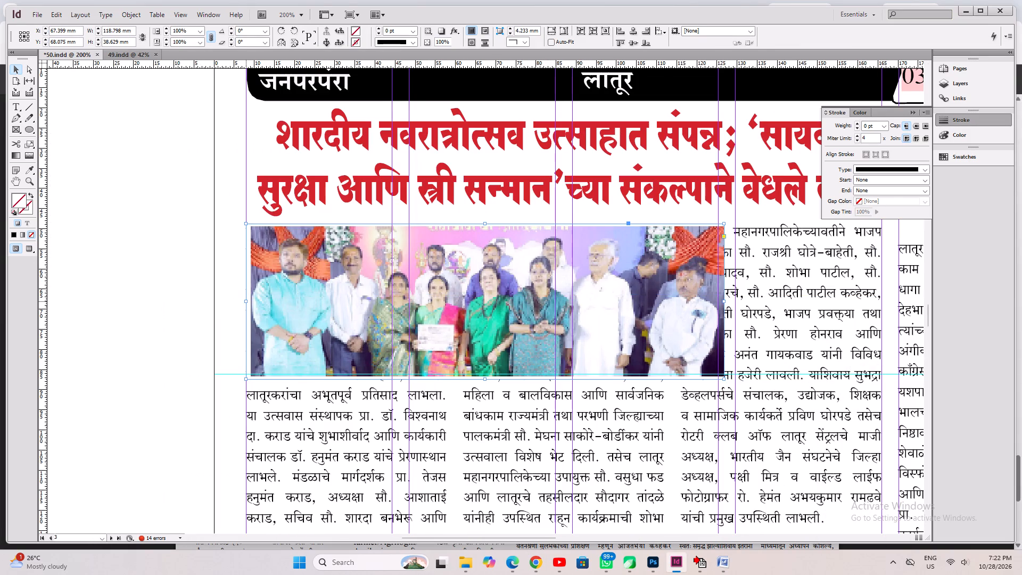
drag(246, 301, 251, 309)
drag(316, 313, 311, 311)
key(space)
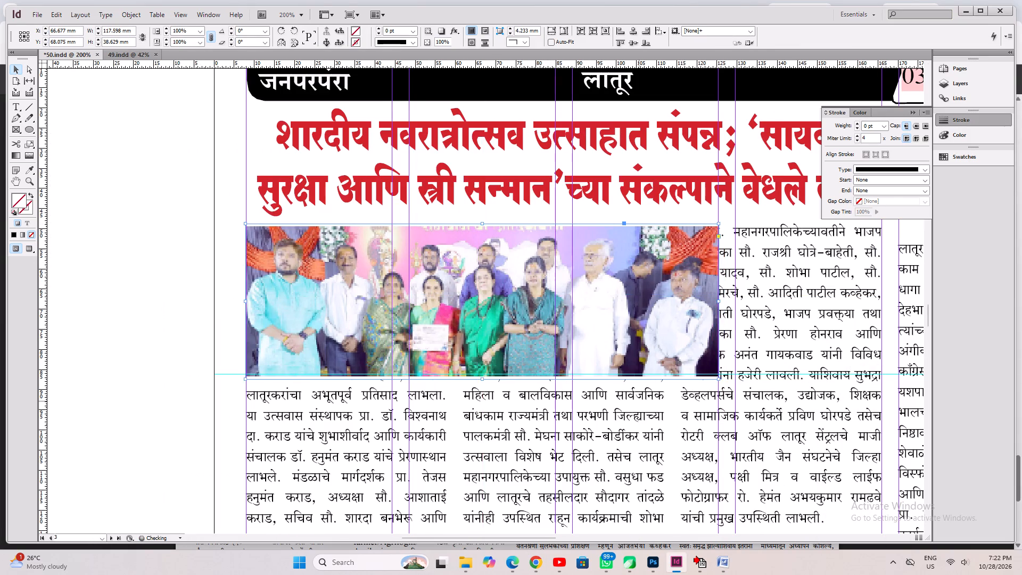
Enlarge the group photo to the full width of the Navratri article, about 158 mm.
drag(639, 401, 364, 270)
ctrl+shift+drag(446, 249, 559, 302)
Move the Navratri article's three-column body text down so it starts directly below the enlarged group photo.
ctrl+click(417, 319)
key(ctrl+1)
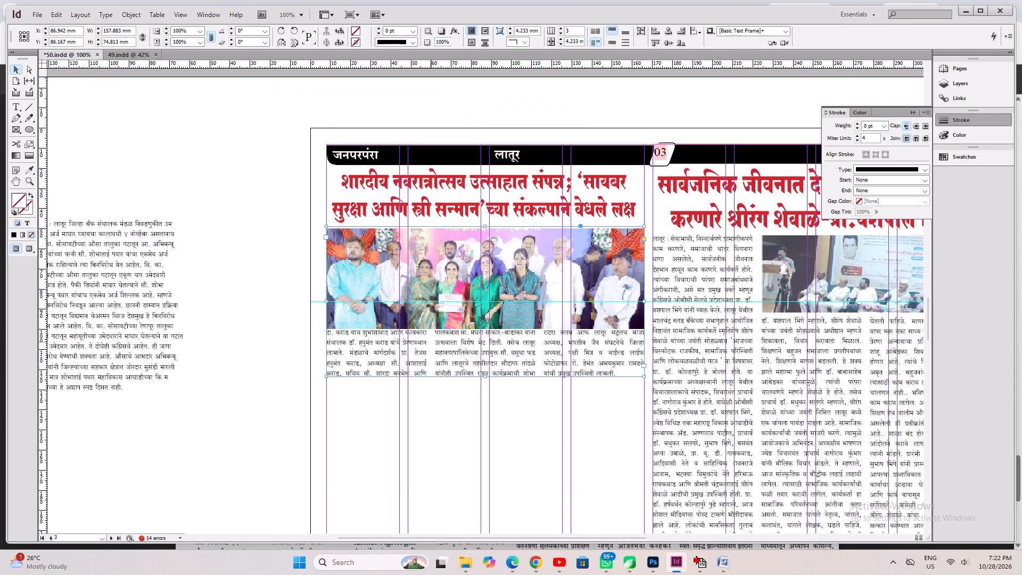
scroll(431, 342, down, 2)
shift+drag(467, 276, 470, 382)
key(Down)
key(Up)
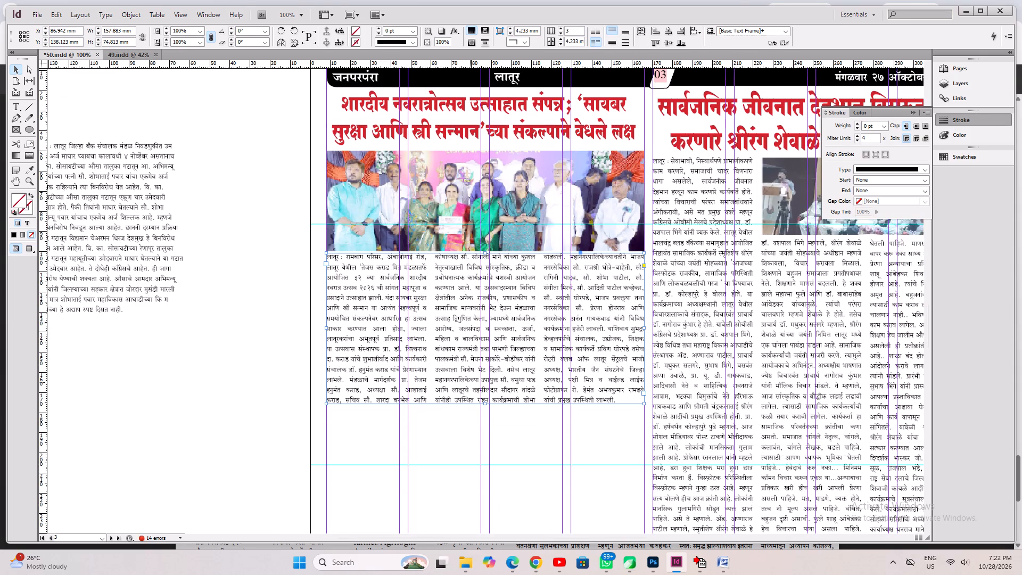
Select the group photo and its body text together, without the headline, and nudge them up slightly closer to the Navratri headline.
click(452, 441)
click(423, 442)
key(Delete)
drag(407, 463, 430, 401)
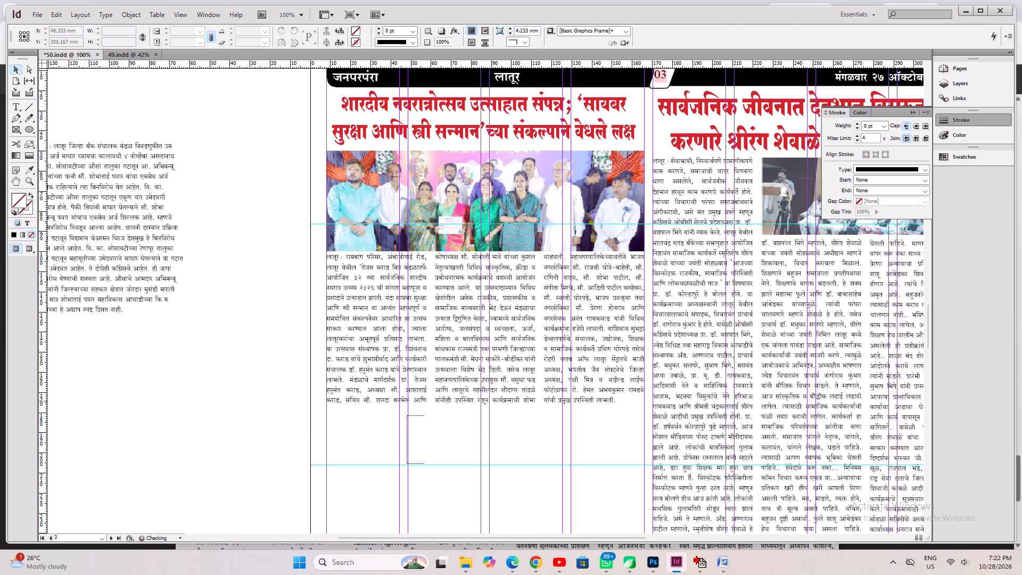
drag(430, 401, 481, 154)
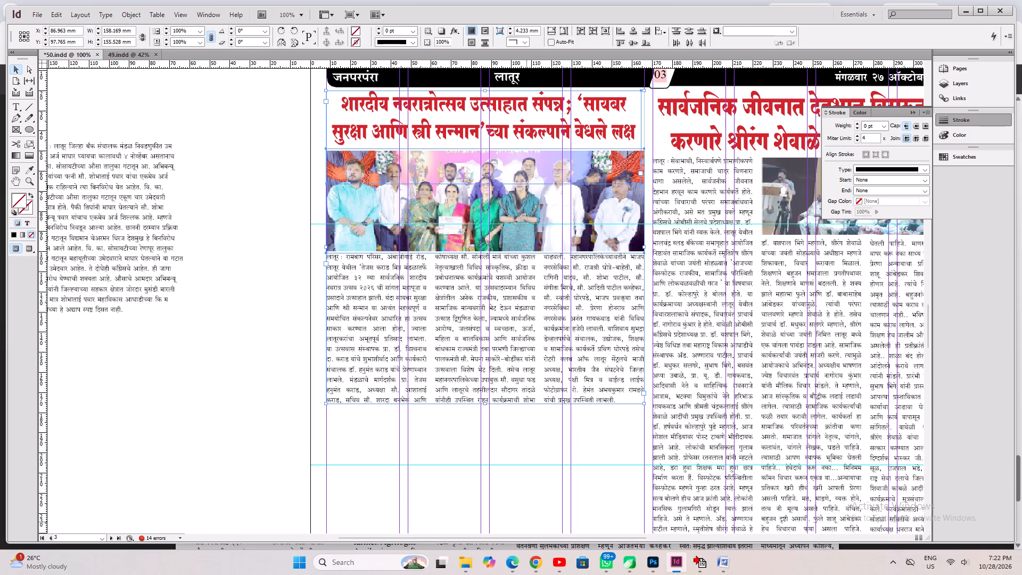
drag(522, 467, 466, 233)
click(516, 462)
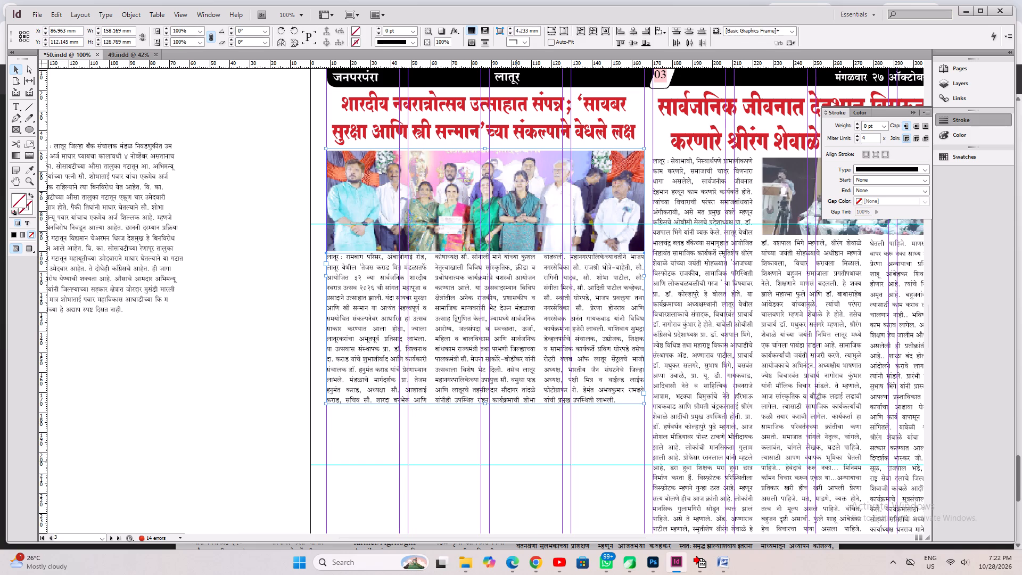
drag(530, 433, 466, 224)
key(Up)
key(Up)
key(Up)
key(Up)
key(Up)
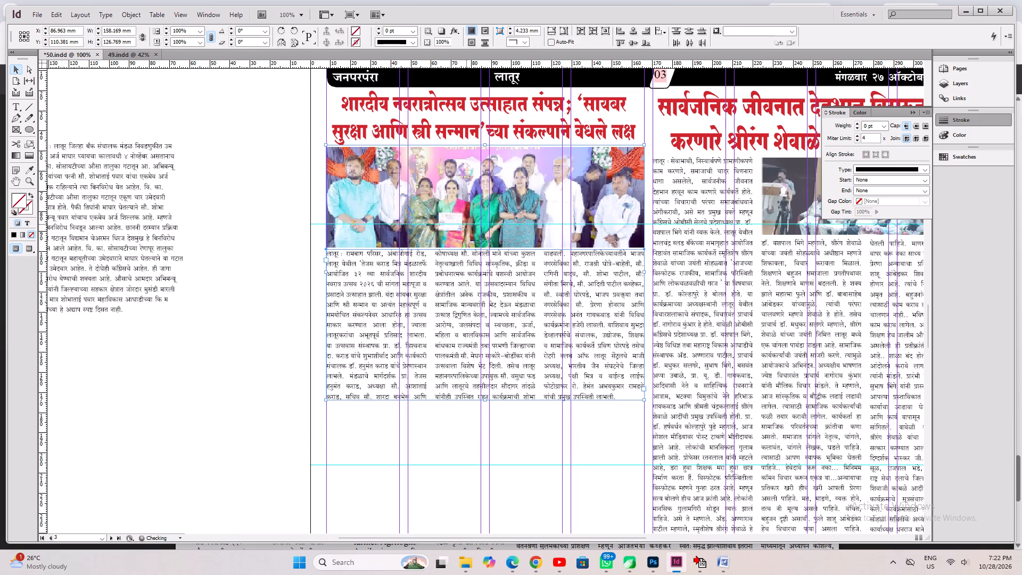
Fit the whole page in view and save the 50.indd document.
key(ctrl+s)
key(ctrl+0)
key(ctrl+a)
key(ctrl+s)
click(454, 310)
key(ctrl+s)
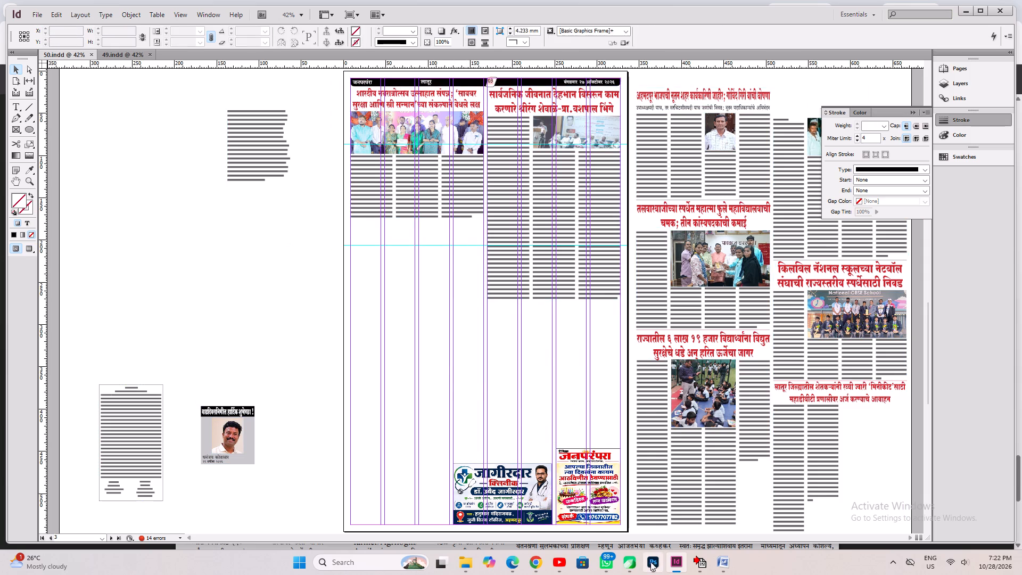
Switch to the 28 October-2026 PDF in Chrome and highlight the two-line headline of the rabi jowar 'मिनीकीट' article on page 4.
click(672, 567)
scroll(424, 308, down, 3)
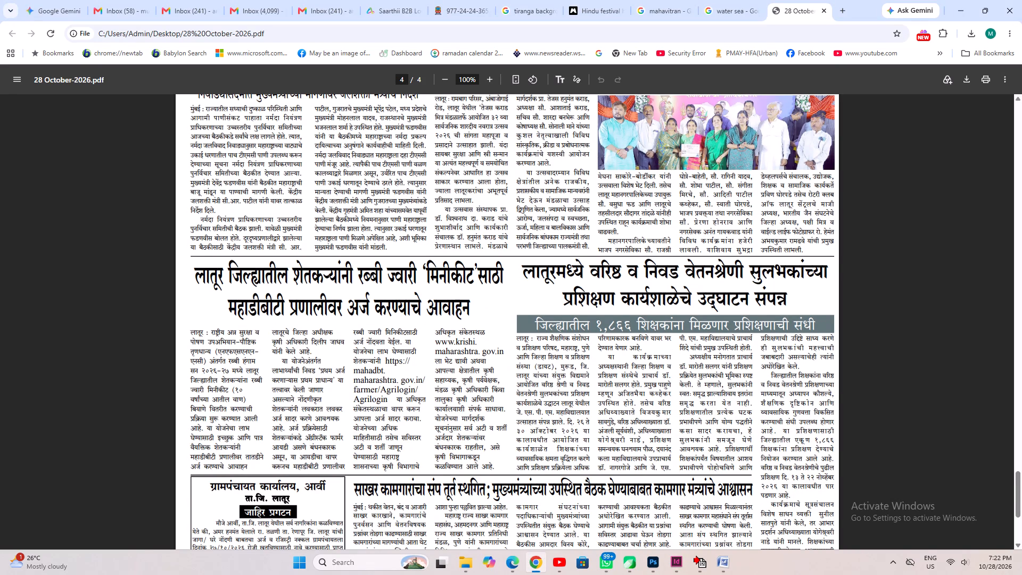
drag(202, 267, 480, 305)
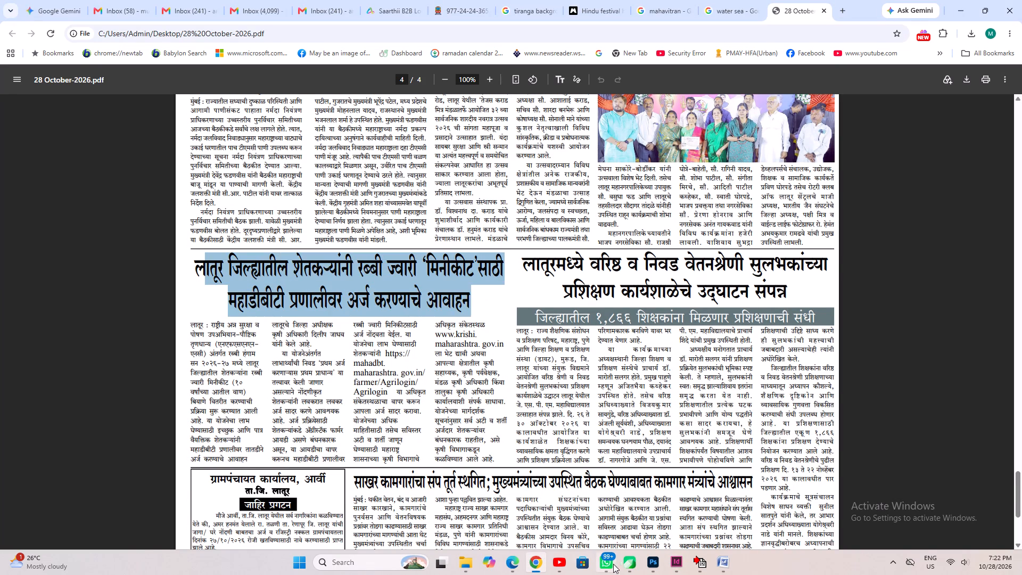
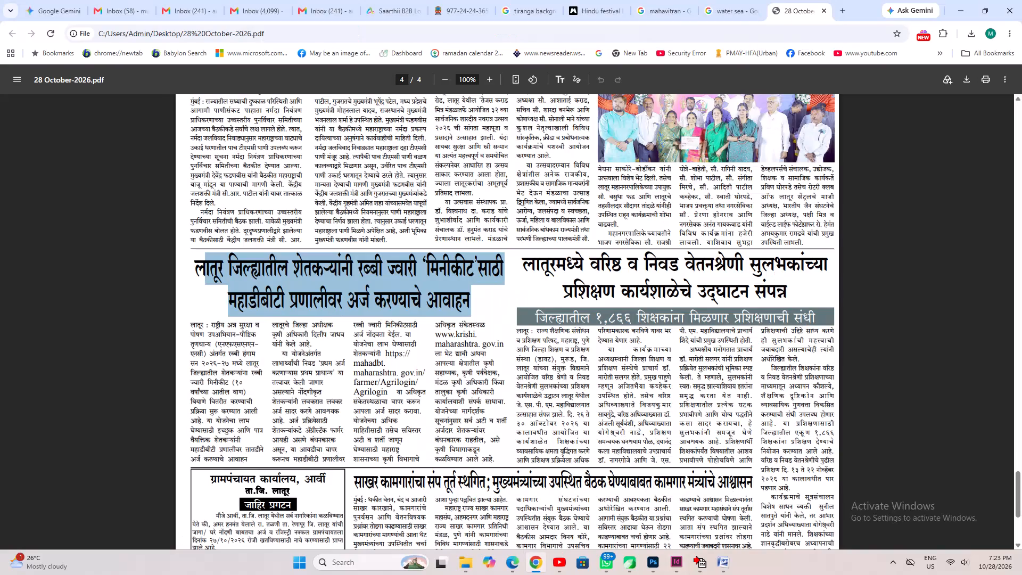
Copy the full two-line headline about the rabi jowar 'मिनीकीट' and महाडीबीटी applications from page 4 of the PDF.
click(327, 311)
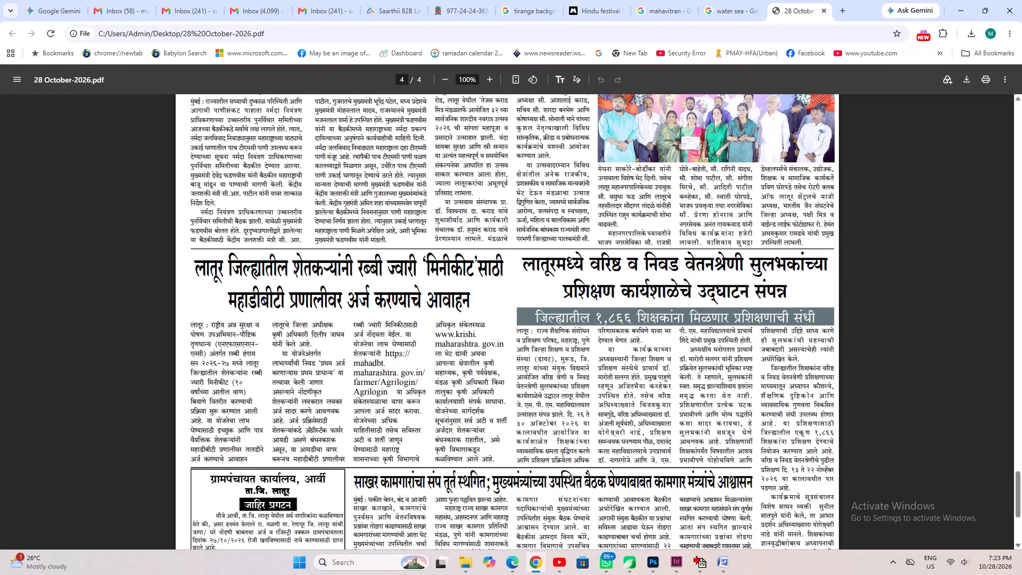
drag(196, 261, 502, 310)
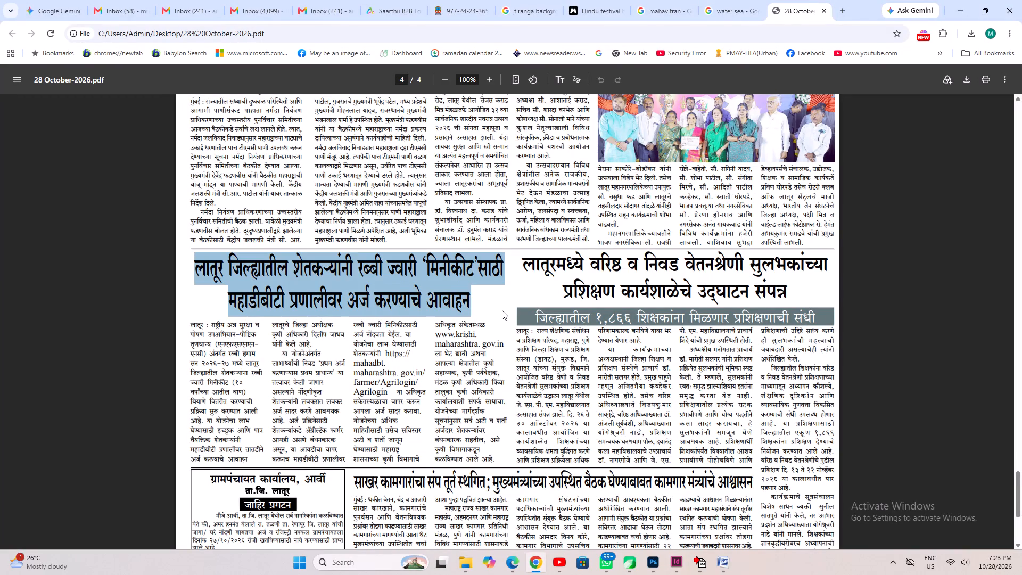
key(ctrl+c)
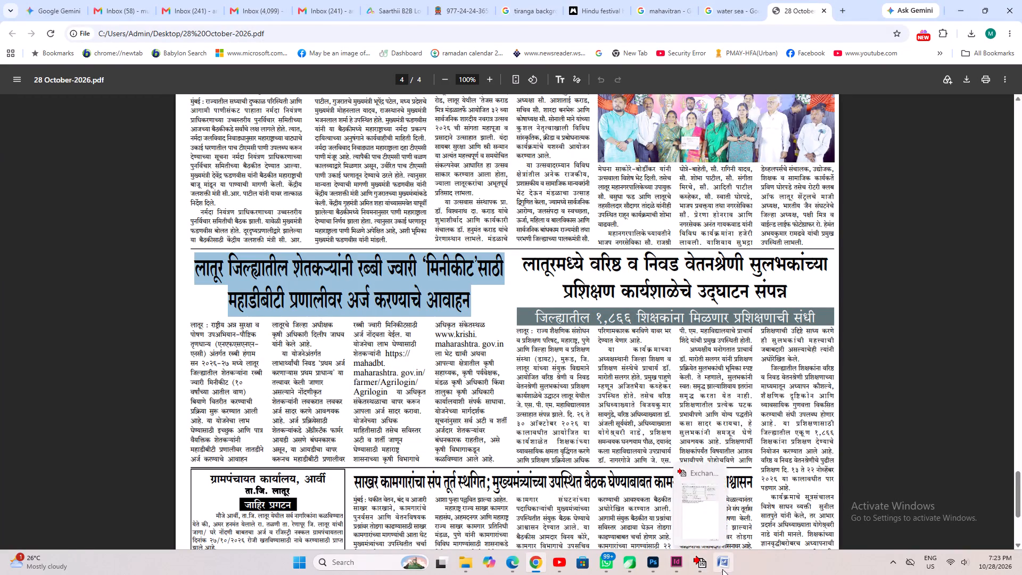
Switch to Word, paste the copied headline, cut the document's entire text and return to the newspaper page in InDesign.
click(723, 569)
key(ctrl+v)
key(ctrl+a)
key(ctrl+x)
click(681, 566)
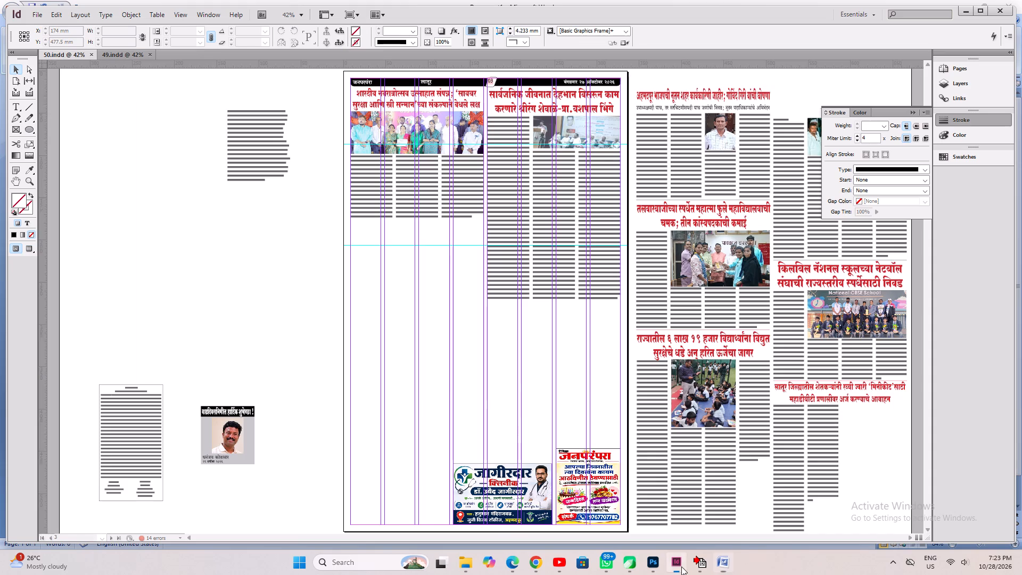
On page 4, duplicate the red Janki Mahila college headline into the blank space below that article's body text.
scroll(490, 420, down, 20)
scroll(490, 420, down, 7)
click(426, 385)
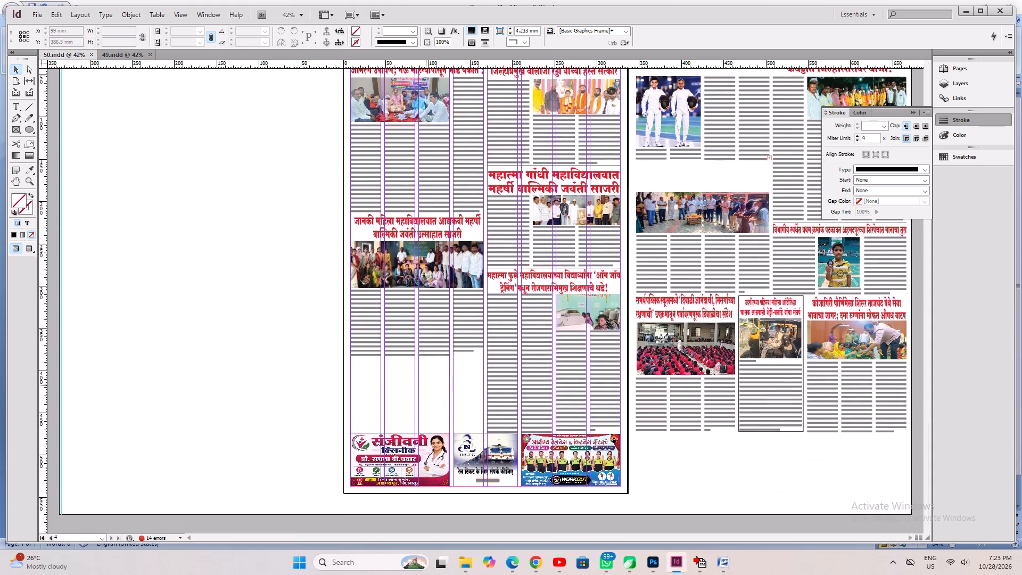
click(431, 225)
ctrl+alt+shift+drag(431, 225, 431, 412)
click(603, 382)
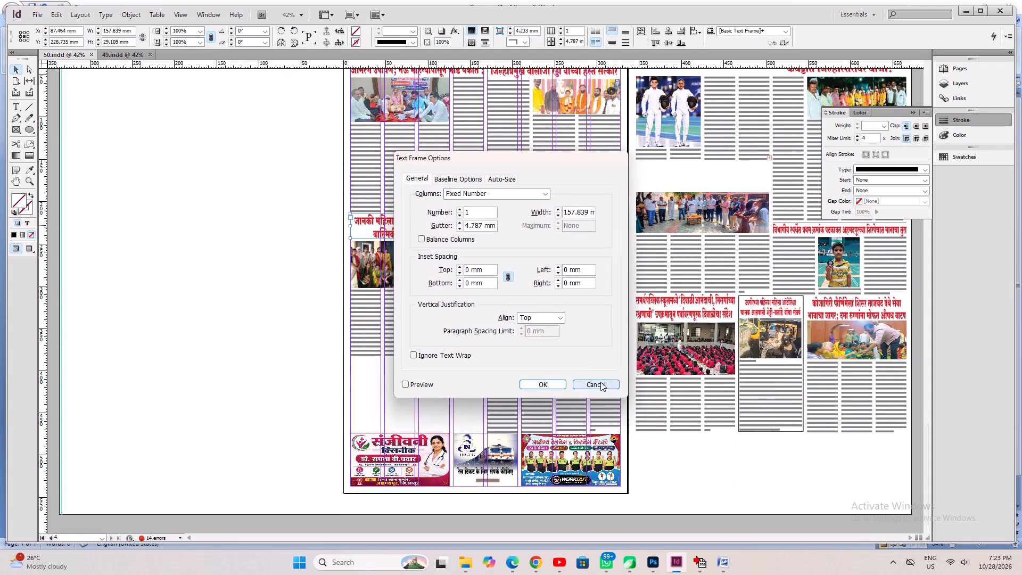
ctrl+alt+shift+drag(424, 224, 423, 371)
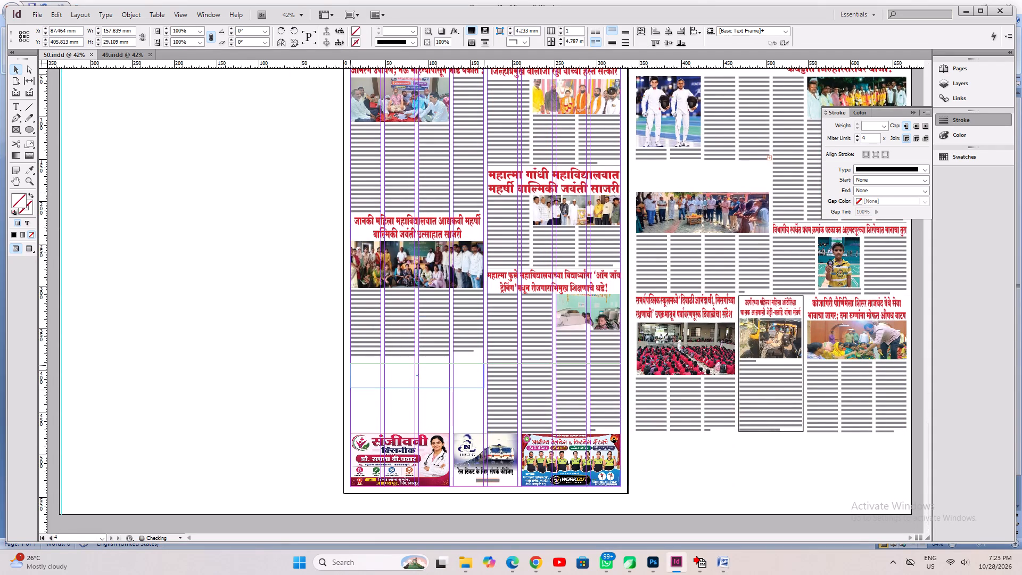
ctrl+alt+shift+drag(423, 371, 423, 371)
key(ctrl+1)
key(Up)
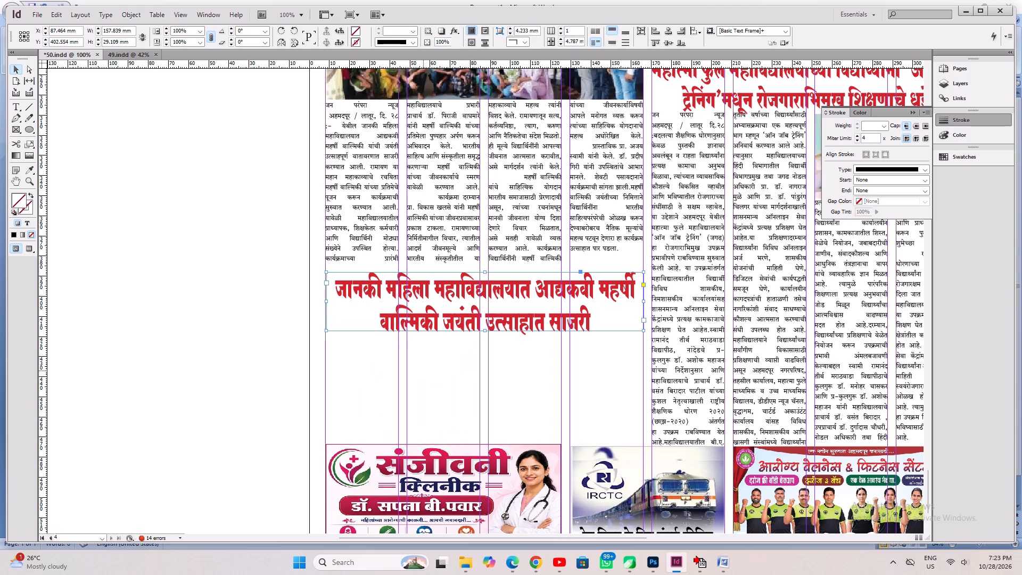
Draw a horizontal rule about 158 mm long with a 1 pt stroke between the article's body text and the duplicated headline.
click(303, 308)
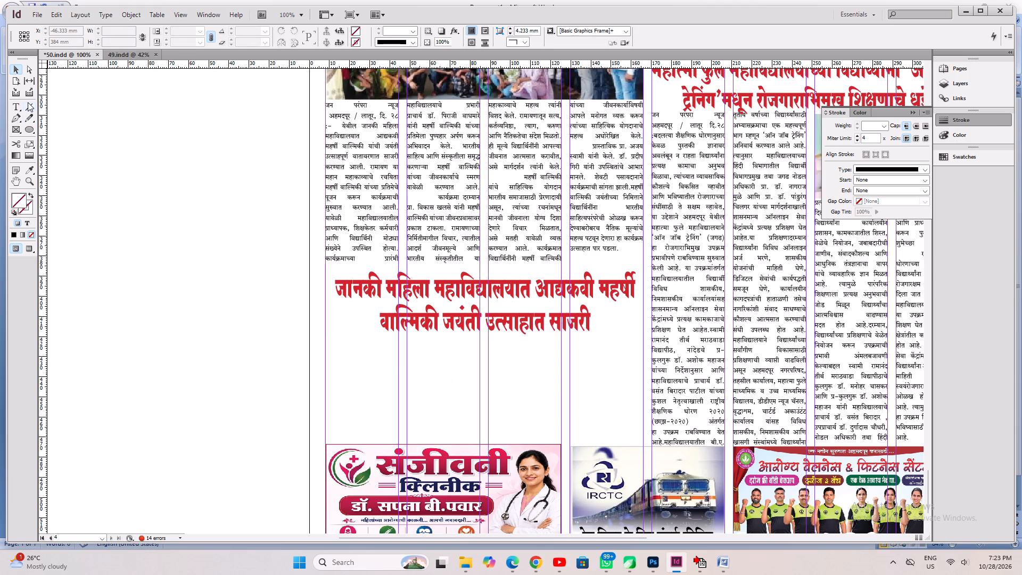
click(28, 104)
shift+drag(324, 267, 663, 330)
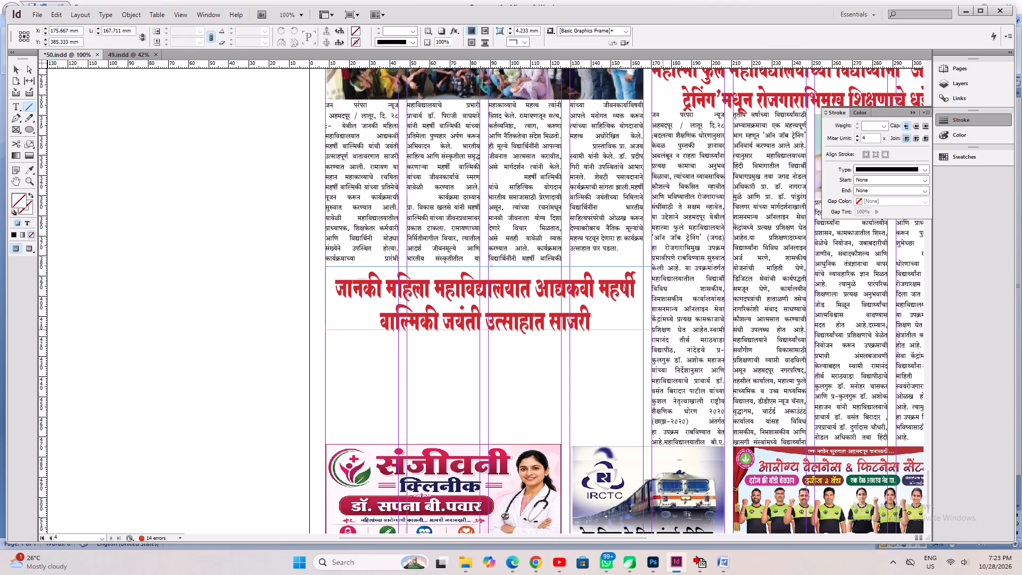
shift+drag(663, 330, 644, 333)
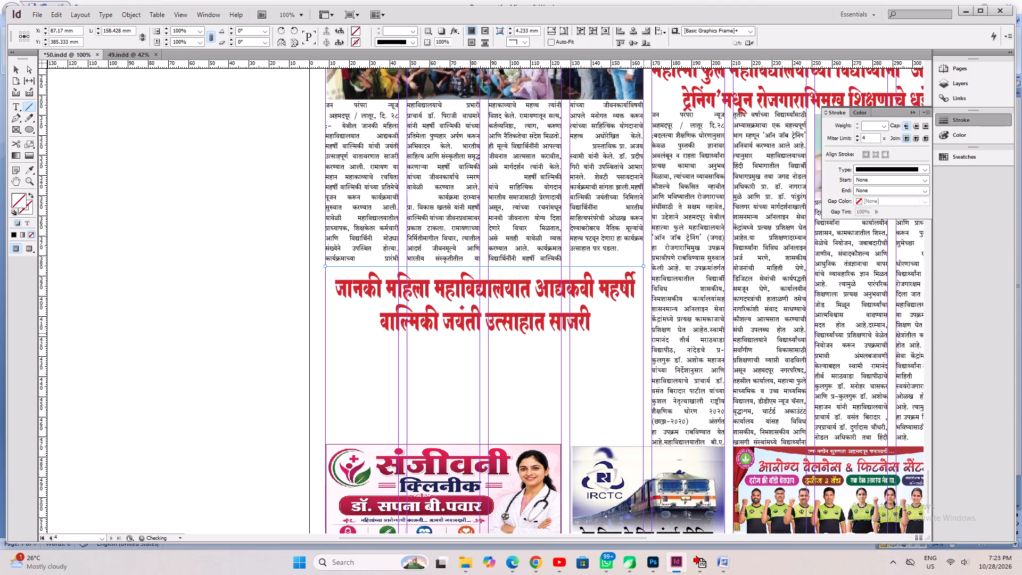
click(412, 30)
click(405, 65)
key(Up)
key(Up)
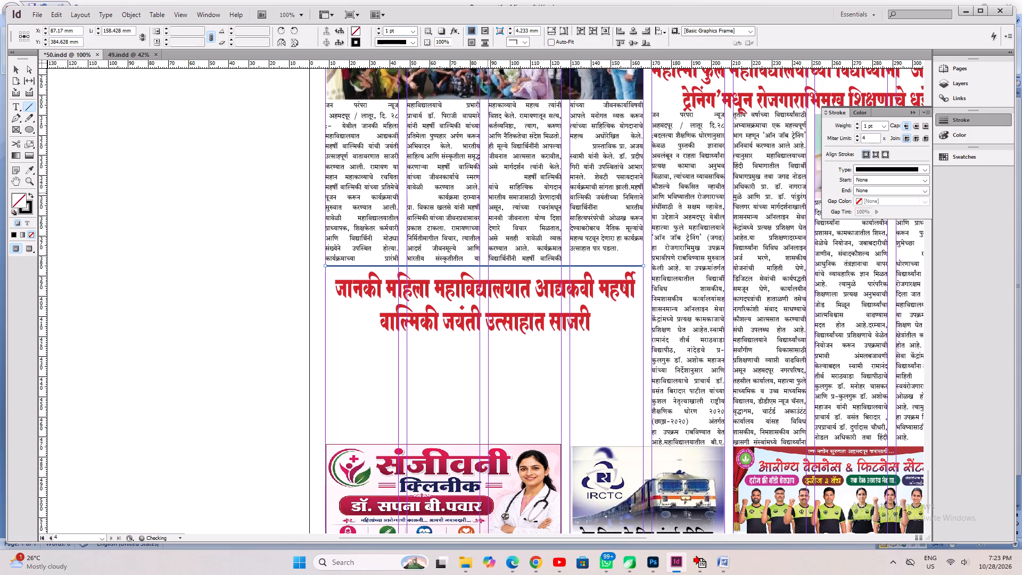
key(Up)
Nudge the duplicated headline frame up to sit just beneath the rule, at Y about 399.7 mm.
click(16, 70)
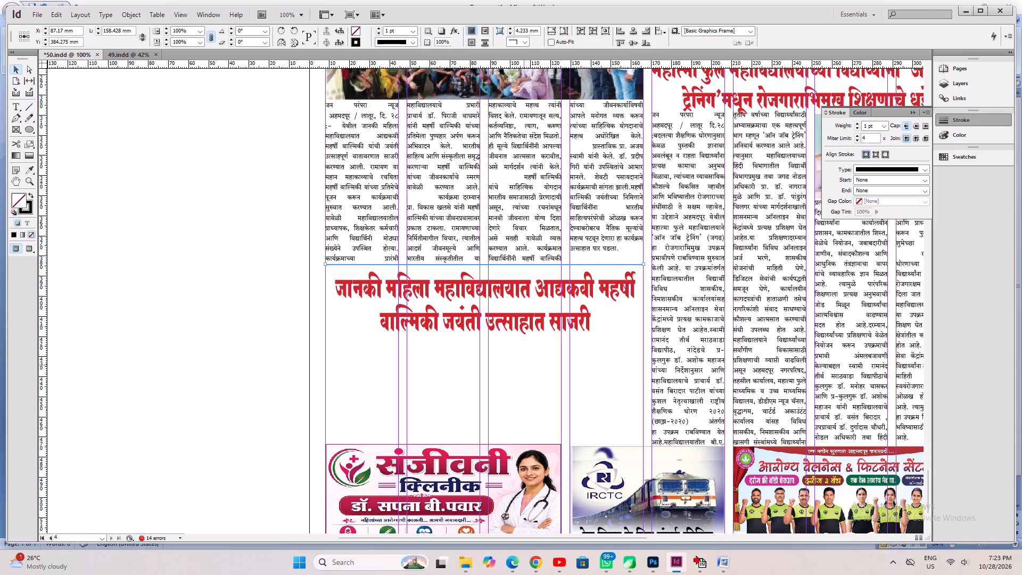
click(463, 317)
key(Up)
key(Up)
key(Up)
key(Up)
key(Up)
key(Up)
key(Up)
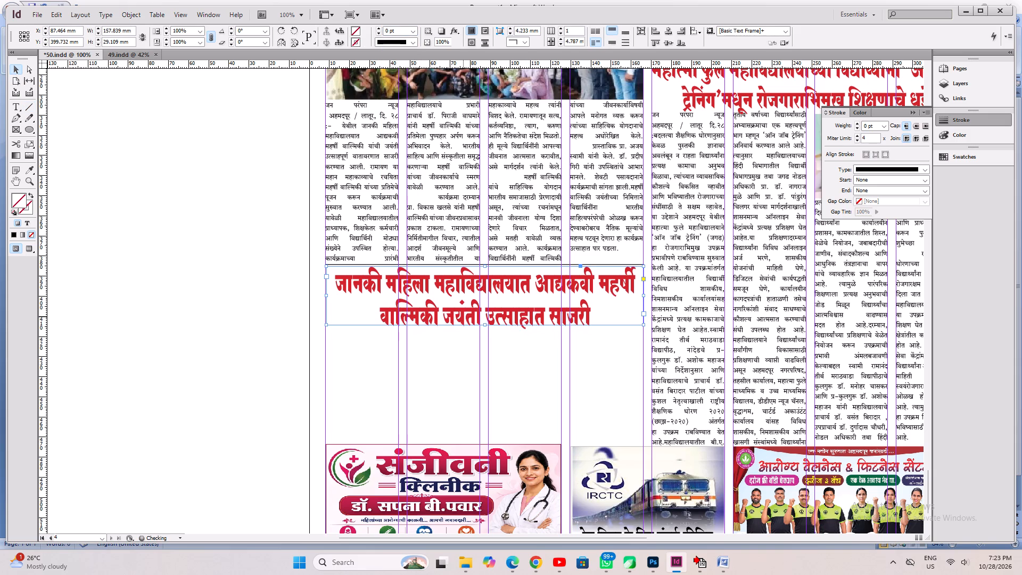
Replace the duplicated headline's text with the copied headline about Latur farmers applying for the rabi jowar 'minikit' on the MahaDBT system.
click(18, 108)
click(502, 317)
key(ctrl+a)
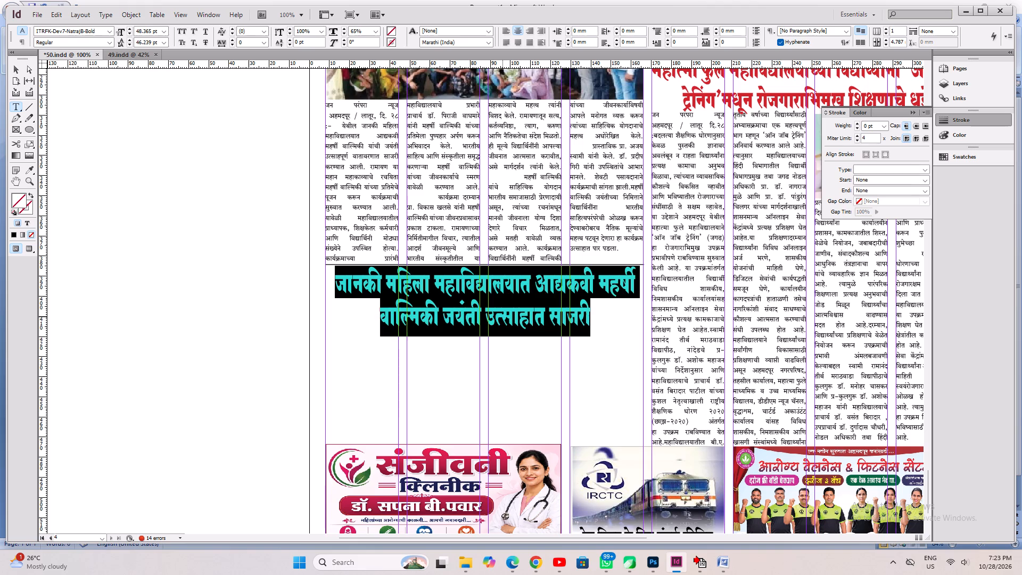
key(ctrl+v)
key(ctrl+a)
key(ctrl+alt+c)
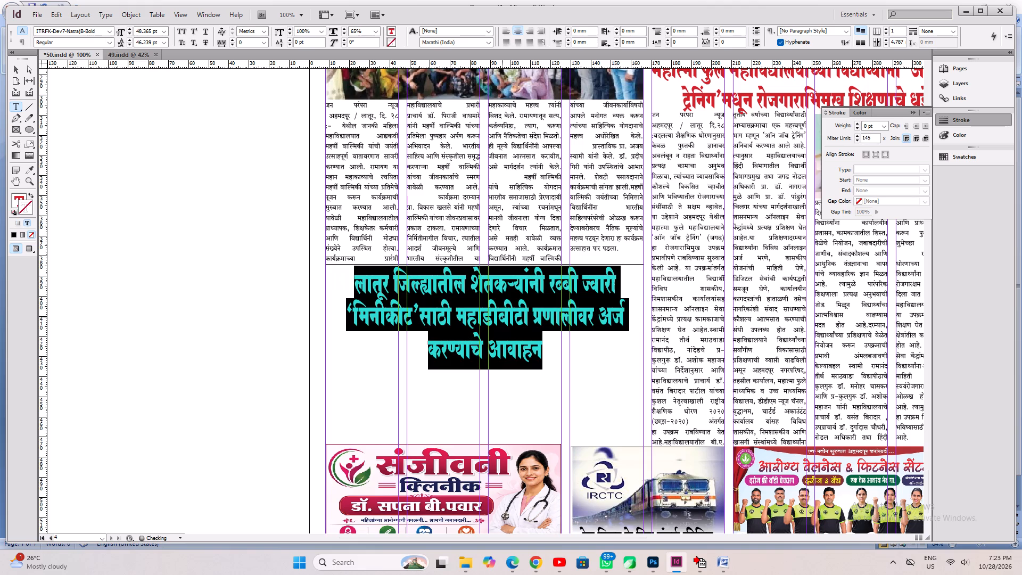
Justify the new headline at about 42.4 pt, break it after 'मिनीकीट'साठी and centre the second line.
key(ctrl+shift+j)
key(ctrl+shift+comma)
key(ctrl+shift+comma)
key(ctrl+shift+comma)
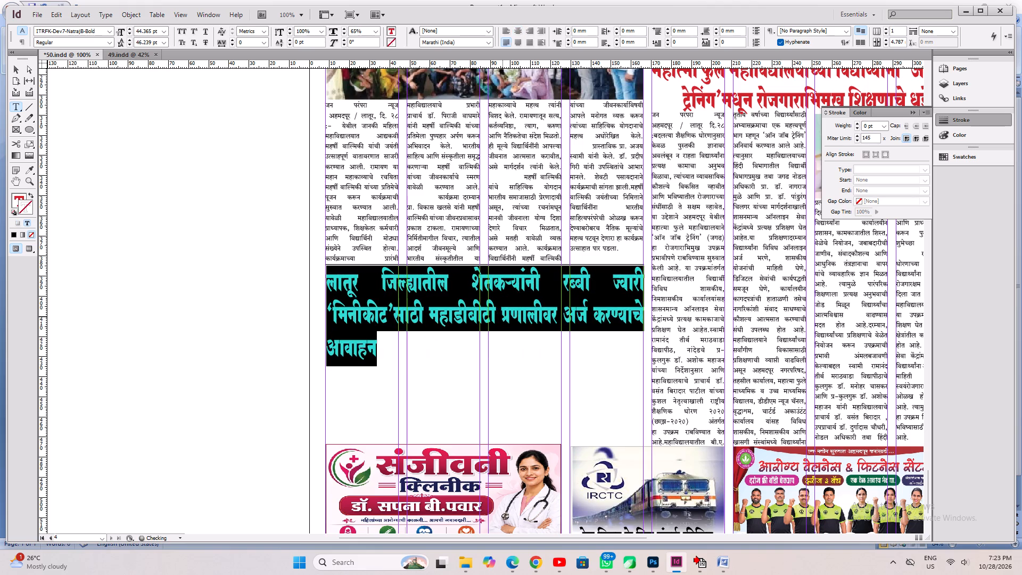
key(Left)
key(Right)
key(End)
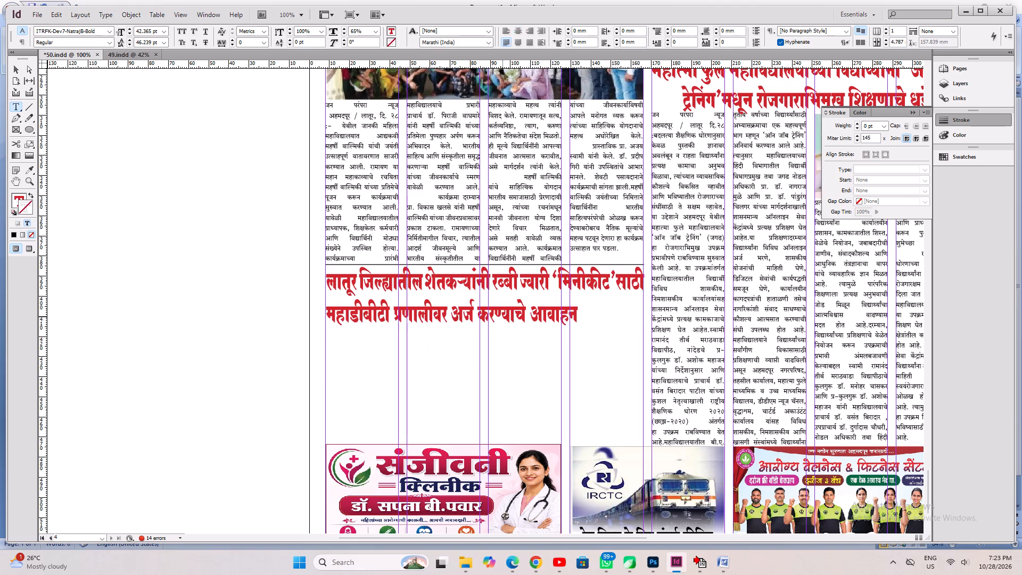
key(Return)
key(ctrl+shift+c)
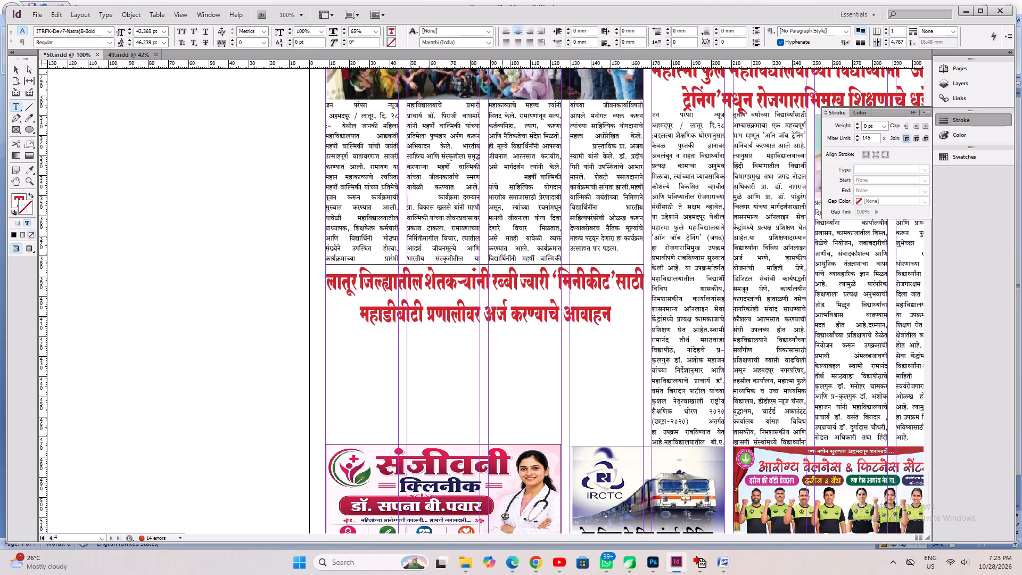
Save the 50.indd file with the whole page fitted in view and the new headline's text selected.
key(ctrl+s)
key(ctrl+s)
key(ctrl+0)
key(ctrl+a)
key(ctrl+s)
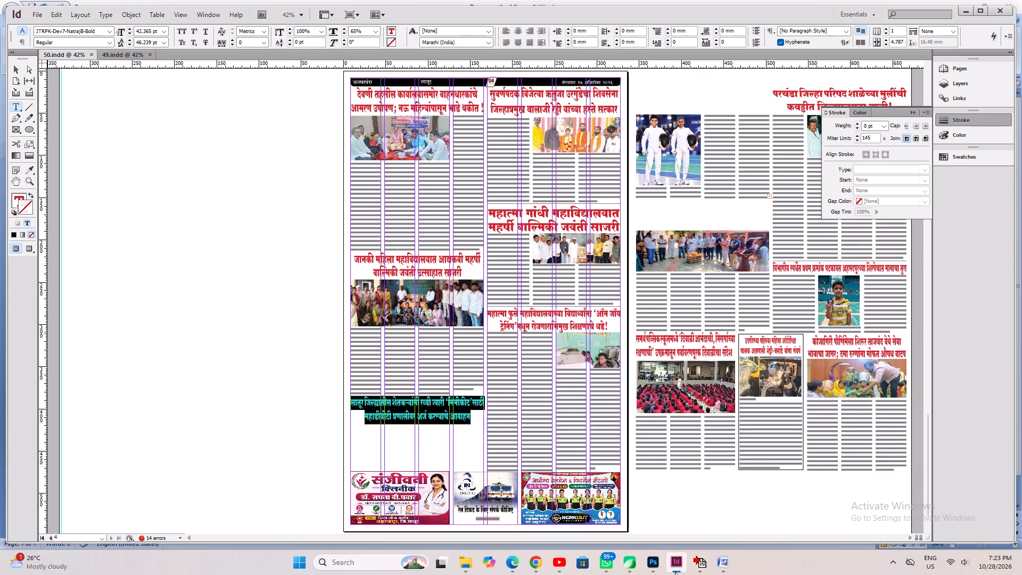
Switch to the blank Document1 in Microsoft Word.
click(675, 568)
click(675, 568)
click(731, 560)
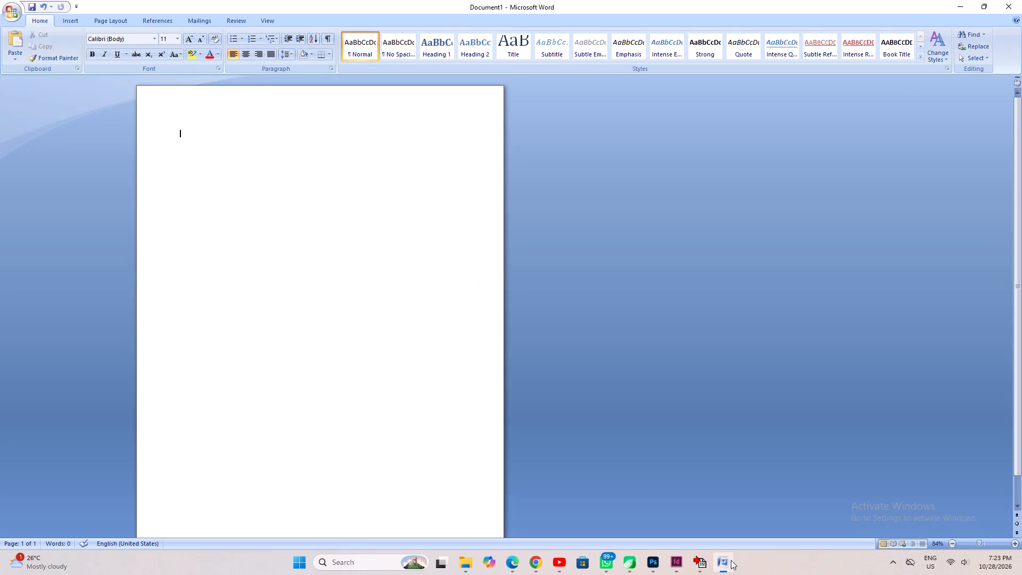
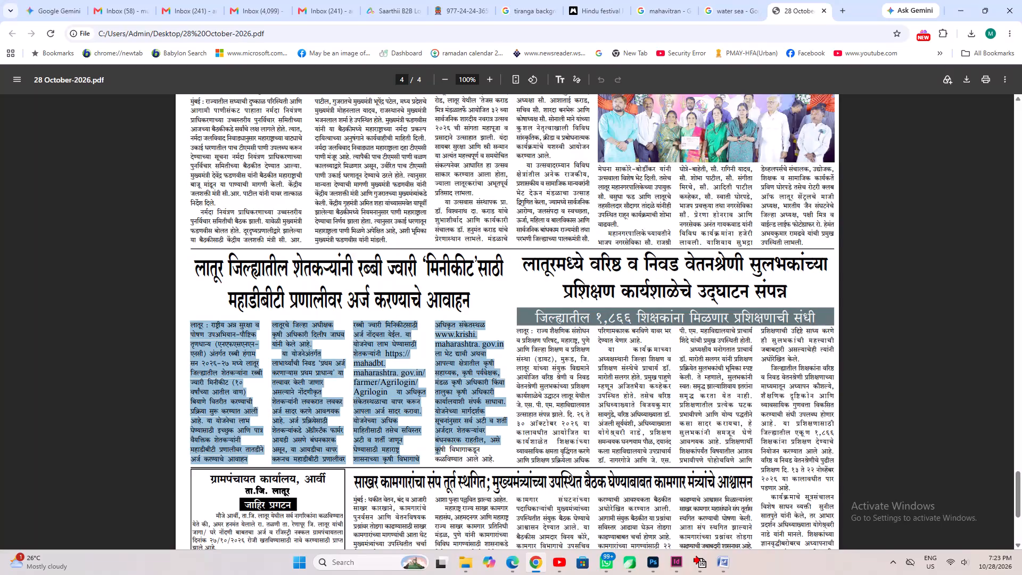
Copy the full four-column body text of the Latur farmers' 'minikit' article from page 4 of the 28 October-2026 PDF.
drag(506, 469, 493, 460)
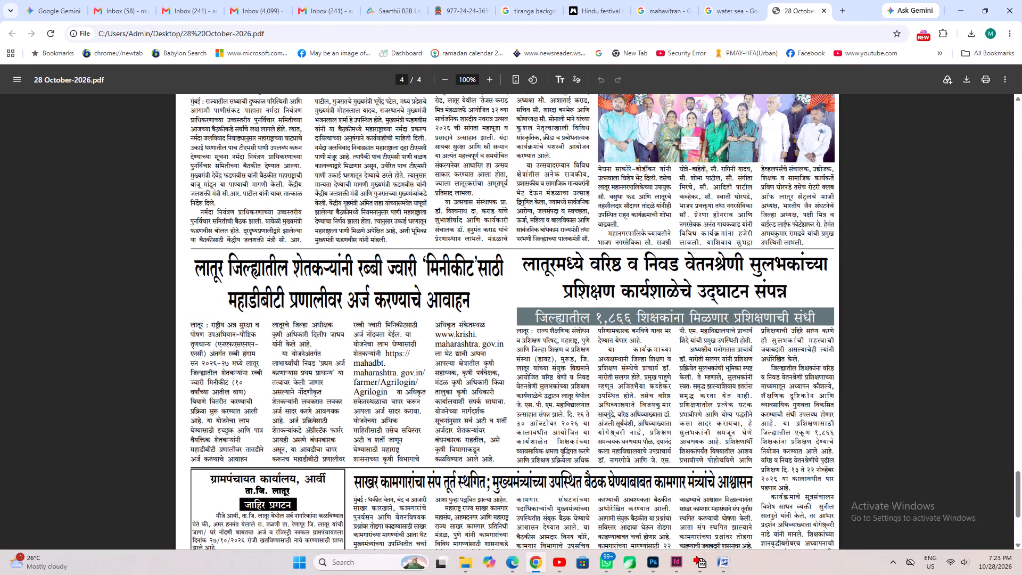
drag(191, 326, 454, 405)
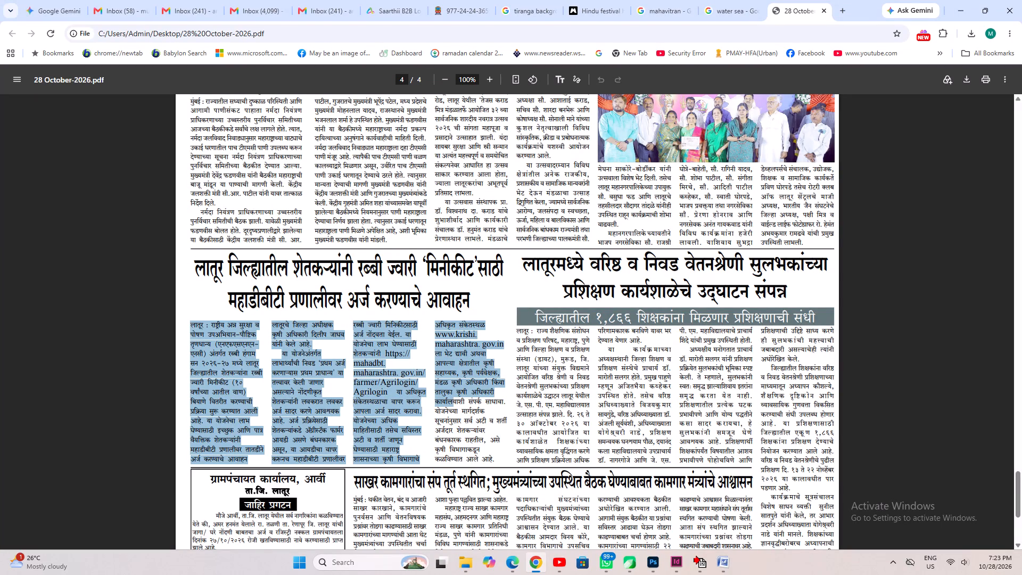
drag(454, 405, 495, 461)
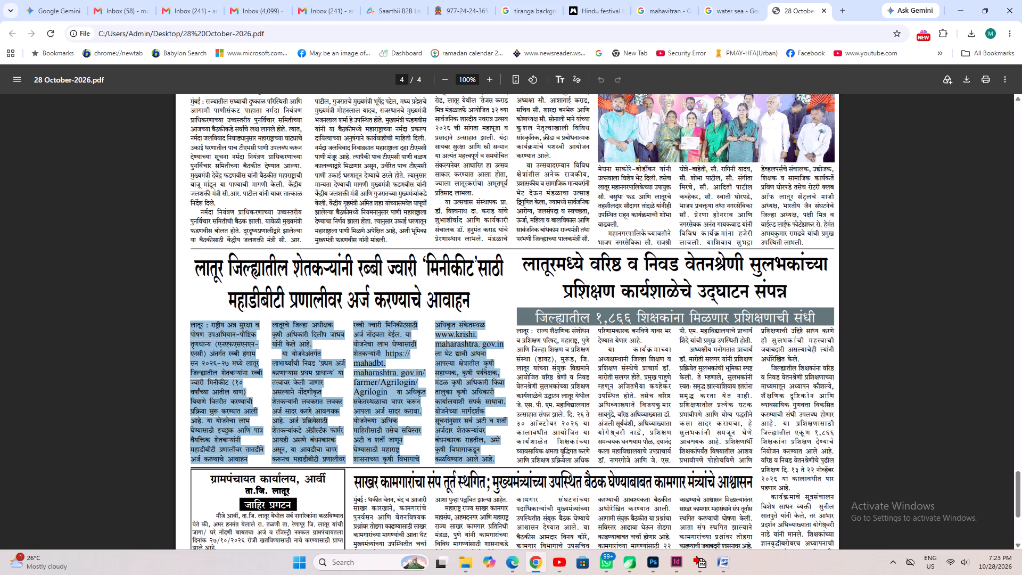
key(ctrl+c)
Paste the copied article text into the blank Document1 in Microsoft Word and cut all of it.
click(724, 569)
key(ctrl+v)
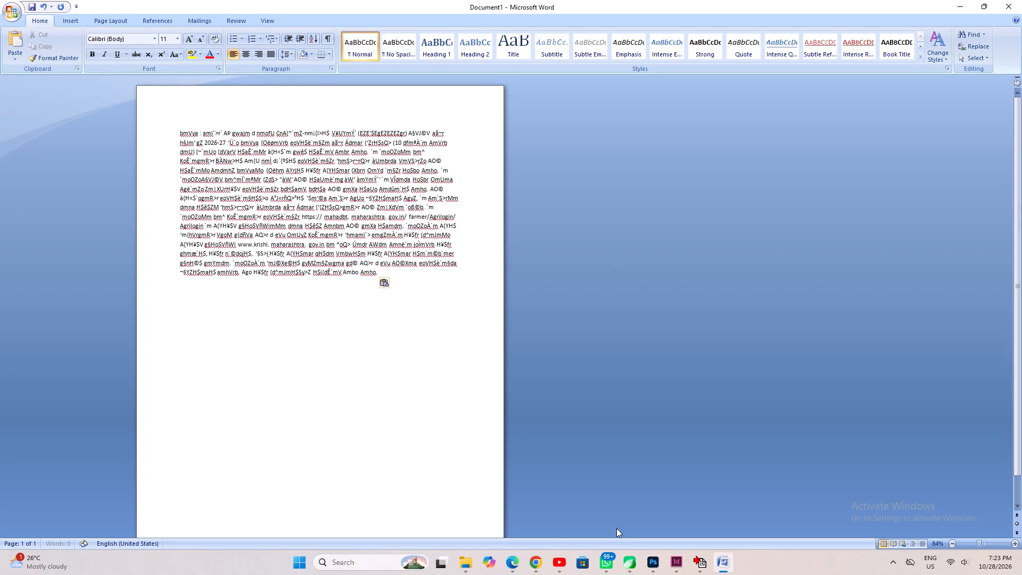
key(ctrl+a)
key(ctrl+x)
Switch to 50.indd in InDesign and paste the article text into a new text frame on the pasteboard beside page 4.
click(681, 568)
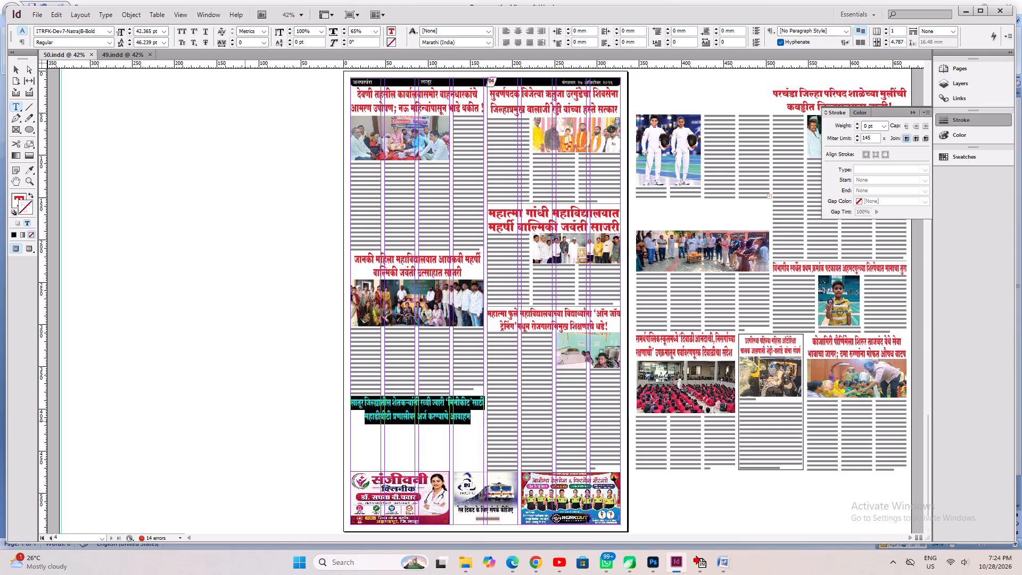
click(245, 421)
drag(193, 354, 303, 490)
key(ctrl+v)
Fit the pasted text frame to its content and move it directly under the 'minikit' headline, above the clinic advertisement.
key(ctrl+1)
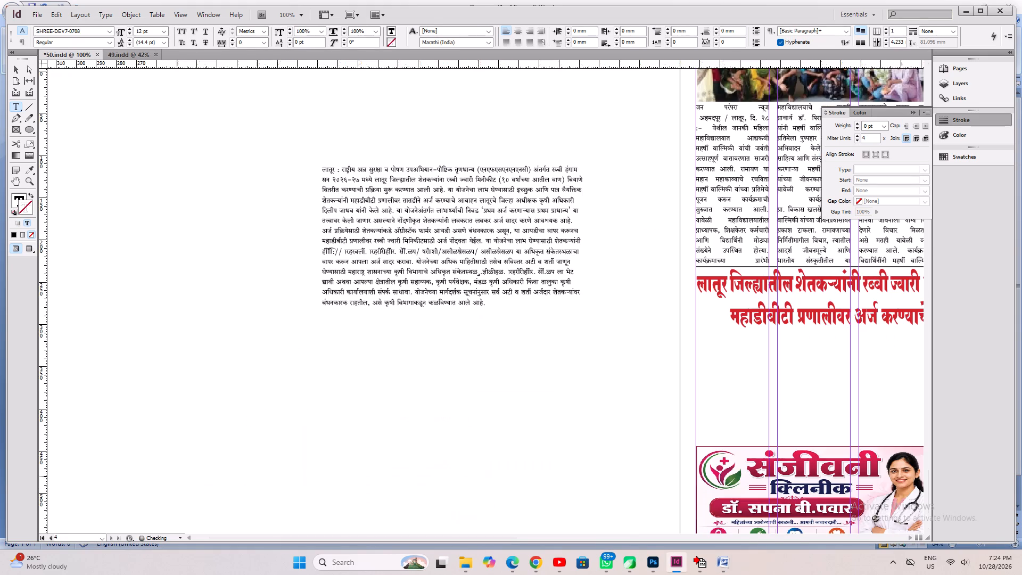
key(ctrl+alt+c)
click(11, 72)
scroll(415, 258, down, 3)
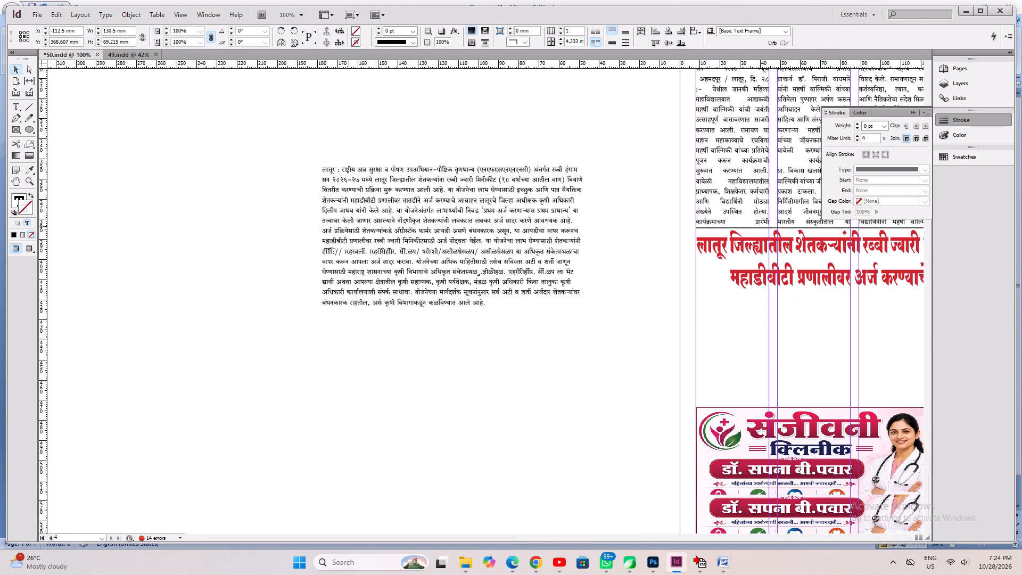
drag(482, 198, 857, 363)
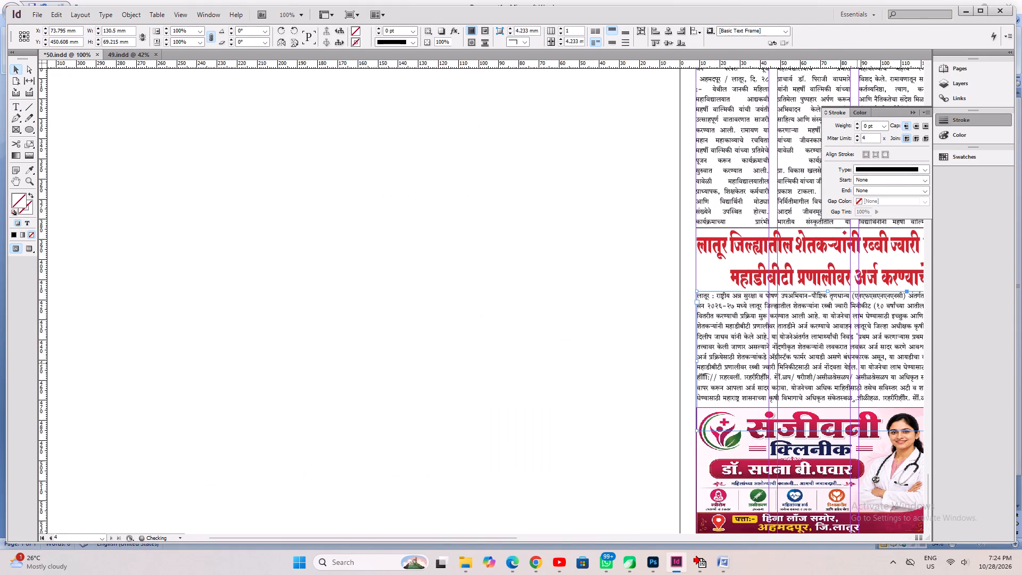
Widen the 'minikit' article's text frame to the headline's full width, about 157 mm, and fit the frame to its content.
key(ctrl+2)
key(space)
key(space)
drag(831, 345, 573, 392)
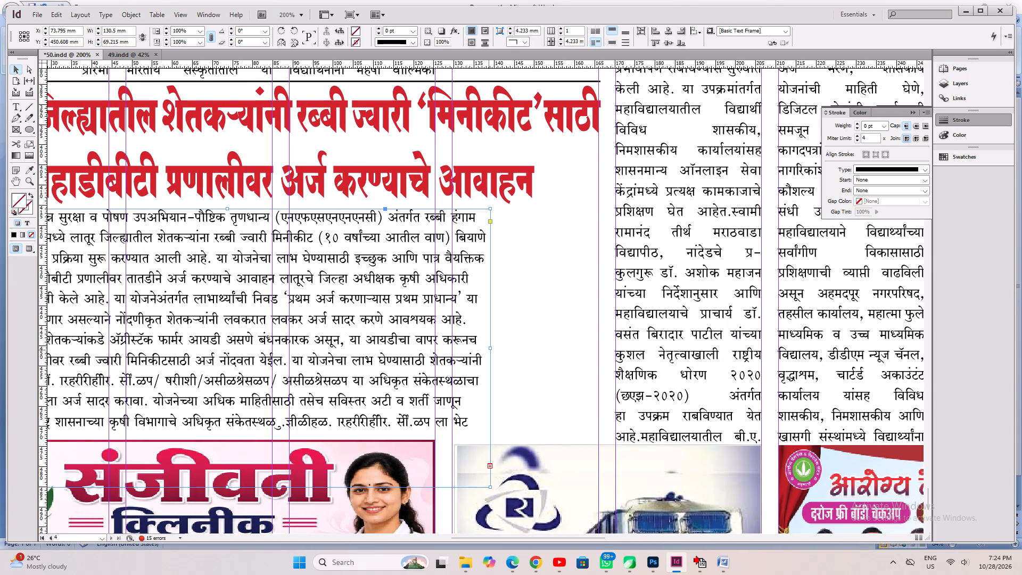
drag(490, 349, 599, 353)
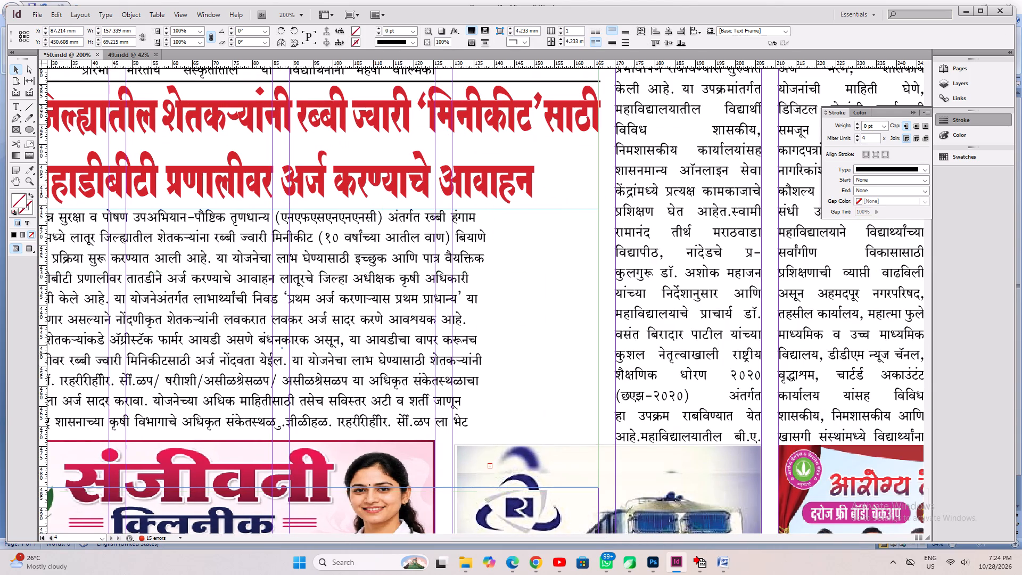
key(ctrl+alt+c)
key(ctrl+1)
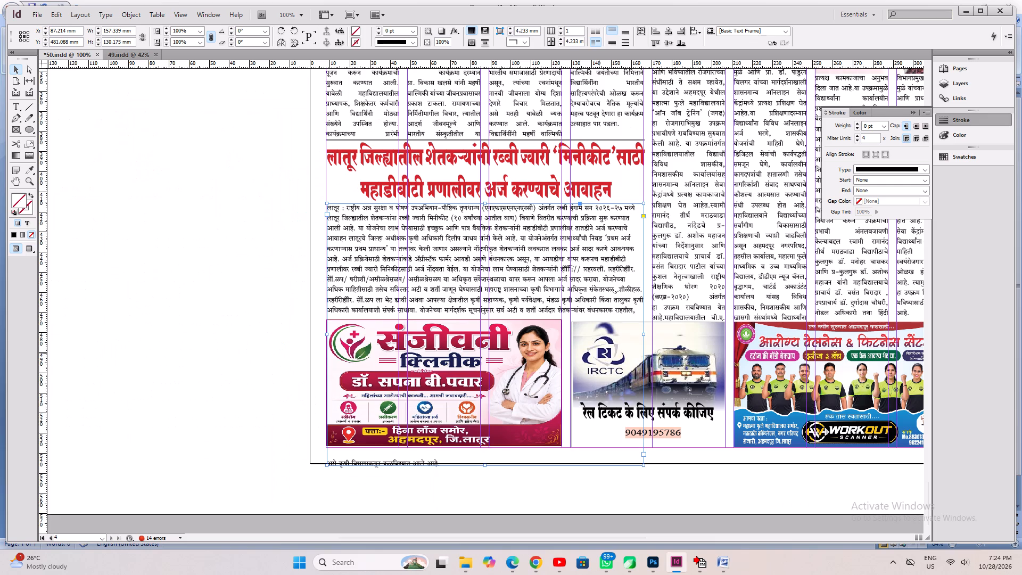
Justify the 'minikit' article text, split its frame into three columns and refit the frame to the content.
key(ctrl+shift+j)
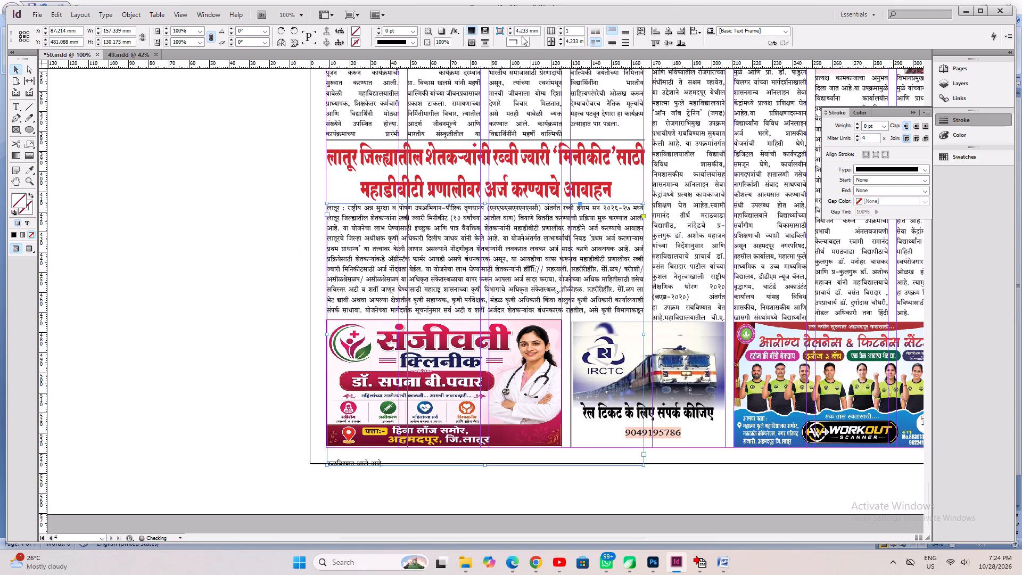
click(561, 28)
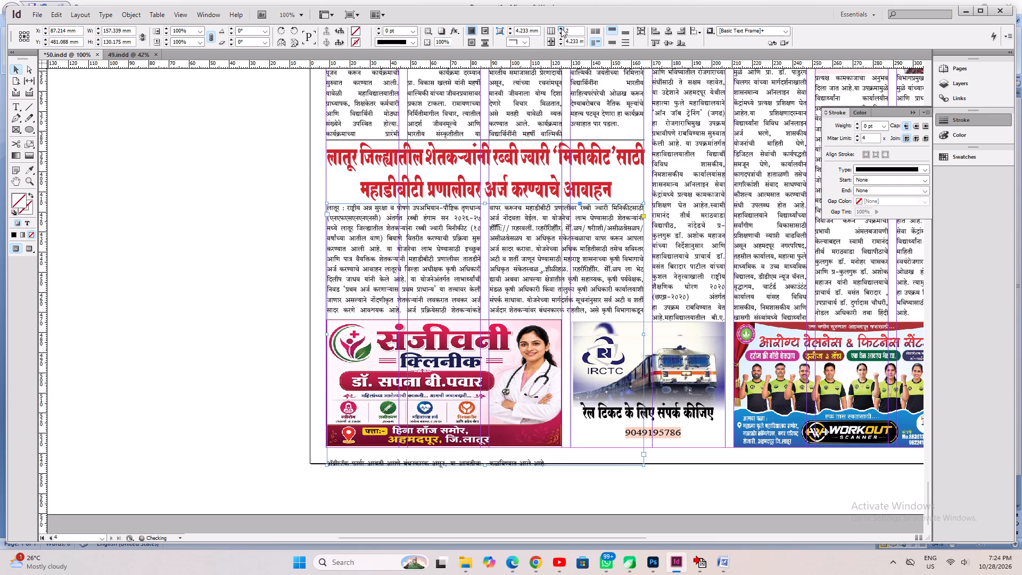
click(561, 28)
key(ctrl+alt+c)
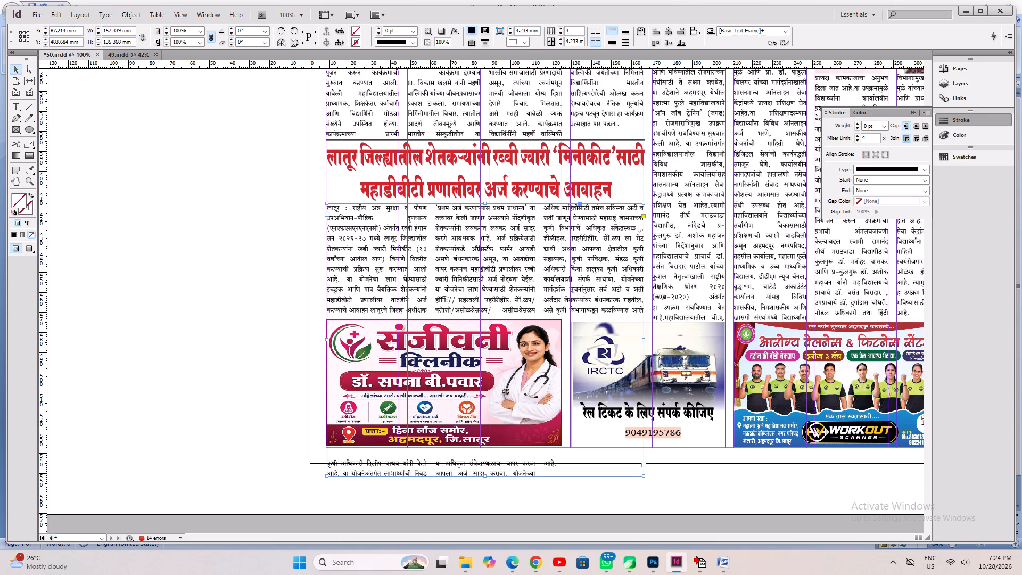
Shorten the 'minikit' headline frame from its bottom edge and move the article frame up directly beneath it.
click(483, 476)
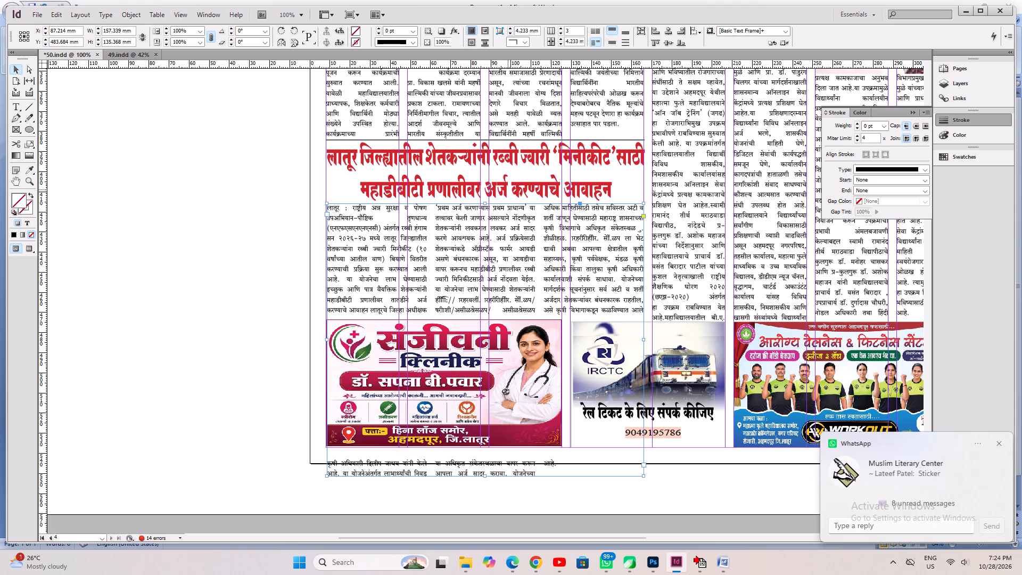
click(507, 184)
key(ctrl+alt+c)
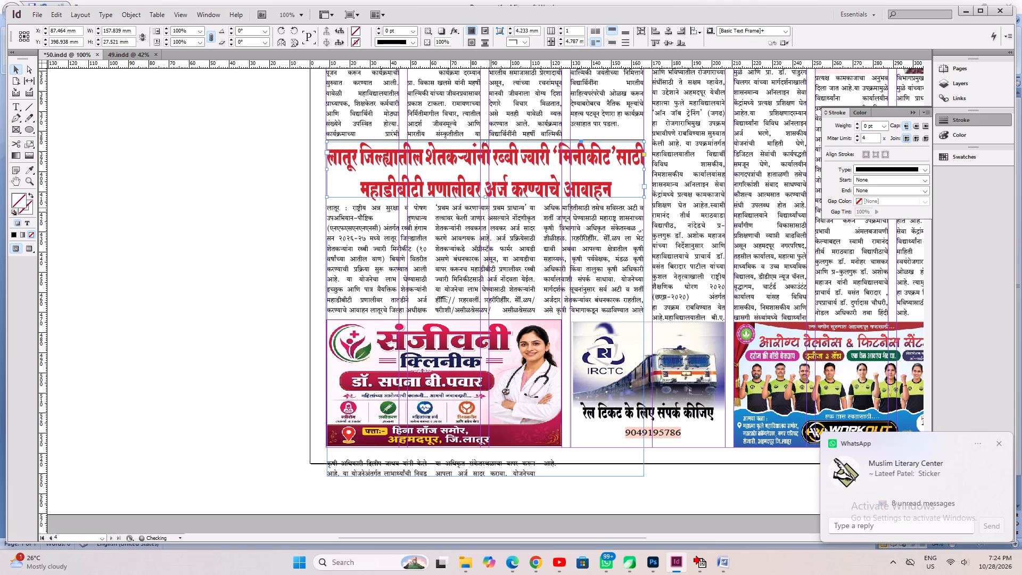
ctrl+drag(487, 198, 487, 191)
click(463, 253)
shift+drag(507, 236, 506, 230)
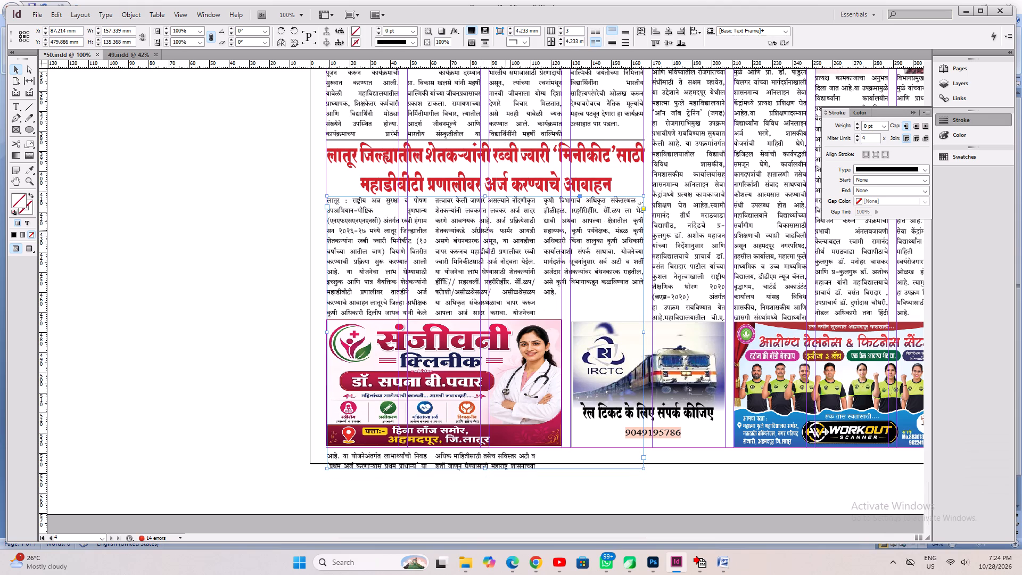
Shorten the article frame to about 62 mm high, ending above the clinic advertisement, and align its left edge with the column guide.
drag(484, 468, 480, 321)
key(ctrl+2)
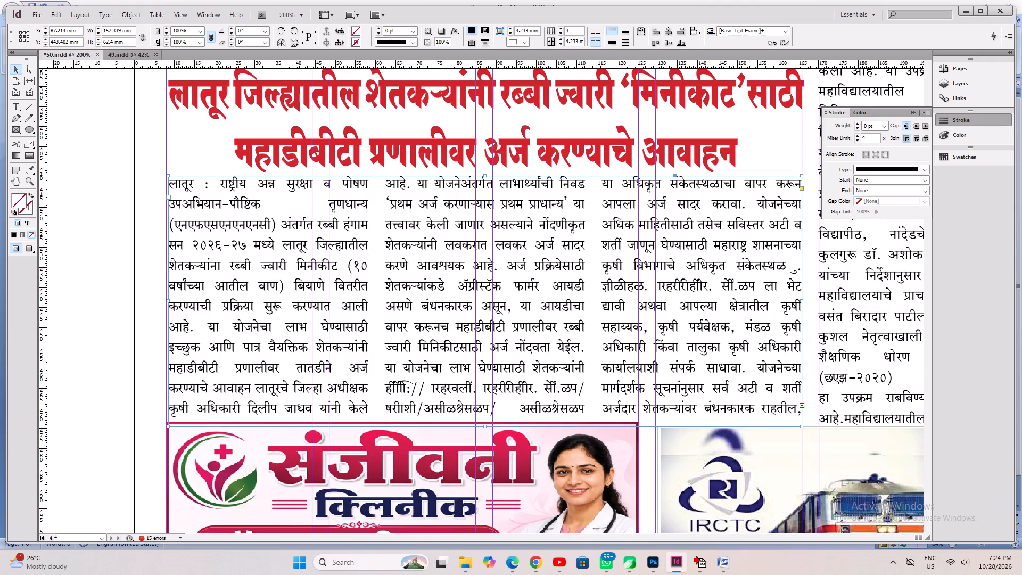
click(170, 301)
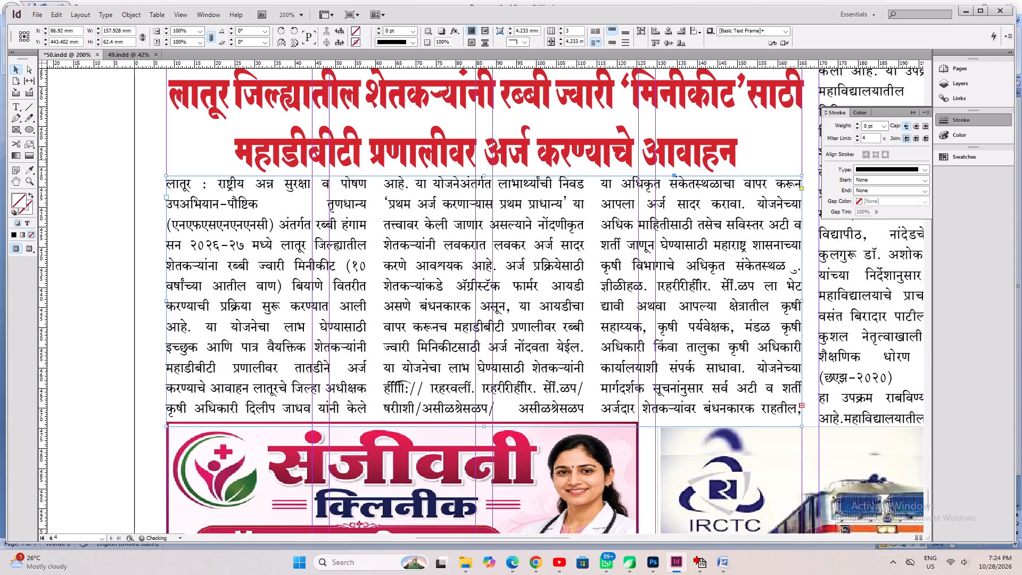
Set the two-line garbled web address at the end of the article's middle column in Times New Roman and reduce its font size.
click(15, 106)
click(416, 306)
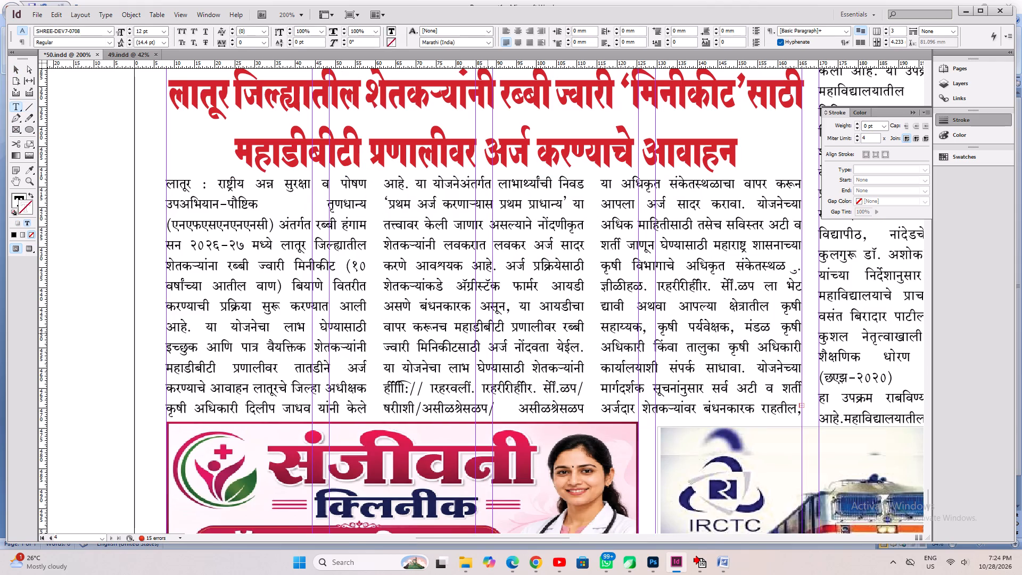
key(Down)
key(Down)
key(Down)
key(End)
key(Right)
key(Left)
key(shift+End)
key(shift+Right)
key(shift+Right)
key(shift+Right)
key(shift+Right)
key(shift+Right)
key(shift+Right)
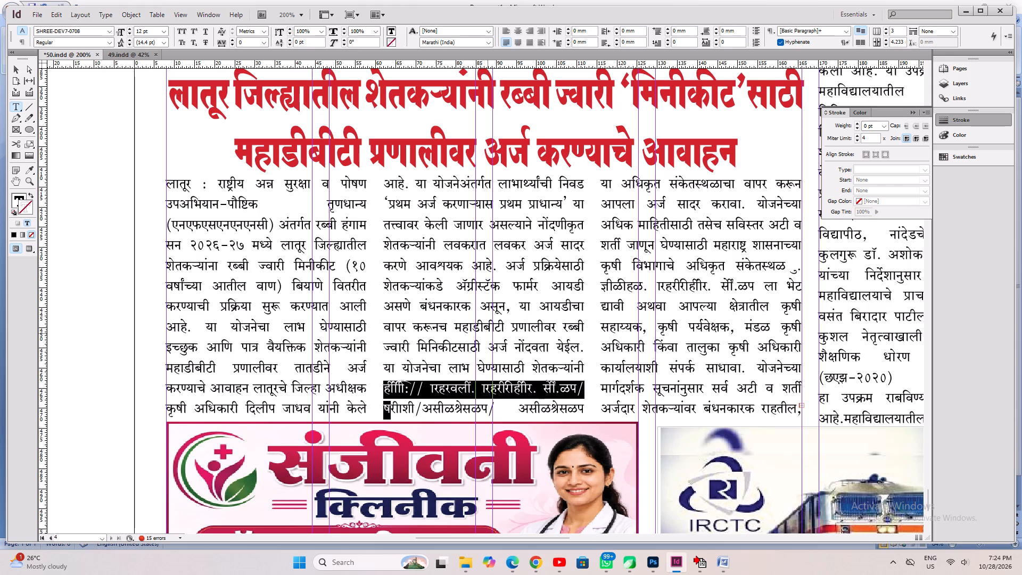
key(shift+End)
key(ctrl+t)
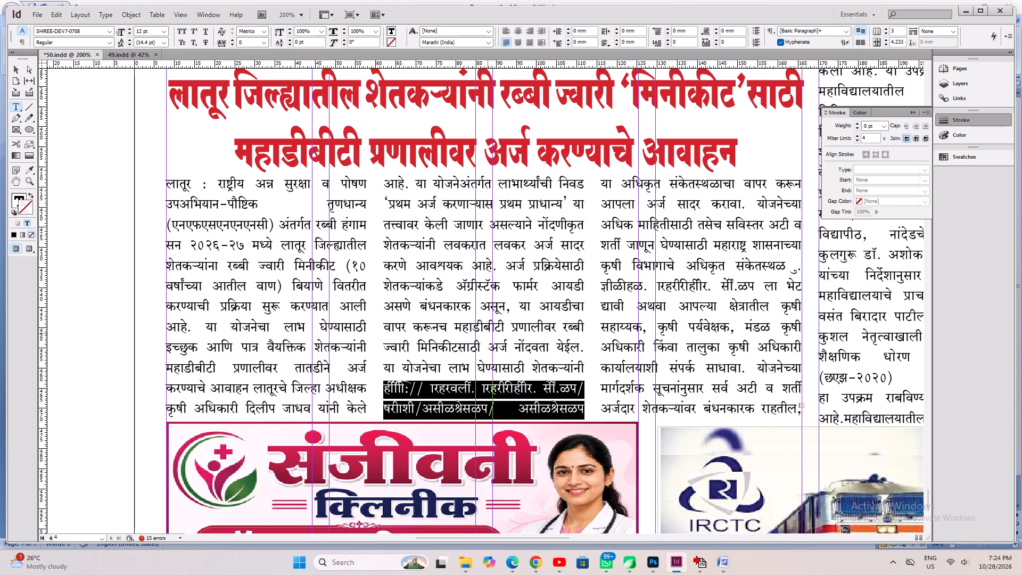
key(ctrl+t)
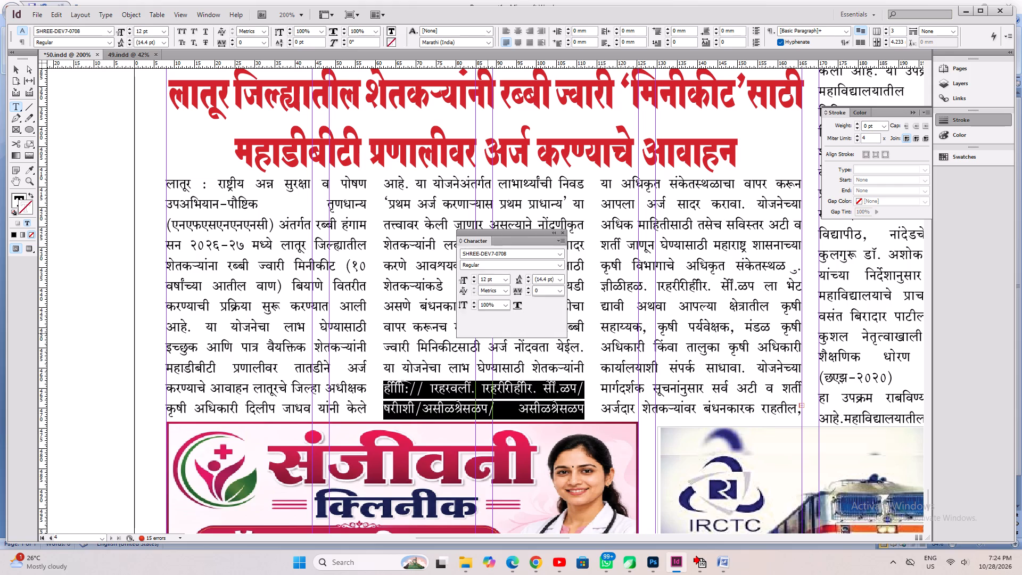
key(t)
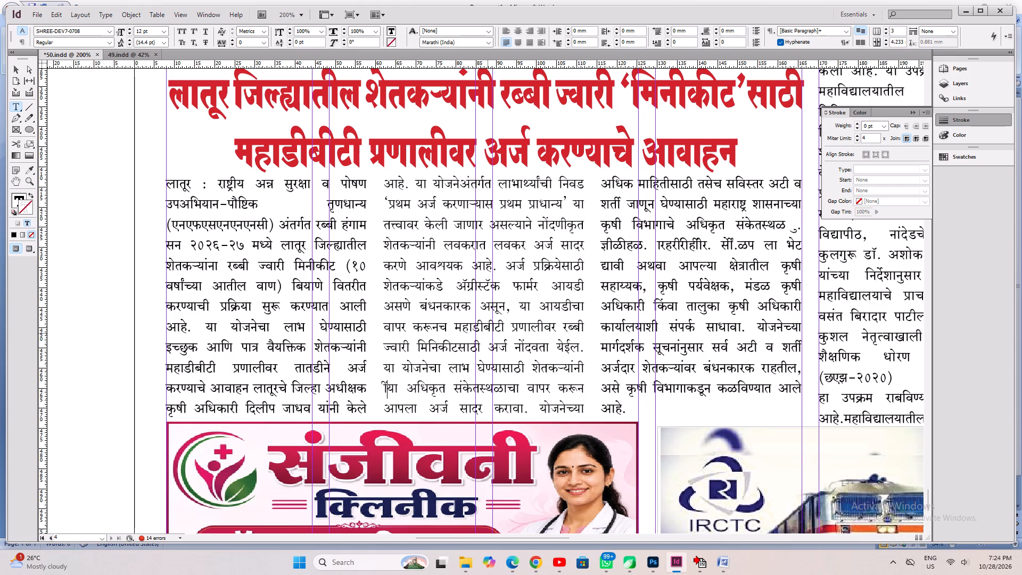
key(ctrl+z)
key(ctrl+t)
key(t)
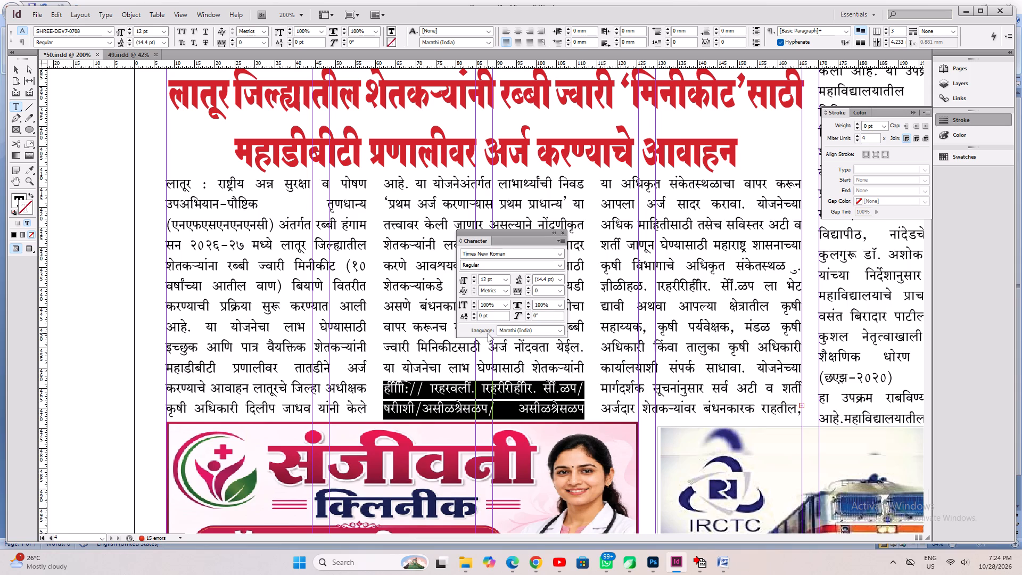
key(Return)
key(ctrl+t)
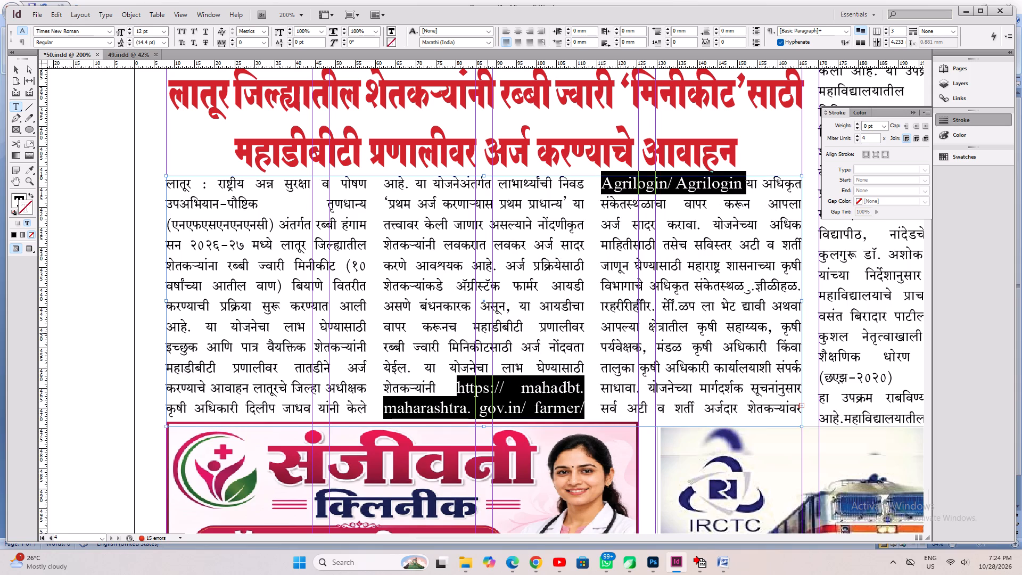
key(ctrl+shift+comma)
click(687, 321)
drag(674, 209, 712, 366)
click(720, 280)
click(761, 260)
key(Right)
key(Right)
key(Right)
key(Right)
key(Right)
key(Right)
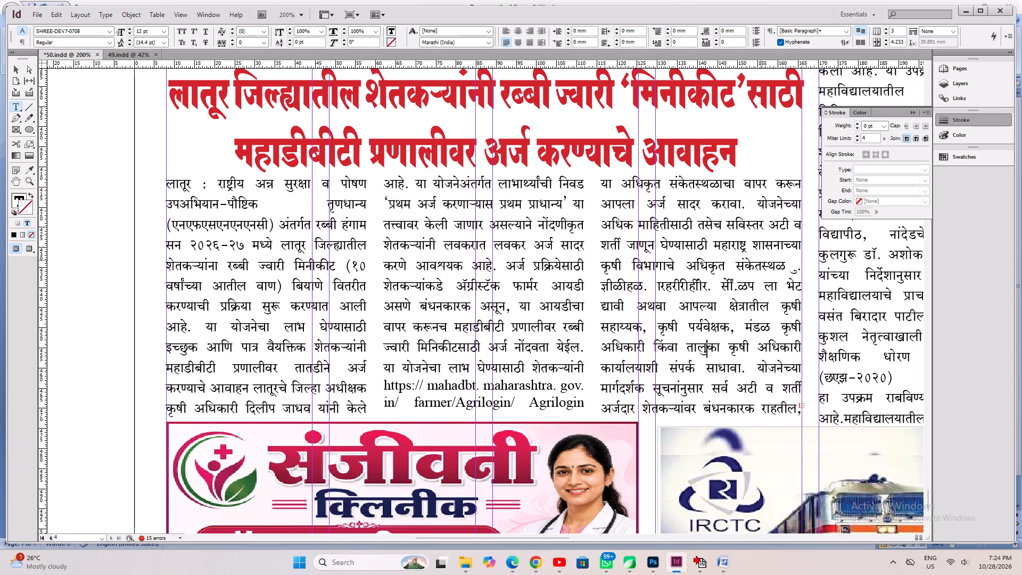
key(Left)
key(Left)
key(Left)
key(shift+Right)
key(shift+Right)
key(shift+Right)
key(shift+Right)
key(shift+Right)
key(shift+Right)
key(shift+Right)
key(shift+Right)
key(shift+Right)
key(shift+Right)
key(shift+Right)
key(shift+Right)
key(shift+Right)
key(shift+Right)
key(shift+Right)
key(shift+Right)
key(shift+Right)
key(shift+Right)
key(shift+Right)
key(shift+Right)
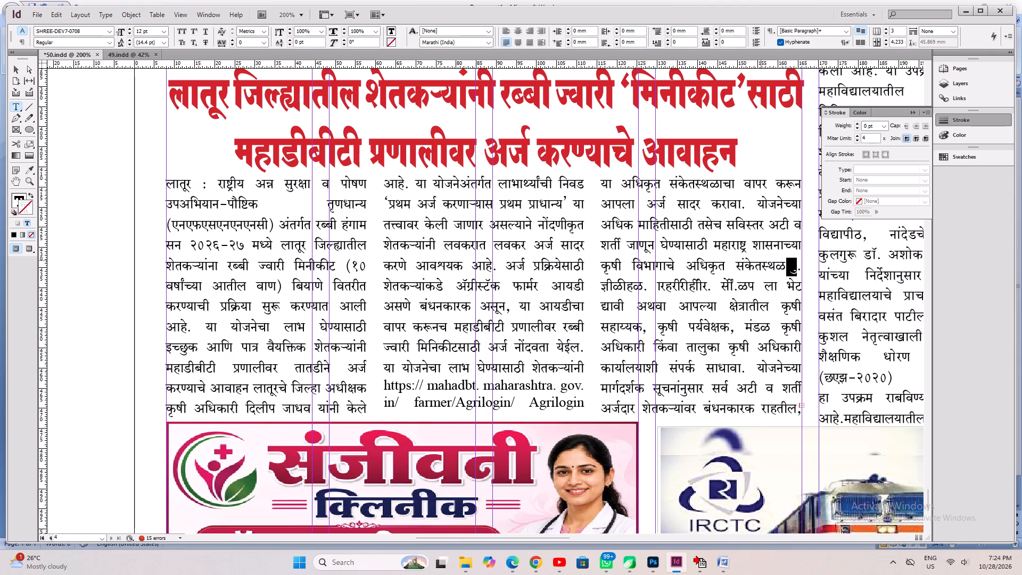
key(shift+Right)
key(shift+Right)
key(shift+Left)
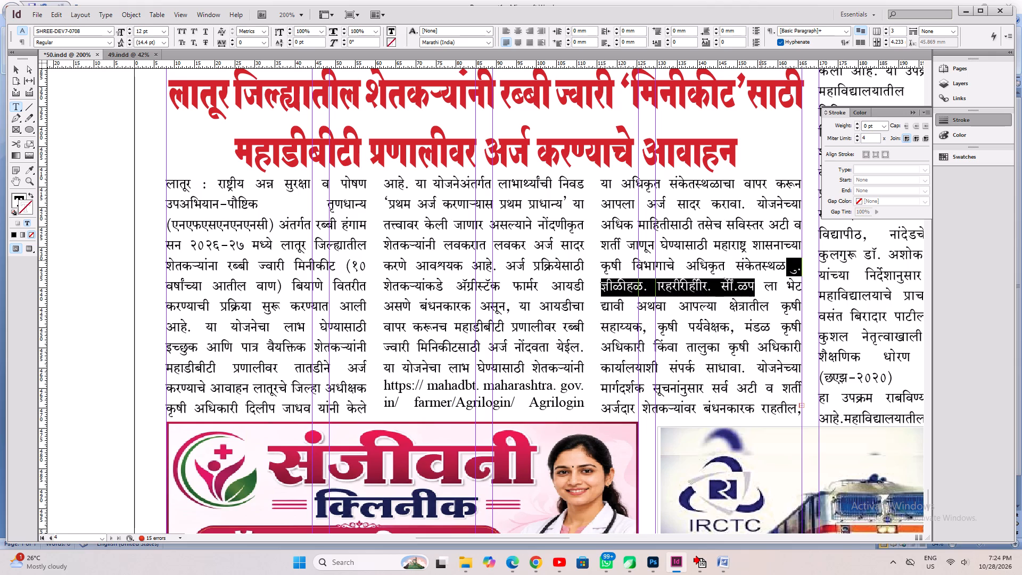
key(ctrl+t)
key(t)
key(Return)
key(ctrl+t)
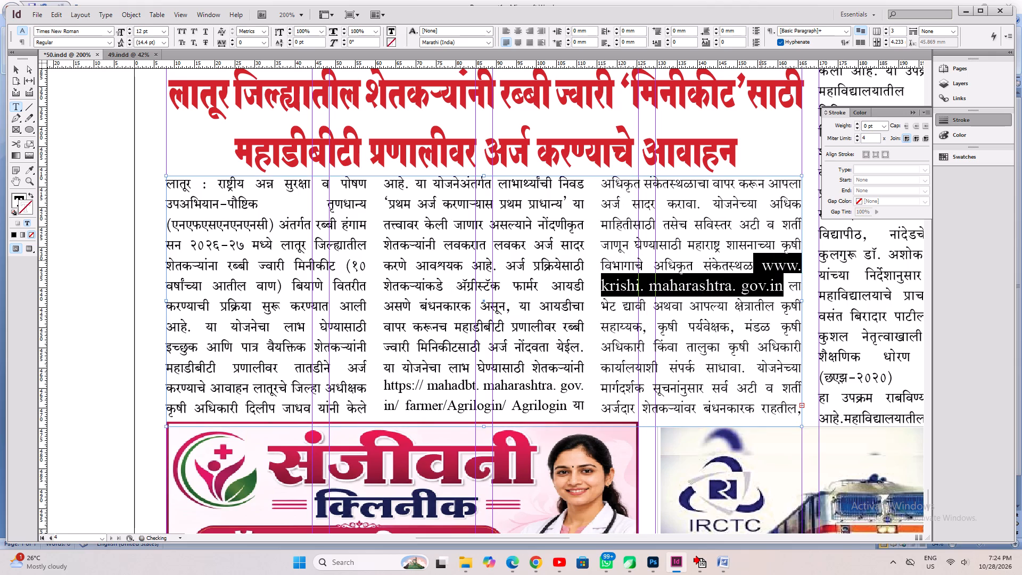
key(ctrl+shift+comma)
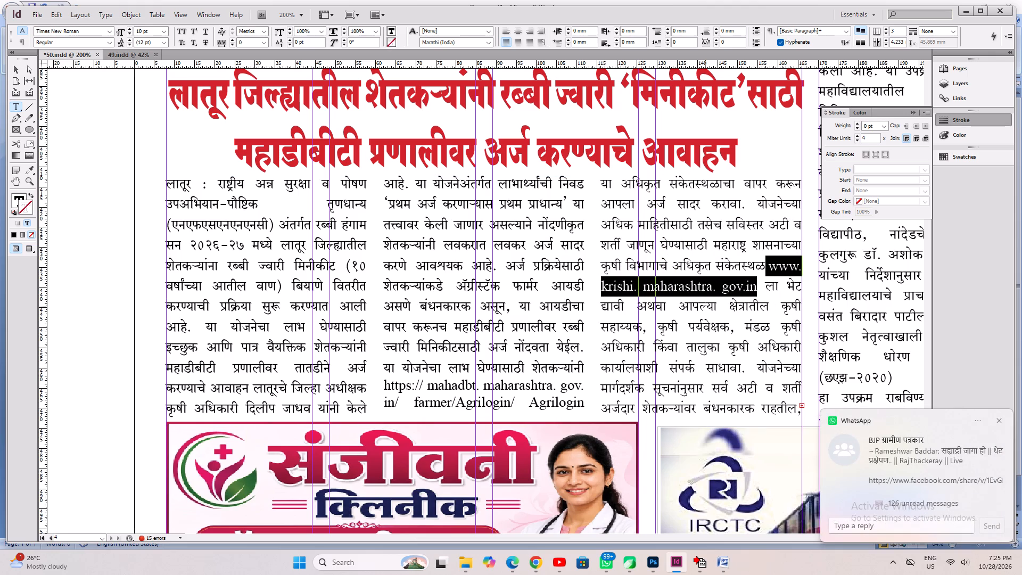
Tighten the tracking of the 'minikit' article's body text to -20.
click(705, 307)
drag(505, 237, 662, 390)
key(alt+Left)
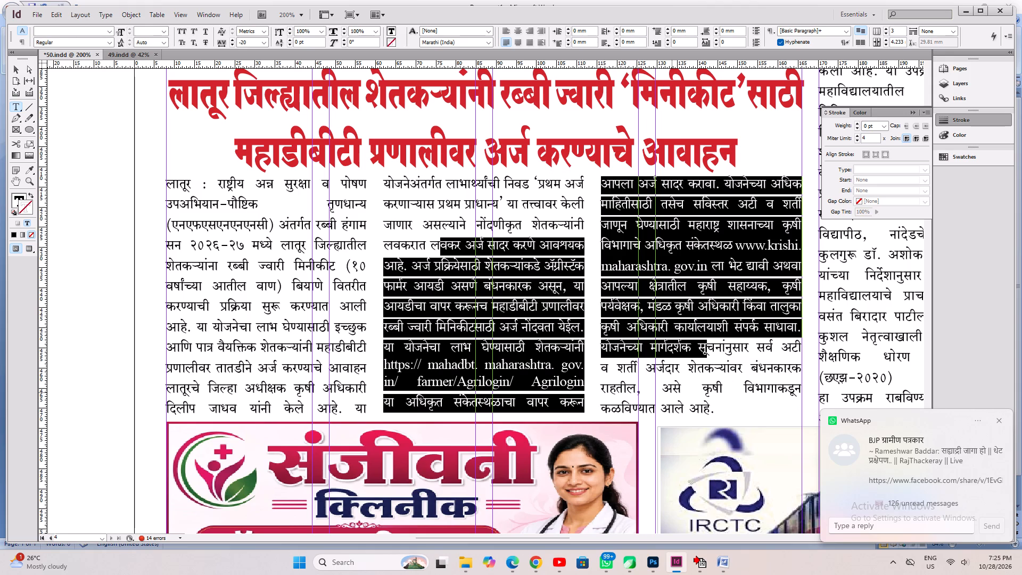
Save the 50.indd file with page 4 fitted in view and all the spread's objects selected.
key(ctrl+s)
key(ctrl+0)
key(ctrl+s)
scroll(678, 396, down, 5)
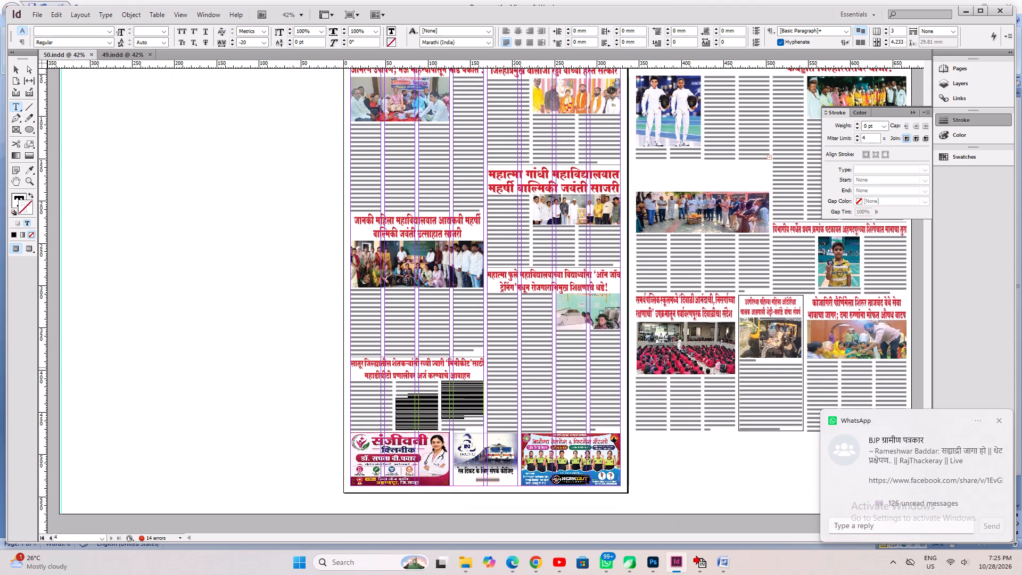
scroll(490, 362, up, 3)
click(19, 69)
key(ctrl+a)
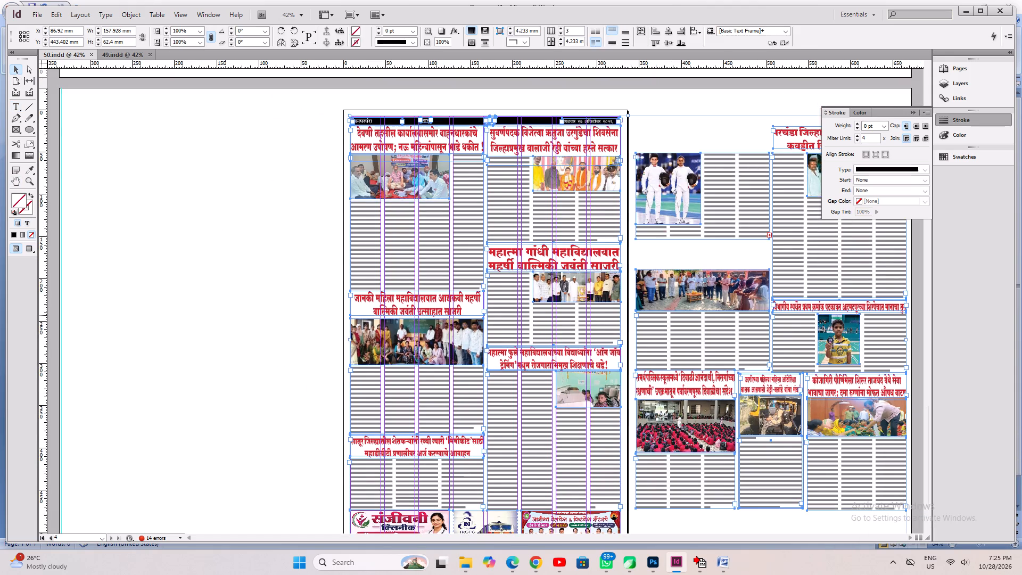
key(ctrl+s)
Deselect everything, go to page 3 of 50.indd and save the file again.
click(225, 315)
scroll(524, 397, up, 4)
scroll(525, 396, down, 17)
scroll(518, 404, up, 10)
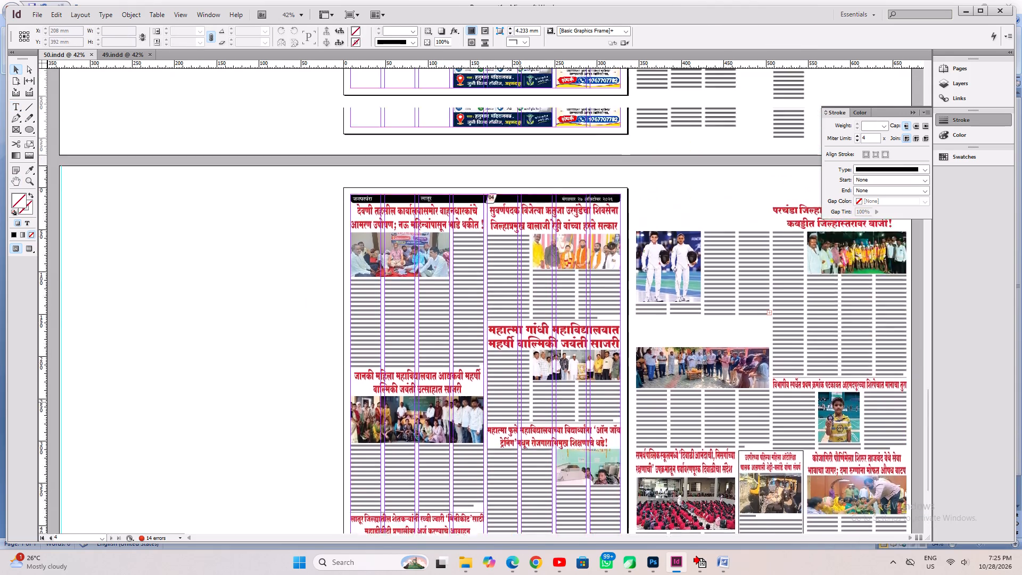
scroll(519, 402, up, 15)
key(ctrl+s)
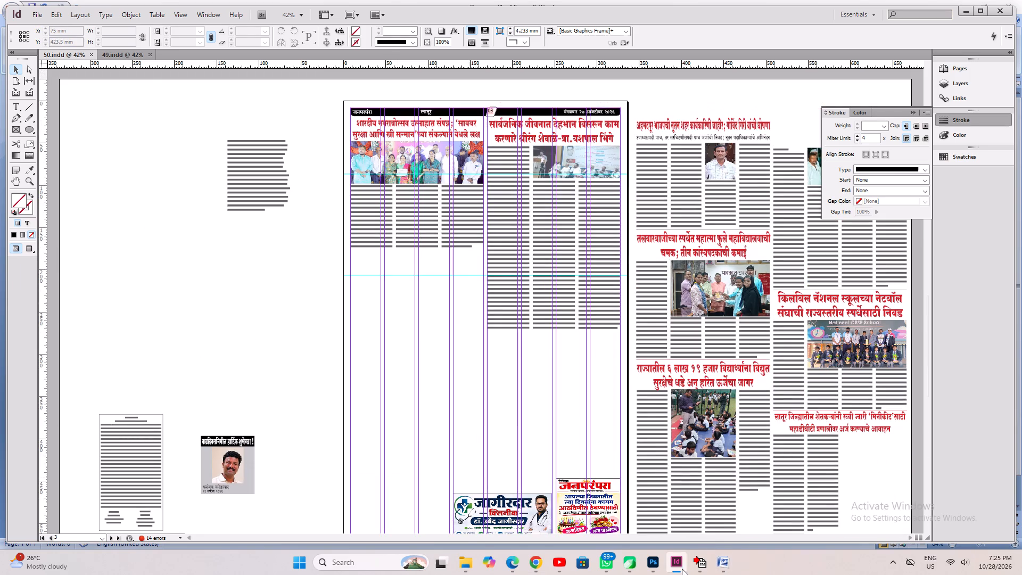
Switch to the blank Document1 in Microsoft Word.
click(682, 569)
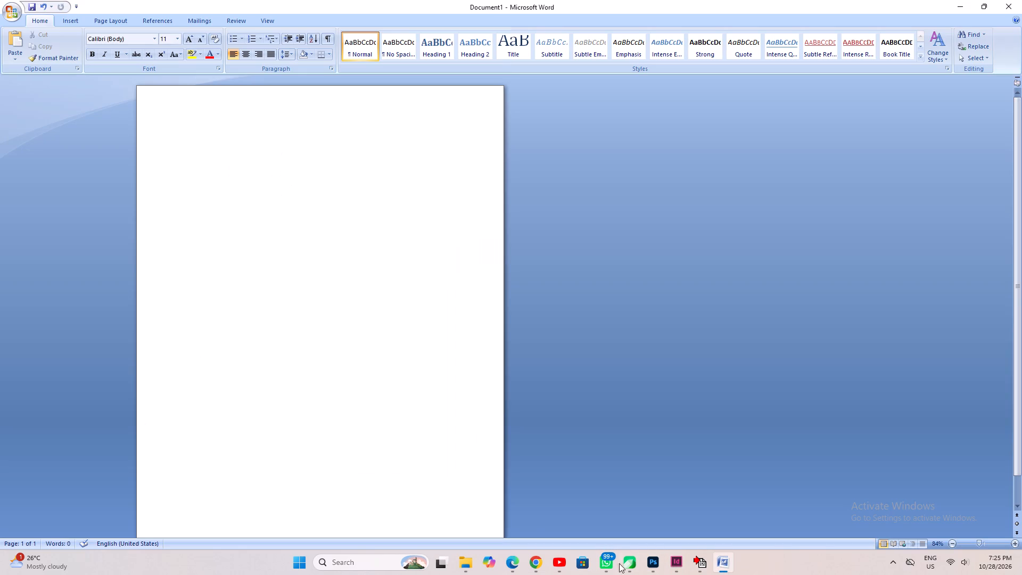
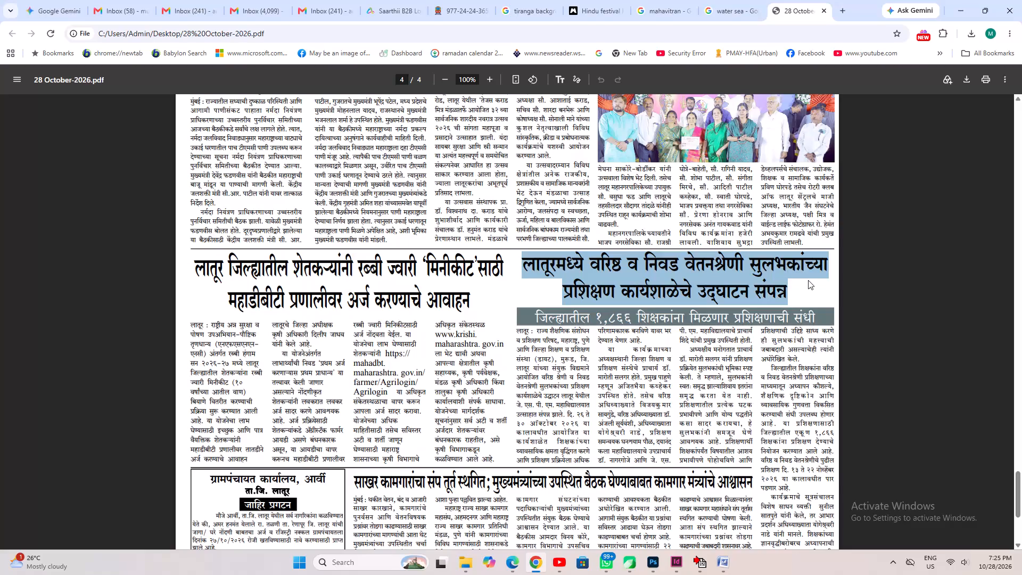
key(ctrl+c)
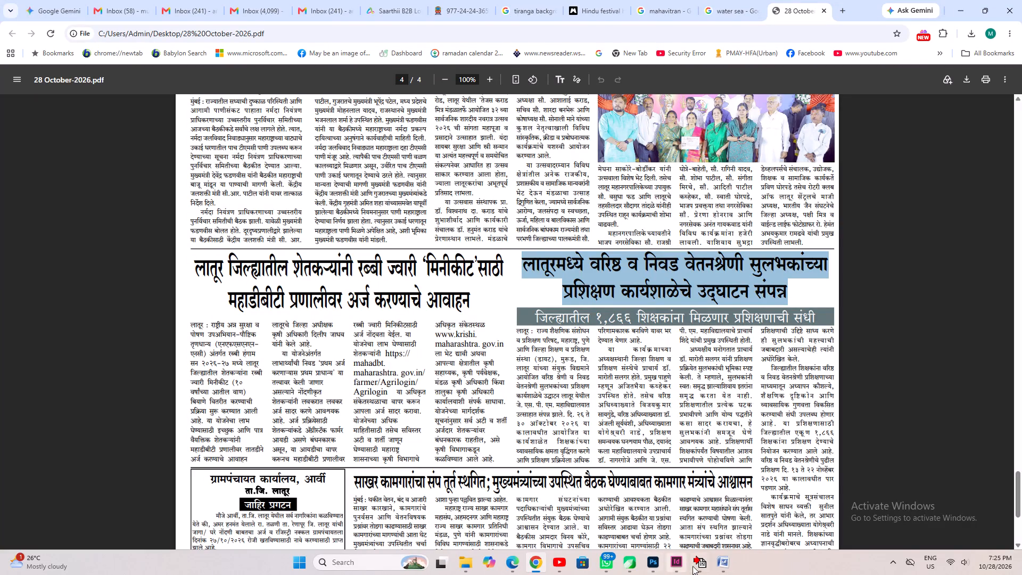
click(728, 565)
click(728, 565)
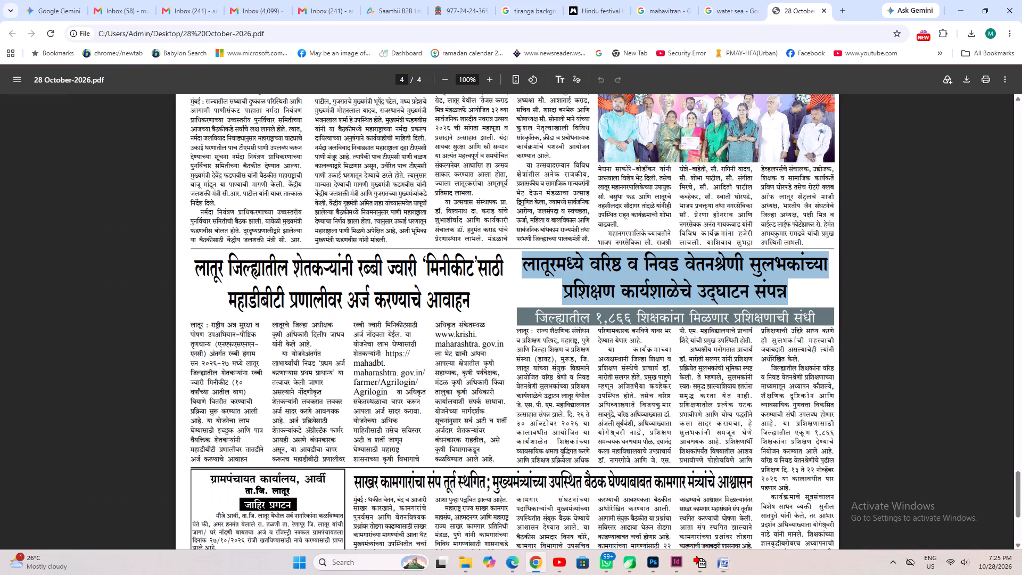
In 28 October-2026.pdf in Chrome, copy the whole 'लातूरमध्ये वरिष्ठ व निवड वेतनश्रेणी' article, from its headline to the last body line.
click(550, 301)
drag(522, 265, 803, 485)
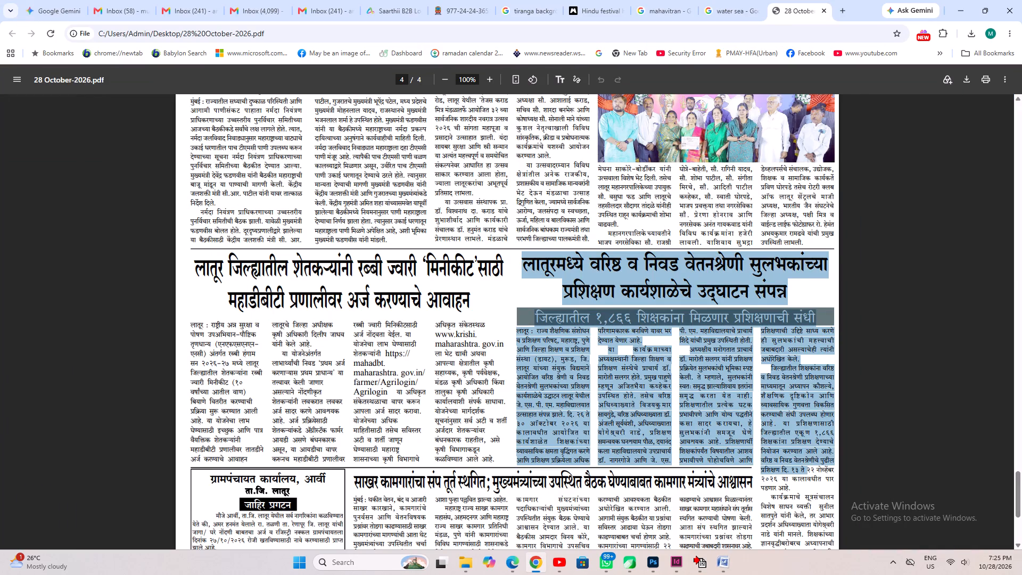
drag(803, 485, 803, 430)
scroll(803, 485, down, 3)
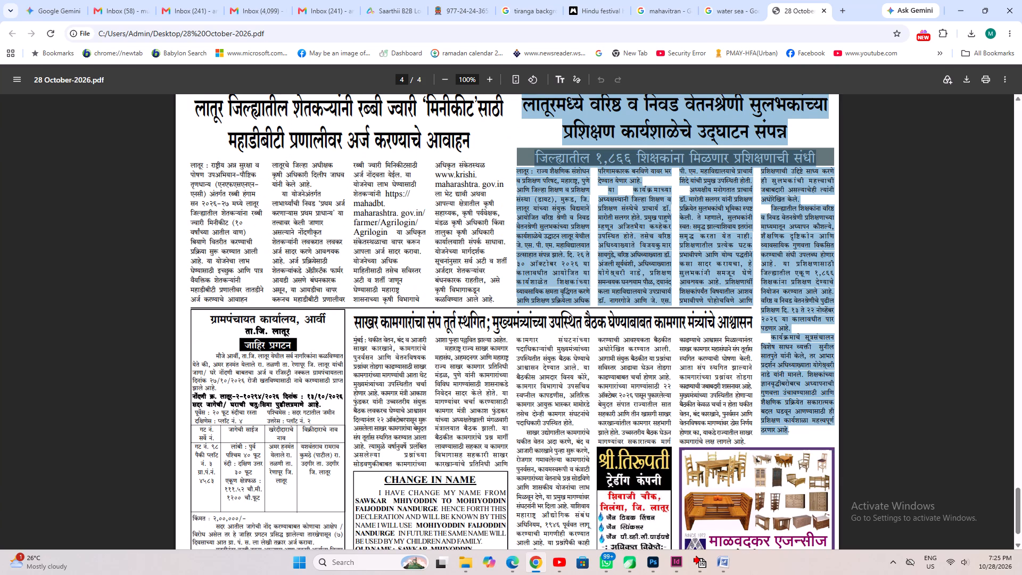
drag(803, 430, 805, 430)
key(ctrl+c)
Paste the copied article into Word's blank Document1 and cut all of its text back out.
click(716, 561)
key(ctrl+v)
key(ctrl+a)
key(ctrl+x)
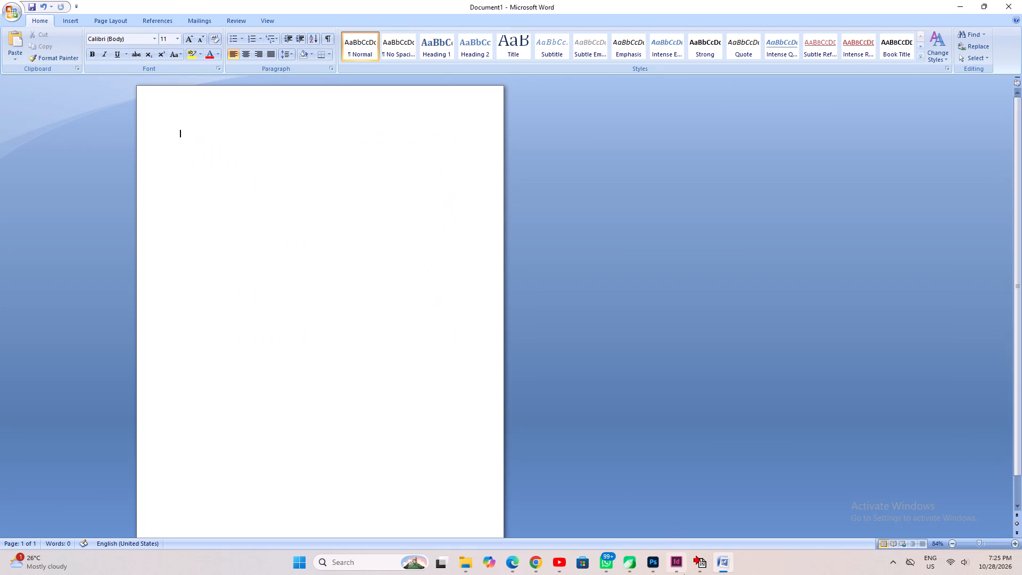
Switch to 50.indd in InDesign, paste the article into a new text frame overlapping page 3's outer edge, and fit the frame to its content.
click(678, 573)
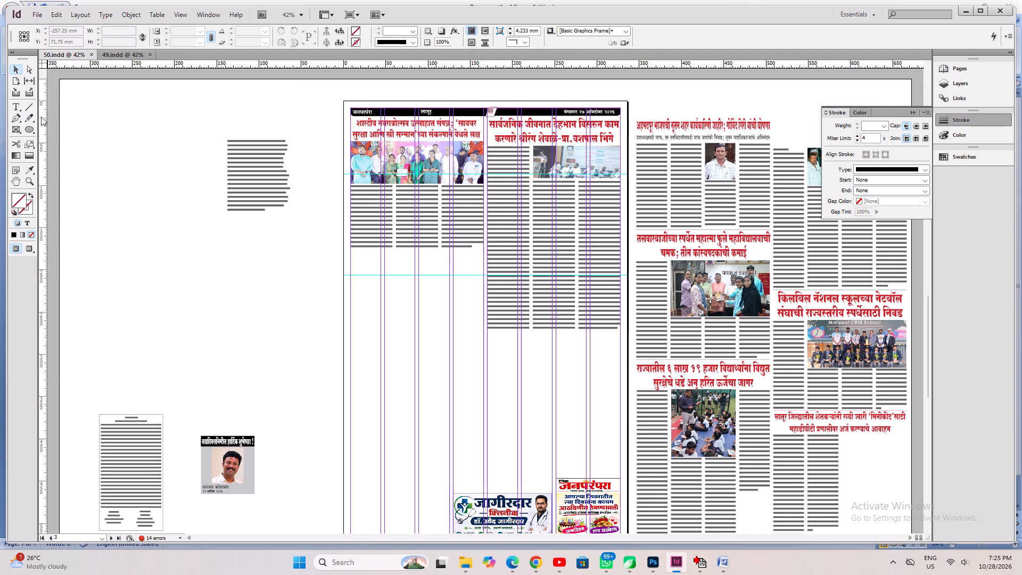
click(13, 110)
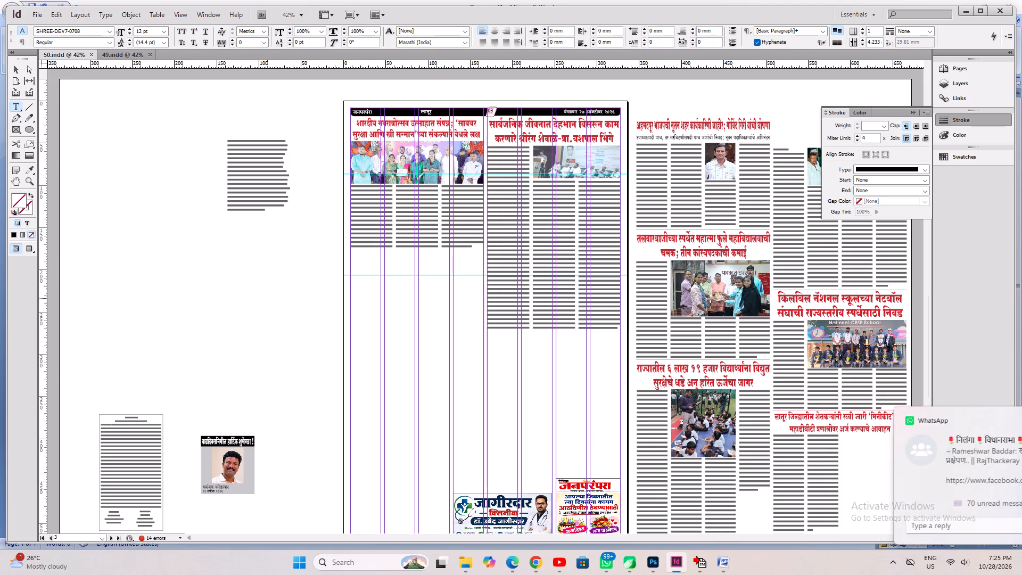
drag(271, 302, 378, 441)
key(ctrl+v)
key(ctrl+alt+c)
click(357, 346)
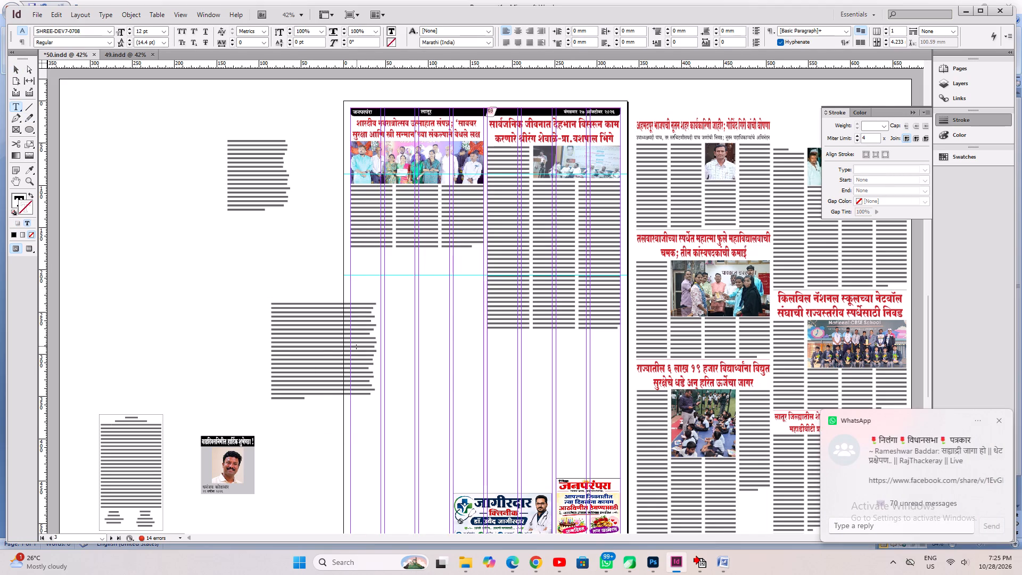
Duplicate the two-line 'शारदीय नवरात्रोत्सव' headline directly below that article's body text on page 3, and widen the duplicate's frame to about 158 mm.
key(ctrl+1)
alt+drag(422, 313, 224, 434)
drag(337, 343, 296, 418)
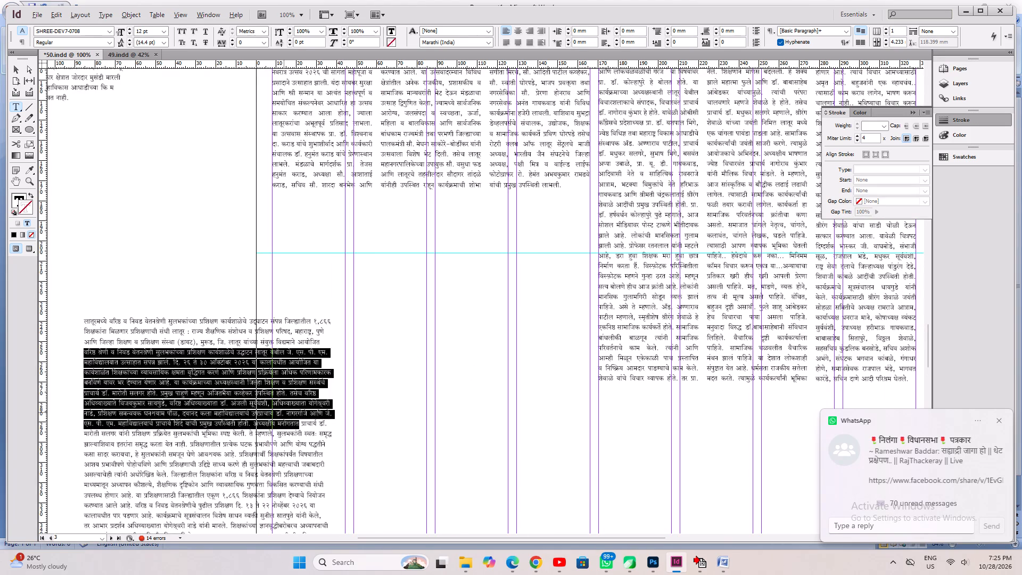
click(263, 409)
alt+drag(365, 330, 200, 569)
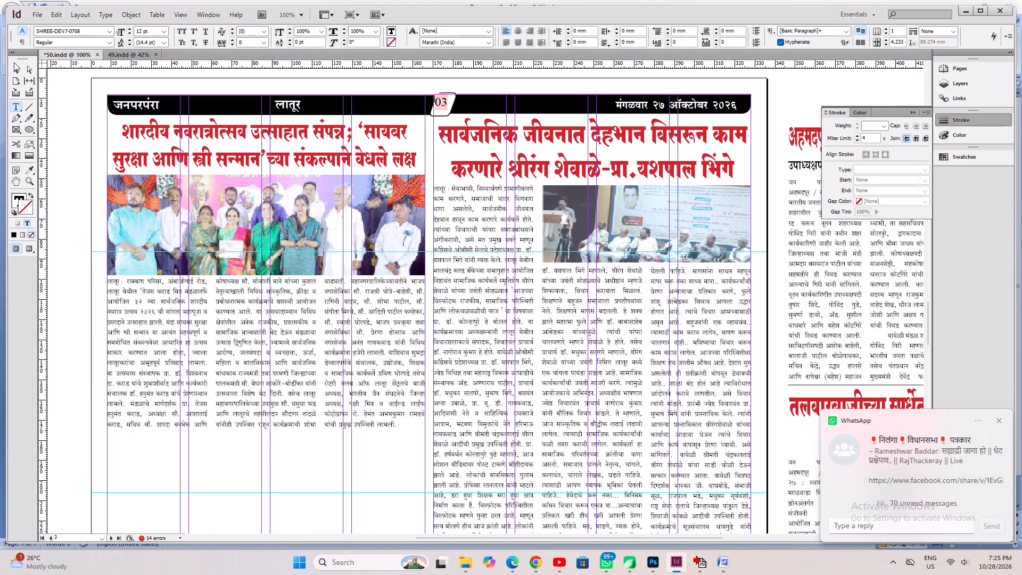
click(14, 62)
click(12, 65)
key(space)
key(space)
key(space)
drag(67, 380, 171, 328)
click(365, 105)
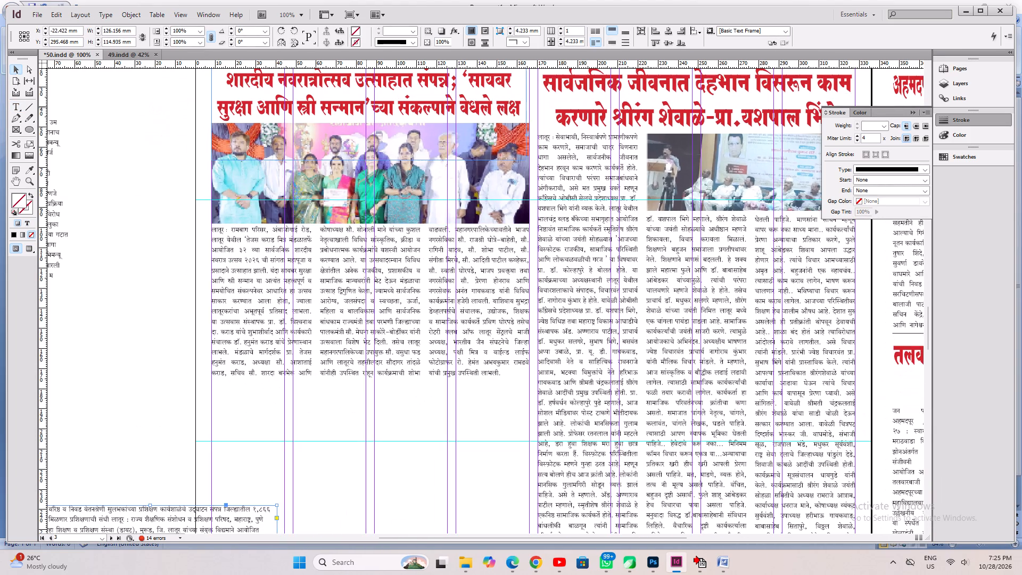
ctrl+alt+shift+drag(391, 91, 377, 406)
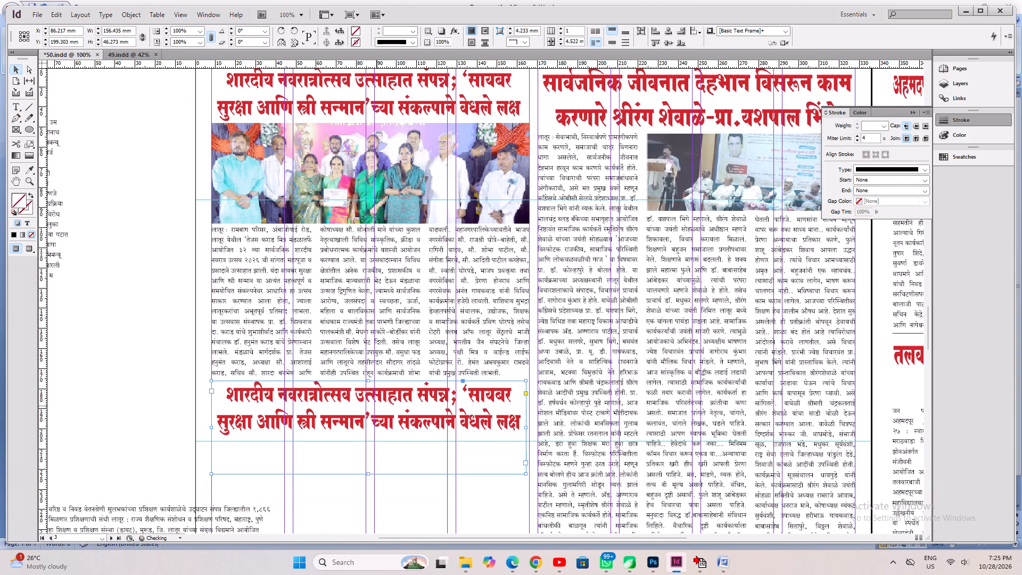
drag(529, 474, 531, 480)
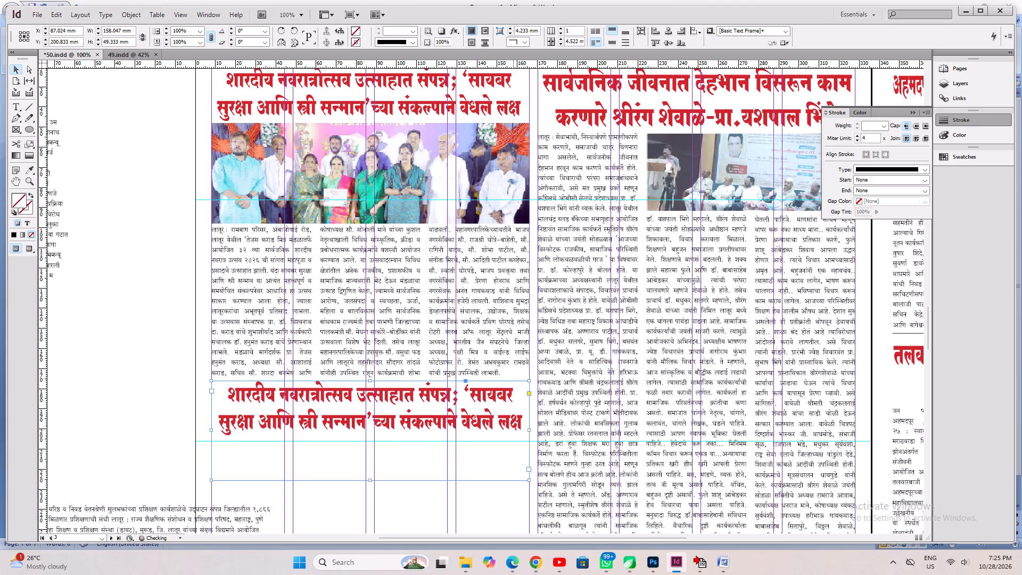
Cut the headline wording, 'लातूरमध्ये वरिष्ठ' through 'उद्घाटन संपन्न', from the start of the newly pasted article text.
key(space)
drag(360, 448, 465, 328)
click(255, 405)
key(ctrl+2)
key(space)
key(space)
key(space)
key(space)
key(space)
key(space)
key(space)
key(space)
key(space)
key(space)
key(space)
key(space)
key(space)
key(space)
drag(355, 174, 281, 430)
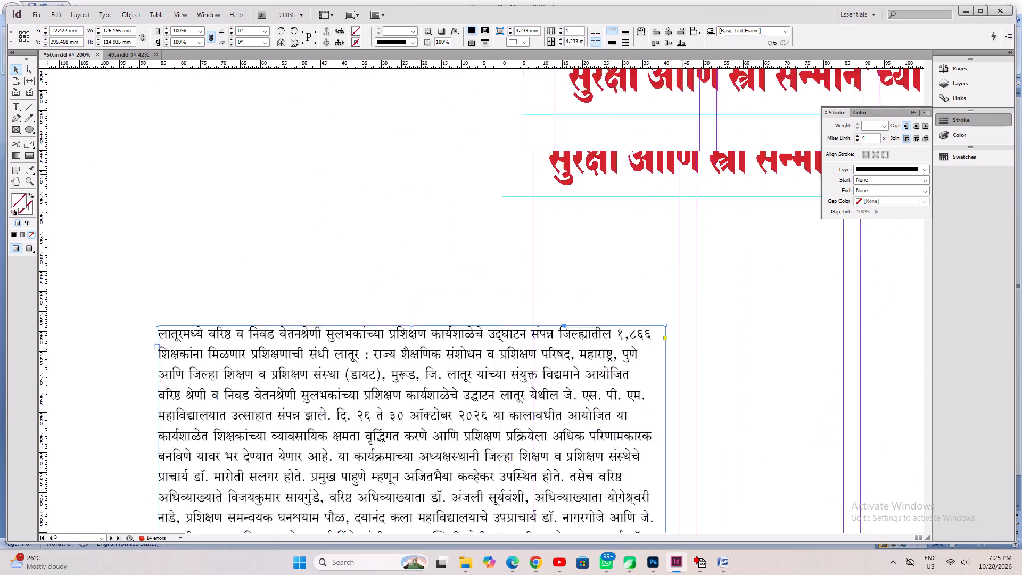
drag(281, 430, 261, 523)
click(11, 106)
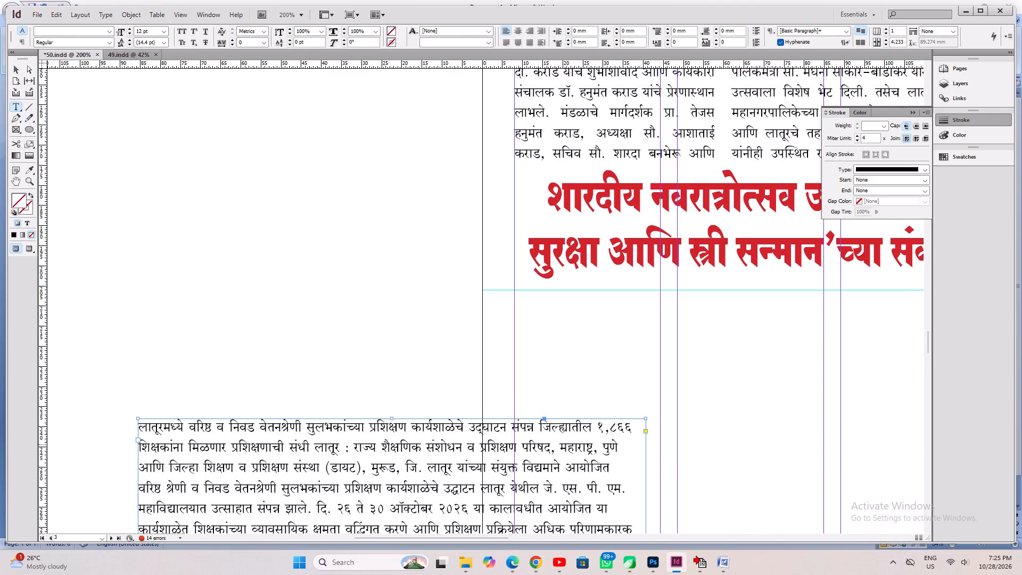
click(500, 430)
key(Down)
key(Left)
key(Left)
key(Left)
key(Left)
key(Left)
key(Left)
key(Left)
key(Left)
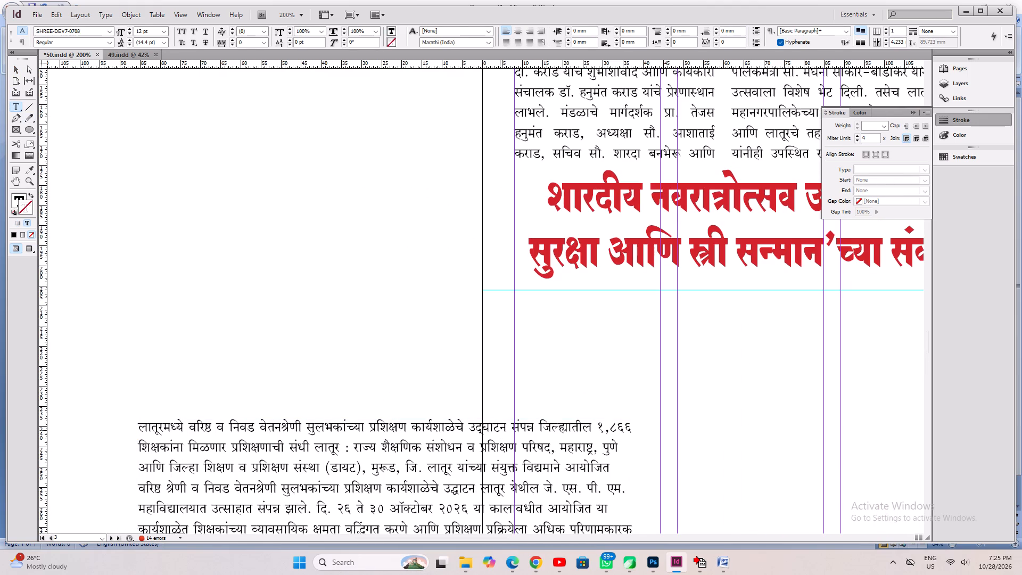
key(Up)
key(Right)
key(Right)
key(Right)
key(Right)
key(Right)
key(Right)
key(Right)
key(Right)
key(Right)
key(Right)
key(Right)
key(Right)
key(Right)
key(Right)
key(Right)
key(Right)
key(Right)
key(Right)
key(shift+Up)
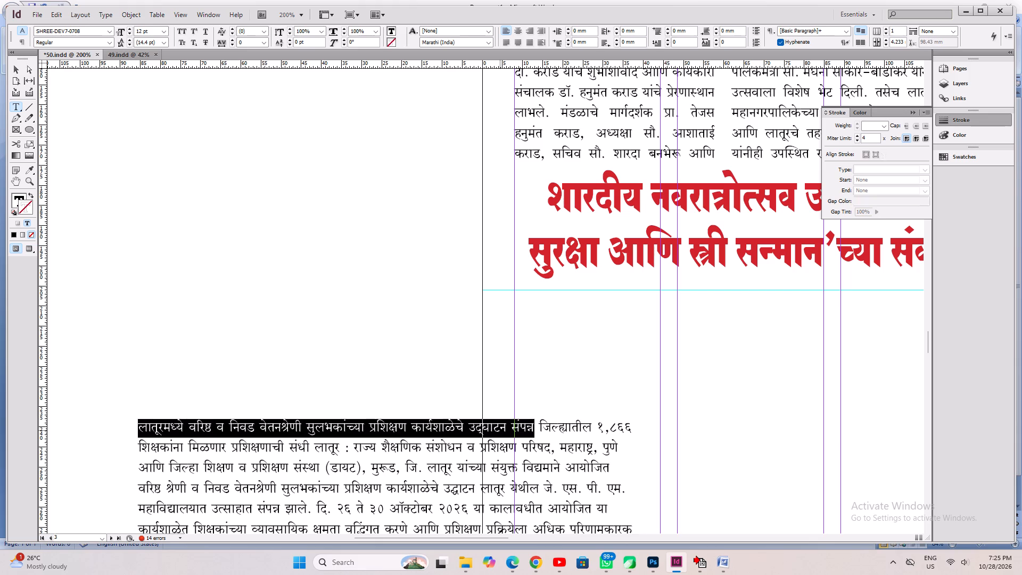
key(ctrl+x)
Replace all text in the duplicated headline with the cut wording, pasted without its formatting.
alt+drag(656, 415, 282, 441)
click(355, 297)
key(ctrl+a)
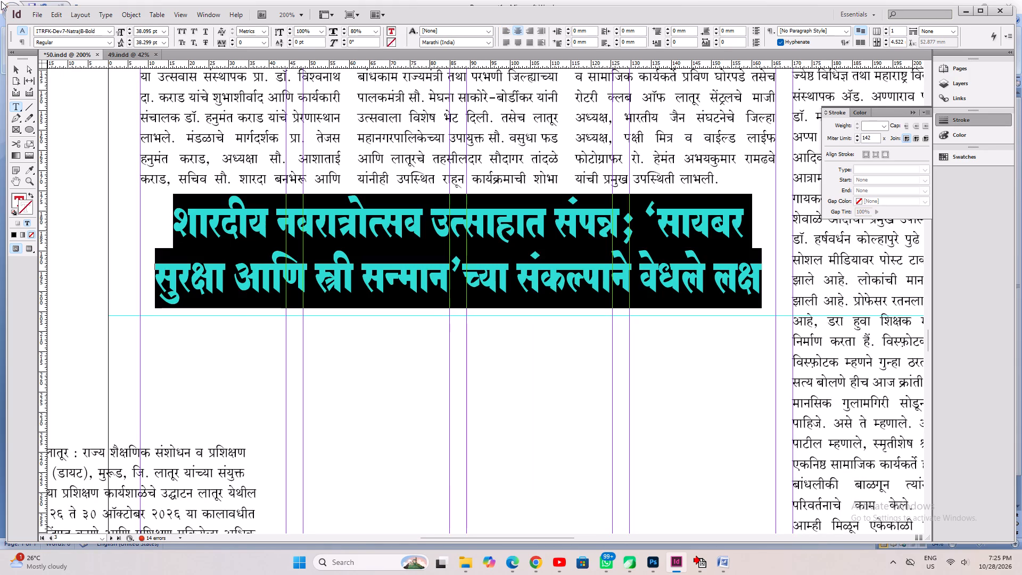
click(47, 15)
click(86, 89)
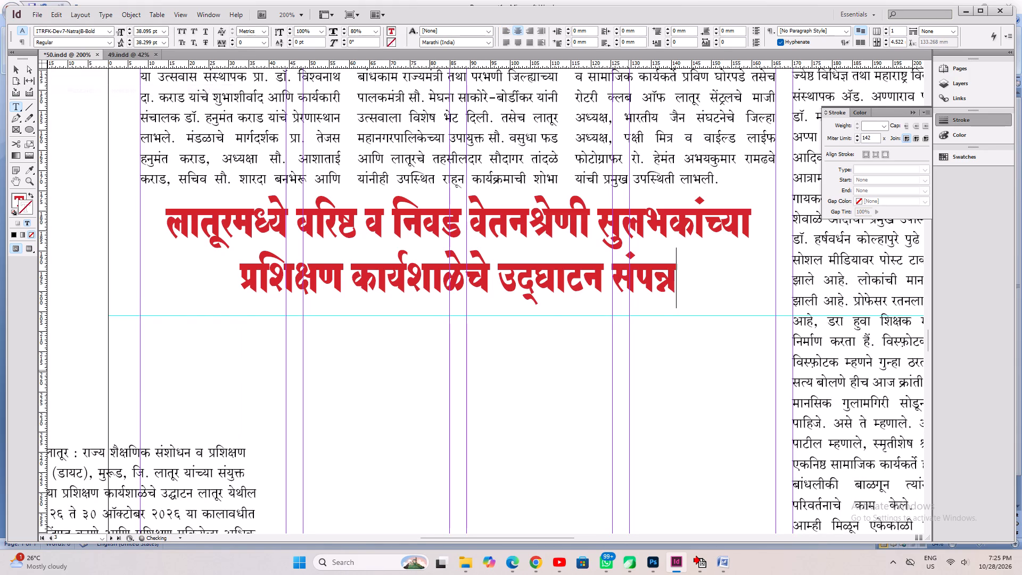
Delete the subheading 'जिल्ह्यातील १,८६६ शिक्षकांना मिळणार प्रशिक्षणाची संधी' and the leading space before 'लातूर :' in the body text.
alt+drag(227, 437, 573, 348)
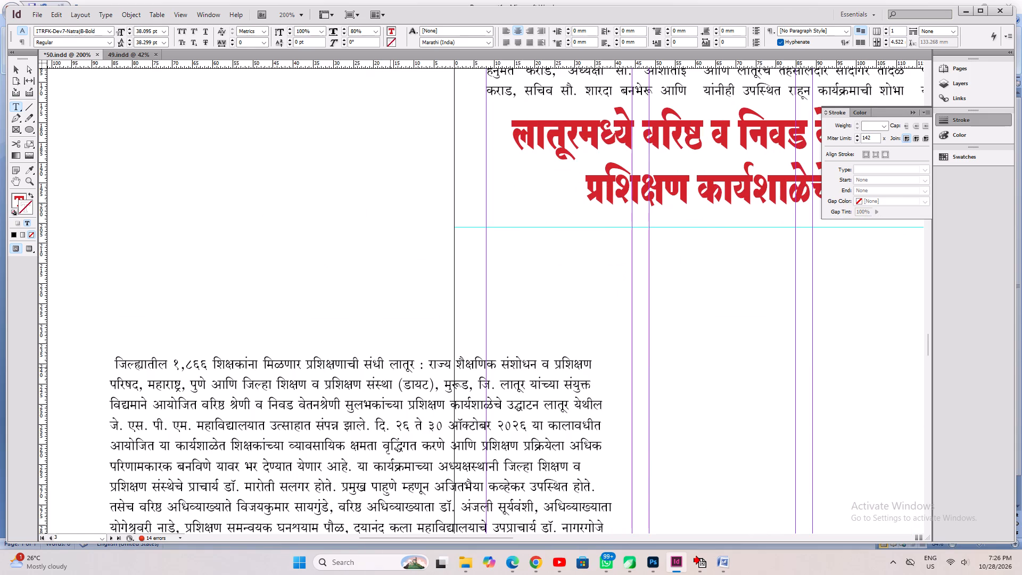
drag(384, 366, 2, 206)
key(BackSpace)
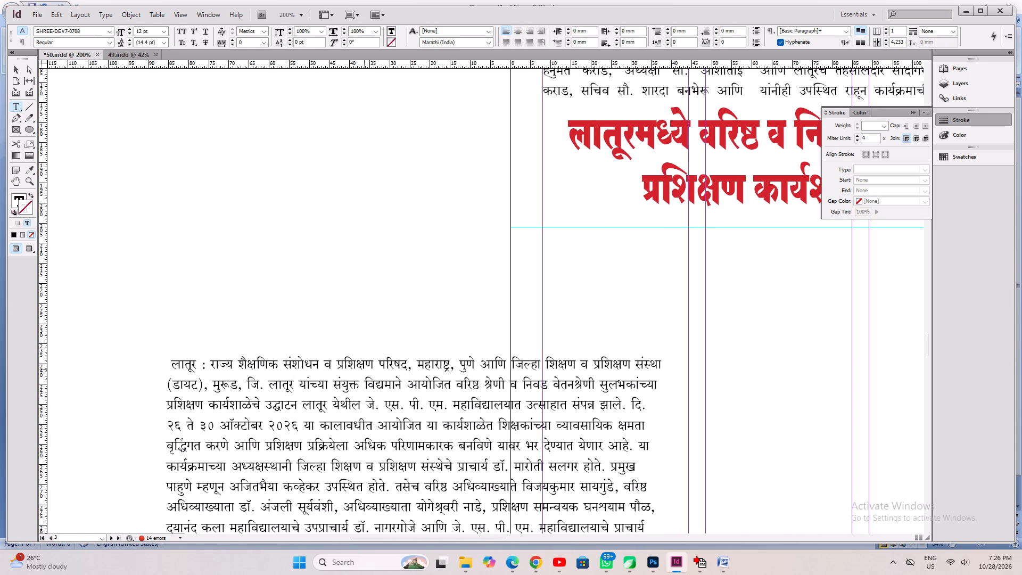
key(Right)
key(BackSpace)
Justify the entire body text of the teacher-training article.
key(ctrl+a)
key(ctrl+shift+j)
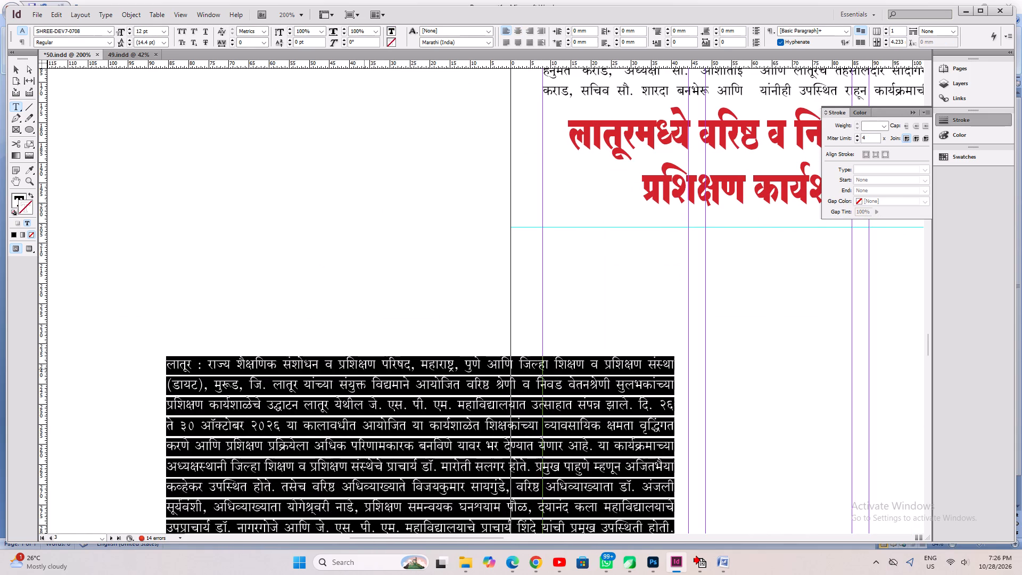
Enlarge the new 'लातूरमध्ये वरिष्ठ' headline to 40.095 pt, fit its frame to the text and save the file.
alt+drag(578, 390, 204, 377)
click(464, 158)
key(ctrl+a)
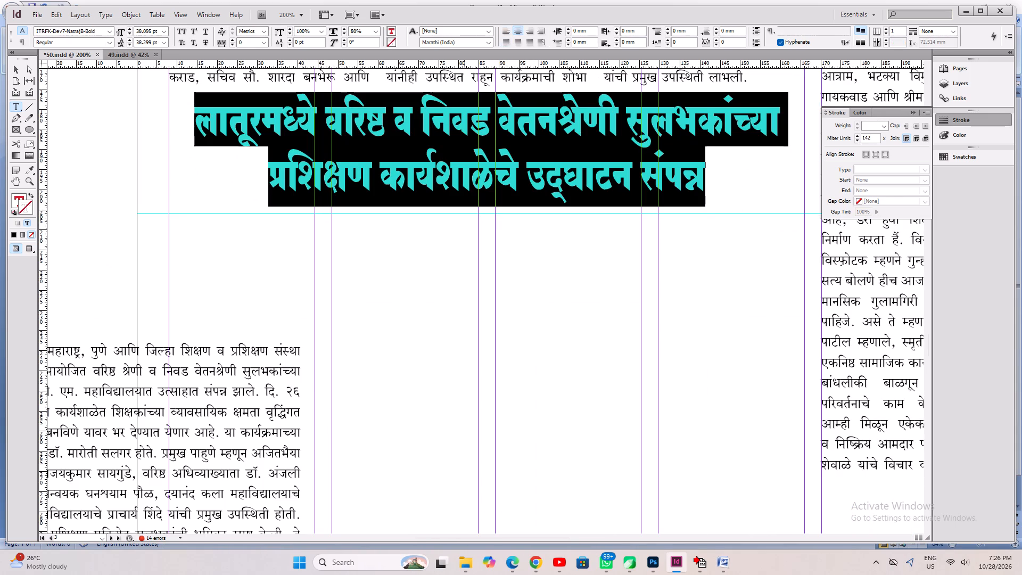
key(ctrl+shift+period)
key(ctrl+shift+period)
key(ctrl+shift+period)
key(ctrl+shift+comma)
key(ctrl+shift+comma)
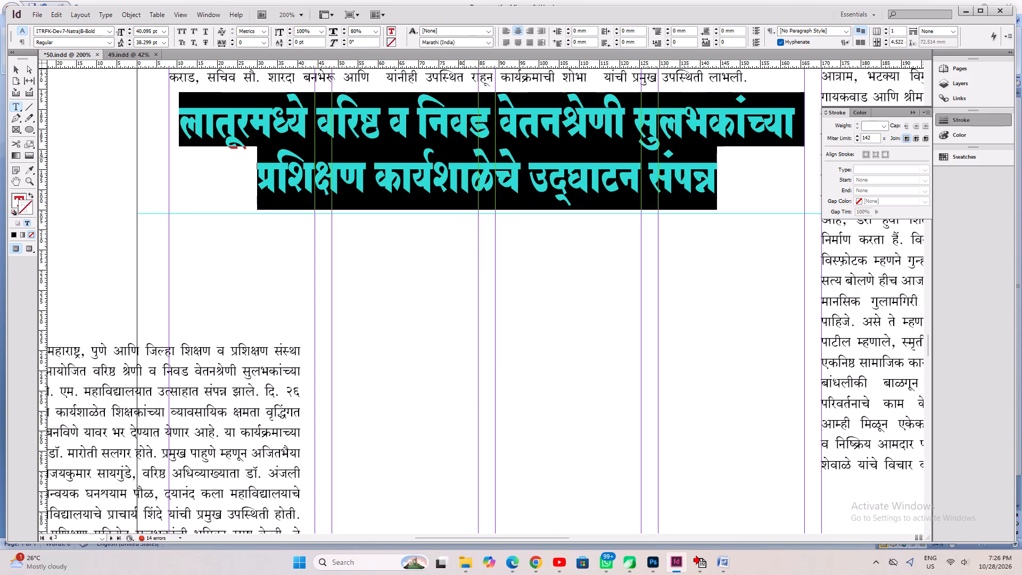
key(ctrl+alt+c)
key(ctrl+s)
Clear anything ahead of the first word of the article body, save the file, and fit the body frame to its content.
click(234, 388)
alt+drag(158, 401, 500, 401)
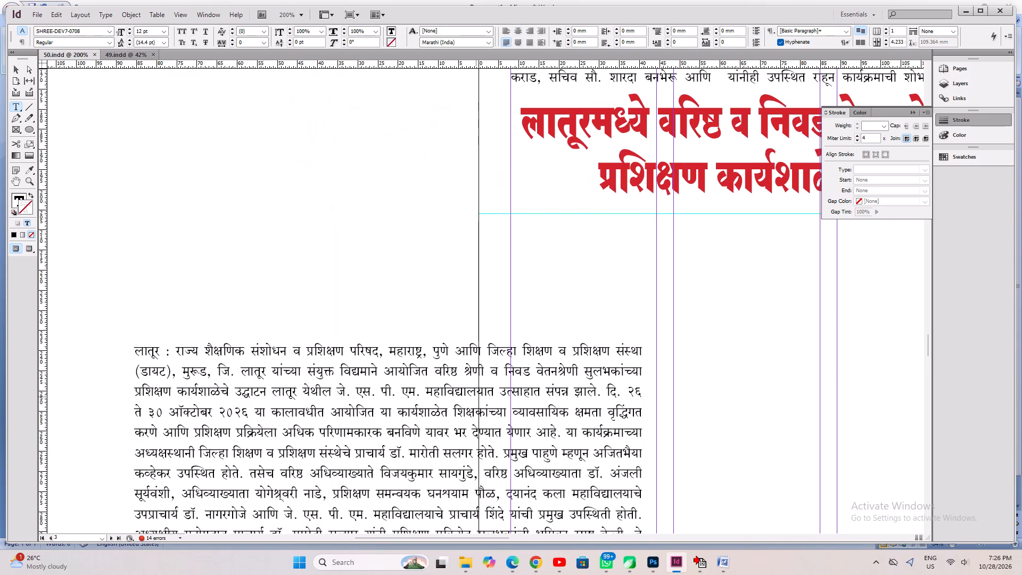
click(356, 355)
key(Home)
key(BackSpace)
key(BackSpace)
key(BackSpace)
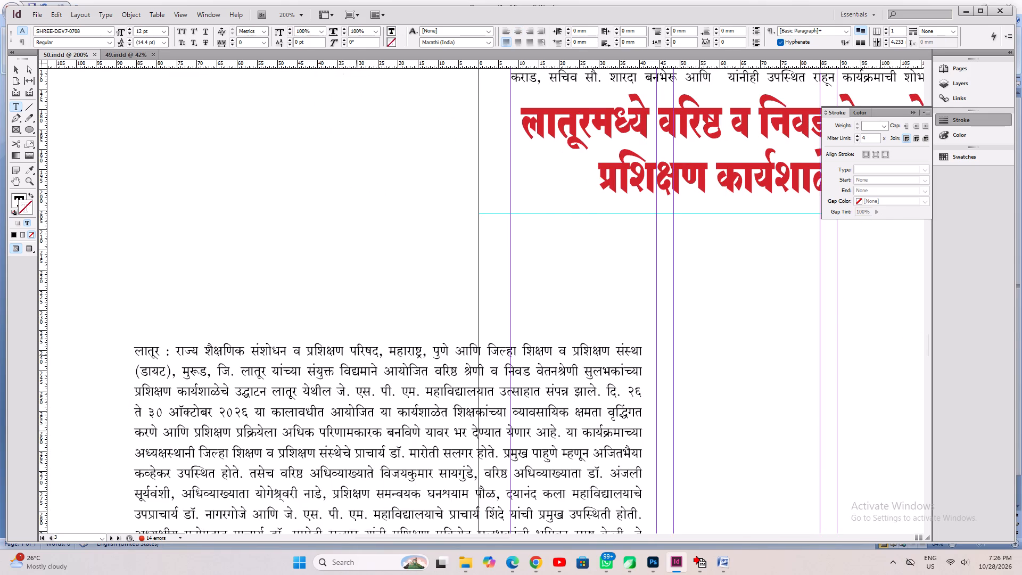
key(ctrl+s)
key(ctrl+0)
key(ctrl+alt+c)
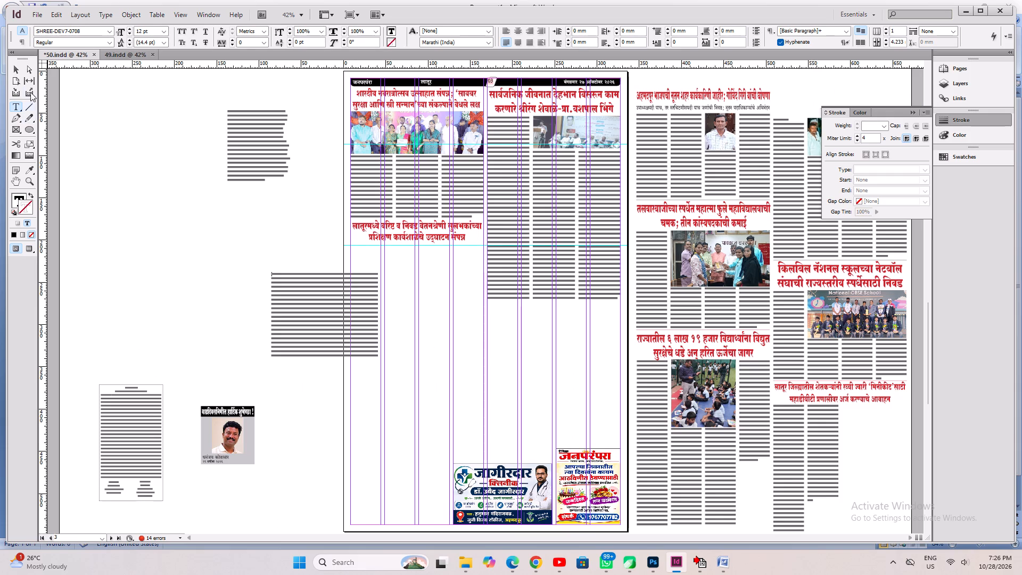
Move the body text frame onto page 3 directly under its headline, widen it to about 158 mm and fit it to its content.
click(16, 70)
drag(312, 325, 391, 299)
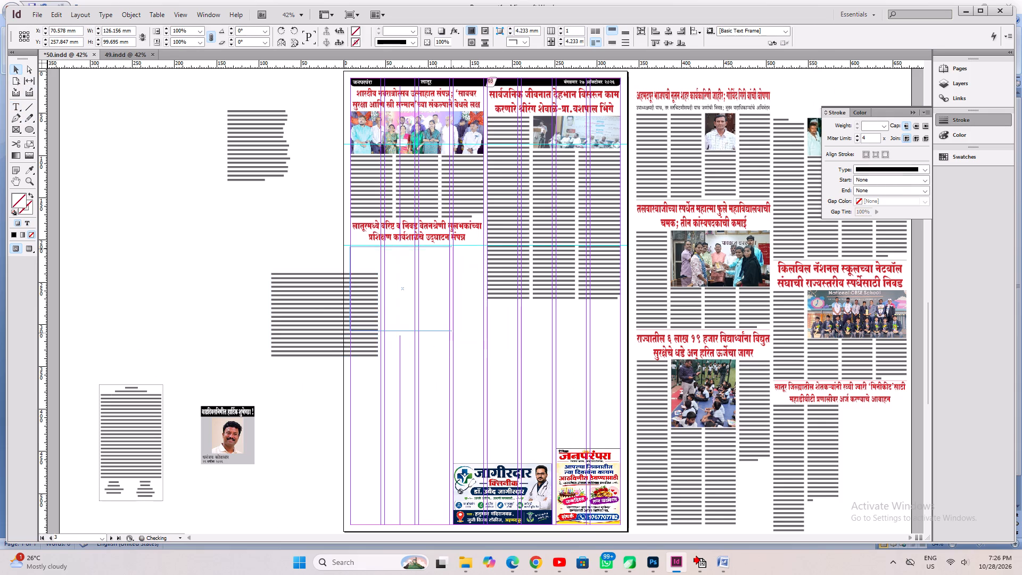
drag(391, 299, 392, 298)
key(ctrl+1)
key(space)
drag(579, 466, 458, 455)
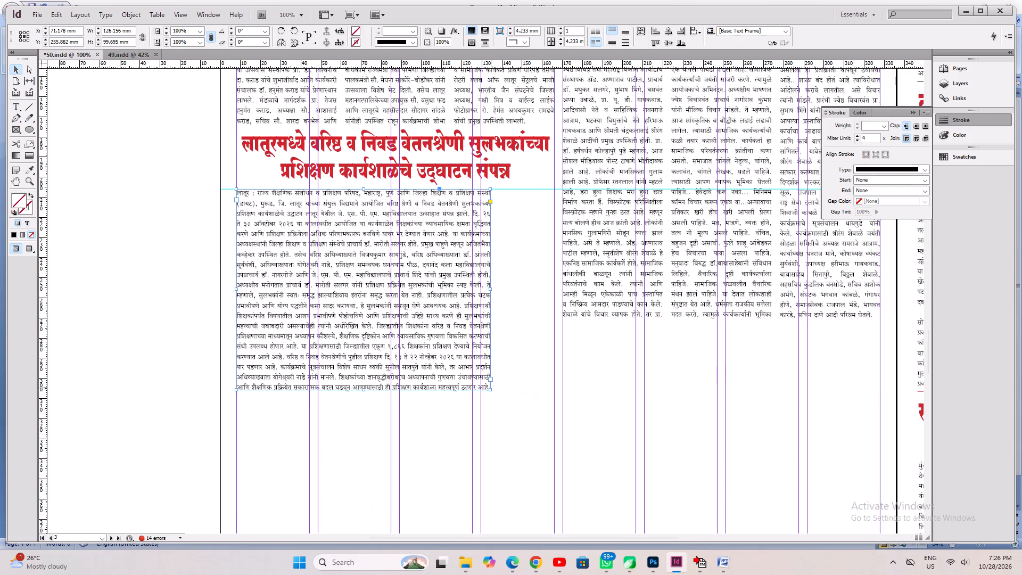
drag(491, 388, 556, 458)
key(ctrl+alt+c)
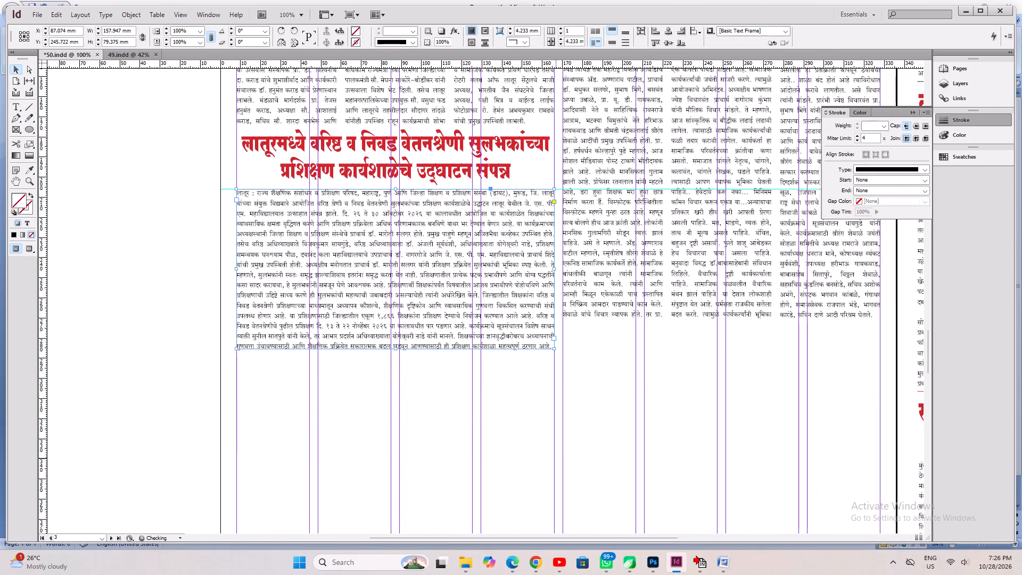
Set the article's body frame to three columns and fit its height to the content.
double_click(561, 27)
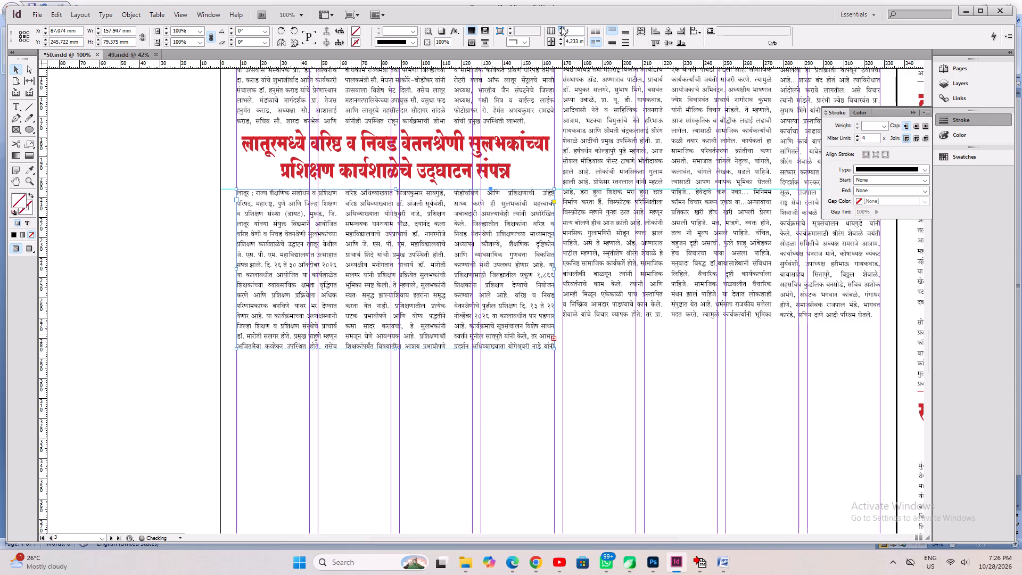
click(561, 27)
click(558, 32)
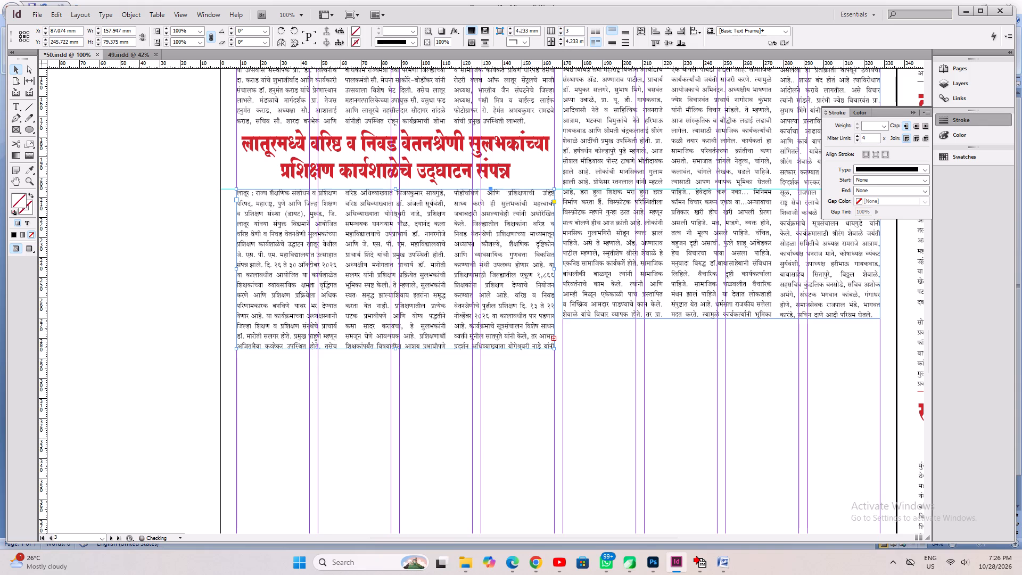
key(ctrl+alt+c)
Save 50.indd with page 3 fitted in view, including with all objects selected and again after deselecting everything.
key(ctrl+s)
key(ctrl+0)
key(ctrl+a)
key(ctrl+s)
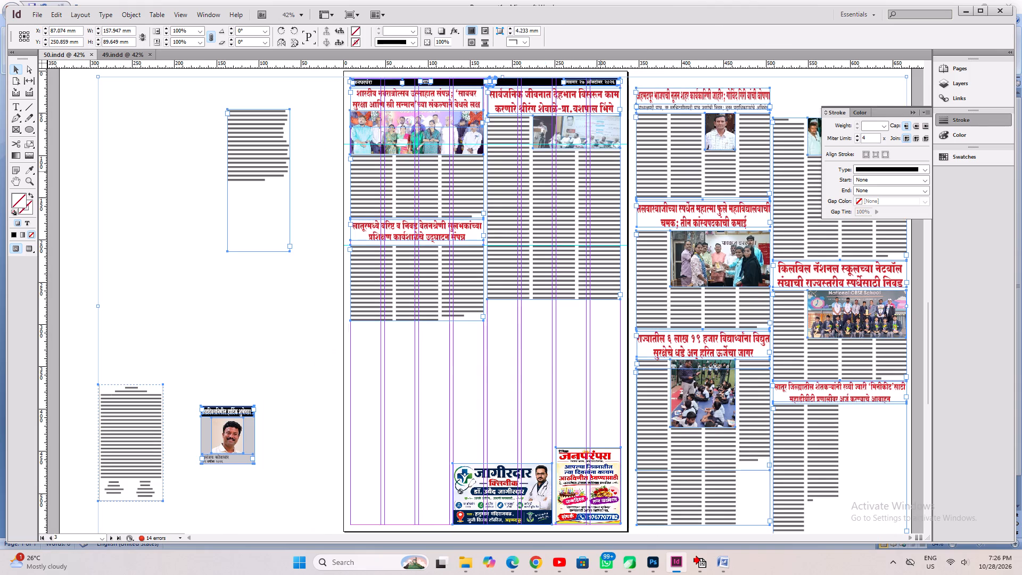
click(337, 366)
key(ctrl+s)
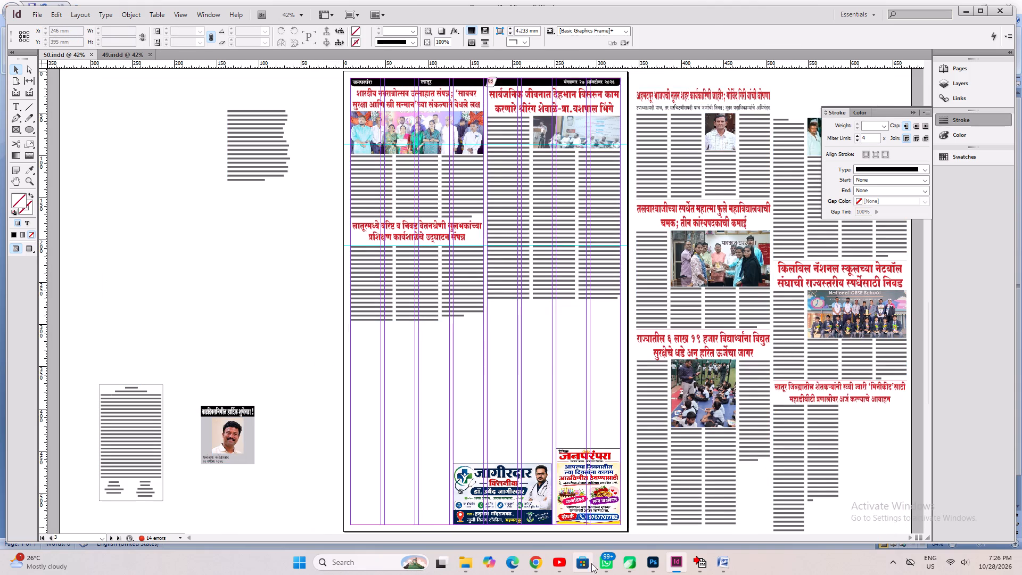
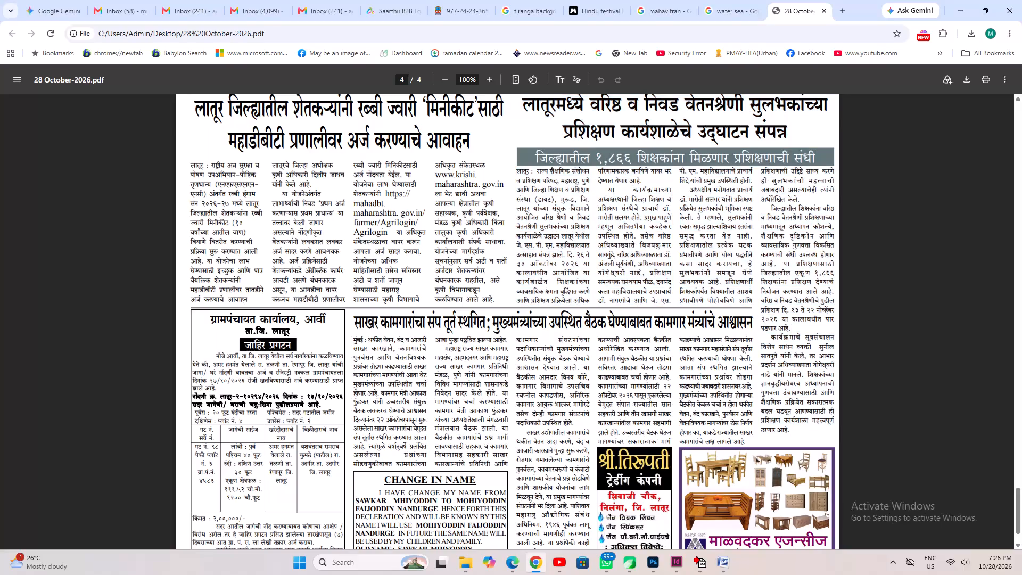
Copy the sugar workers' strike headline from the PDF, pass it through a blank Word document, and return to page 1 of 50.indd.
scroll(479, 357, down, 6)
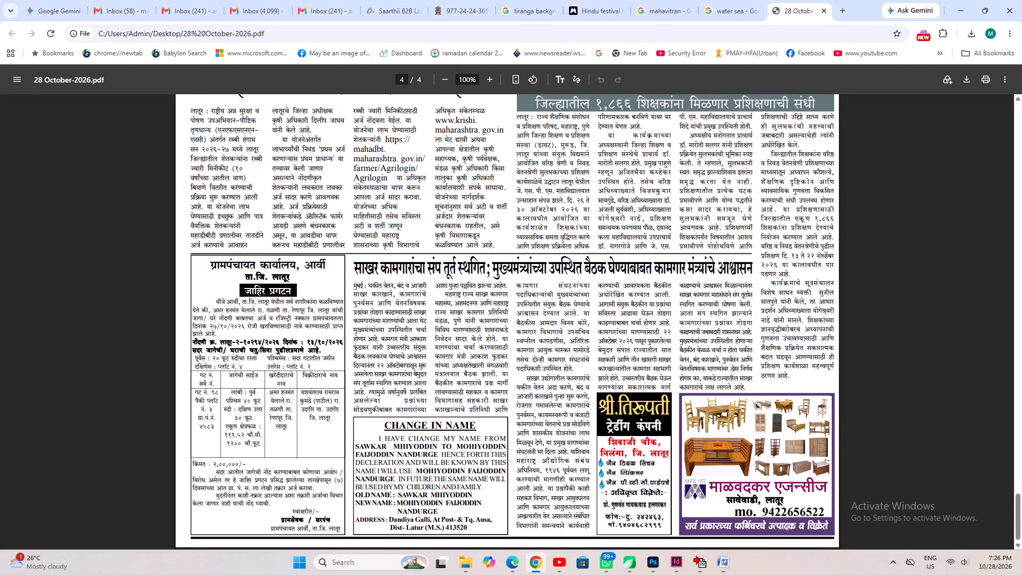
drag(351, 265, 752, 265)
key(ctrl+c)
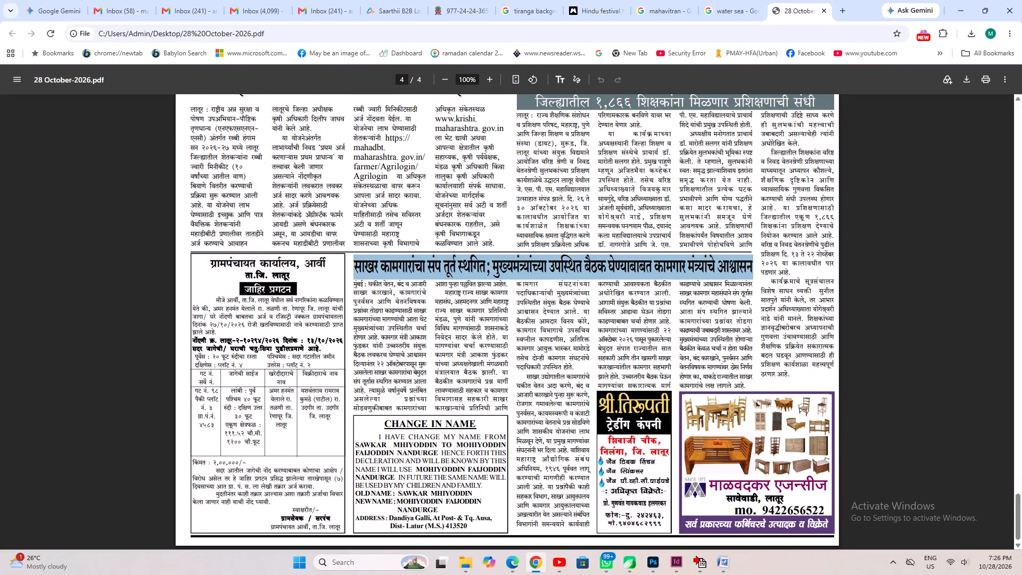
click(727, 570)
key(ctrl+v)
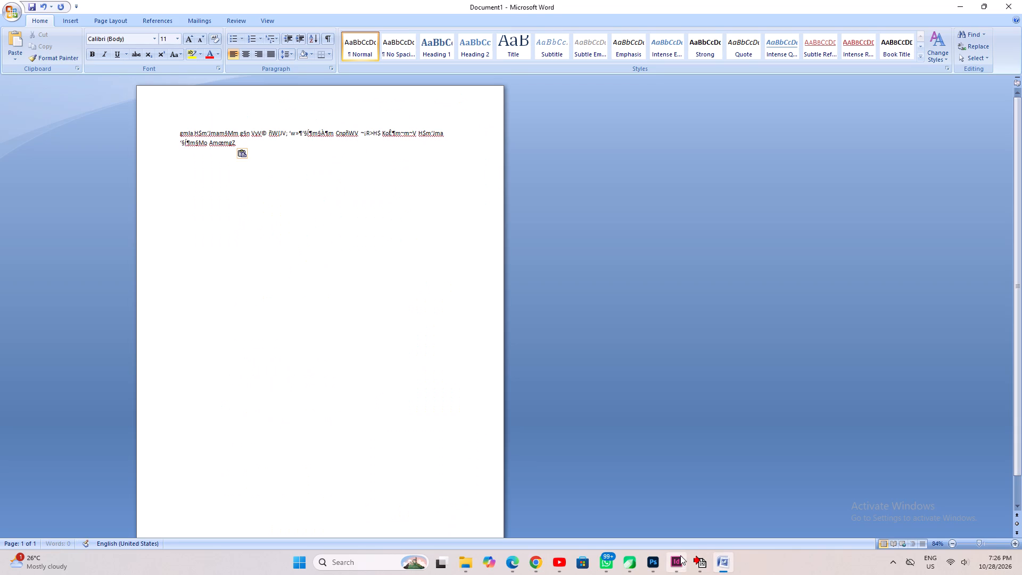
key(ctrl+a)
key(ctrl+x)
click(677, 560)
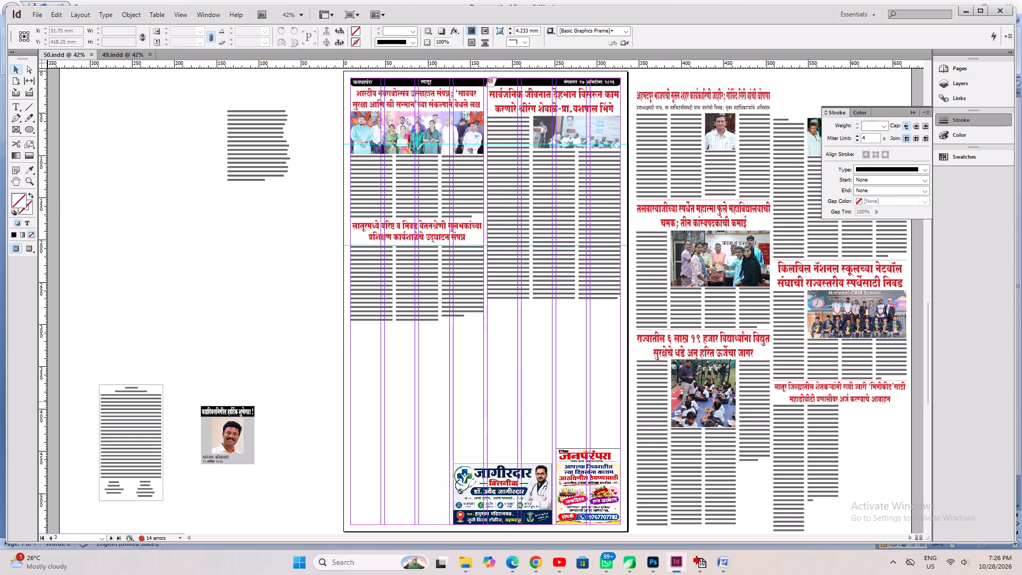
scroll(434, 395, up, 20)
scroll(434, 395, up, 19)
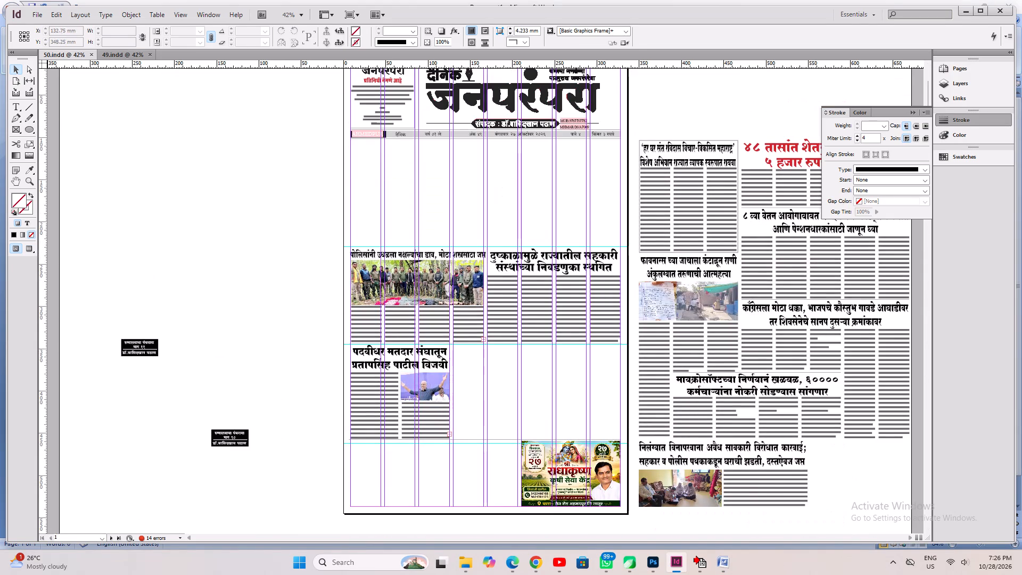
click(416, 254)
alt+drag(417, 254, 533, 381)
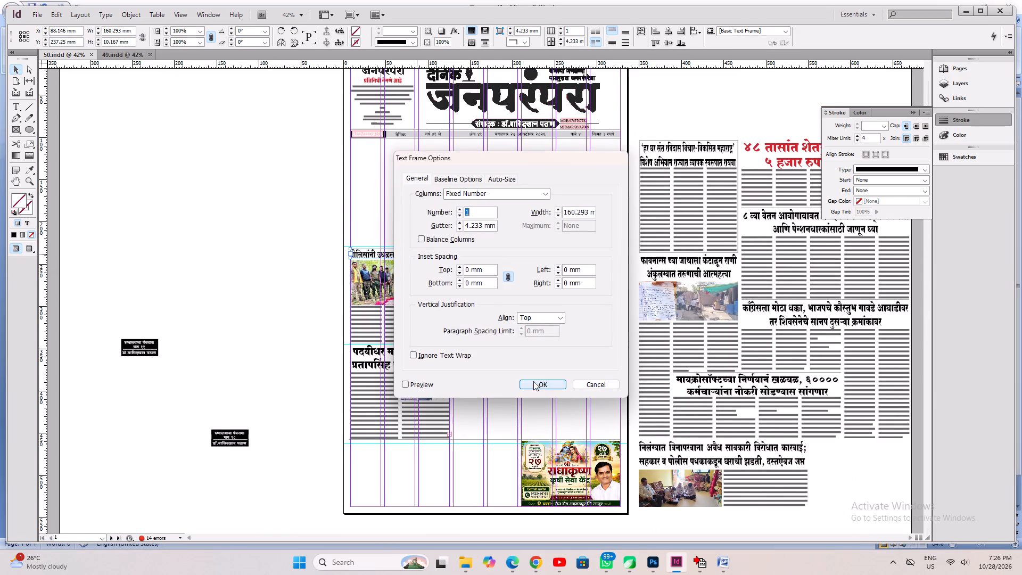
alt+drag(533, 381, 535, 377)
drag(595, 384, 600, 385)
Duplicate the pasteboard's two-line Microsoft headline frame into the empty space beside page 1's graduate-constituency article, aligning it just under the horizontal guide.
drag(724, 381, 512, 360)
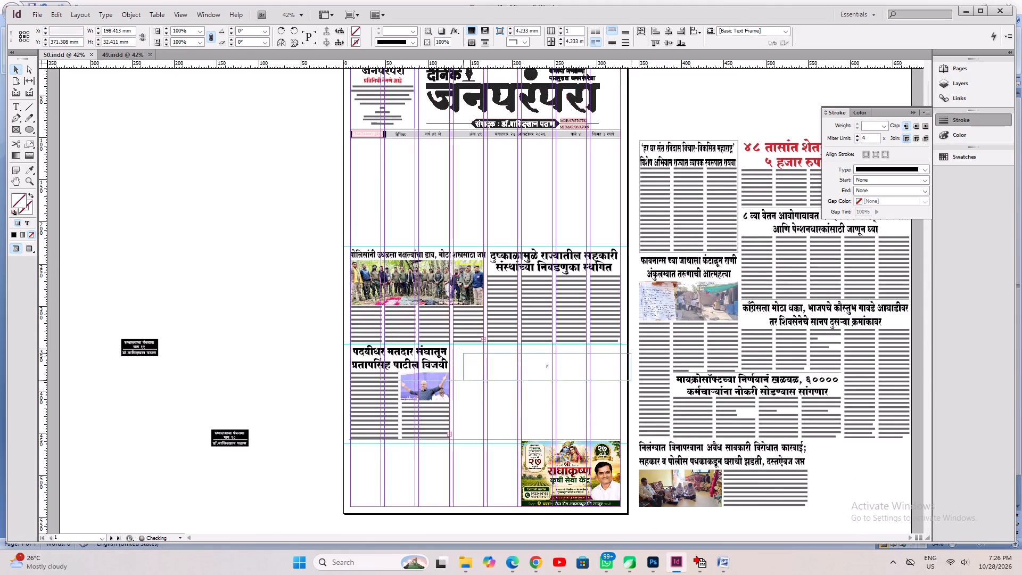
drag(512, 360, 506, 357)
key(ctrl+1)
key(Left)
key(Left)
key(Left)
key(Up)
key(Up)
key(Up)
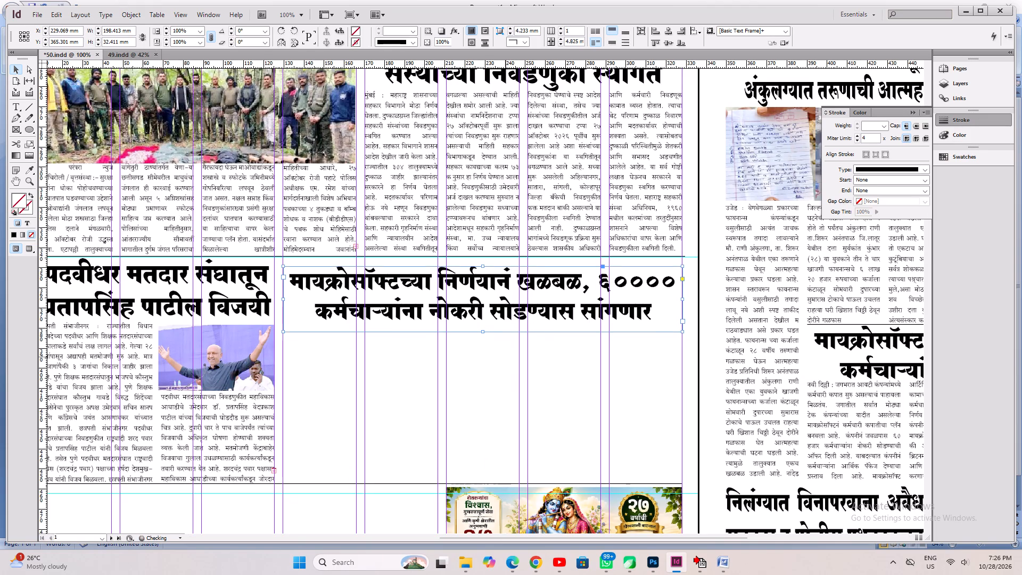
key(Up)
key(Up)
key(Up)
key(Up)
key(Up)
key(Up)
key(Up)
key(Up)
key(Up)
key(Up)
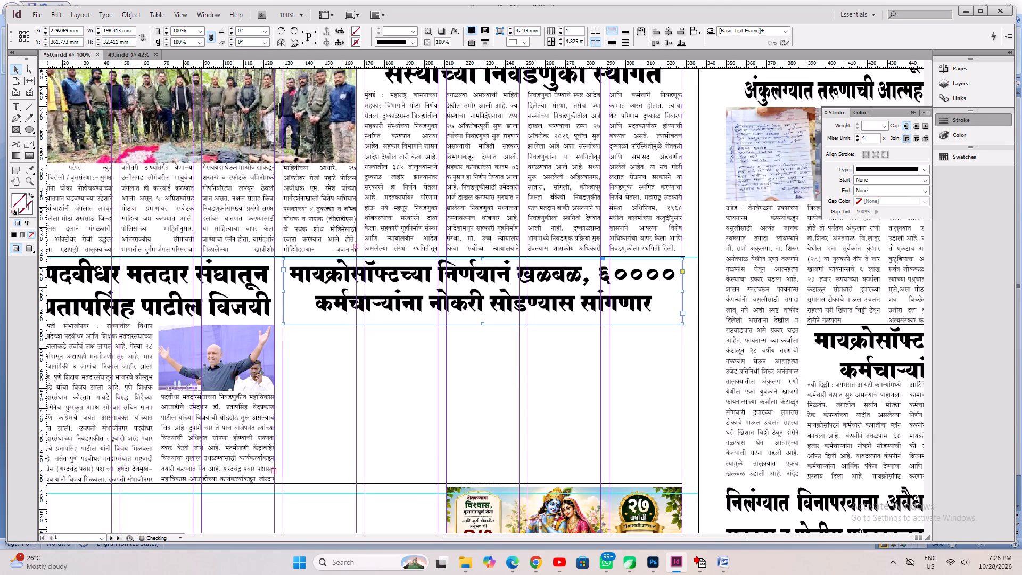
Replace the duplicated headline's text with the copied sugar workers' strike headline and fit the frame to its content.
click(14, 107)
click(375, 294)
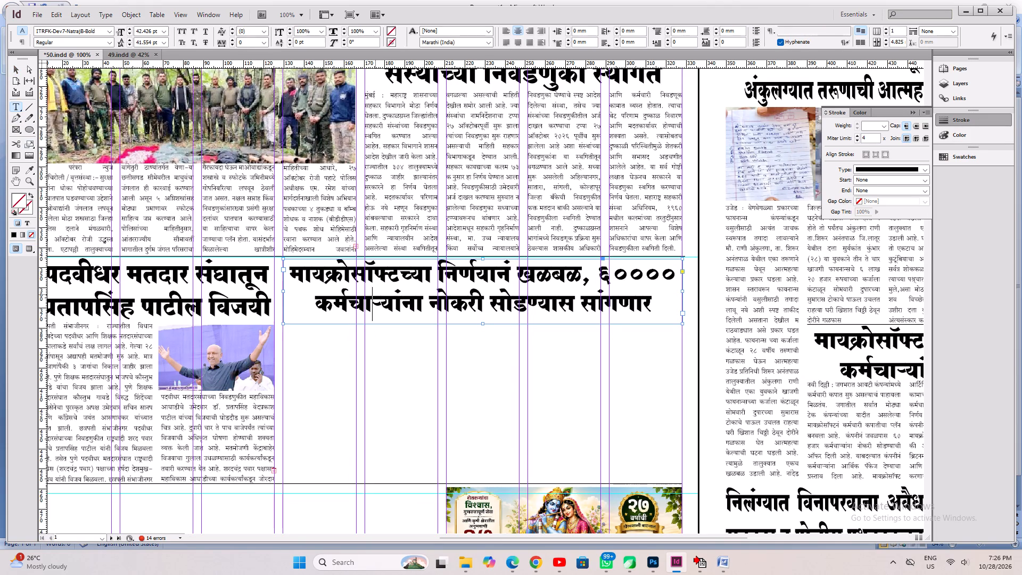
key(ctrl+a)
key(ctrl+v)
key(ctrl+alt+c)
Set the new headline to 80% horizontal scale and 46.426 pt so it fills two lines, and save with page 1 fitted in view.
key(ctrl+a)
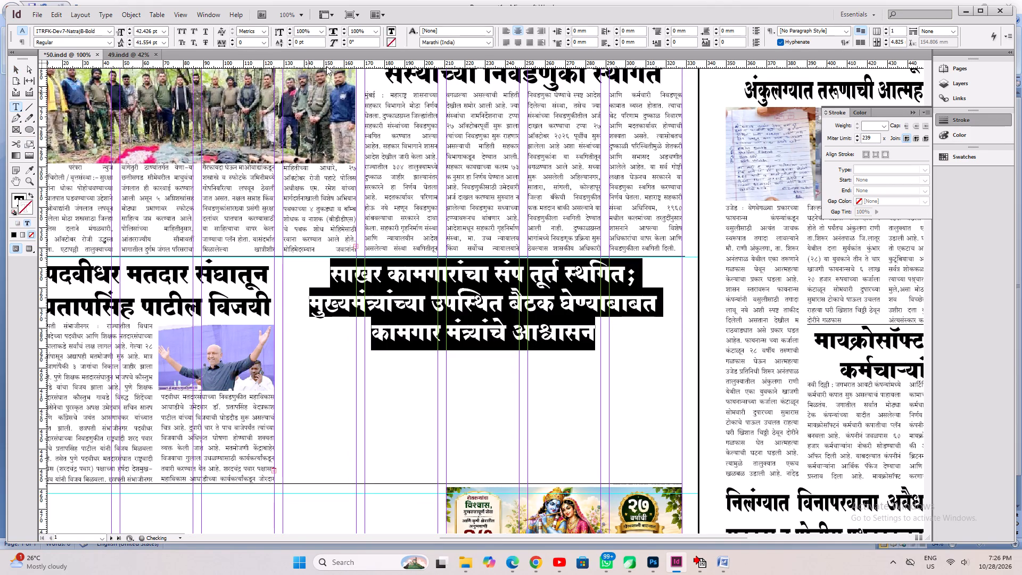
drag(364, 32, 183, 0)
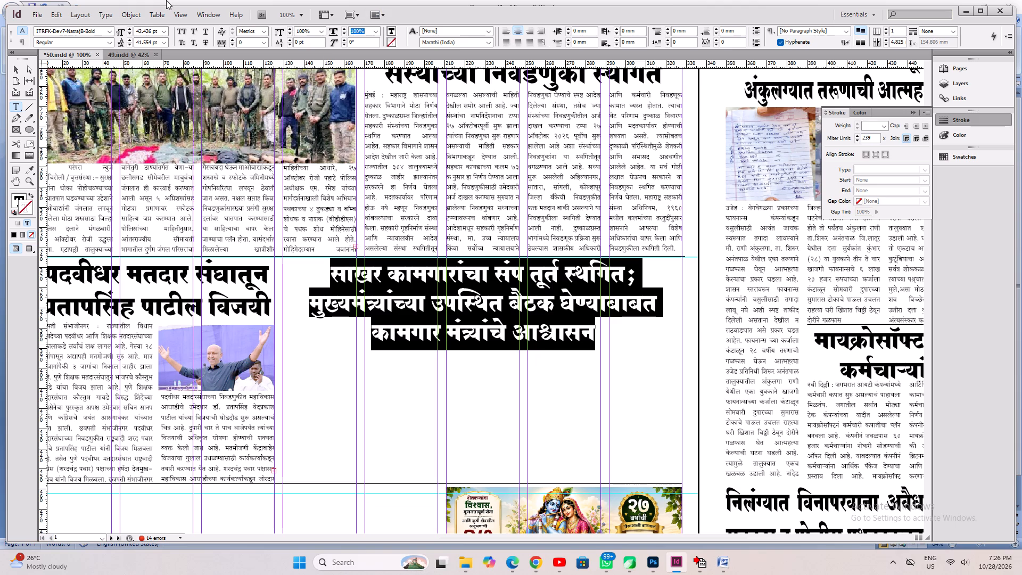
text(80)
key(Return)
key(ctrl+shift+period)
key(ctrl+shift+period)
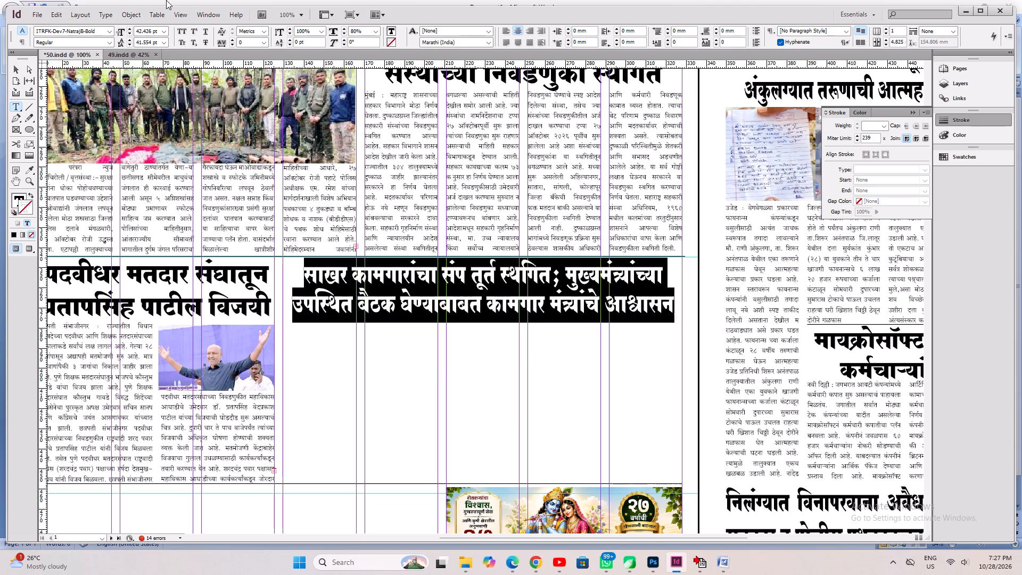
key(ctrl+shift+period)
key(ctrl+shift+comma)
key(ctrl+s)
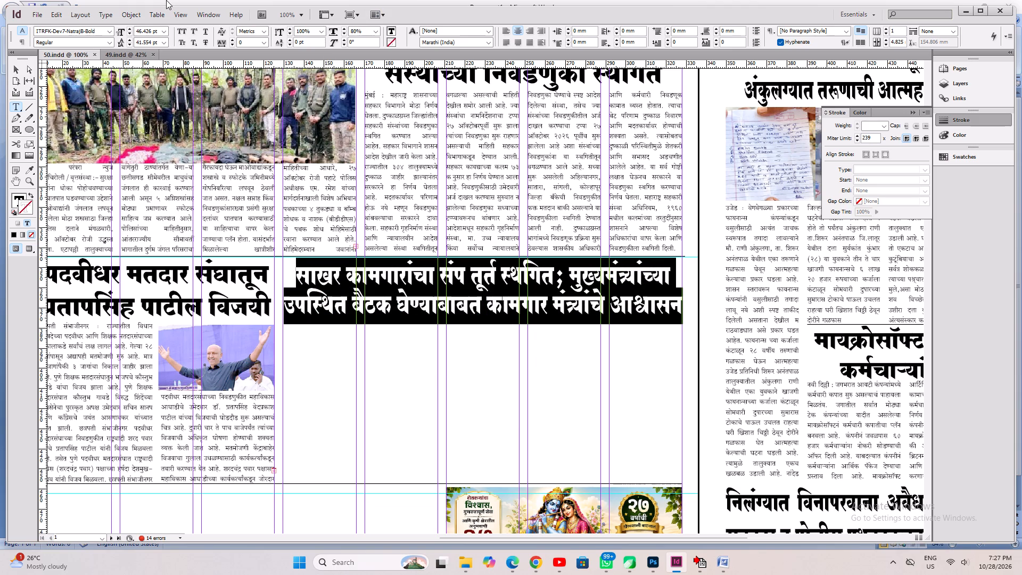
key(ctrl+s)
key(ctrl+0)
key(ctrl+s)
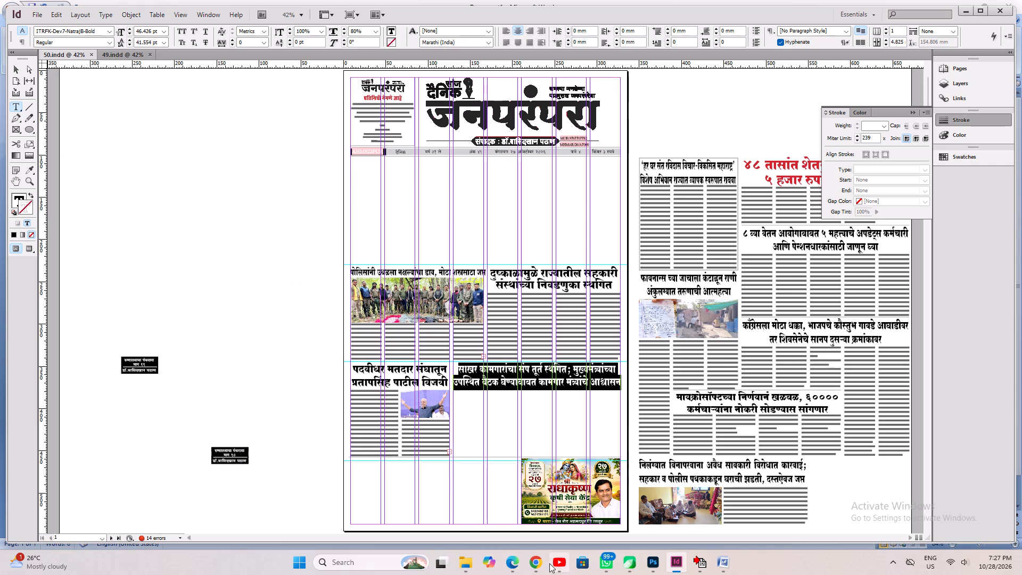
Copy all columns of the sugar workers' strike article body from the PDF and pass the text through the Word document for InDesign.
click(672, 564)
click(670, 565)
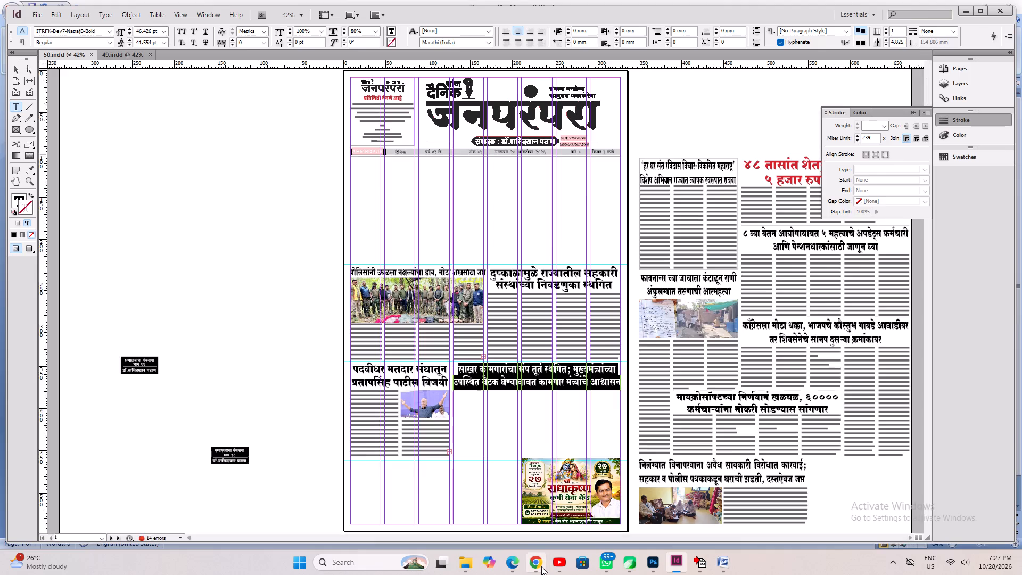
click(541, 566)
click(441, 343)
drag(353, 281, 690, 351)
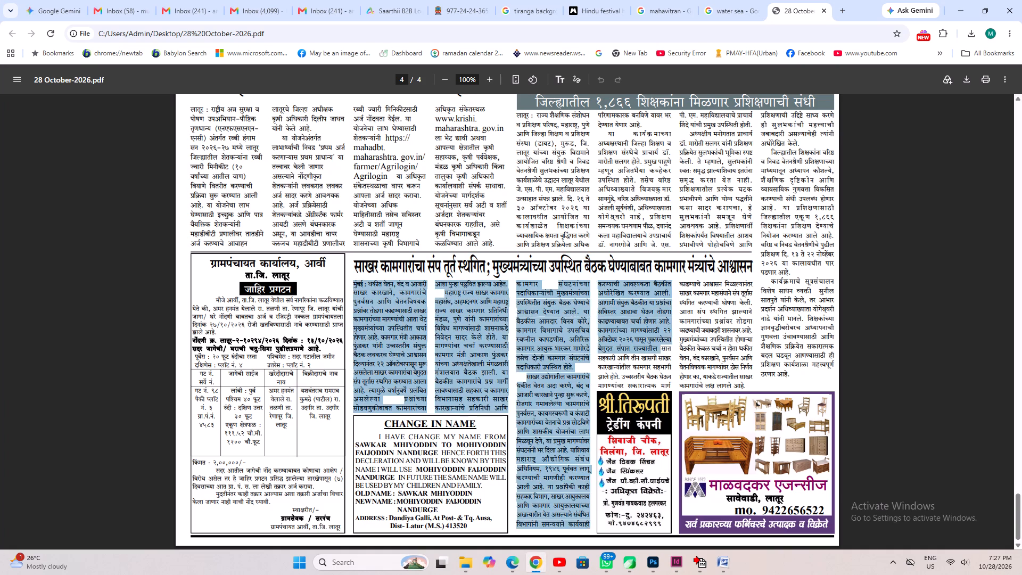
drag(690, 351, 744, 385)
key(ctrl+c)
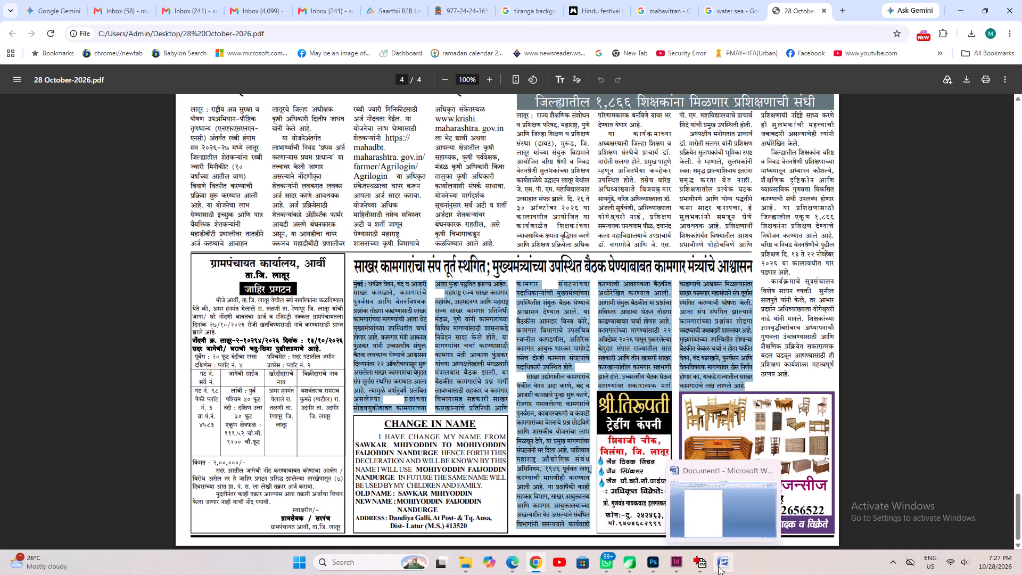
click(719, 566)
key(ctrl+v)
key(ctrl+a)
key(ctrl+x)
click(683, 570)
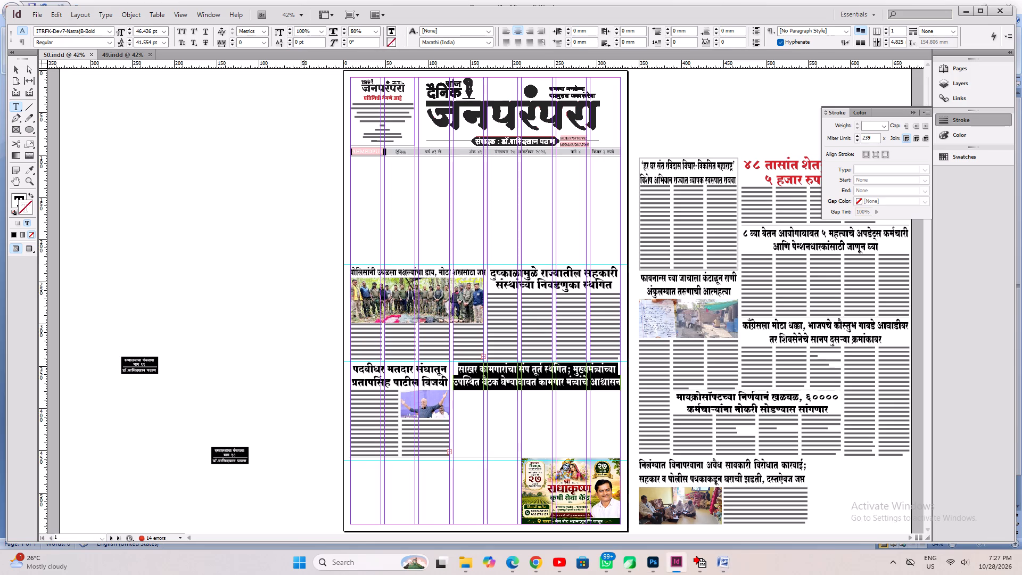
Paste the article body into a new text frame about 151.5 mm wide on the pasteboard, justify the text and fit the frame.
drag(166, 204, 294, 367)
key(ctrl+v)
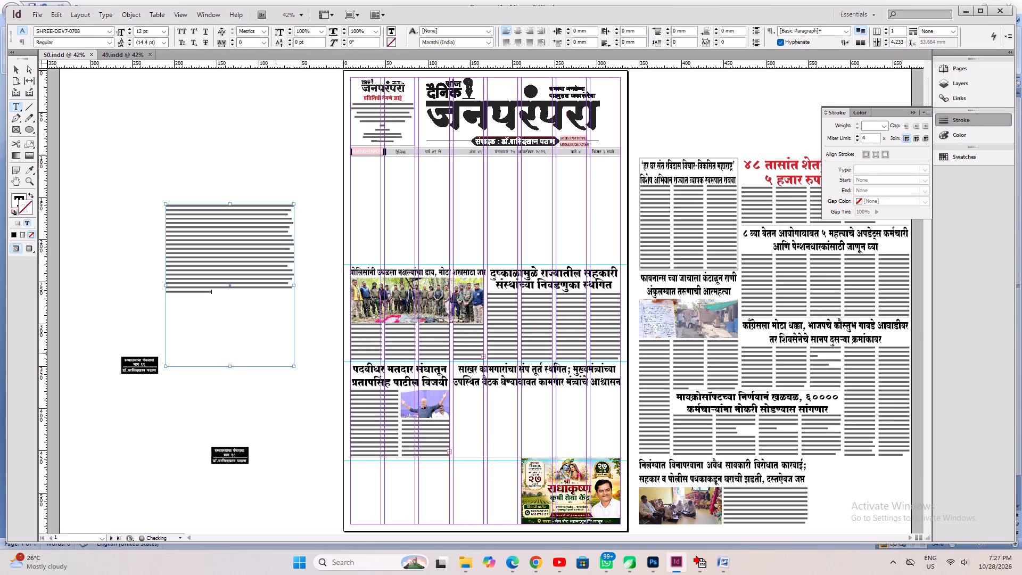
key(ctrl+a)
key(ctrl+shift+j)
key(ctrl+alt+c)
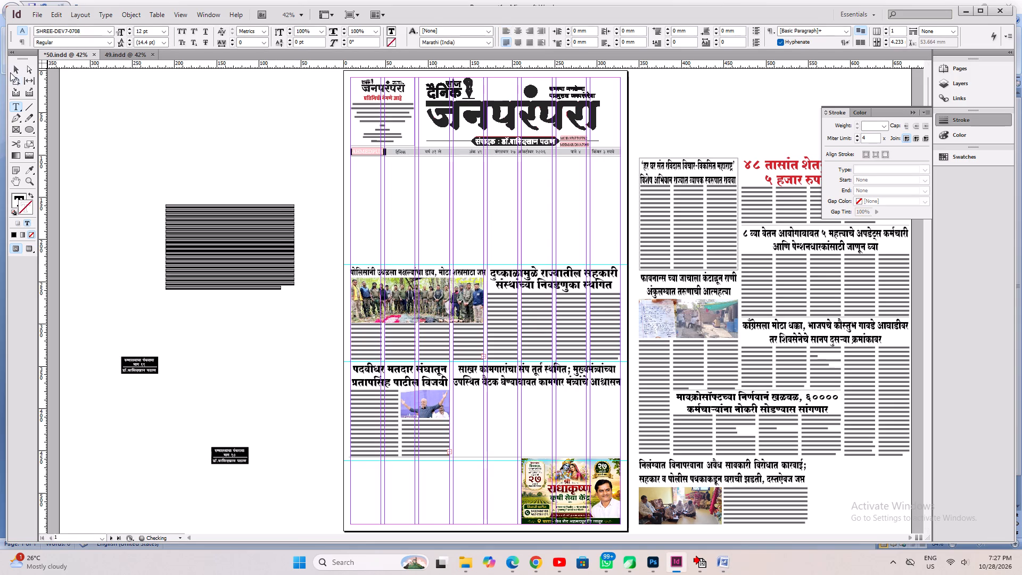
Move the body frame directly under the sugar workers' headline on page 1 and resize it to about 199 mm wide by 80 mm high.
click(11, 70)
scroll(201, 242, down, 2)
drag(219, 174, 509, 358)
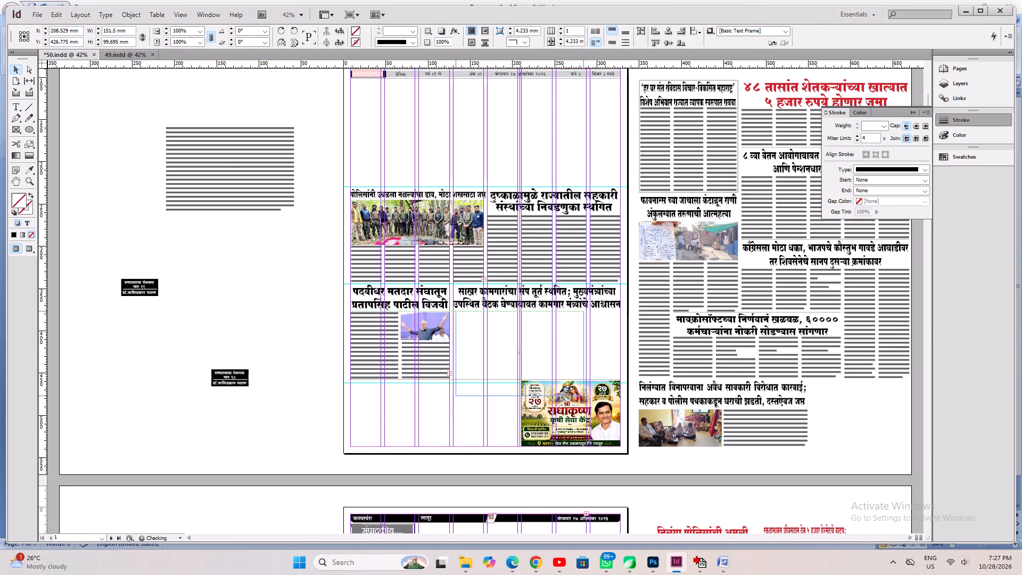
drag(509, 358, 506, 357)
key(ctrl+1)
key(space)
drag(456, 293, 400, 324)
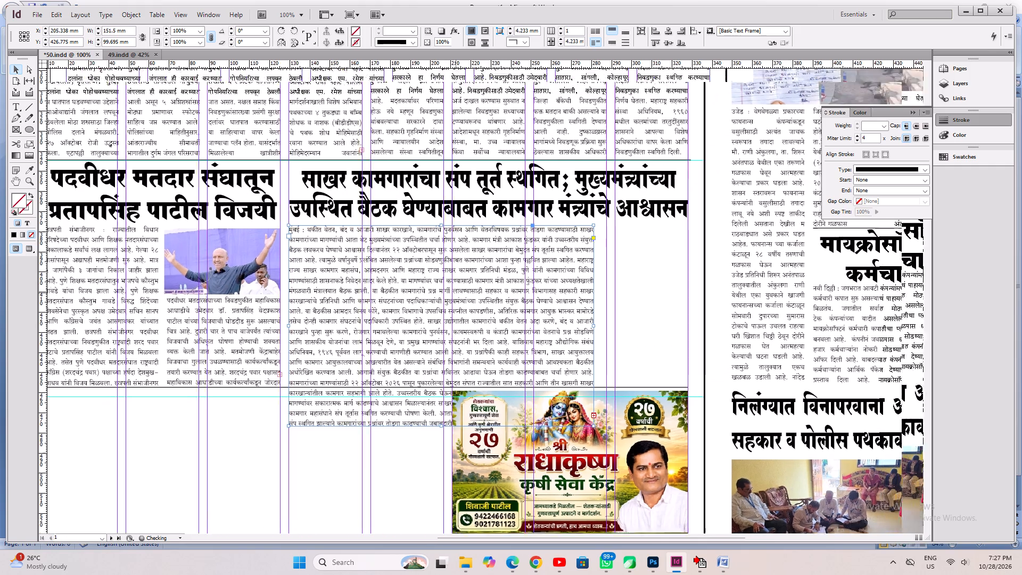
drag(400, 324, 395, 327)
click(443, 325)
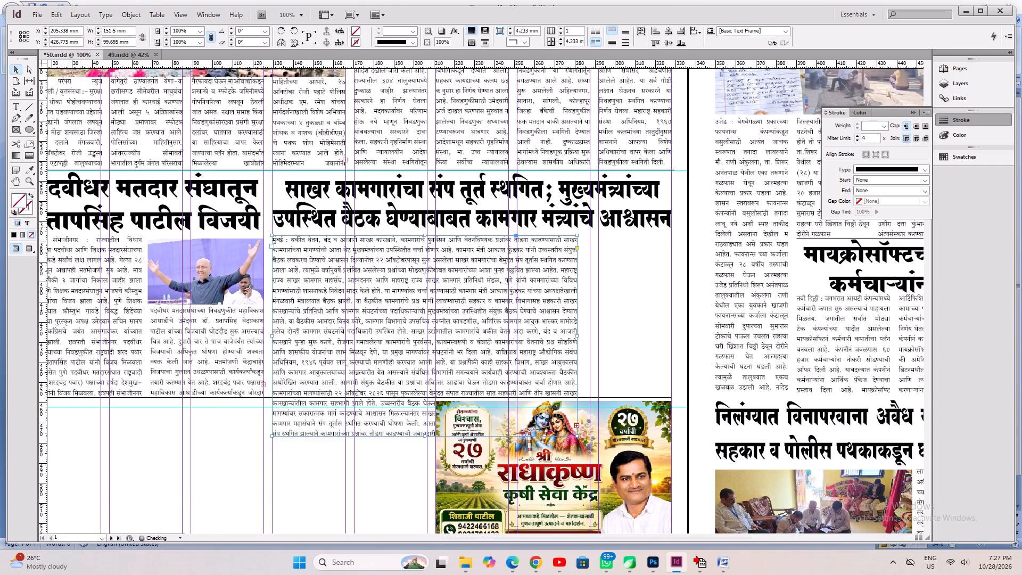
scroll(483, 356, down, 2)
drag(578, 259, 673, 285)
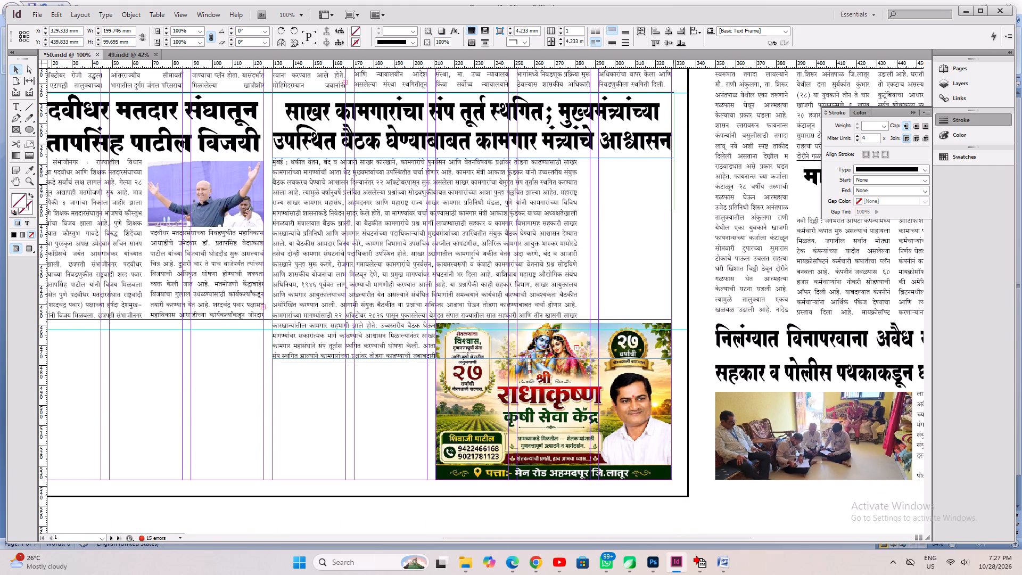
drag(673, 285, 673, 285)
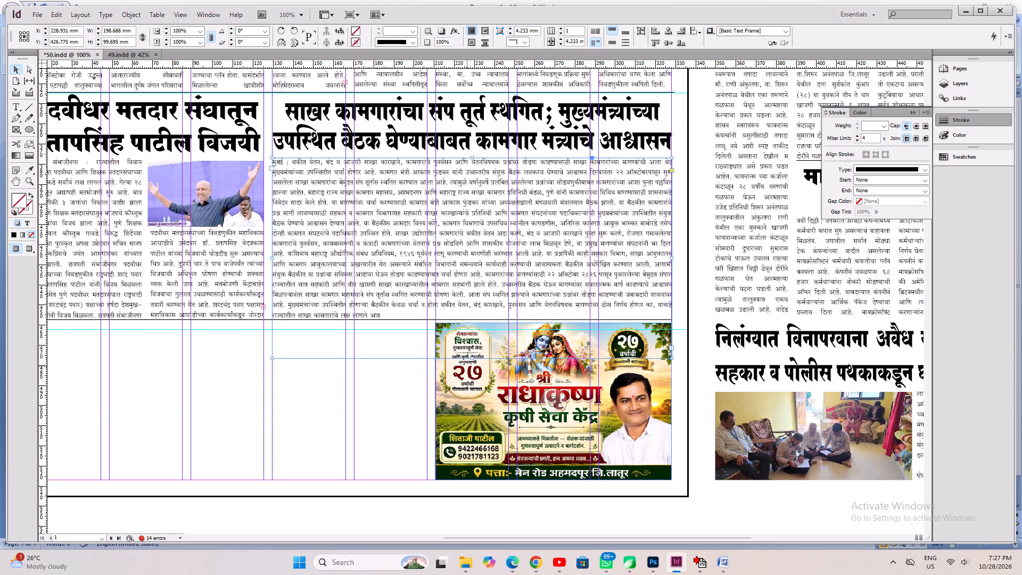
drag(471, 360, 469, 319)
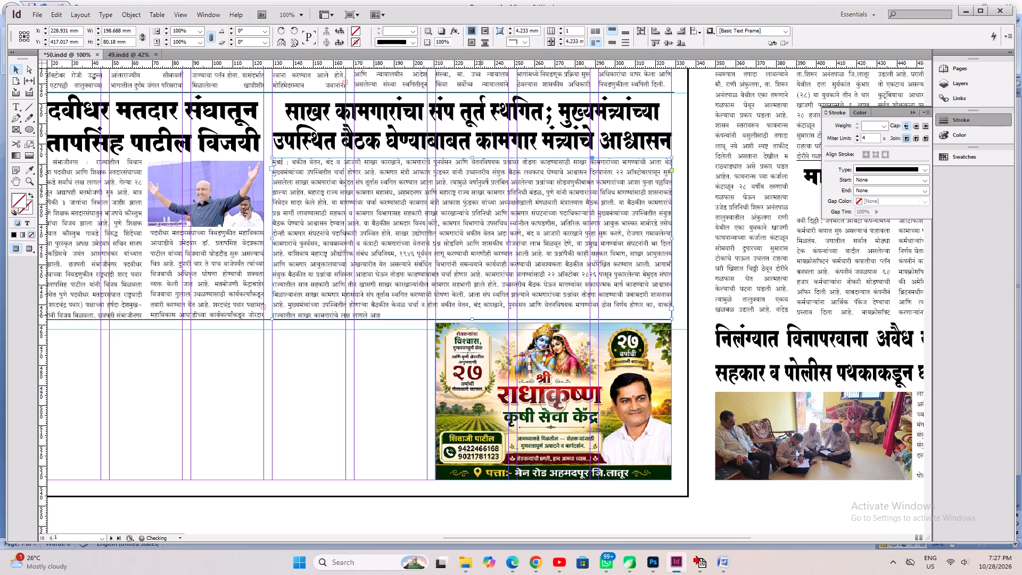
Set the sugar workers' article body frame to five columns and save the document.
drag(572, 30, 403, 81)
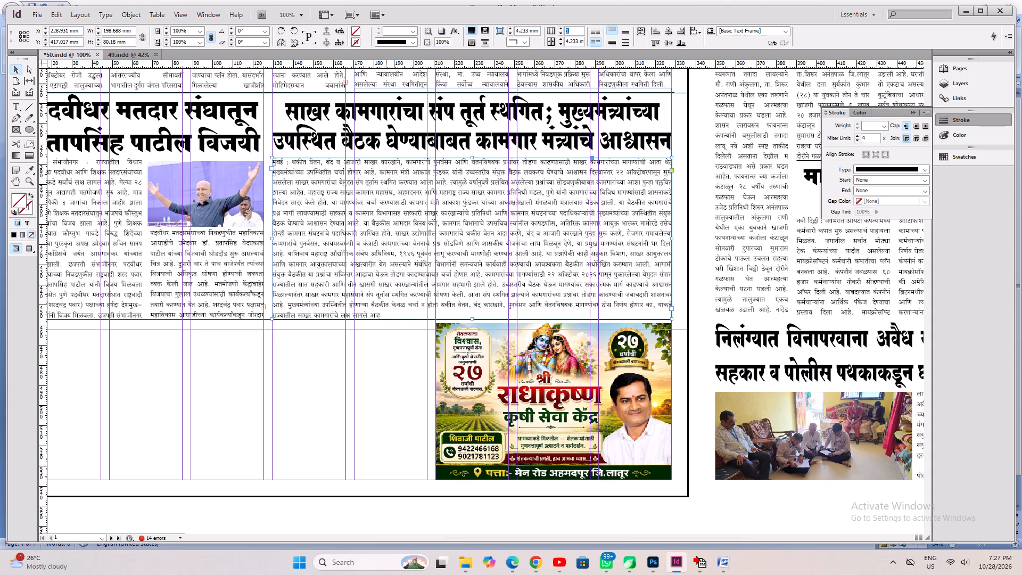
key(5)
key(Return)
key(ctrl+s)
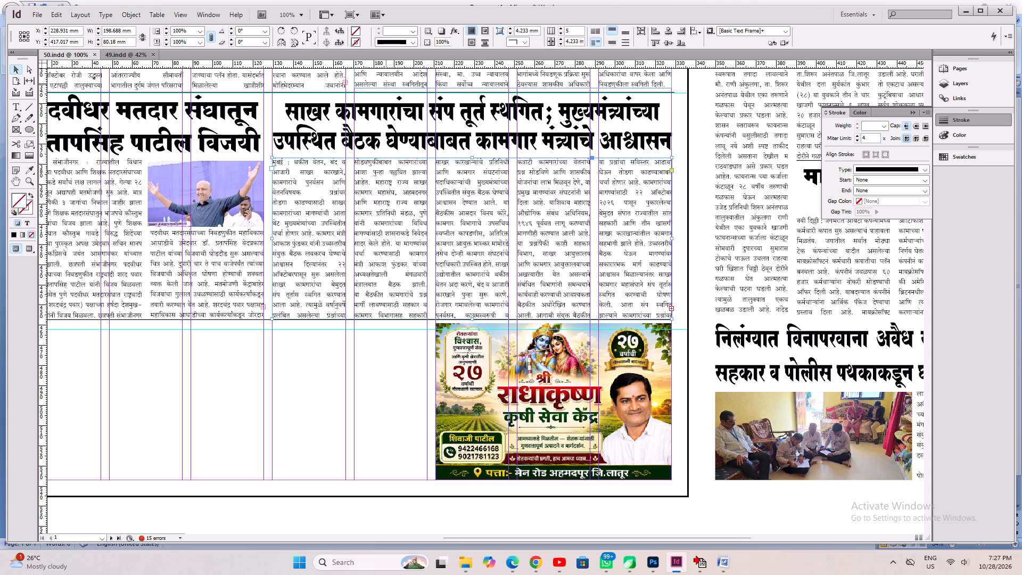
Move the photo in the graduate-constituency article to the top of its first column, flush with the page margin, and save.
click(278, 381)
key(space)
drag(273, 382, 288, 385)
drag(397, 394, 450, 394)
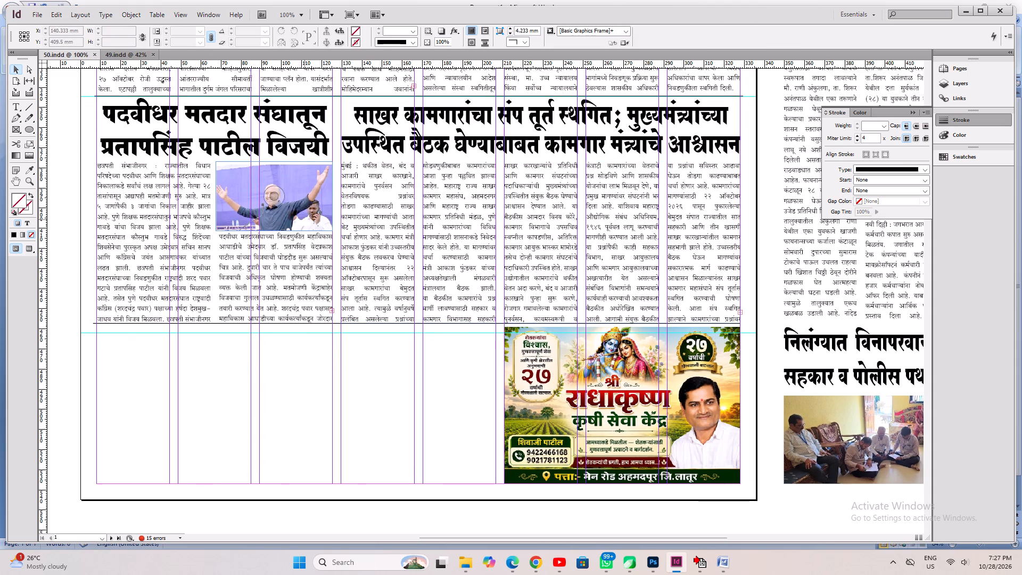
ctrl+click(304, 219)
shift+drag(315, 218, 198, 226)
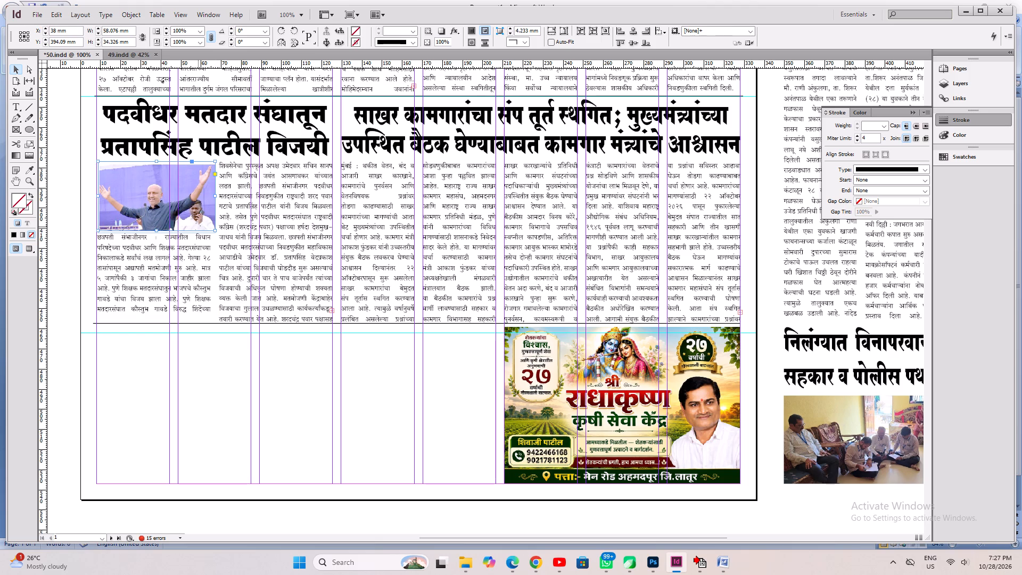
key(Left)
key(Left)
key(Left)
key(Left)
key(ctrl+s)
Switch to the browser's image search, search for "sugur ken kamgar" and look through the pictures for a suitable photo.
click(541, 564)
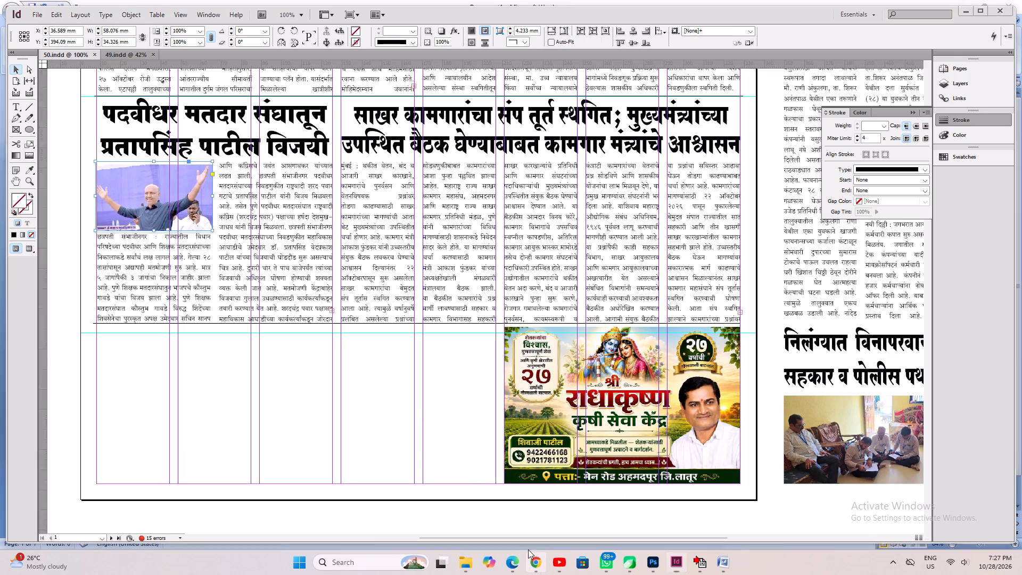
click(707, 13)
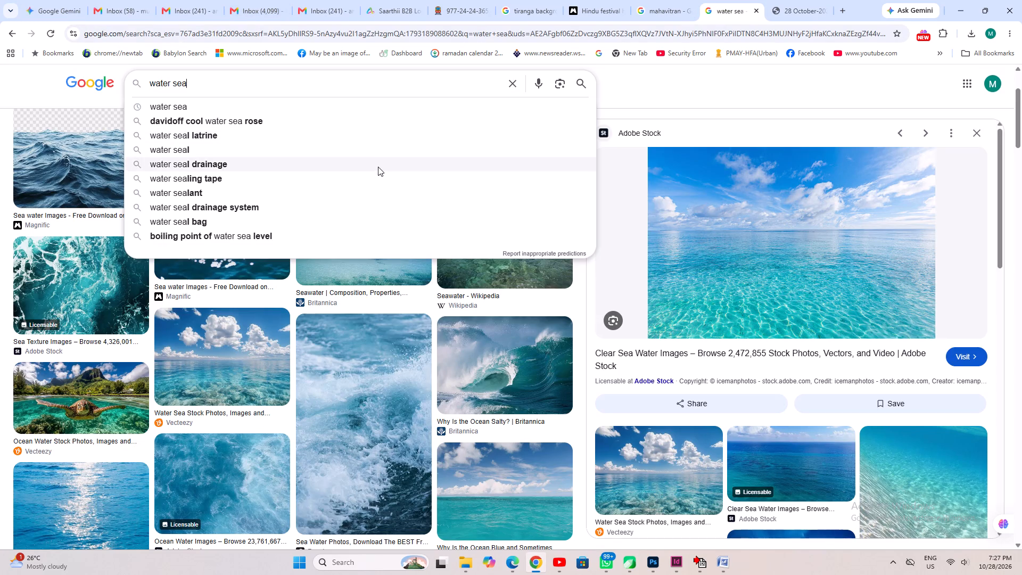
triple_click(343, 85)
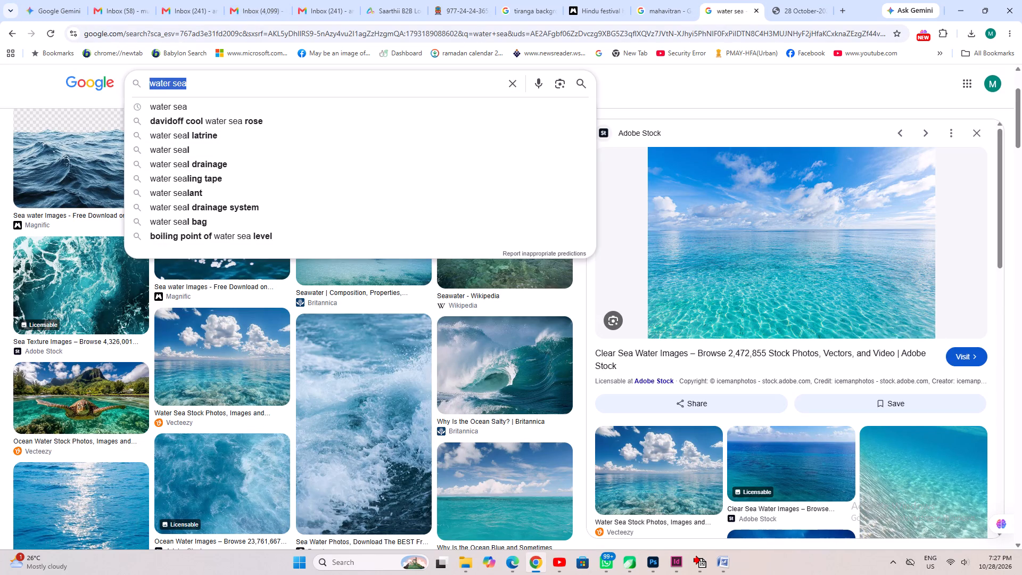
text(SHU)
text(sugur ken)
key(space)
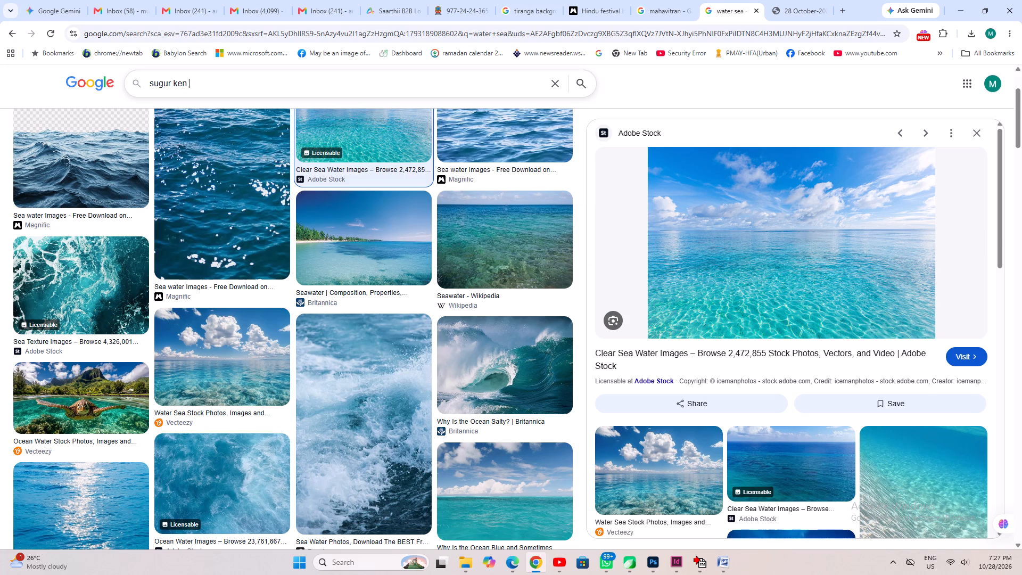
text(kamgar)
key(Return)
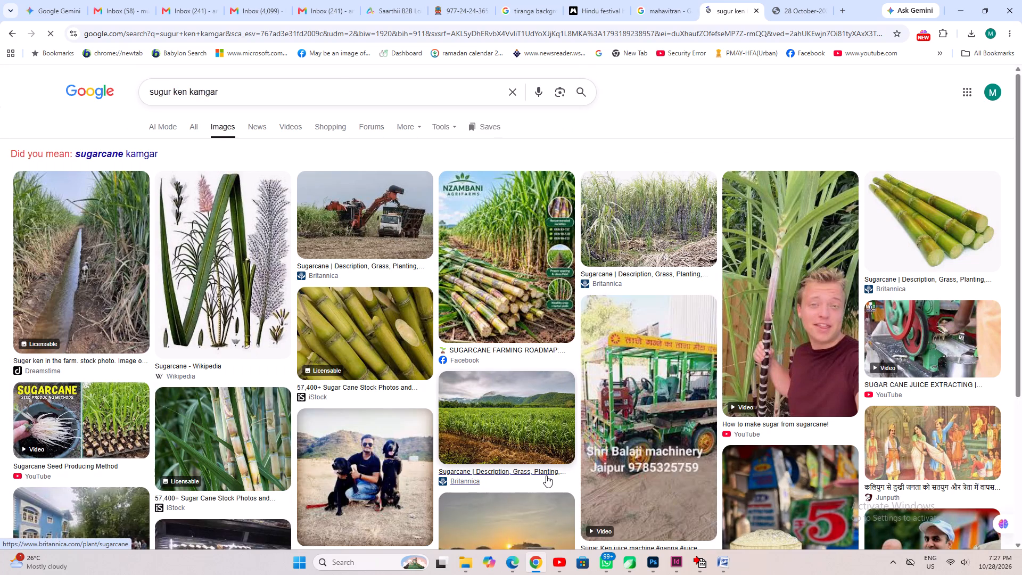
scroll(546, 475, down, 4)
scroll(365, 375, up, 4)
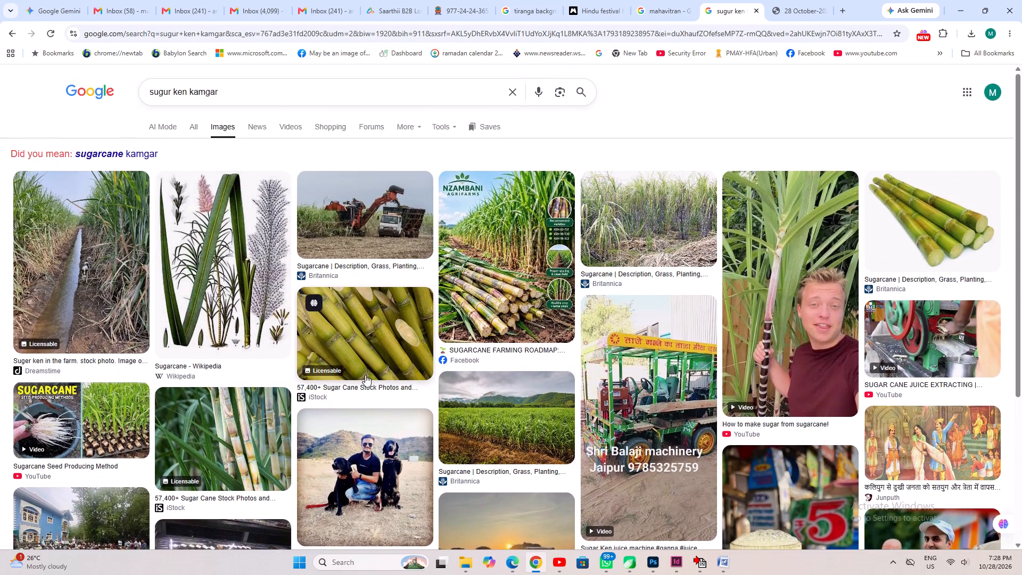
scroll(365, 378, down, 3)
scroll(203, 354, up, 3)
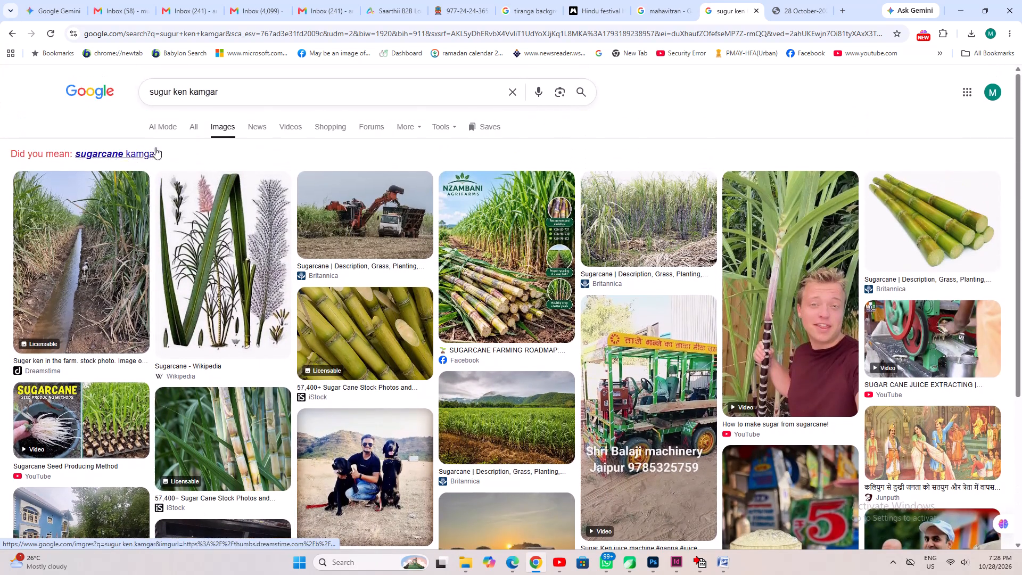
Refine the image search to "indian sugur ken kamgar".
click(152, 98)
key(Left)
key(Left)
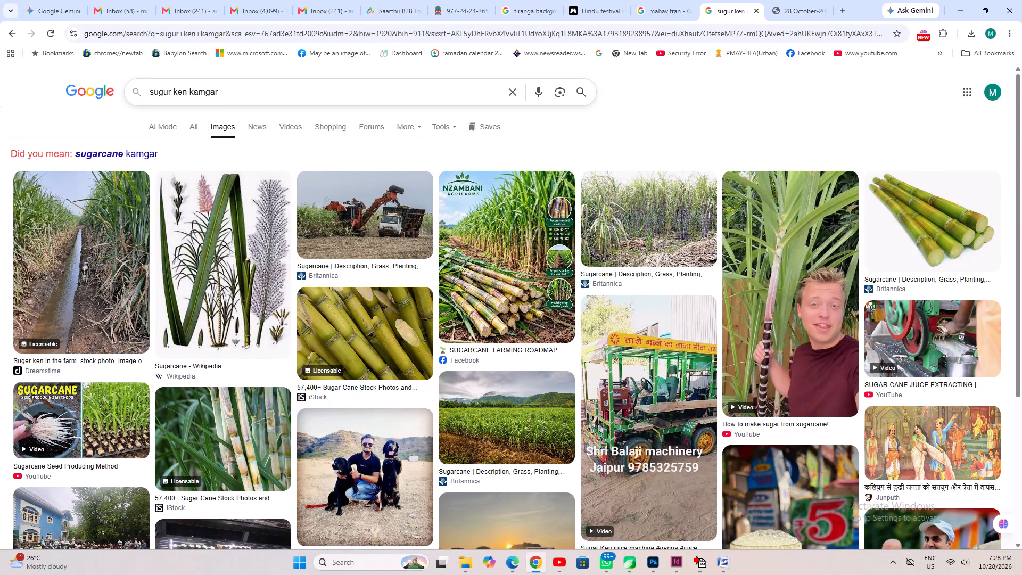
text(indian)
key(space)
key(Return)
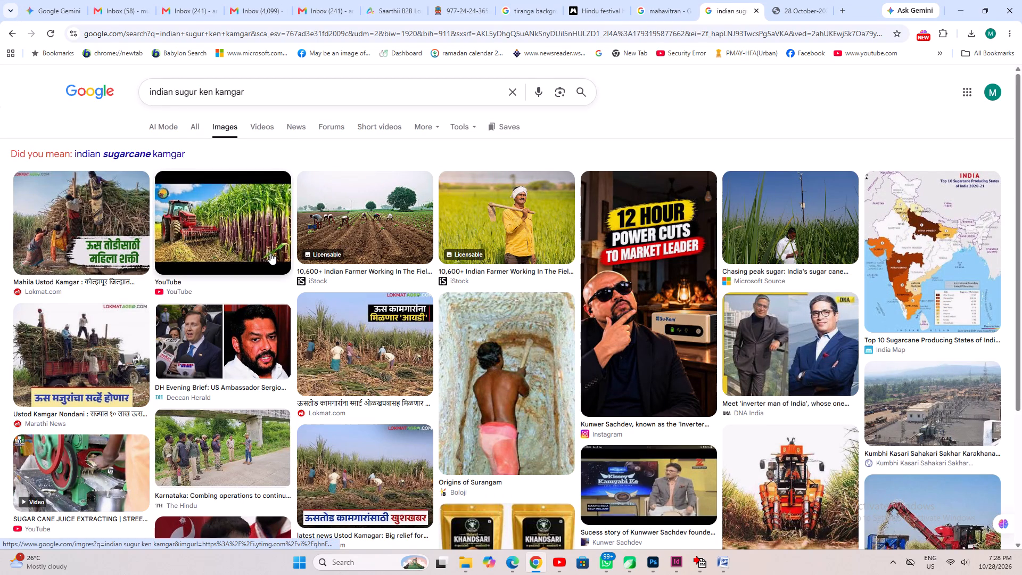
Copy the Lokmat photo of labourers cutting sugarcane from the image results and paste it into page 1 of 50.indd in InDesign.
scroll(270, 254, down, 2)
click(366, 366)
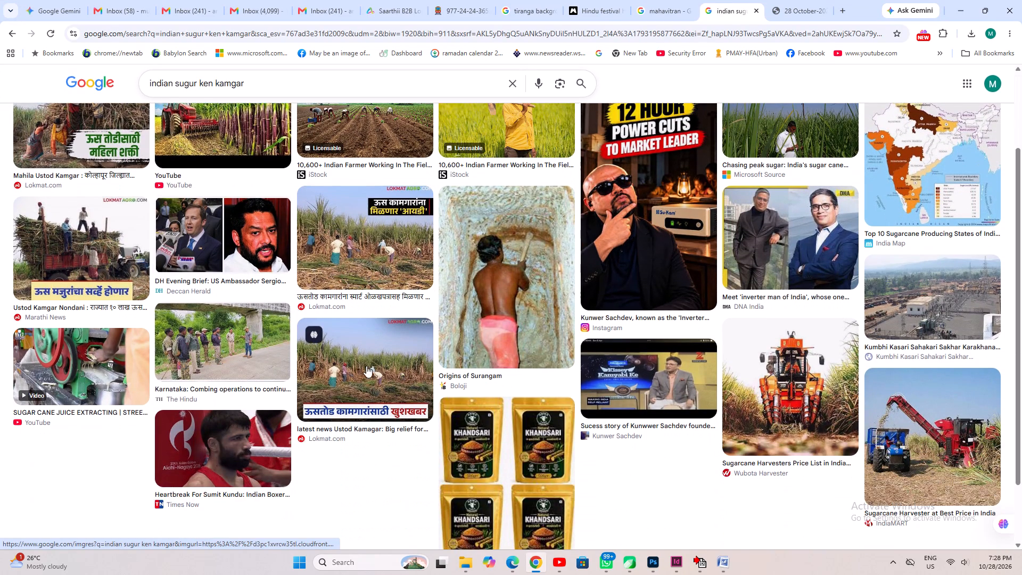
right_click(708, 251)
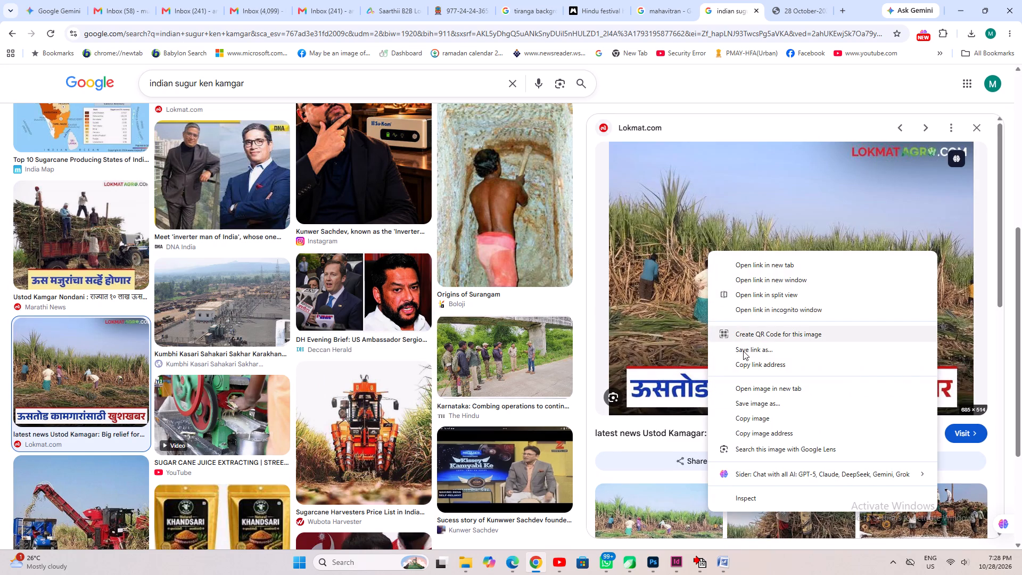
click(755, 413)
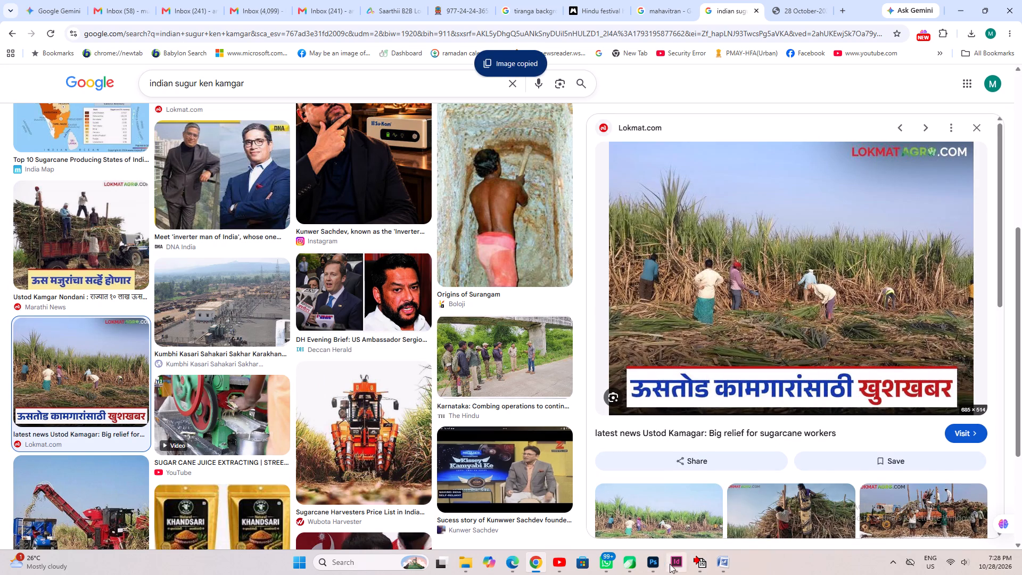
click(673, 566)
click(228, 436)
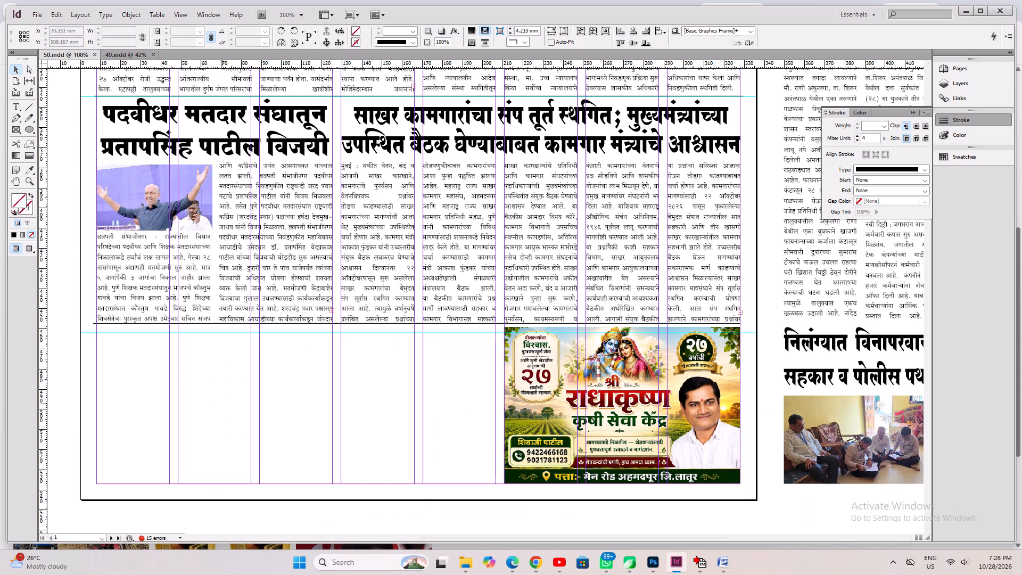
right_click(222, 390)
click(231, 395)
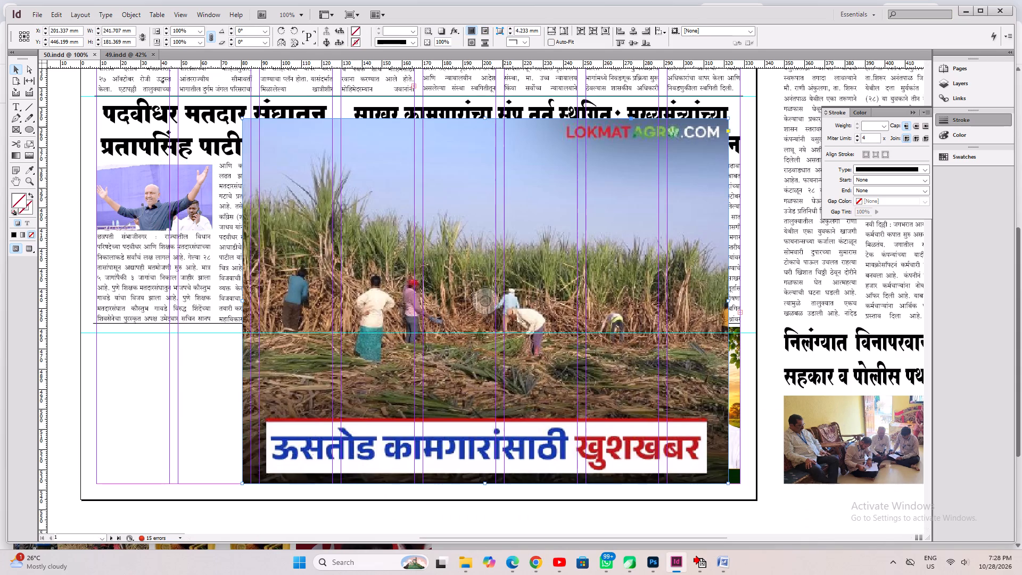
Crop the pasted sugarcane photo to remove the Lokmat logo strip along its top and the Marathi caption band along its bottom.
drag(485, 119, 485, 144)
scroll(493, 166, down, 2)
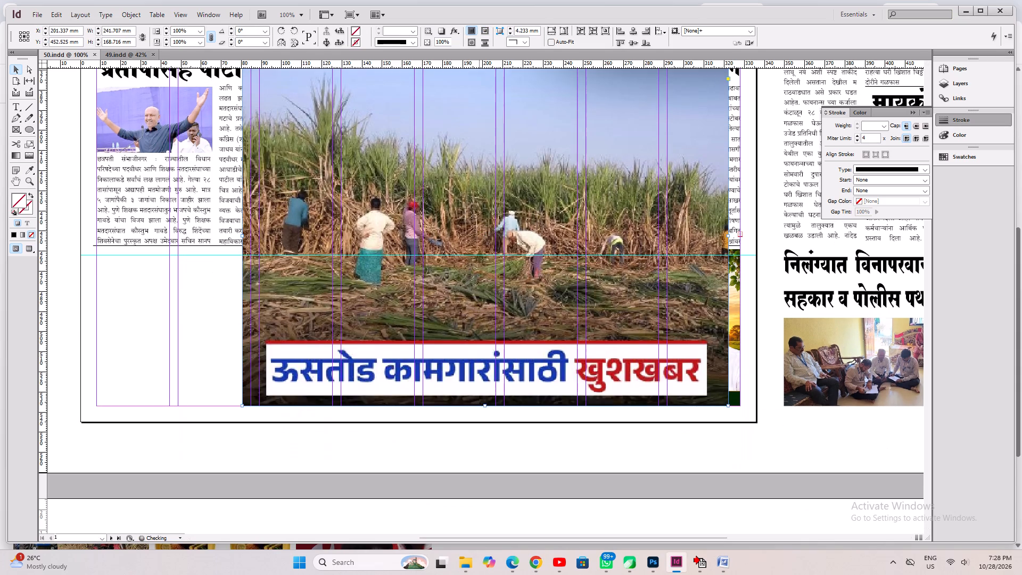
drag(485, 406, 480, 331)
Scale the sugarcane photo to about 117 mm wide by 64 mm high and place it under the sugar workers' headline across the first three columns.
ctrl+shift+drag(729, 198, 463, 256)
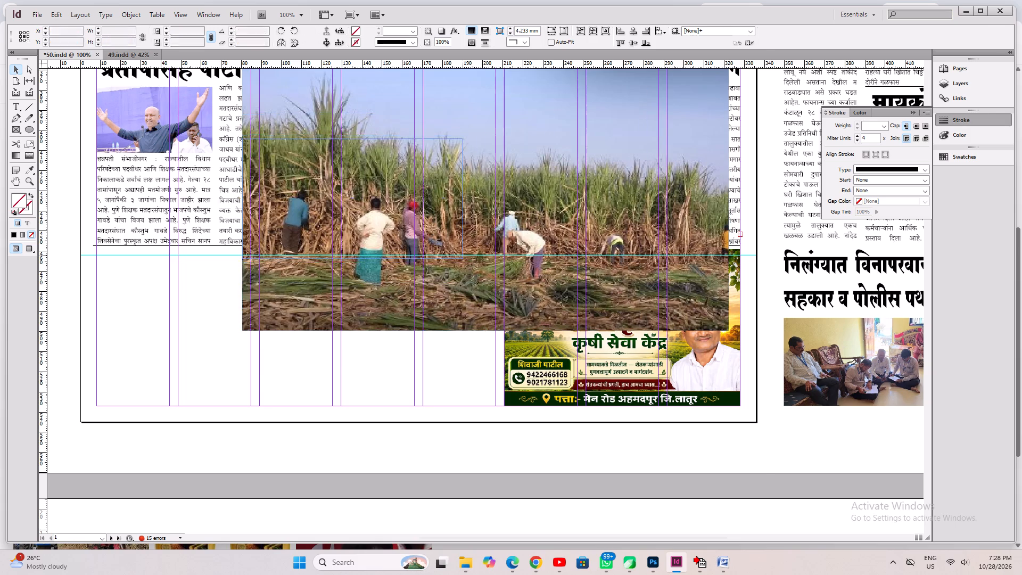
key(ctrl+1)
key(space)
drag(565, 365, 410, 365)
drag(419, 342, 523, 293)
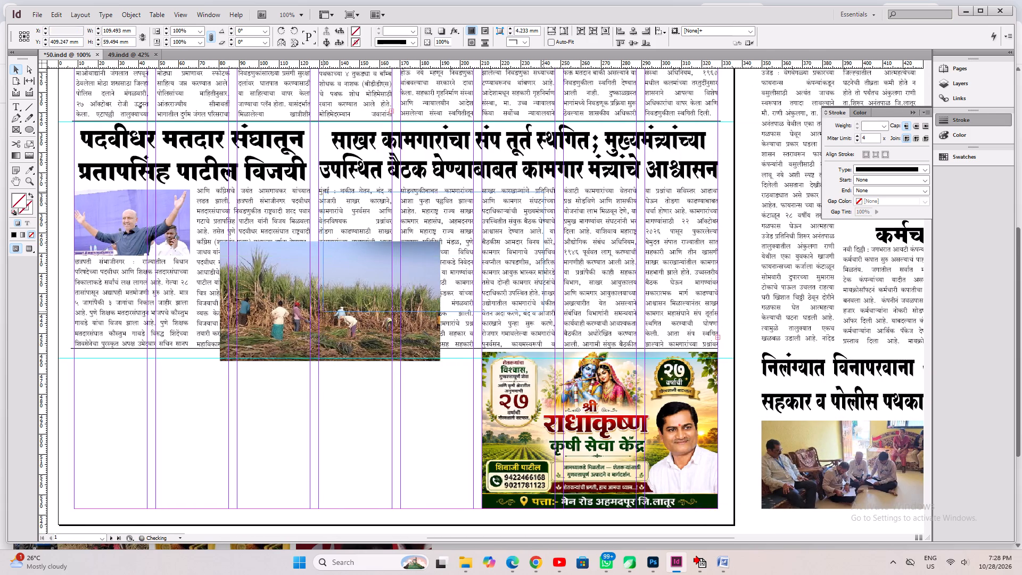
drag(523, 293, 520, 286)
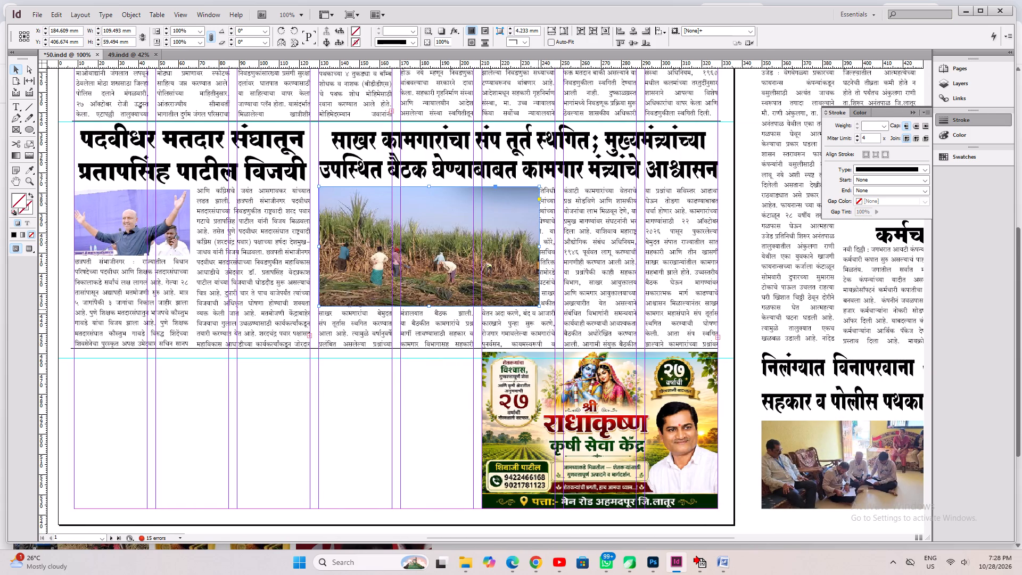
ctrl+shift+drag(541, 307, 554, 315)
Apply text wrap around the bounding box to the sugarcane photo.
key(ctrl+alt+w)
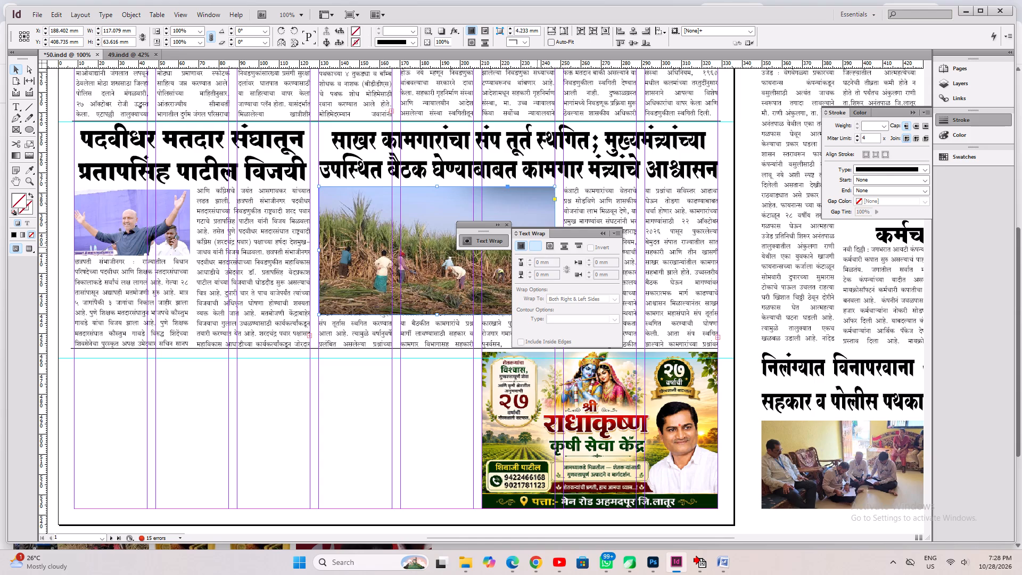
click(537, 247)
click(510, 223)
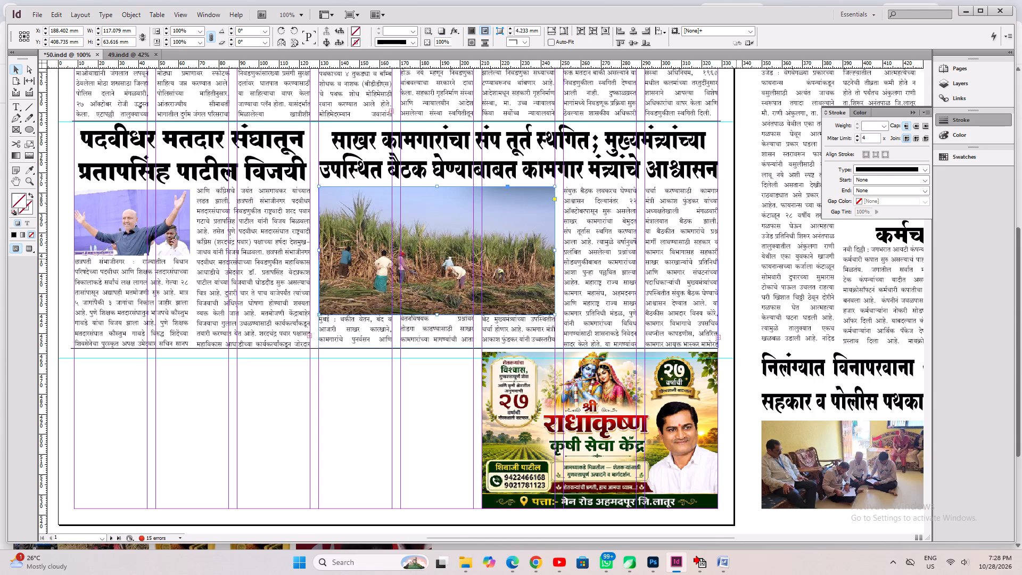
Crop the sugarcane photo's frame from the bottom edge to about 59.6 mm high, keeping its width.
click(736, 259)
ctrl+click(552, 280)
ctrl+click(438, 314)
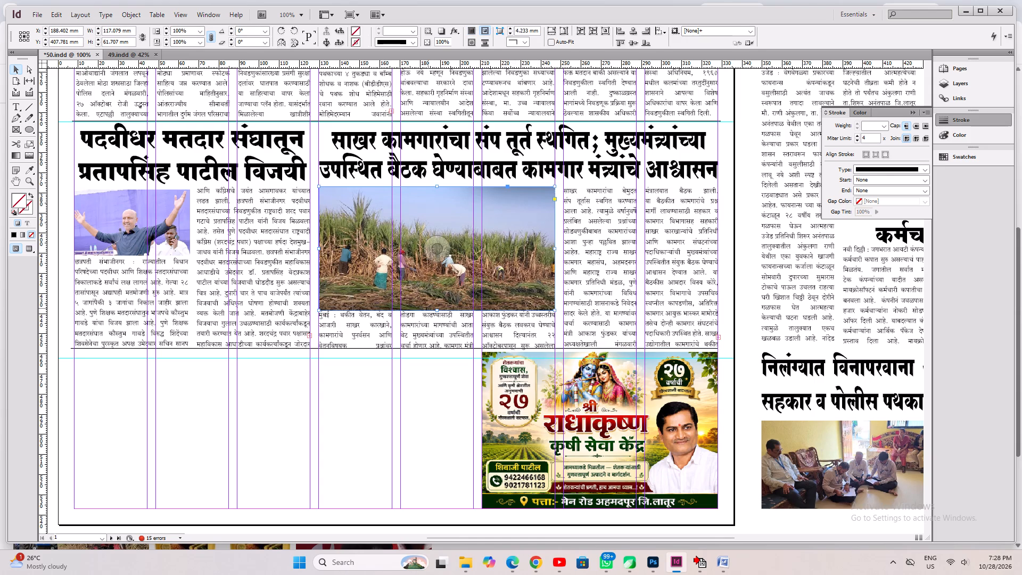
click(436, 310)
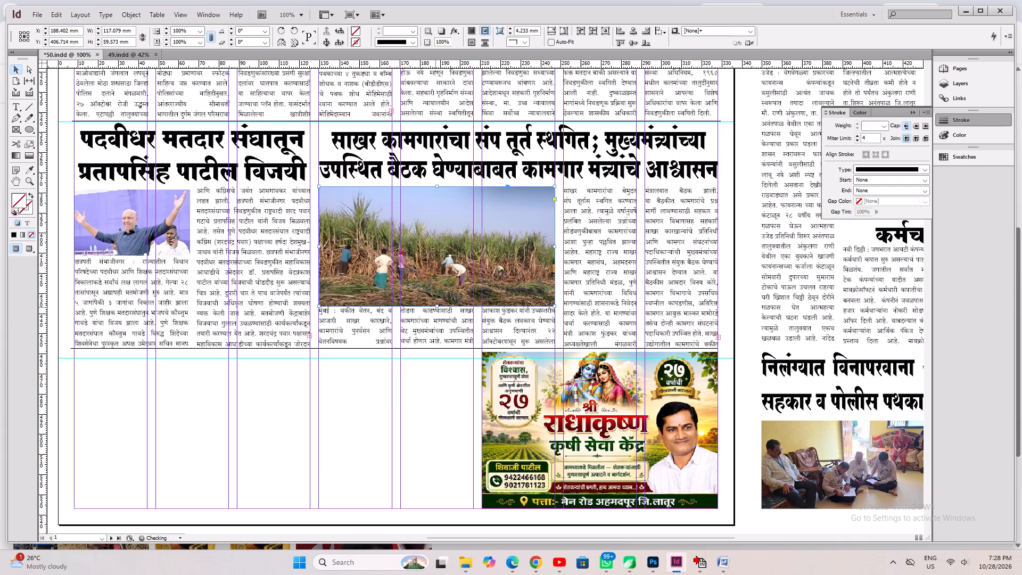
key(ctrl+2)
scroll(443, 322, down, 4)
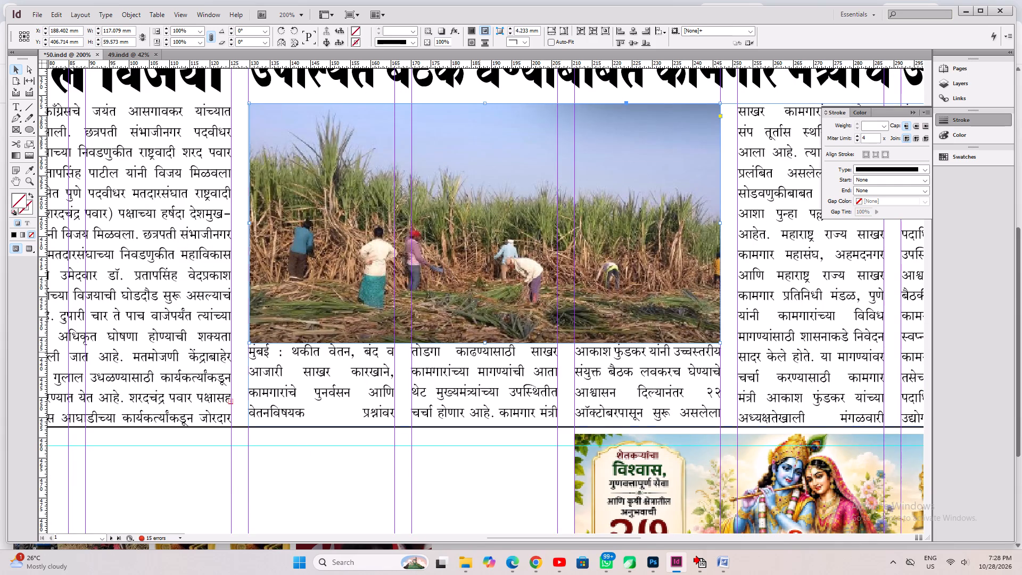
Save the 50.indd document.
key(ctrl+s)
key(ctrl+0)
key(ctrl+a)
key(ctrl+s)
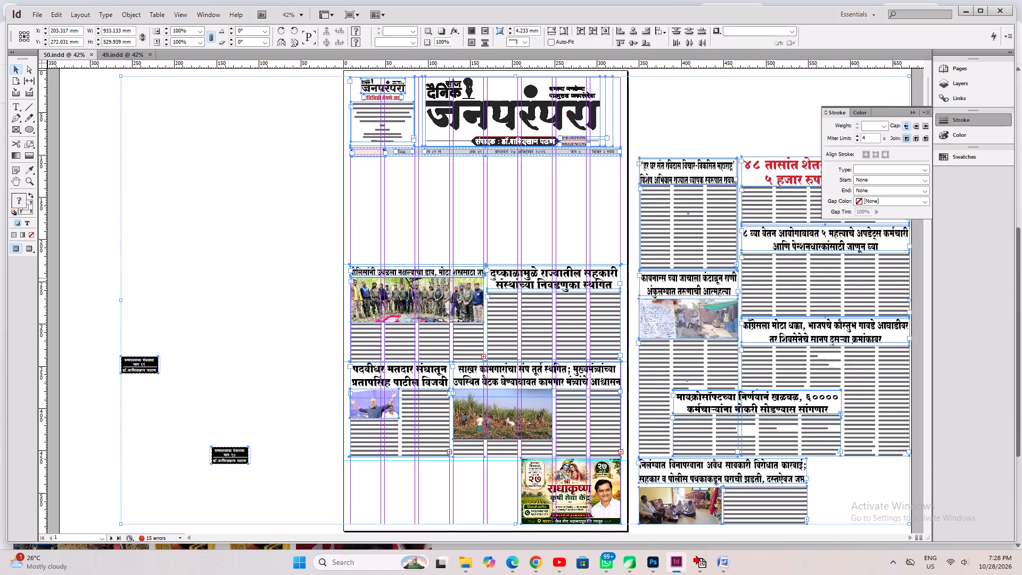
click(225, 255)
key(ctrl+a)
key(ctrl+s)
click(244, 275)
key(ctrl+s)
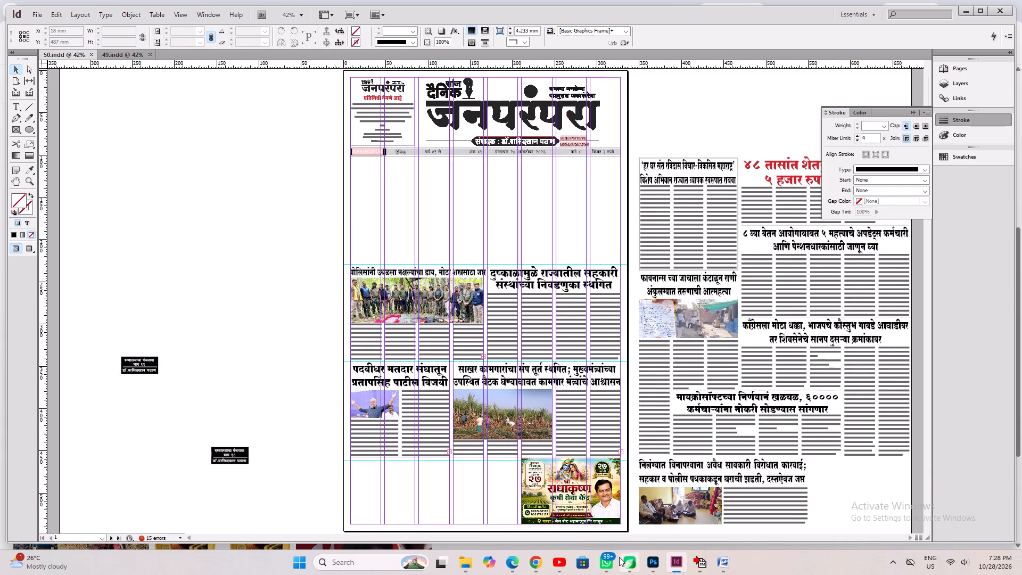
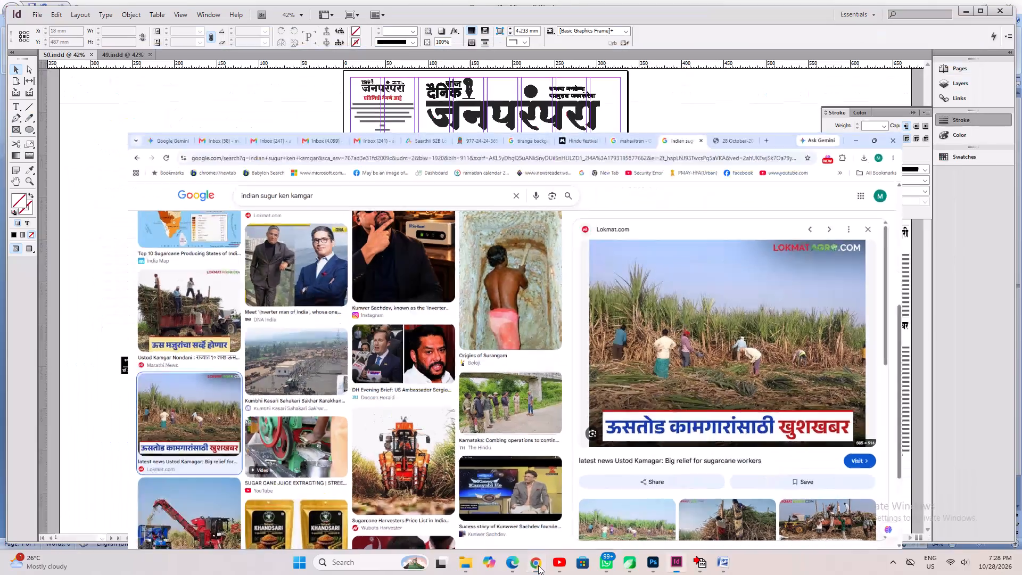
Return to InDesign and save the 50.indd document.
click(196, 323)
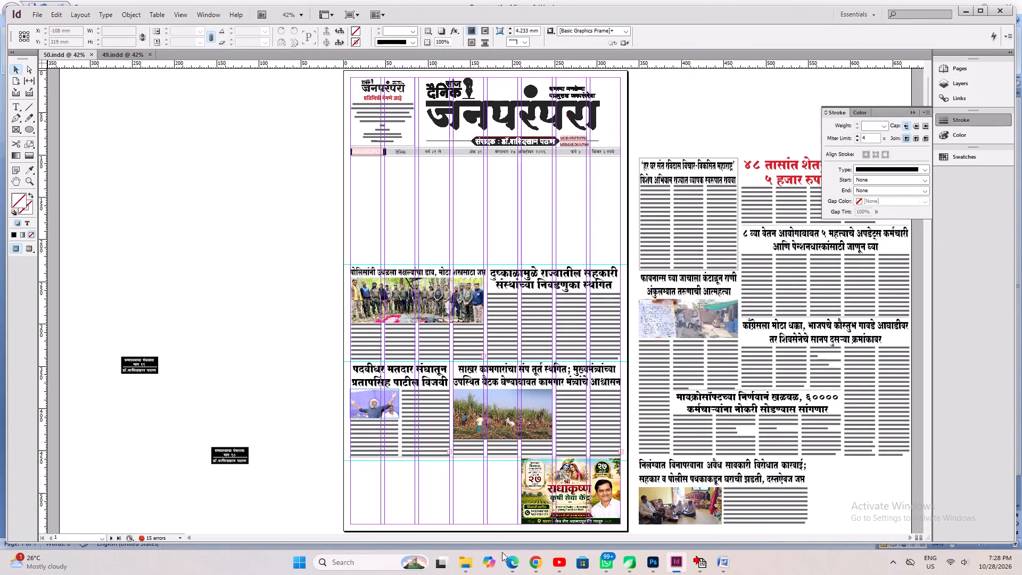
key(ctrl+s)
Switch to Chrome and look through 28 October-2026.pdf for the page 2 article on the 23 pump storage hydropower projects.
click(540, 571)
scroll(435, 372, down, 1)
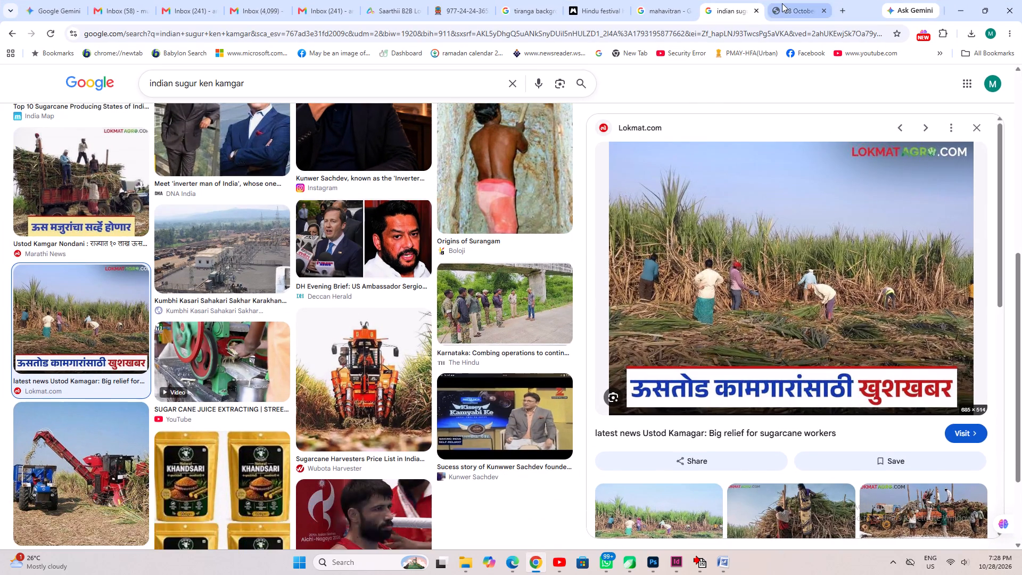
click(782, 3)
scroll(655, 325, down, 5)
scroll(657, 368, up, 5)
scroll(604, 350, up, 9)
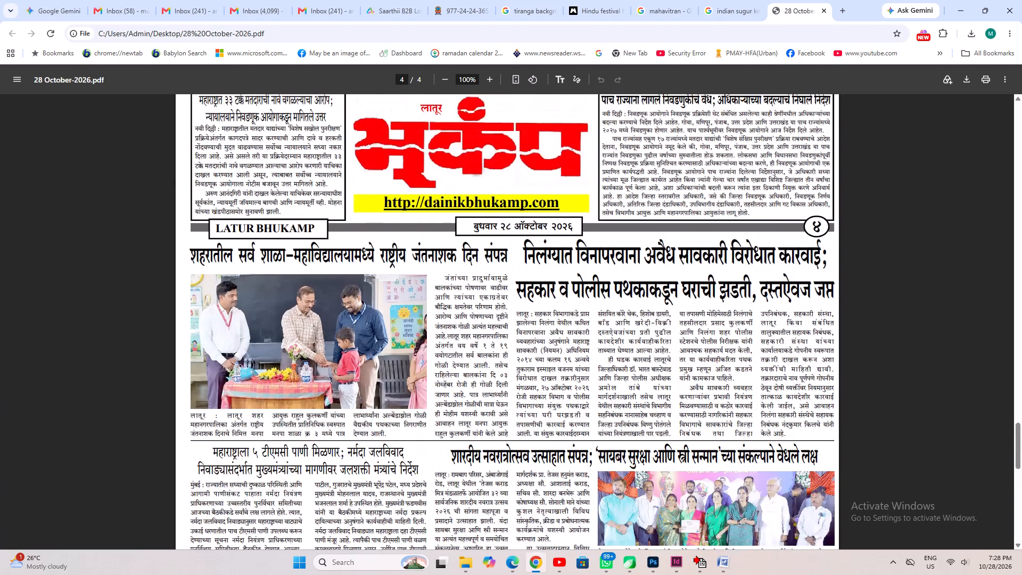
scroll(604, 350, up, 9)
scroll(606, 351, up, 20)
scroll(606, 351, up, 1)
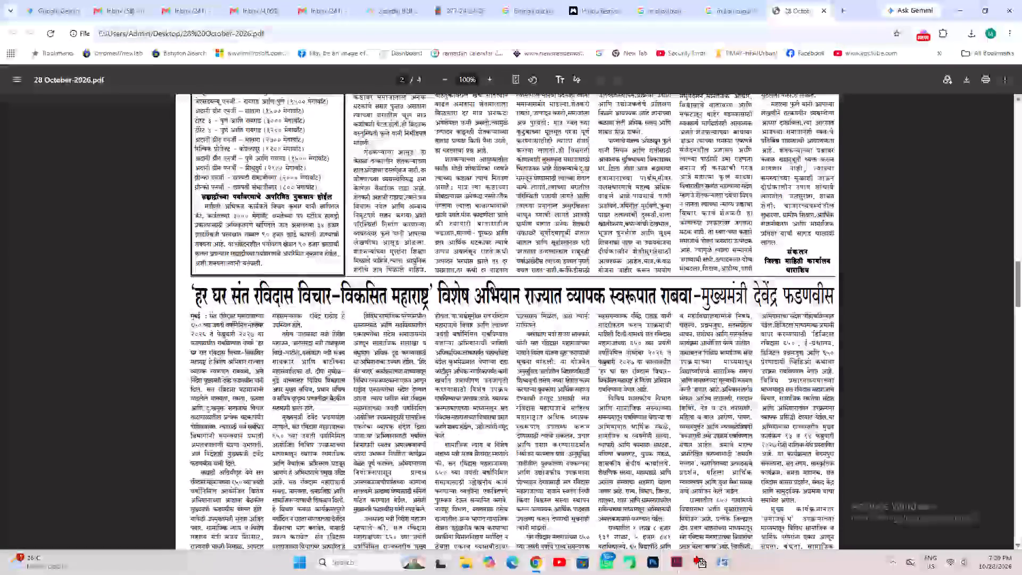
scroll(606, 351, up, 9)
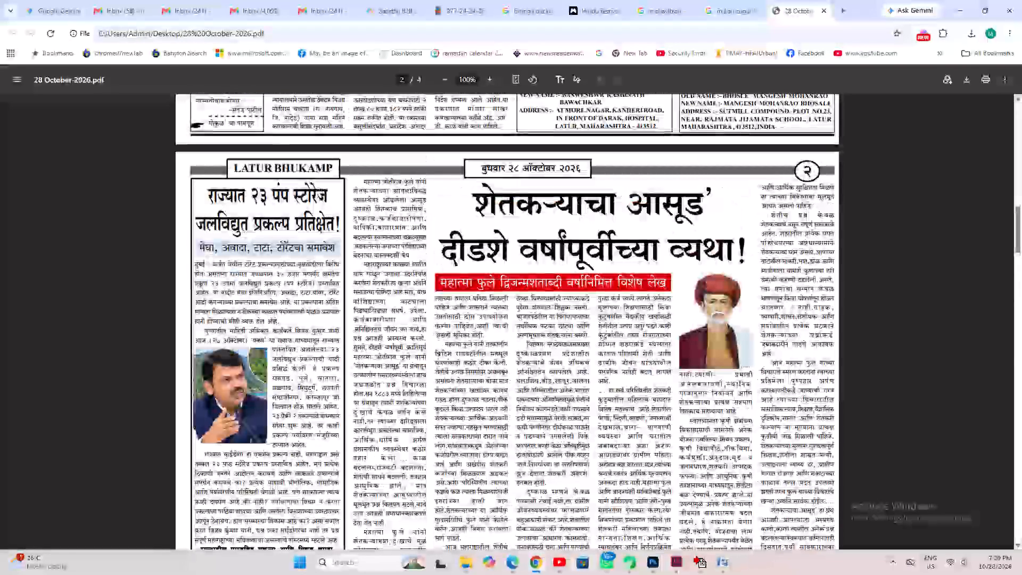
scroll(326, 327, down, 3)
scroll(303, 330, up, 1)
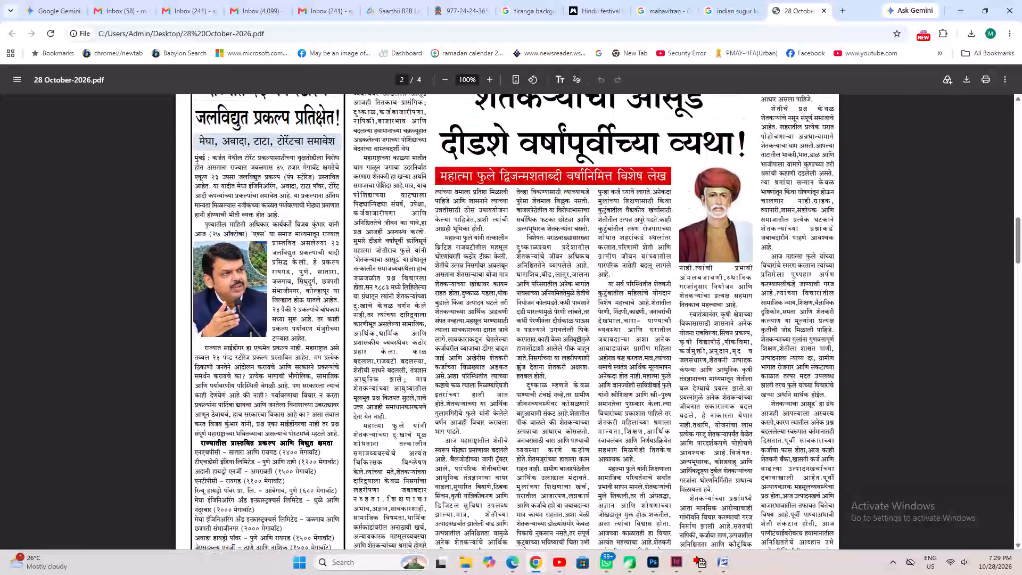
scroll(279, 319, up, 2)
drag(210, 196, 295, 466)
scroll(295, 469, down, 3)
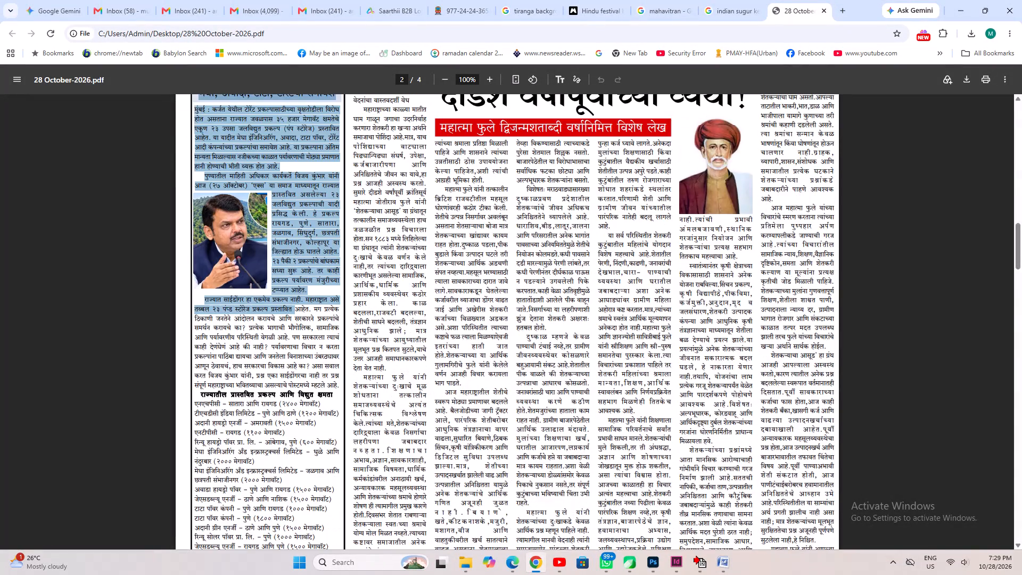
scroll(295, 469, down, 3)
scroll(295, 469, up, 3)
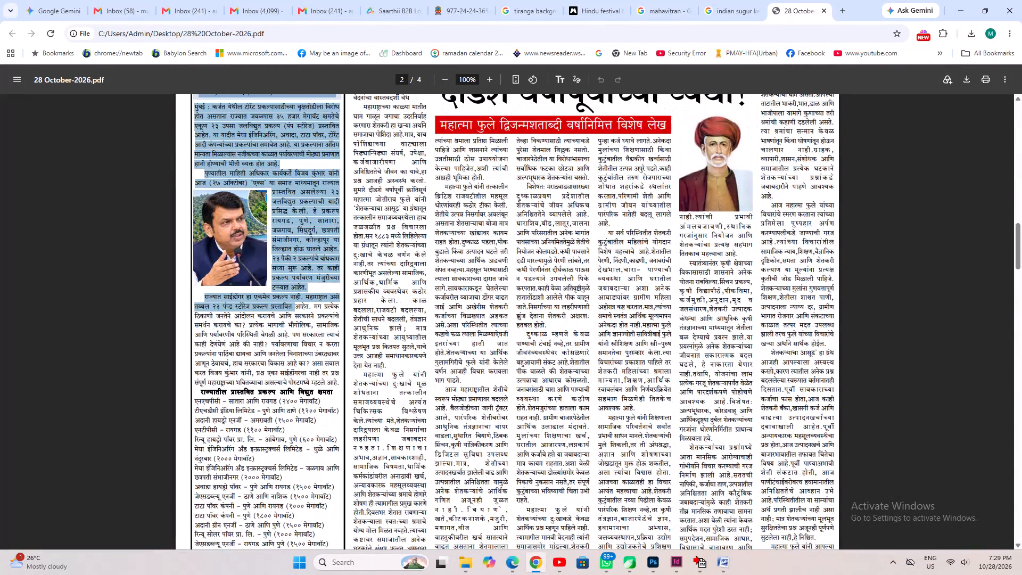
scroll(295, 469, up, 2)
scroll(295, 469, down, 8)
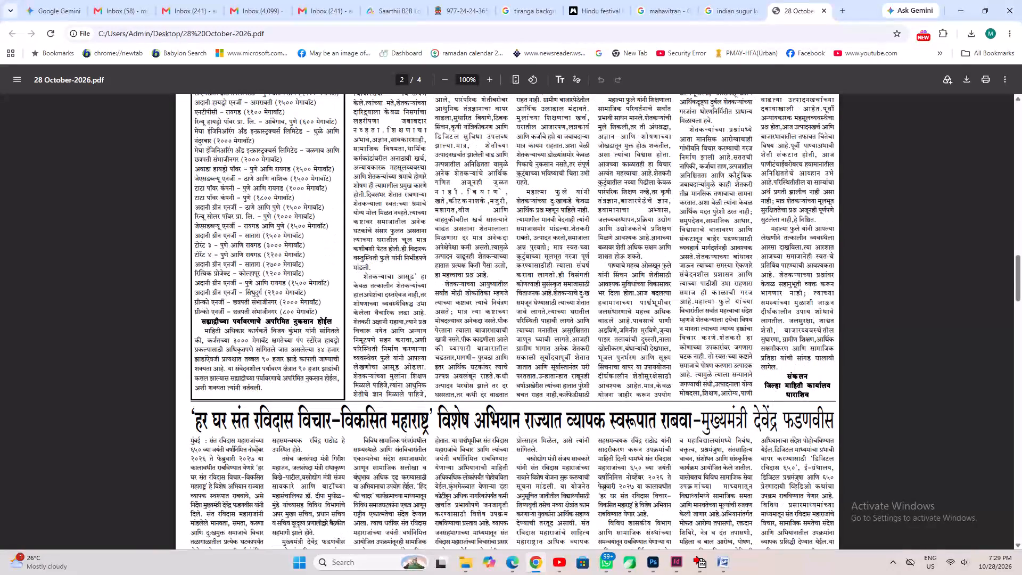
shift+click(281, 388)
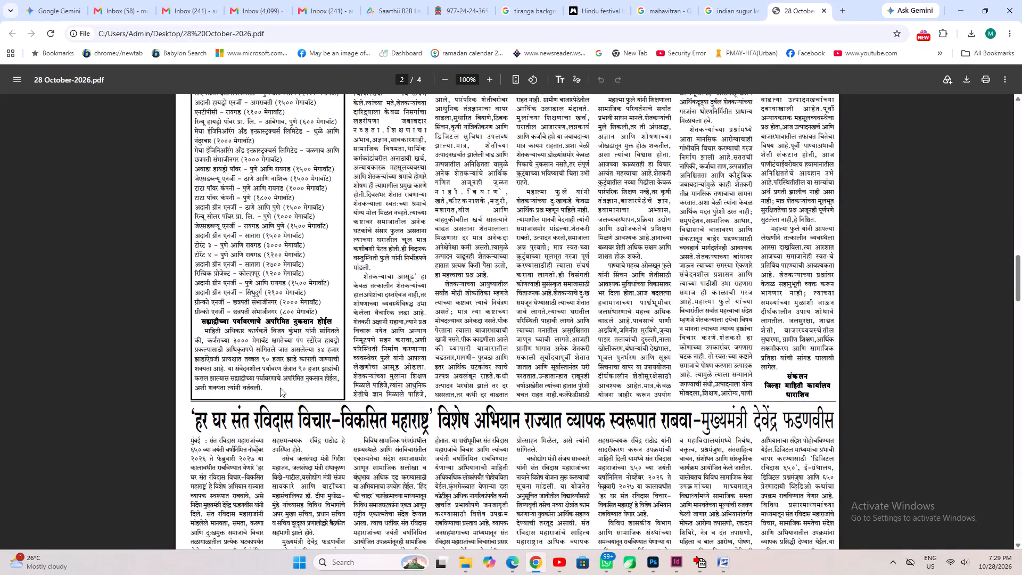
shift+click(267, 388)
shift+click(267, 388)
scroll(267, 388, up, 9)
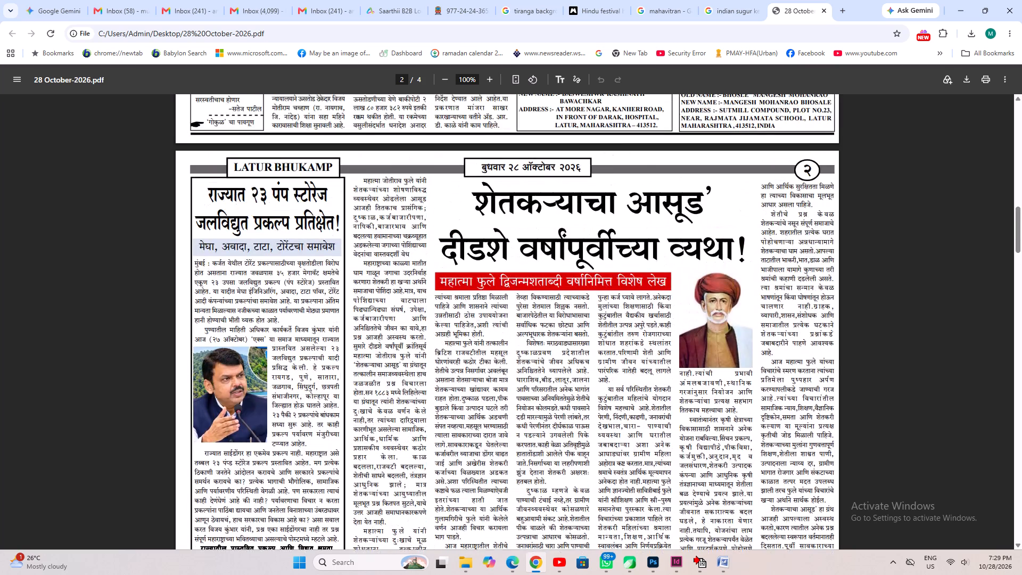
Copy the whole pump storage article on page 2 of the PDF, from its headline to its last paragraph.
drag(205, 195, 241, 477)
scroll(241, 477, down, 9)
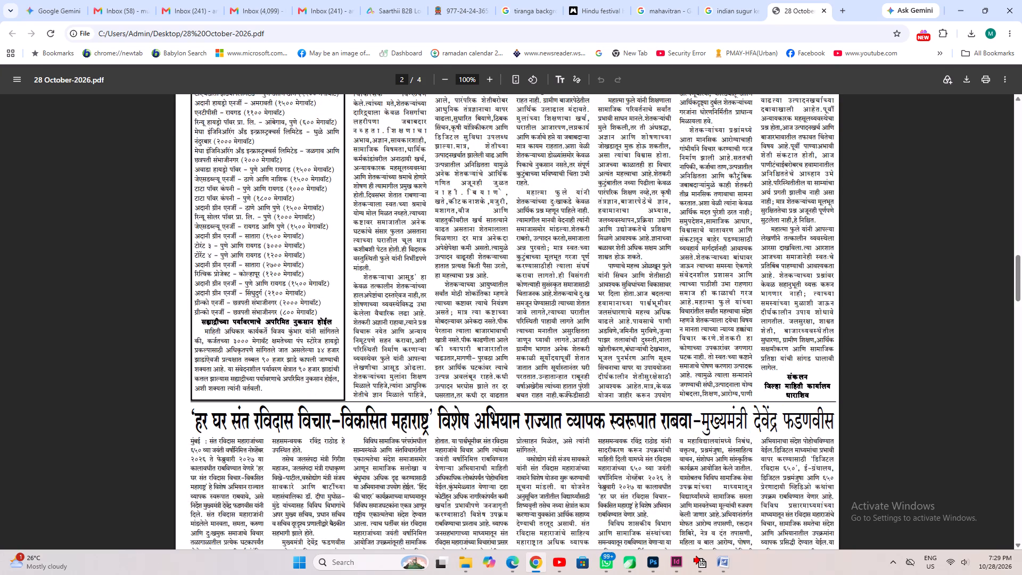
drag(241, 477, 276, 389)
right_click(252, 278)
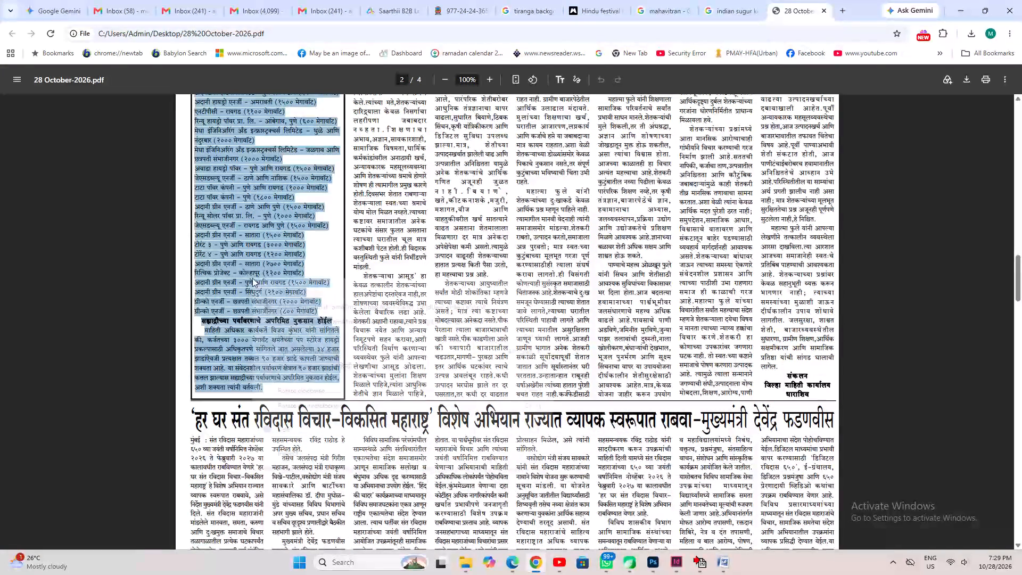
click(278, 292)
Switch to Word, paste the copied article into the blank document and cut the whole text again.
click(722, 564)
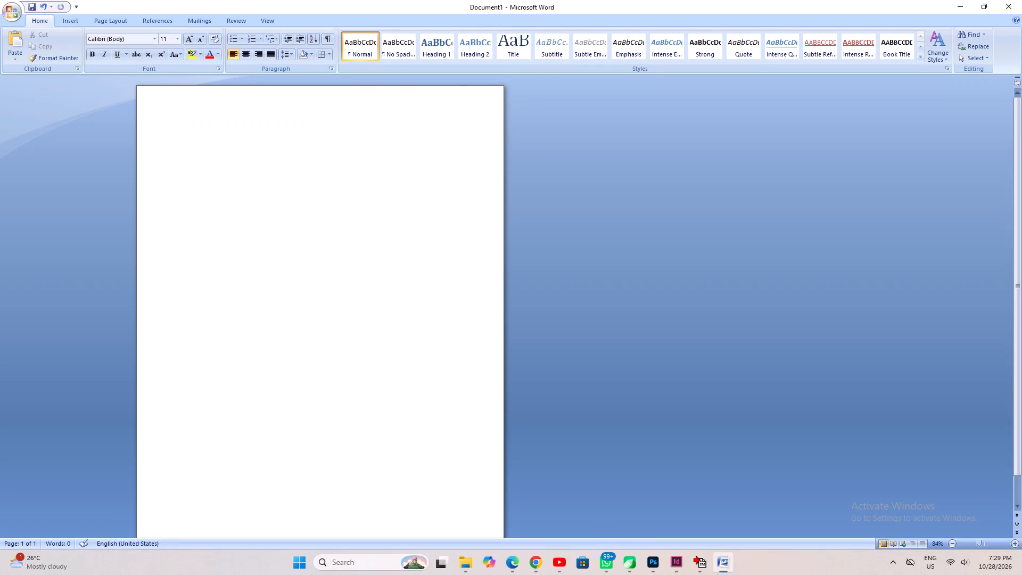
key(ctrl+v)
key(ctrl+a)
key(ctrl+x)
Switch to InDesign and duplicate page 1's drought-related cooperative elections headline into the empty area below the dateline strip, aligned with the first column.
click(675, 566)
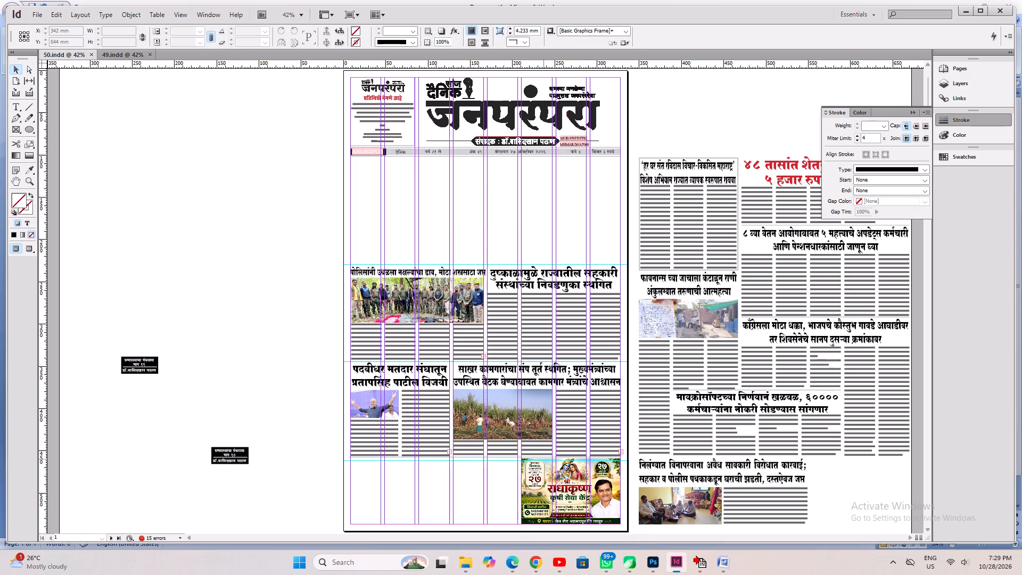
scroll(298, 321, down, 11)
scroll(438, 430, up, 6)
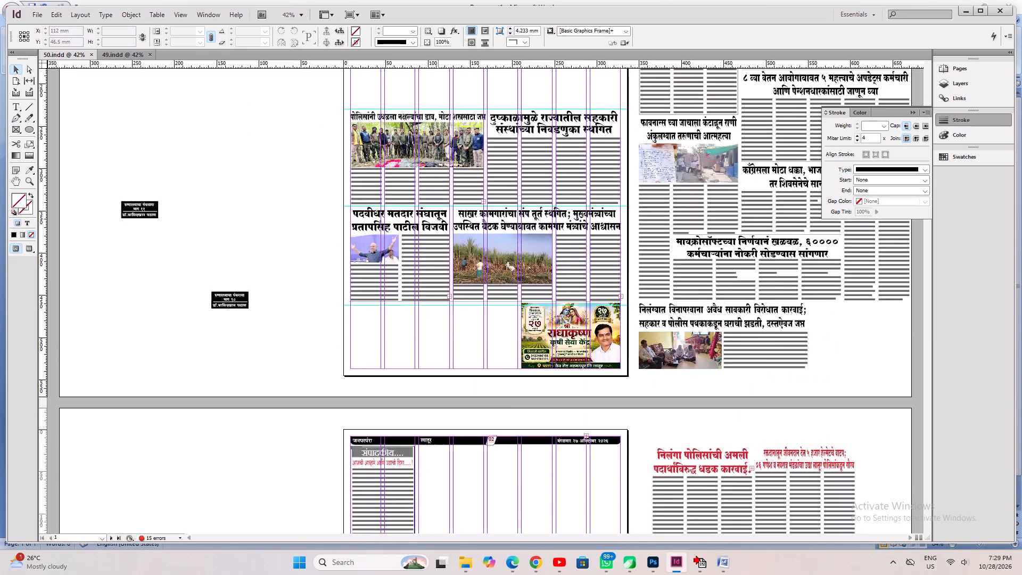
scroll(438, 430, up, 6)
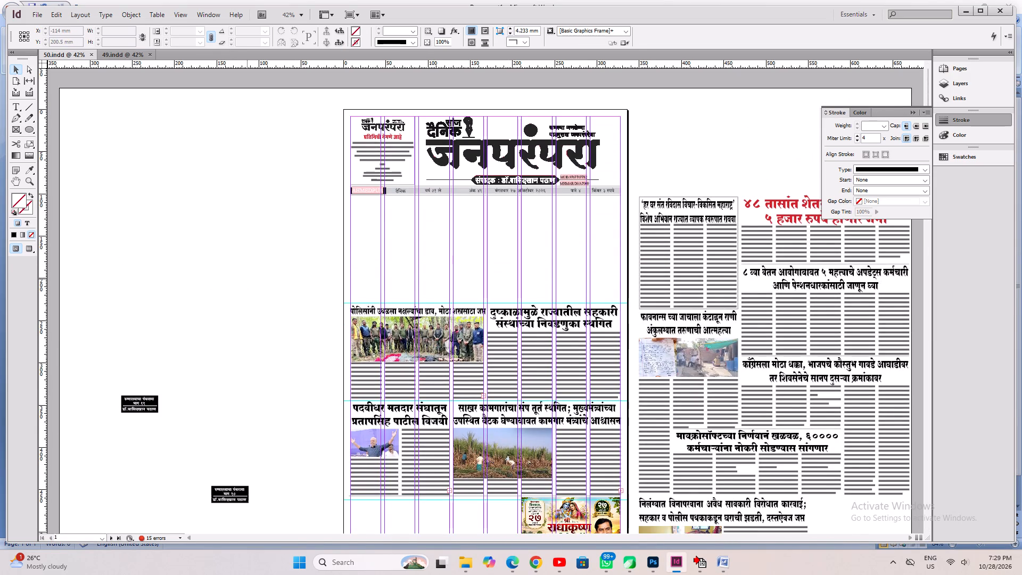
click(247, 279)
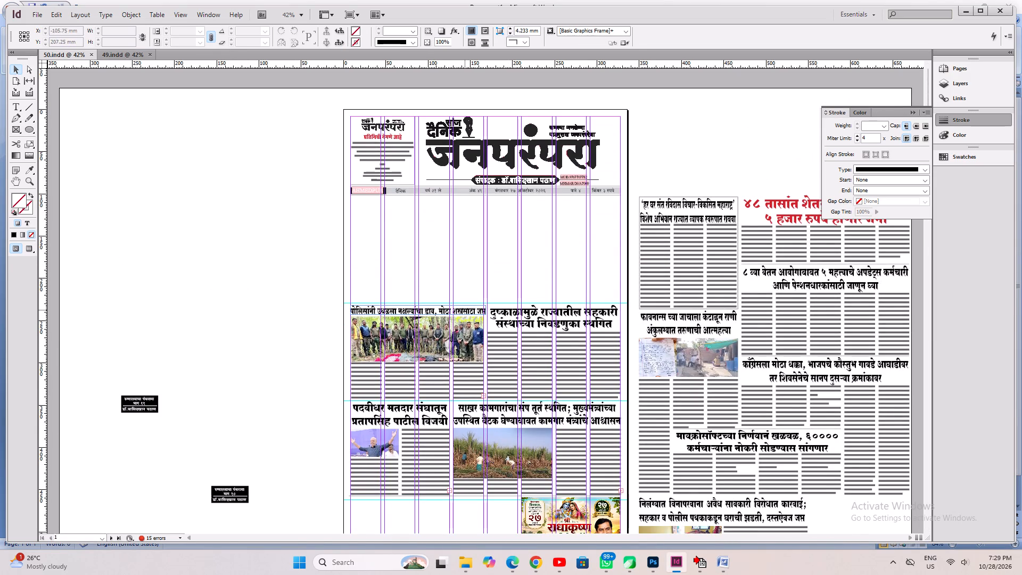
click(541, 313)
alt+drag(563, 318, 435, 209)
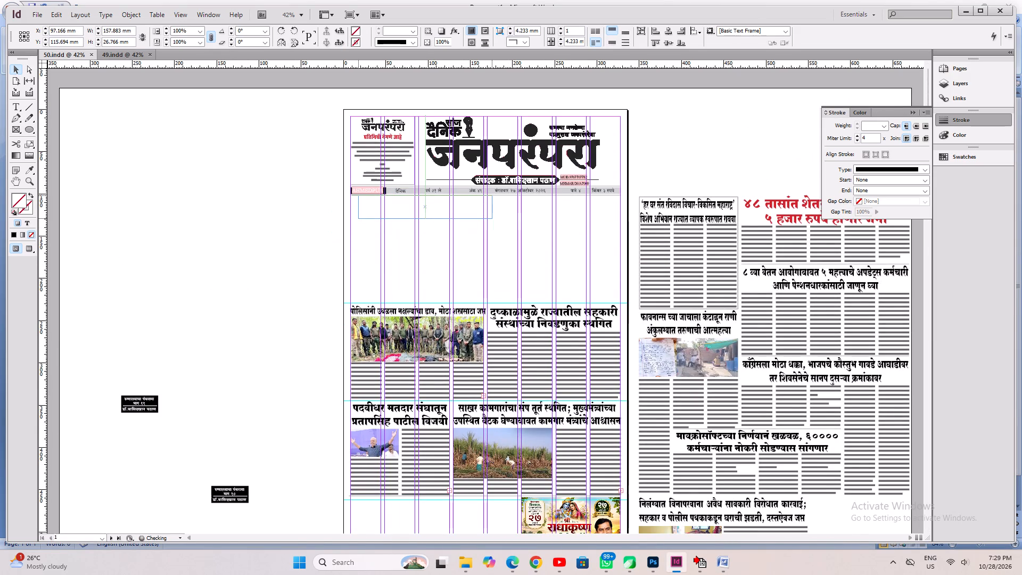
alt+drag(435, 209, 426, 211)
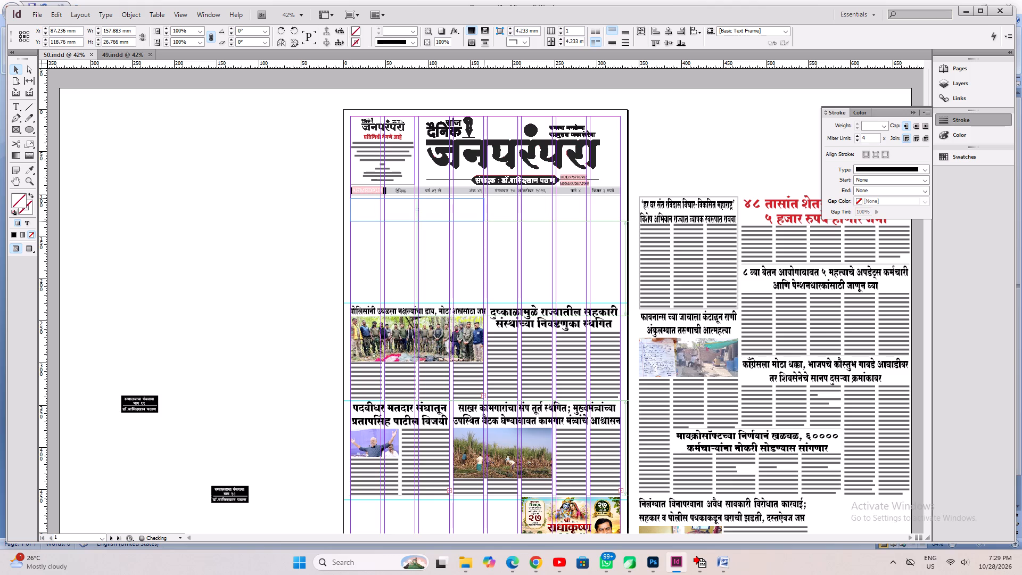
Enlarge the duplicated headline's frame to about 198 mm wide by 34 mm high, spanning the first five columns.
key(ctrl+1)
key(space)
drag(572, 348, 311, 294)
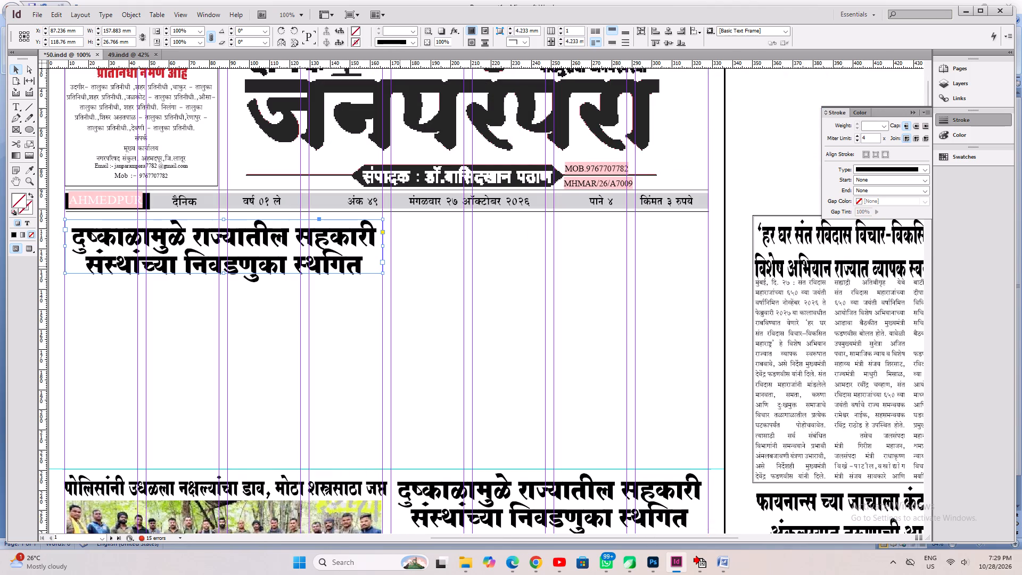
drag(383, 273, 463, 288)
Draw a large text frame on the pasteboard beside page 1, paste the pump storage article into it and fit the frame to its content.
key(ctrl+1)
key(space)
key(space)
drag(217, 323, 470, 332)
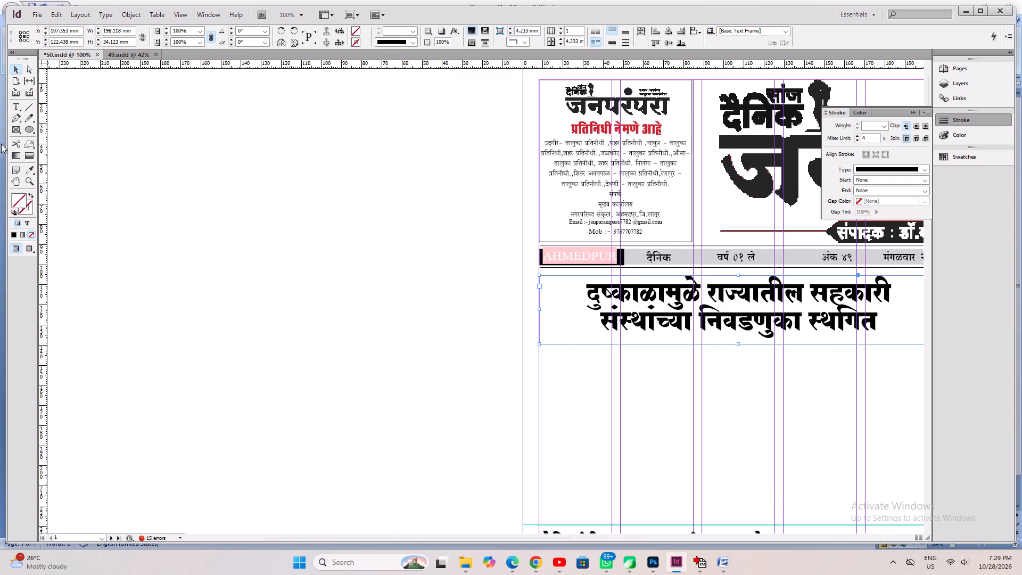
click(17, 103)
drag(153, 121, 397, 511)
key(ctrl+v)
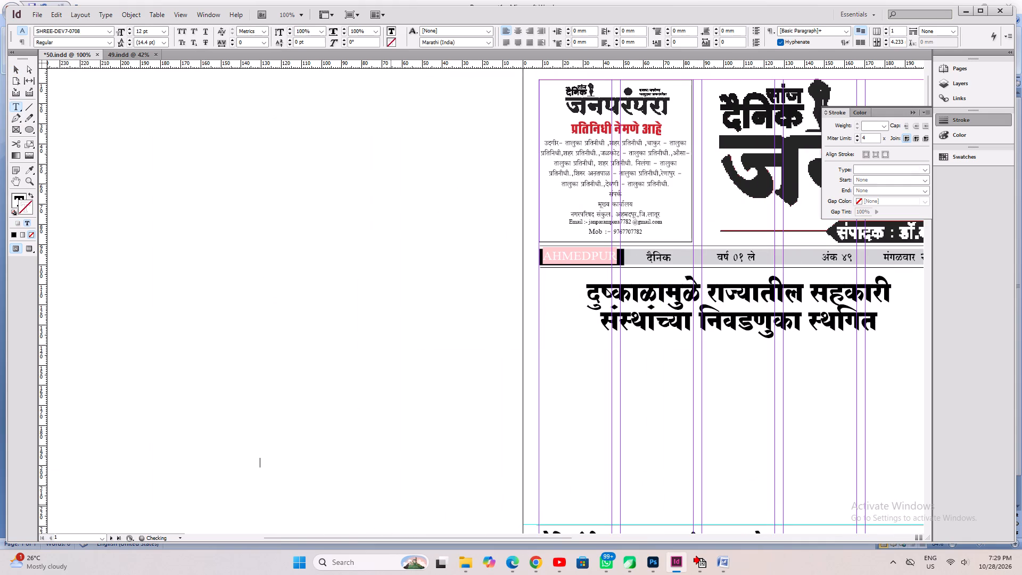
key(ctrl+alt+c)
Cut the headline and subheading text from the start of the pasted article, leaving the body beginning at "मुंबई :".
click(268, 134)
key(ctrl+2)
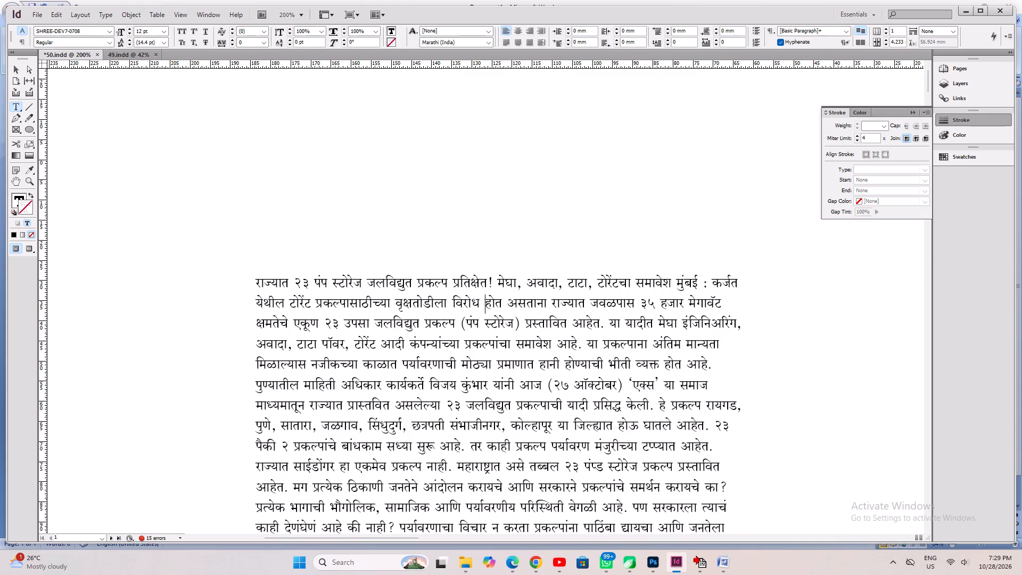
click(498, 287)
drag(673, 286, 202, 209)
key(ctrl+x)
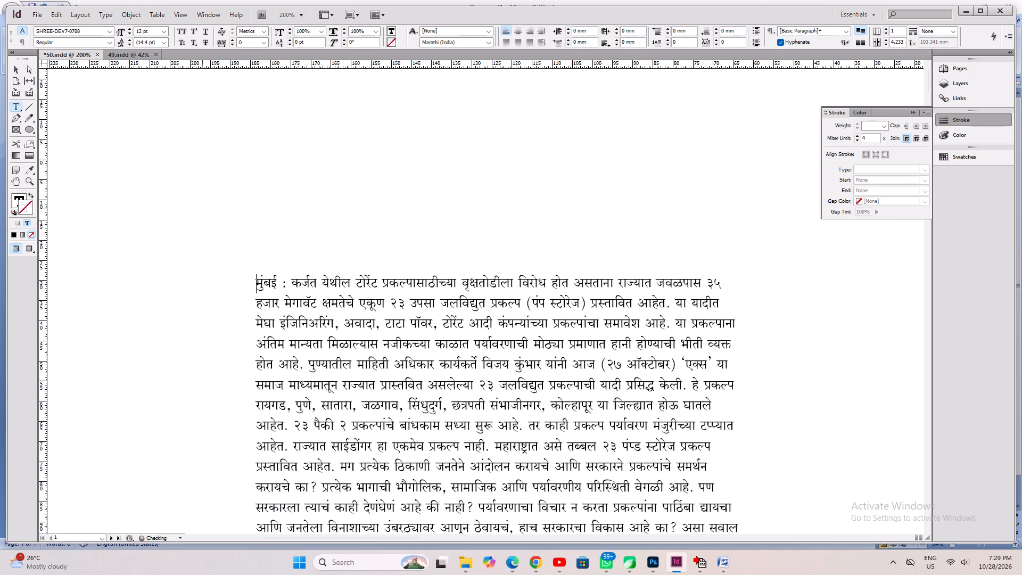
Replace the duplicated headline's text with the cut pump storage headline, pasted without formatting, and fit the frame to its content.
key(ctrl+1)
alt+drag(590, 391, 29, 324)
ctrl+click(349, 301)
key(ctrl+a)
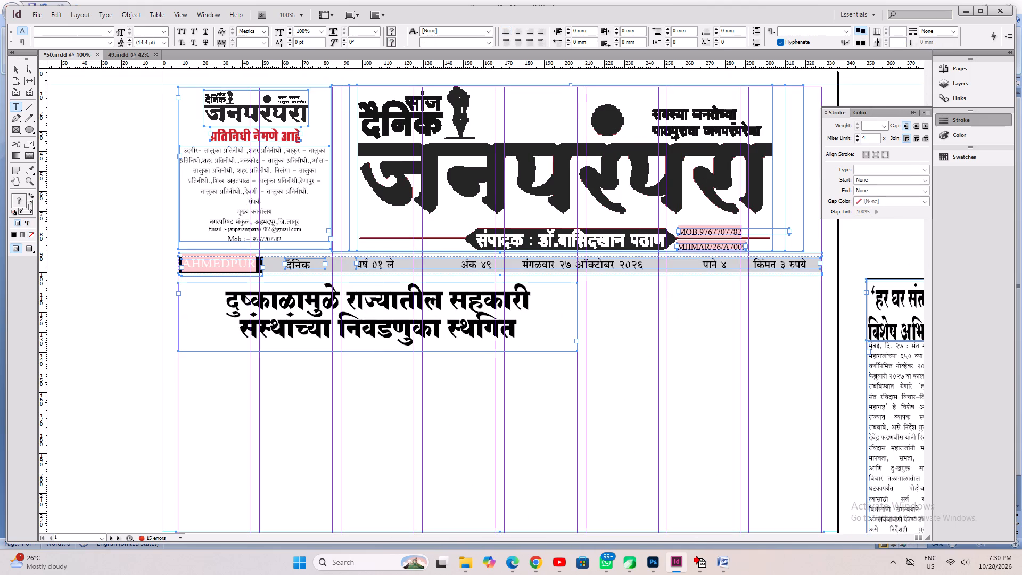
click(251, 296)
key(ctrl+a)
click(59, 17)
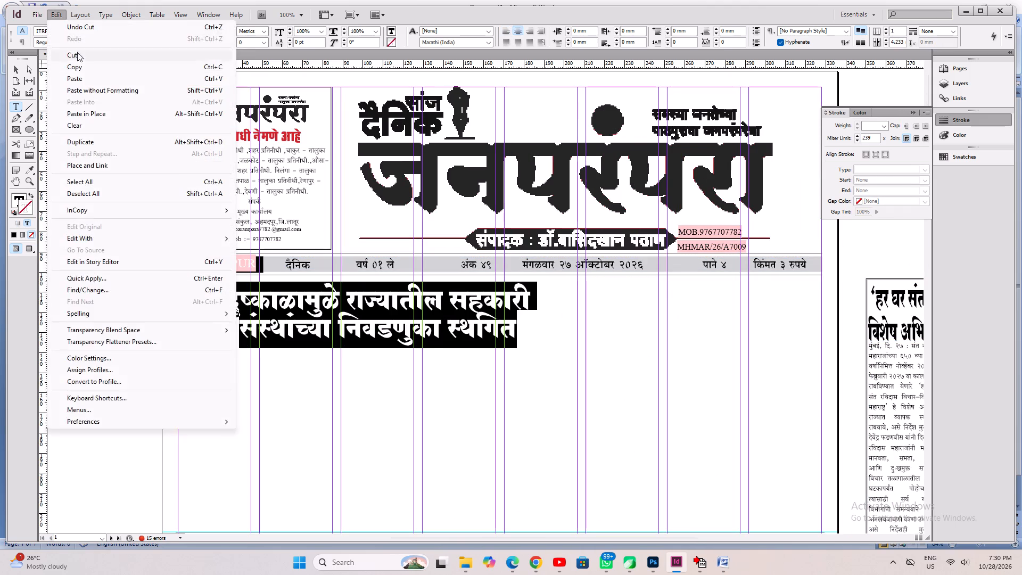
click(94, 89)
key(ctrl+alt+c)
Justify the pump storage headline with its last line left-aligned, and set its size to 44.426 pt and leading to 47.554 pt.
click(392, 342)
key(ctrl+a)
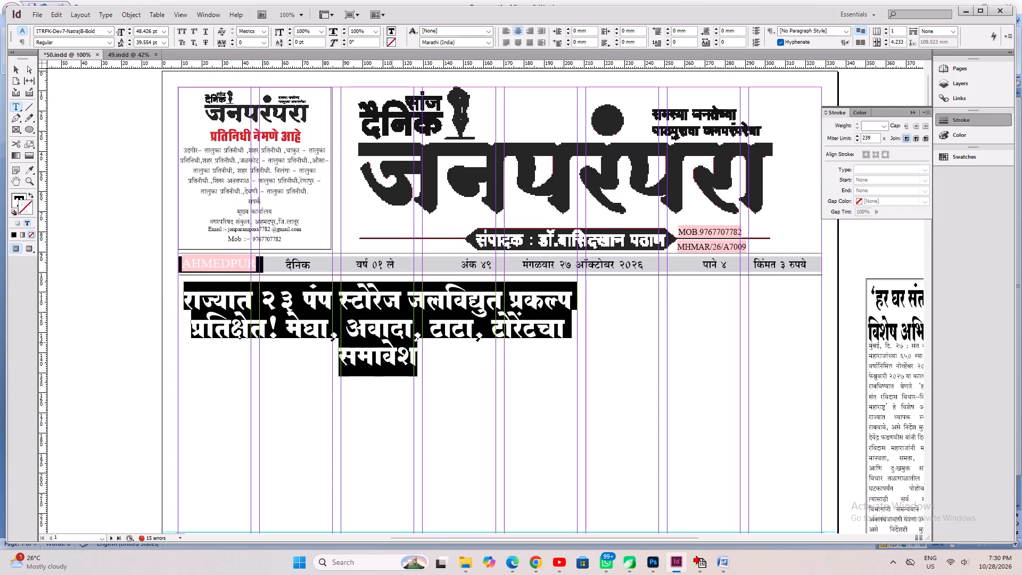
key(ctrl+shift+j)
key(ctrl+shift+comma)
key(ctrl+shift+comma)
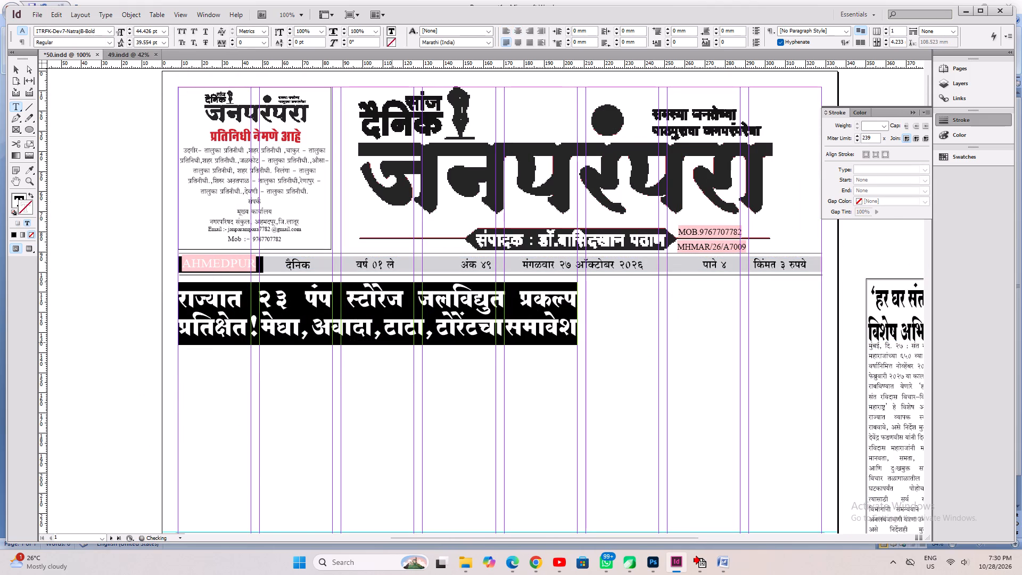
key(alt+Down)
key(alt+Down)
key(alt+Down)
key(alt+Down)
key(ctrl+z)
Break the headline after "प्रकल्प" and centre its first line.
key(Left)
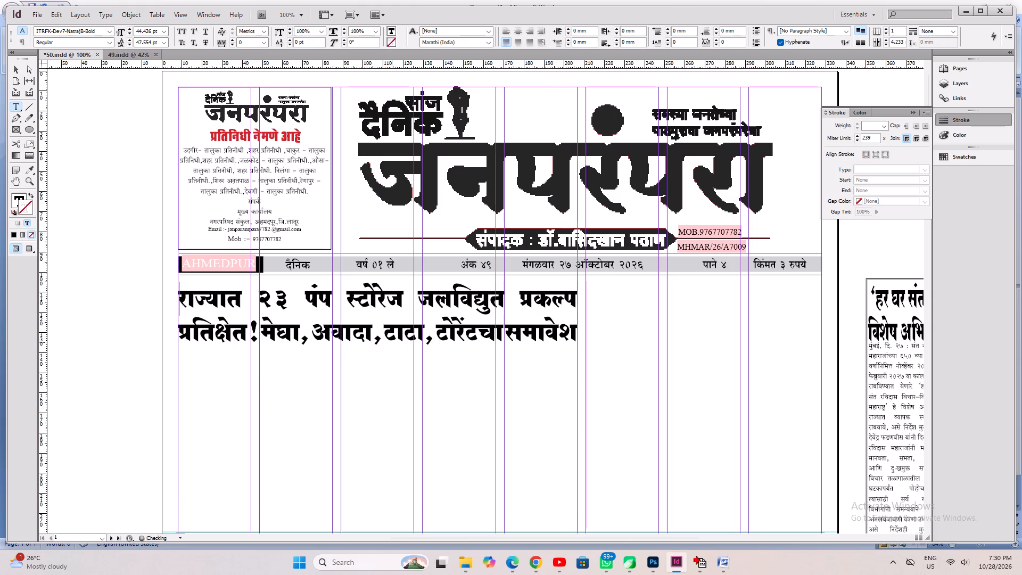
key(Right)
key(End)
key(Return)
key(Up)
key(shift+Down)
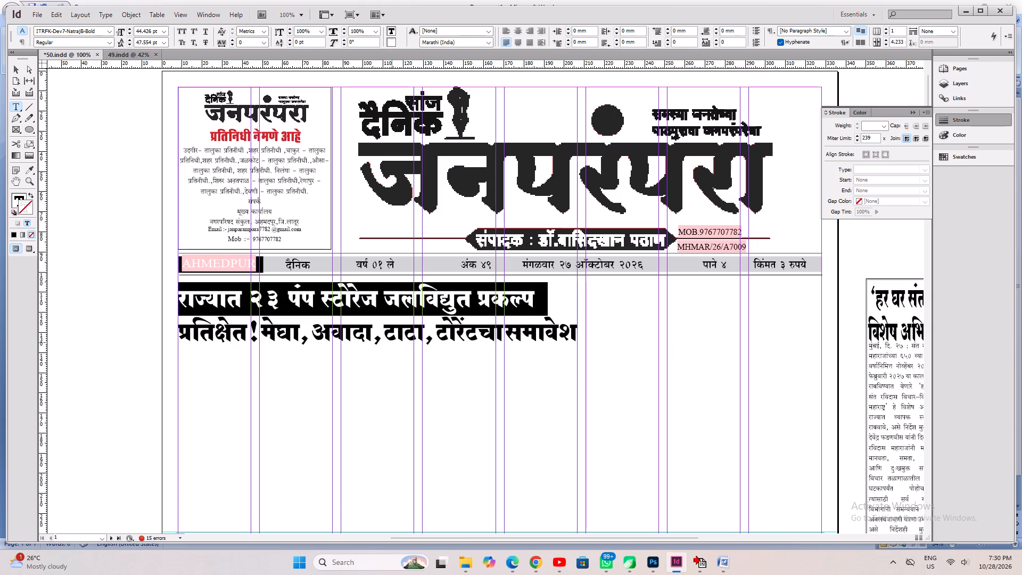
key(ctrl+shift+c)
Move the pump storage headline's frame up about 3 mm, close beneath the dateline strip.
key(ctrl+a)
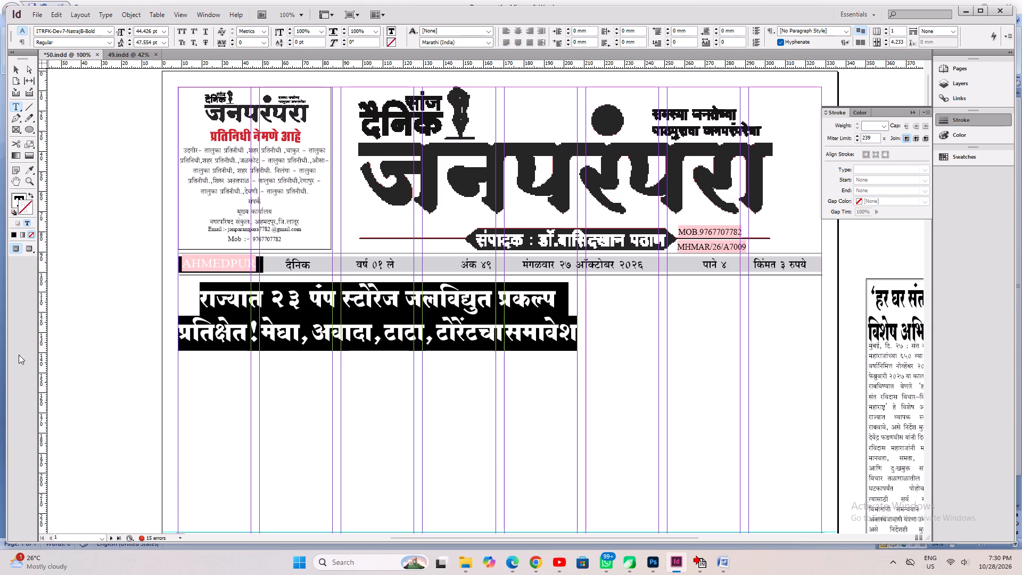
click(14, 71)
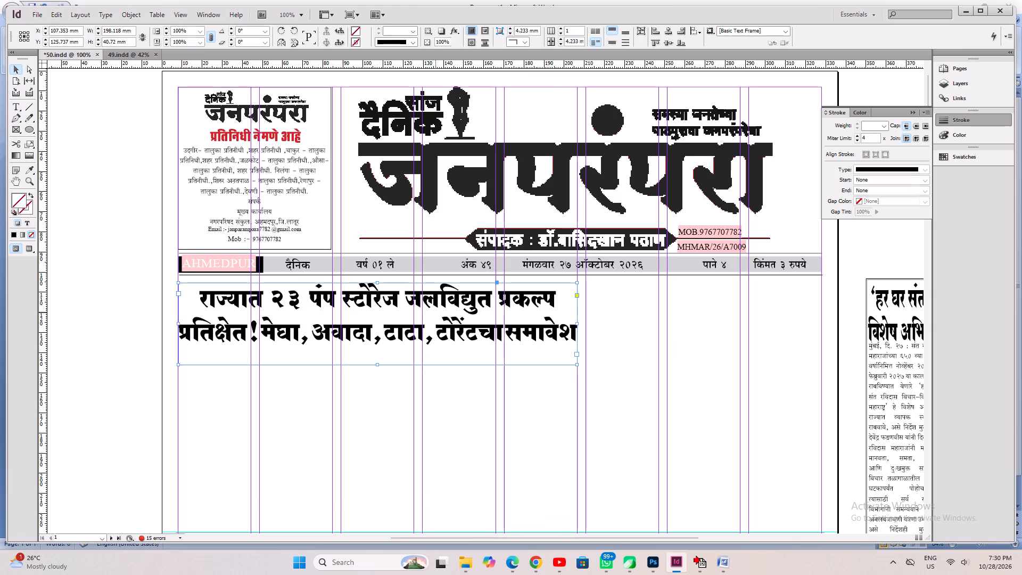
shift+drag(412, 294, 412, 289)
key(Down)
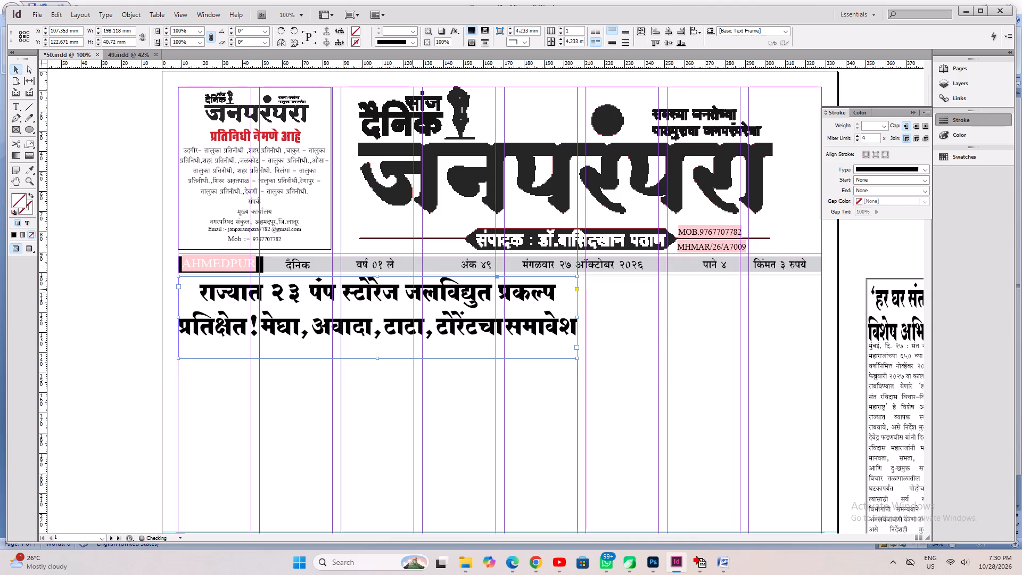
Fit the pump storage headline's frame to its content, nudged slightly down, and stretch the lettering vertically to about 34 mm frame height.
key(Down)
key(ctrl+alt+c)
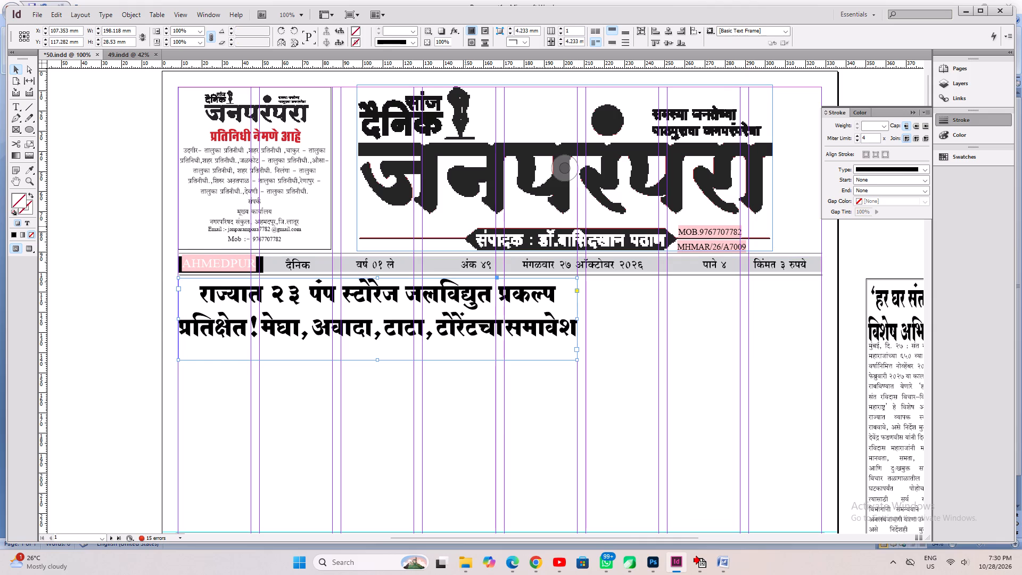
ctrl+drag(379, 336, 378, 346)
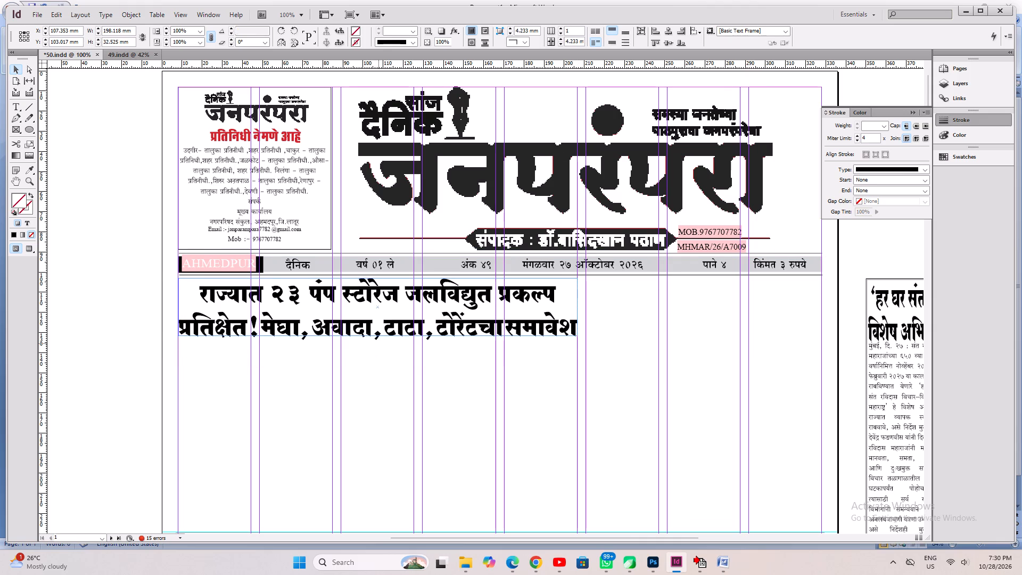
ctrl+drag(378, 346, 378, 347)
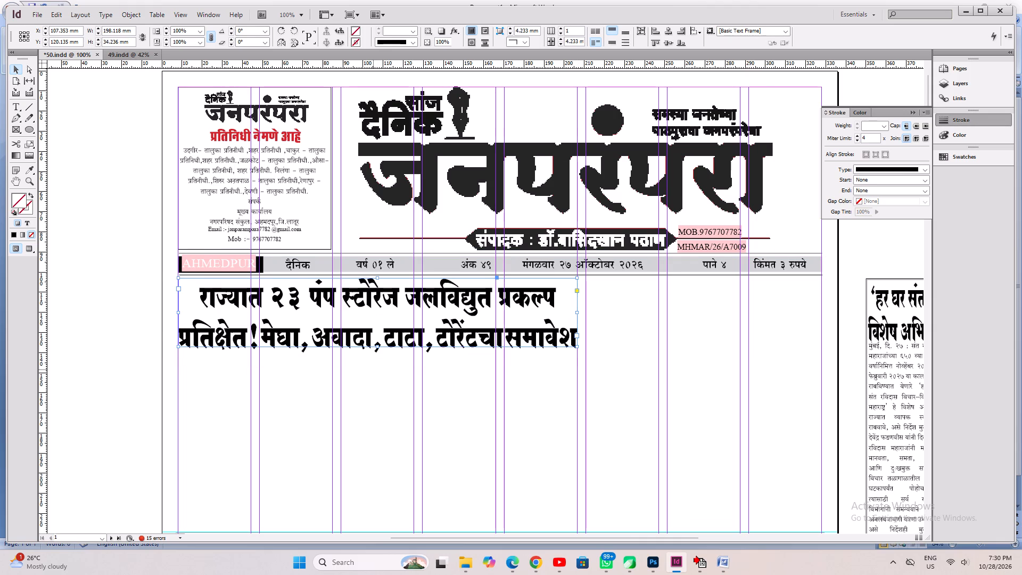
Insert a space before "समावेश" in the headline, set its size to 51.311 pt, fit the frame and save the document.
click(19, 108)
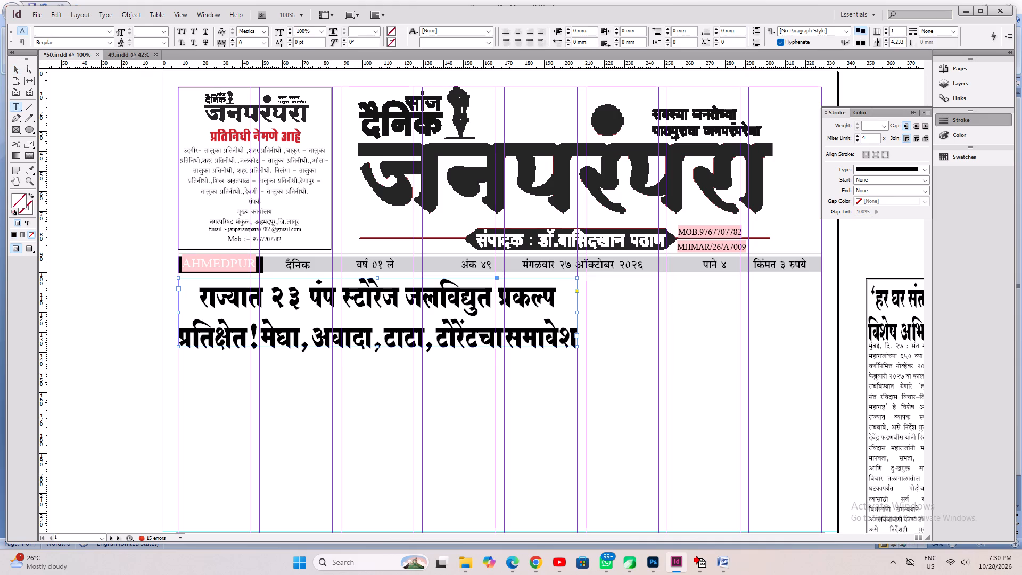
click(502, 338)
key(space)
key(ctrl+a)
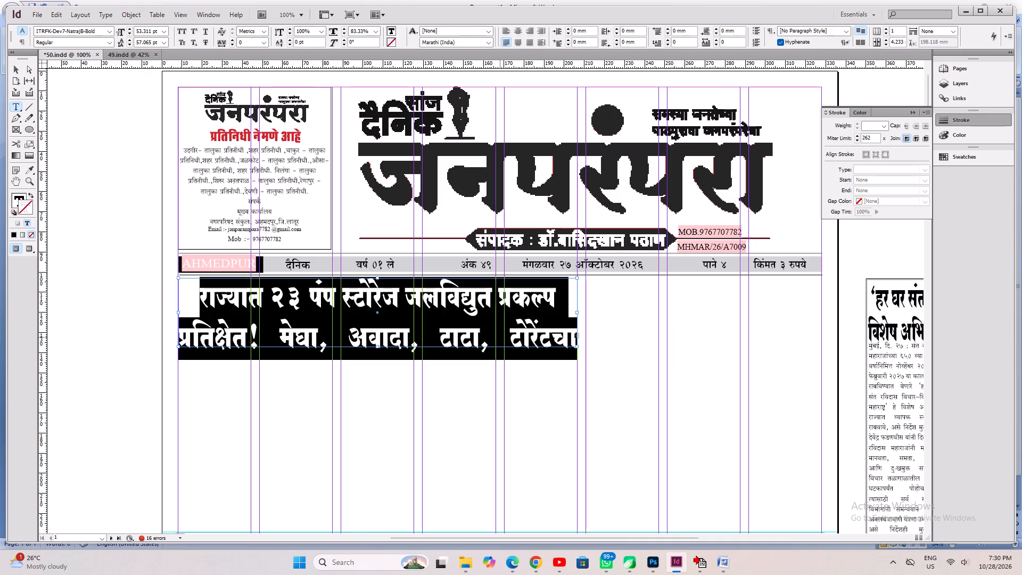
key(ctrl+shift+comma)
key(ctrl+shift+comma)
key(ctrl+shift+period)
key(ctrl+s)
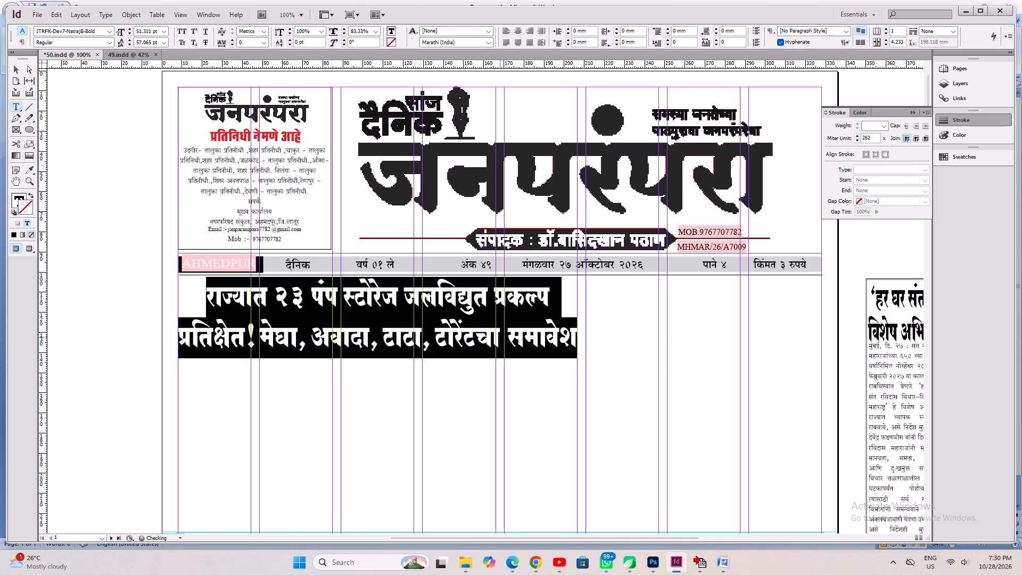
key(ctrl+alt+c)
key(ctrl+s)
key(ctrl+0)
key(ctrl+s)
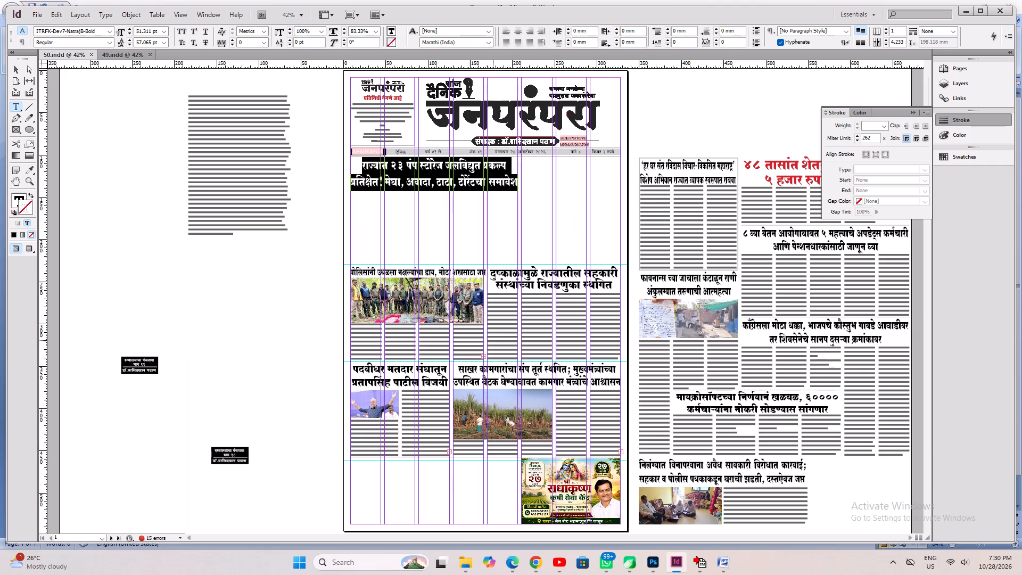
Justify the pump storage body text on the pasteboard with its last line left-aligned, fit its frame and save.
click(237, 166)
key(ctrl+1)
scroll(360, 190, up, 3)
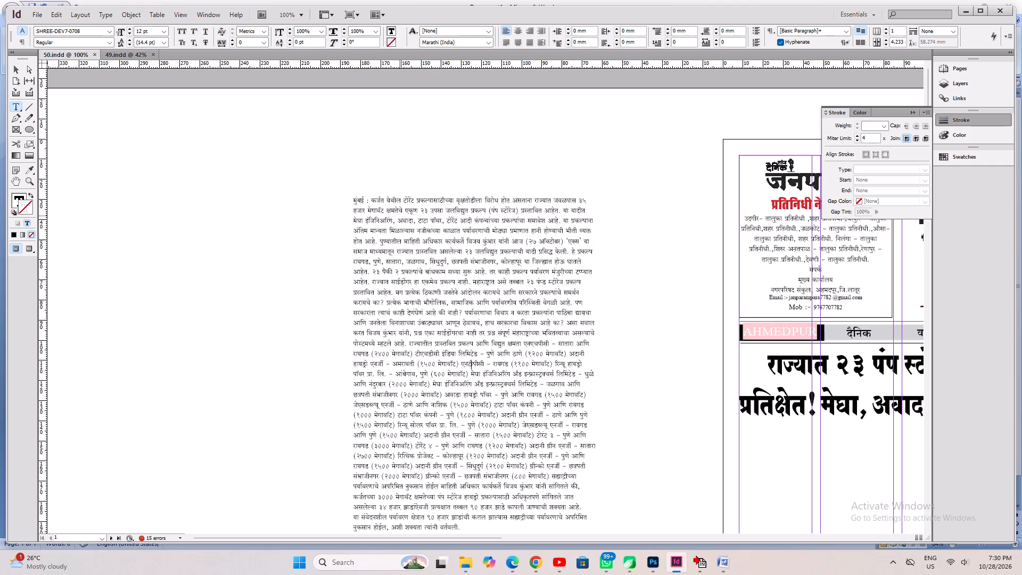
click(399, 215)
key(ctrl+a)
key(ctrl+shift+j)
key(ctrl+alt+c)
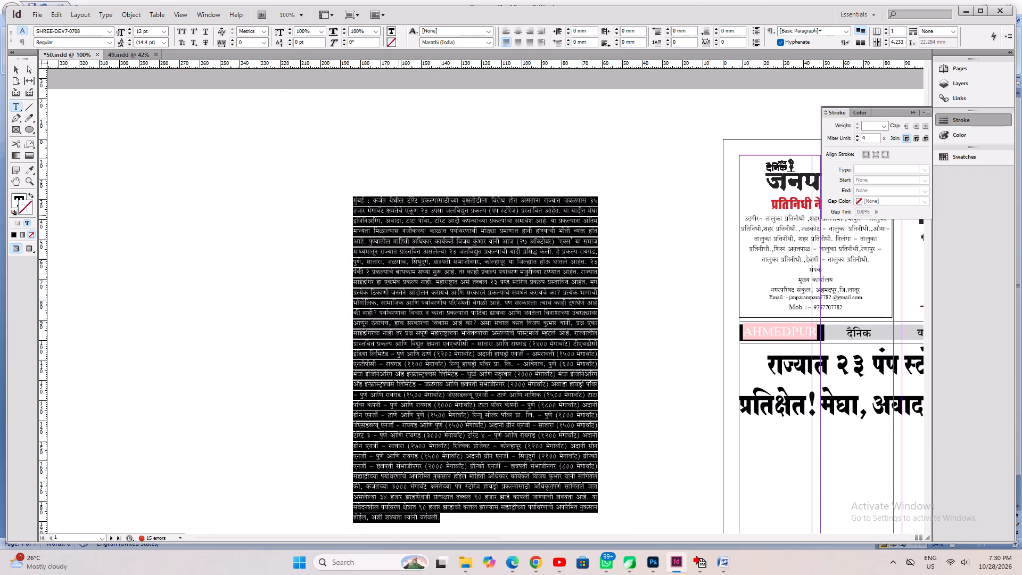
key(ctrl+0)
key(ctrl+s)
key(ctrl+alt+c)
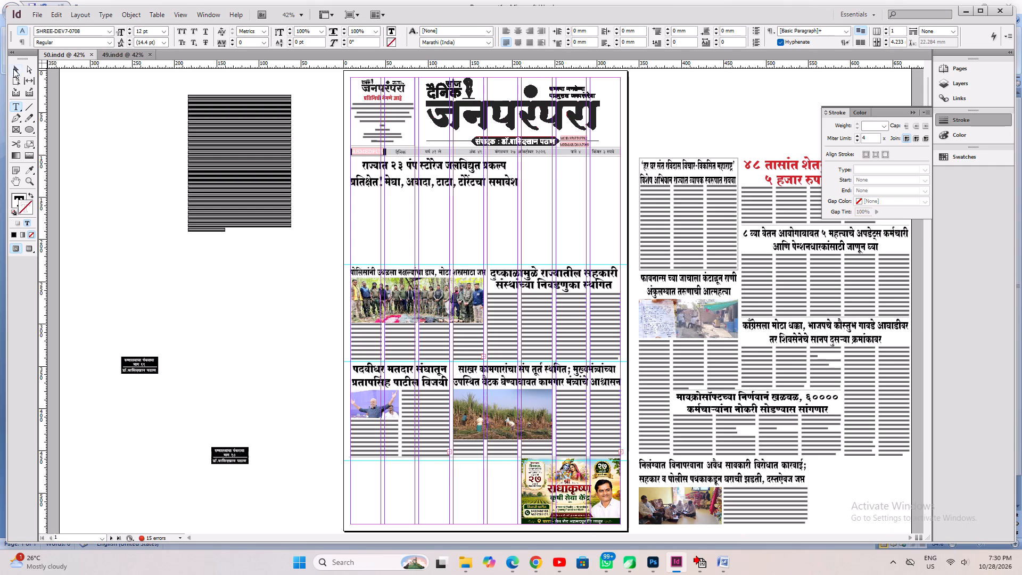
Move the body text frame beneath the pump storage headline and size it about 198 mm wide and 87.5 mm high, ending at the horizontal guide.
click(15, 67)
drag(238, 162, 413, 256)
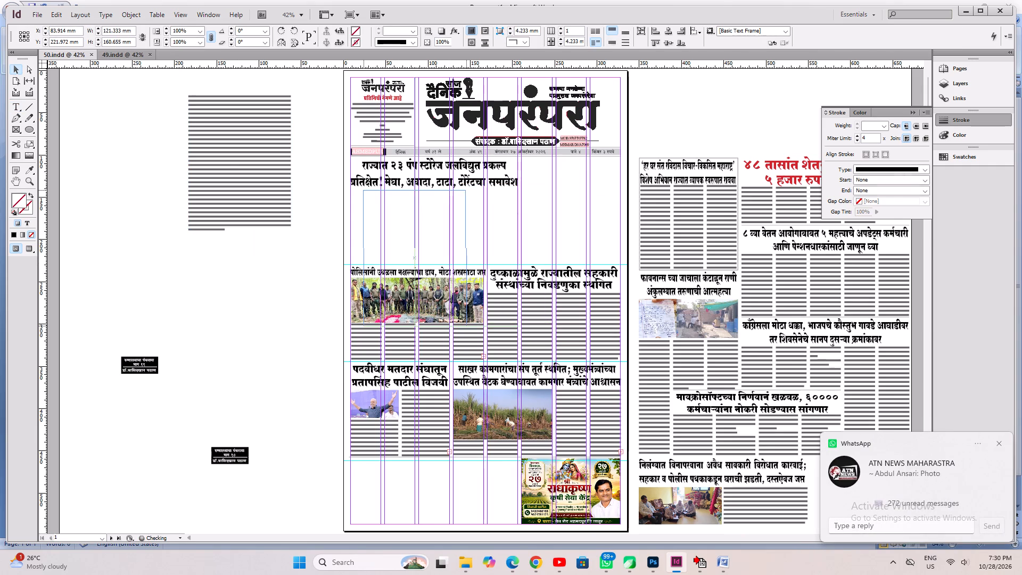
drag(413, 256, 400, 256)
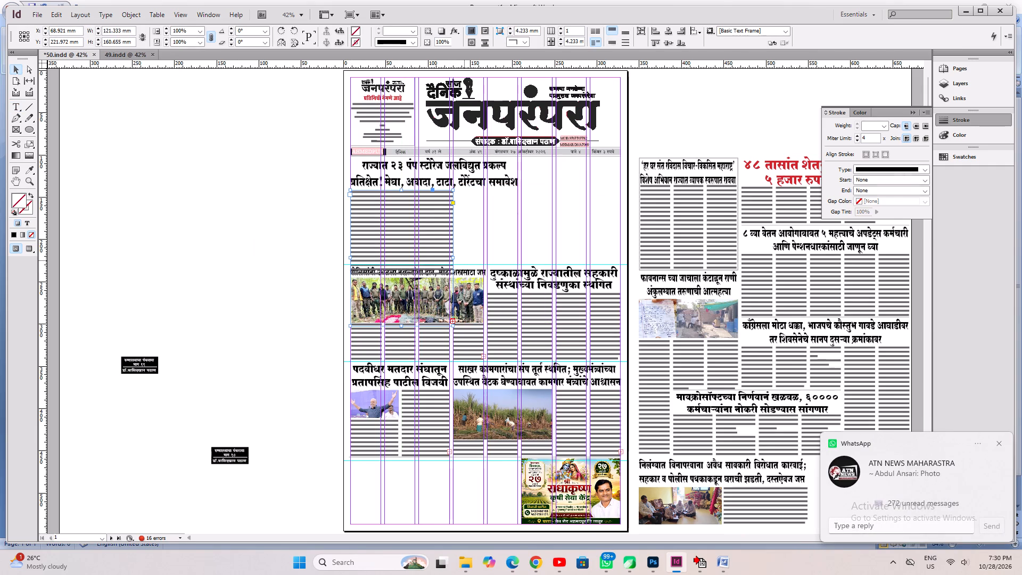
drag(451, 258, 517, 269)
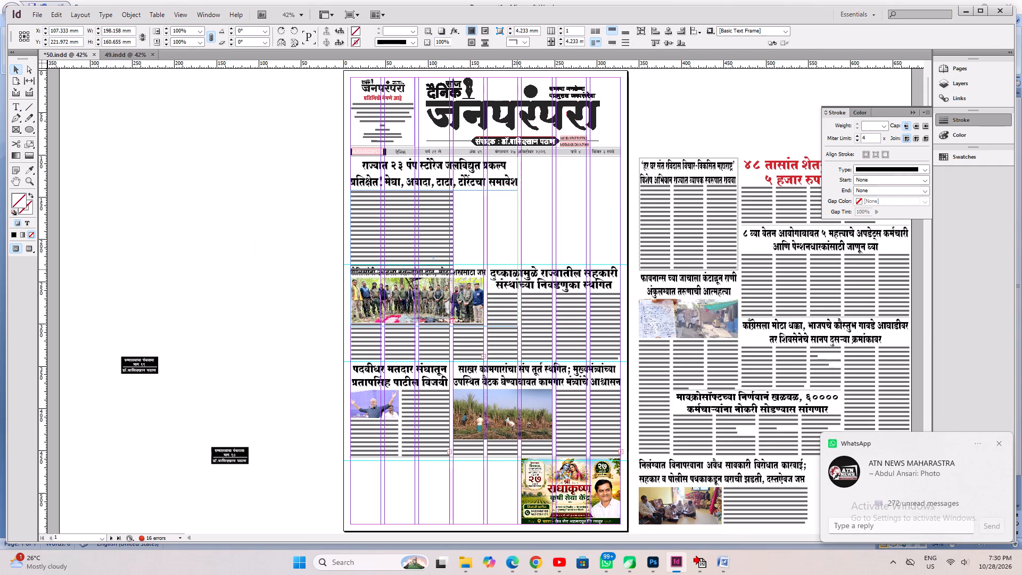
key(ctrl+alt+c)
key(ctrl+1)
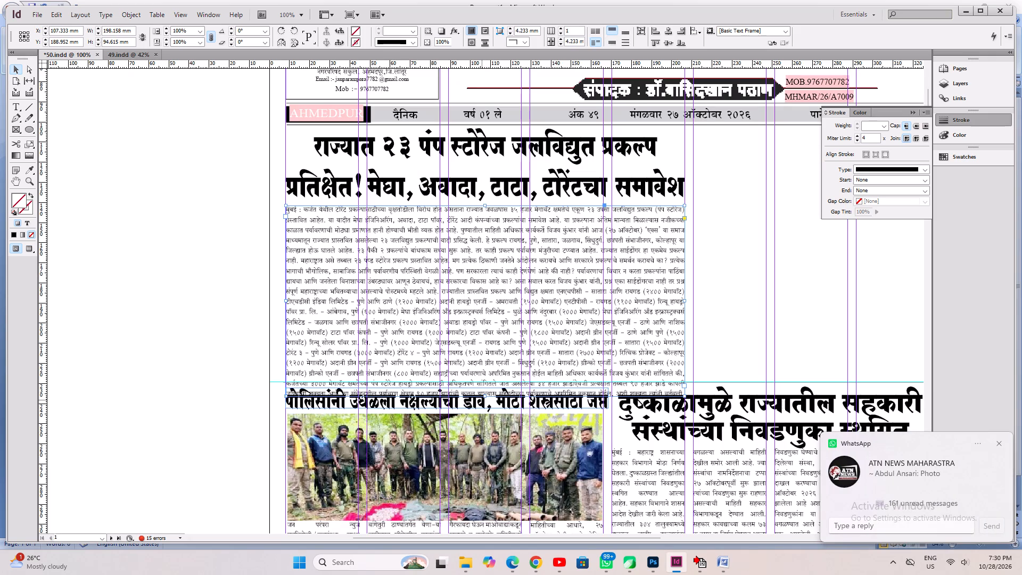
drag(485, 396, 483, 381)
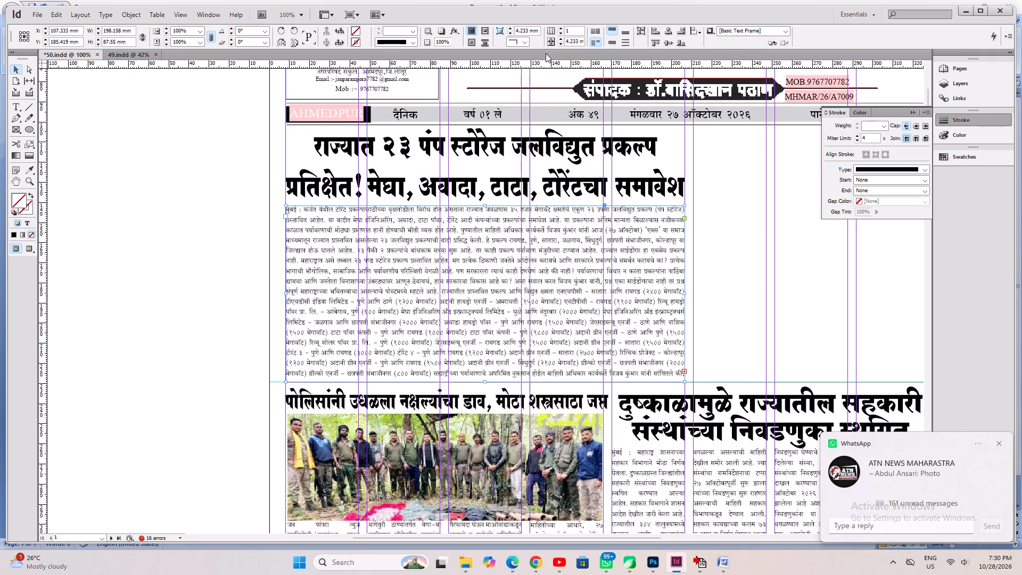
Divide the pump storage body text frame into 4 columns and save the document.
triple_click(561, 27)
click(561, 27)
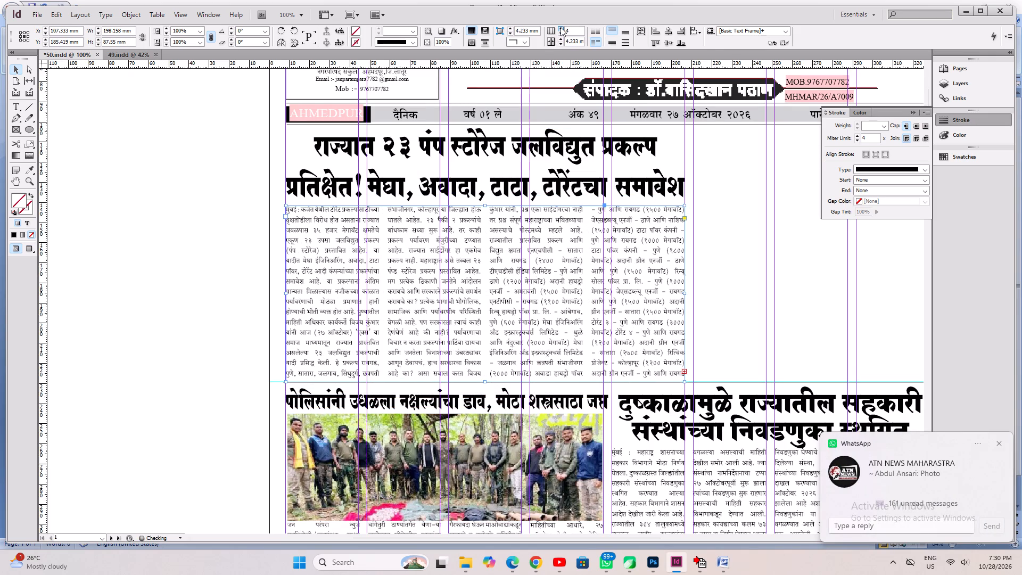
key(ctrl+s)
key(ctrl+0)
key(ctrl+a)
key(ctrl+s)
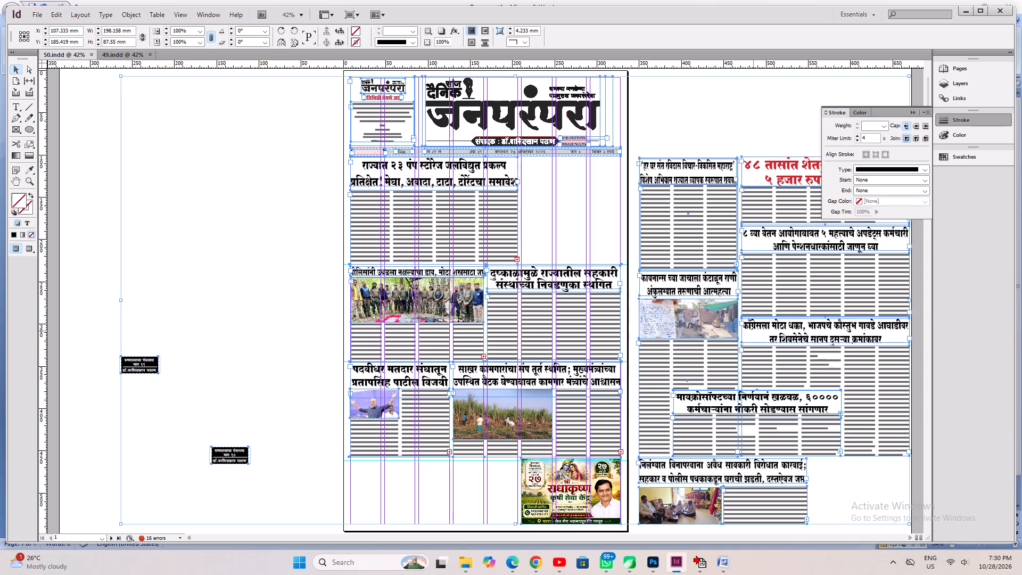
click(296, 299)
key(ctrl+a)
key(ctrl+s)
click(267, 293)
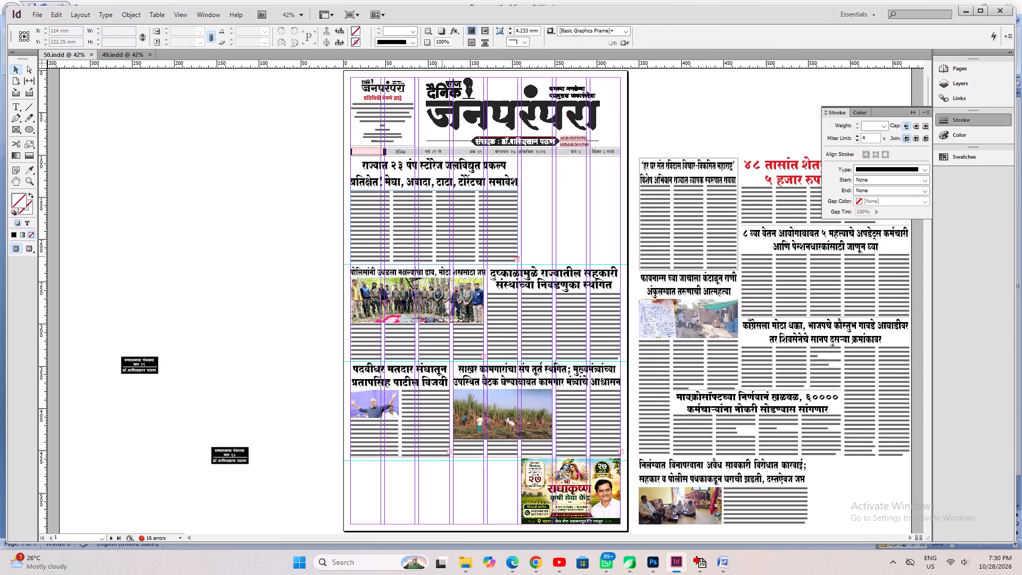
Draw a rectangle about 117 by 77 mm in the empty page area beside the lead story, below the dateline strip, with a 1 pt stroke.
click(448, 242)
key(ctrl+2)
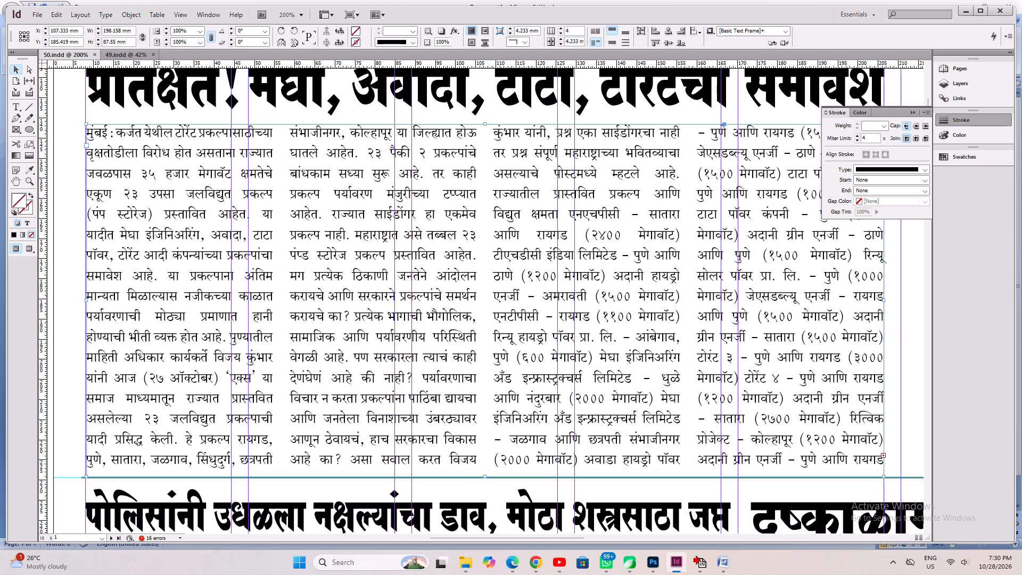
key(space)
key(space)
key(space)
key(space)
key(space)
key(space)
key(space)
key(space)
key(space)
key(space)
key(space)
key(space)
key(space)
key(space)
key(space)
key(space)
key(space)
key(space)
key(space)
key(space)
drag(767, 304, 160, 304)
drag(505, 317, 460, 481)
drag(455, 356, 446, 377)
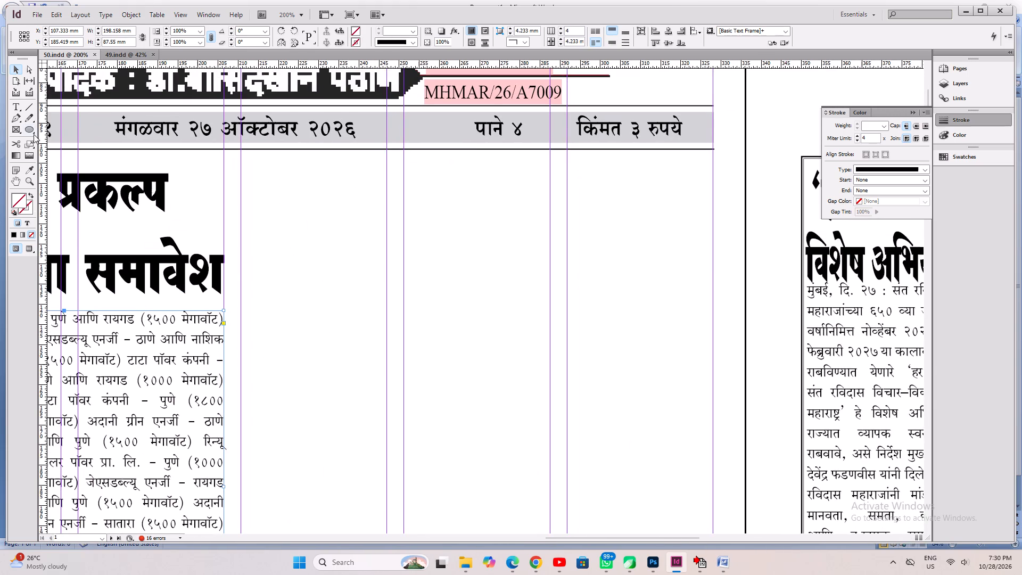
drag(29, 132, 47, 133)
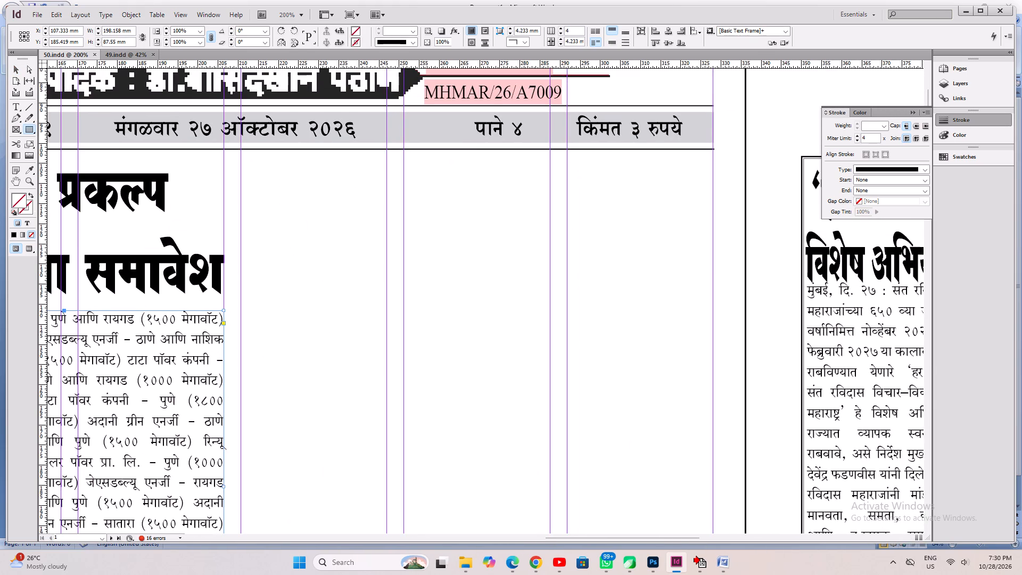
drag(240, 154, 693, 434)
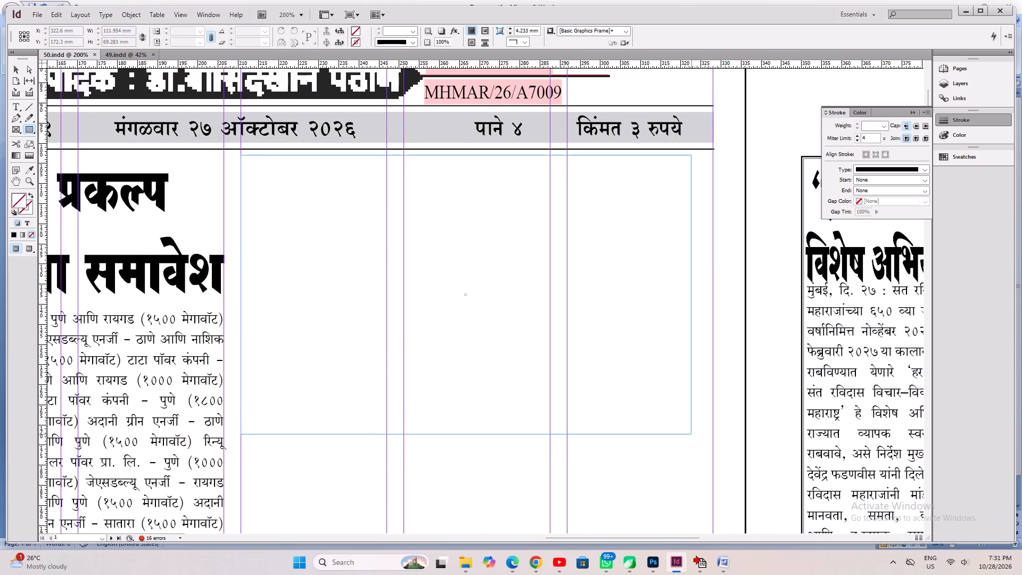
drag(693, 434, 713, 467)
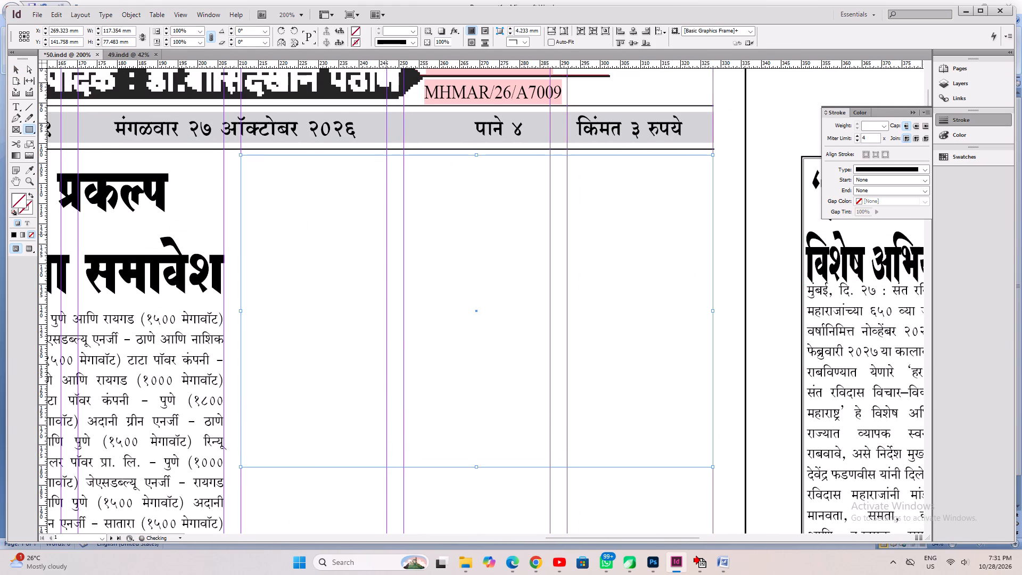
click(411, 32)
click(404, 67)
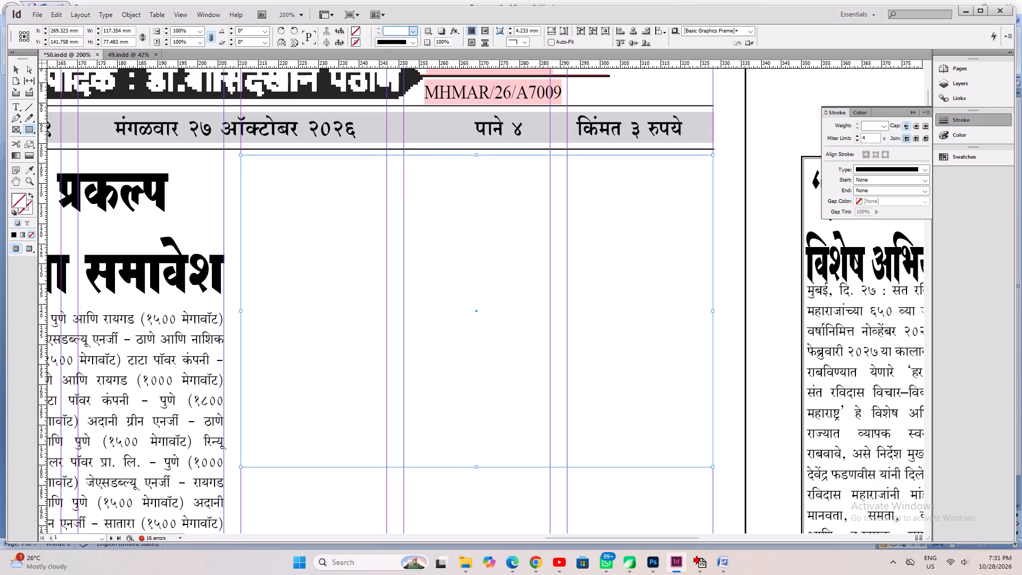
Extend the rectangle's lower edge to just above the horizontal guide, making it about 125 mm tall, and save the document.
click(13, 69)
key(space)
key(space)
key(space)
key(space)
key(space)
key(space)
key(space)
drag(503, 427, 503, 254)
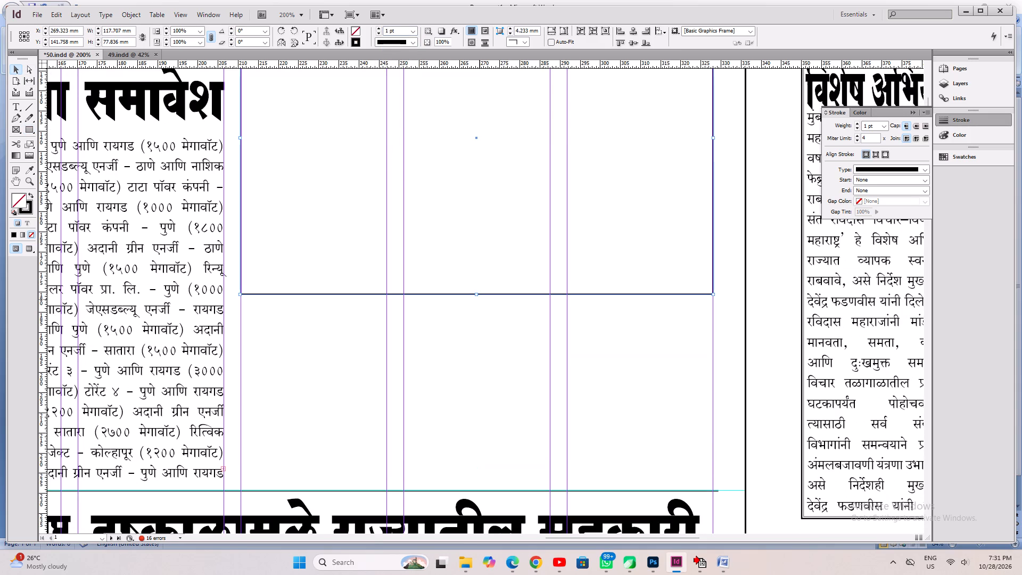
click(474, 295)
drag(477, 295, 474, 479)
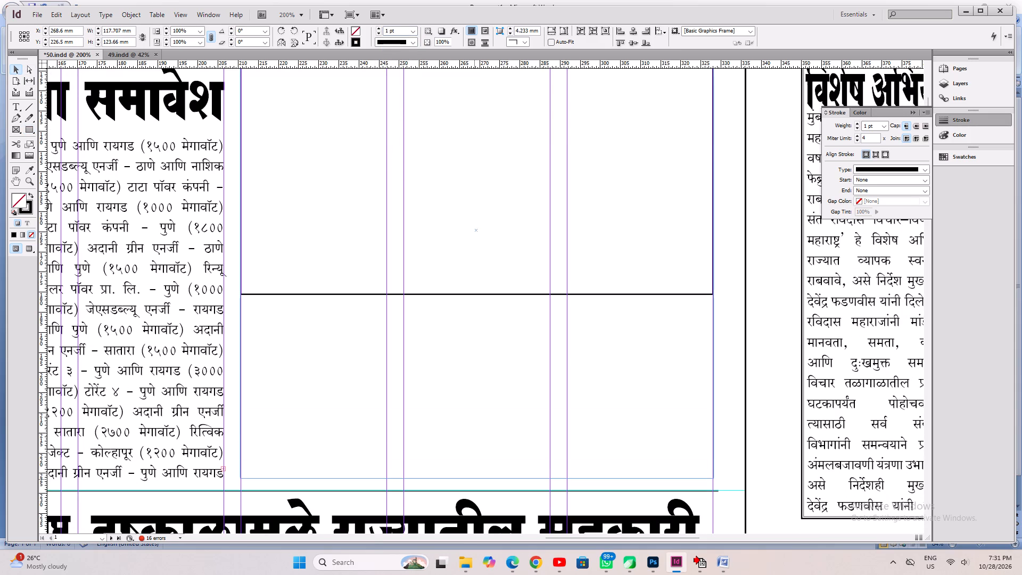
drag(474, 479, 474, 483)
key(ctrl+s)
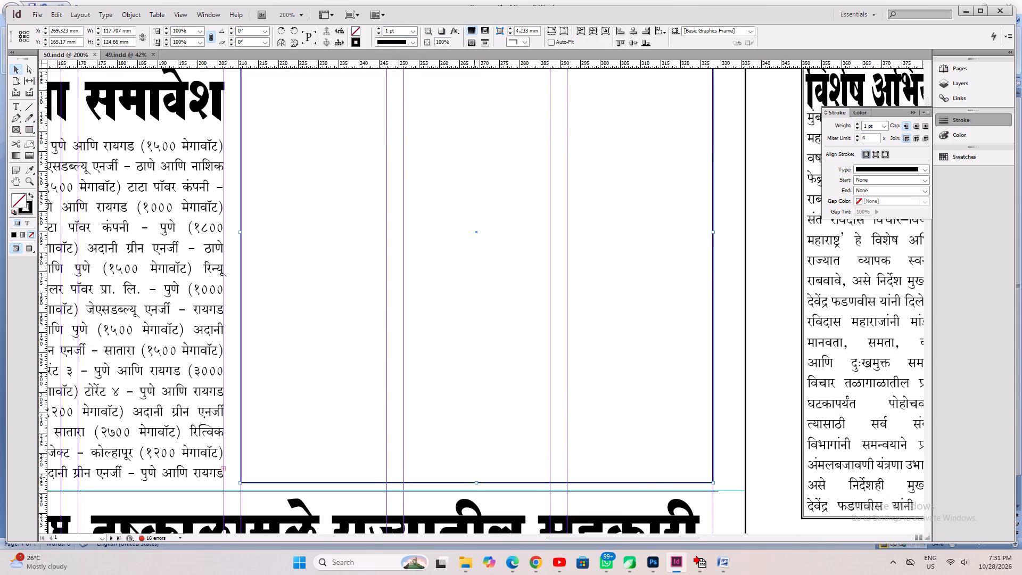
Set the rectangle's stroke weight to 3 pt and save the document.
key(ctrl+0)
key(ctrl+1)
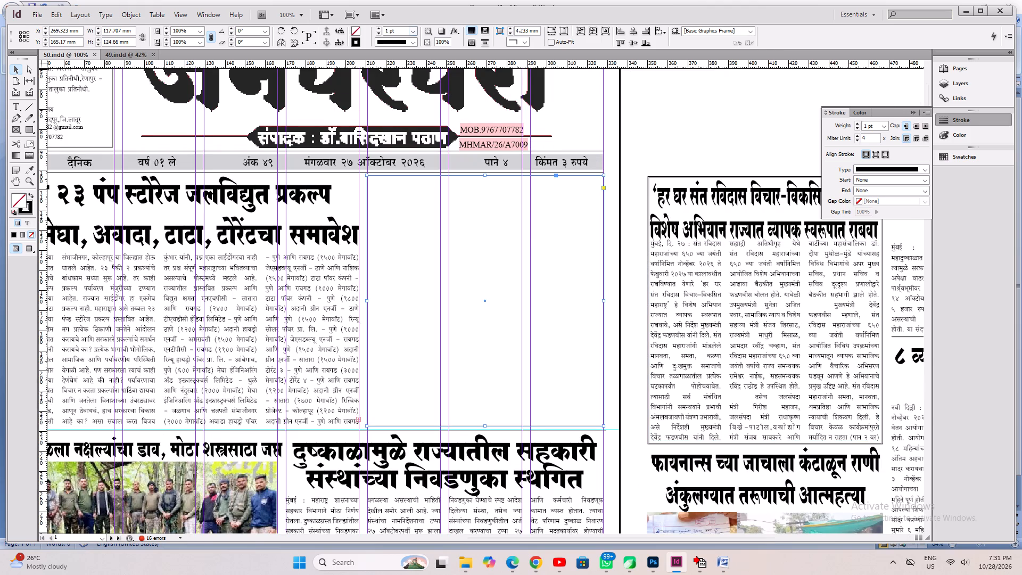
double_click(377, 29)
key(ctrl+s)
click(698, 124)
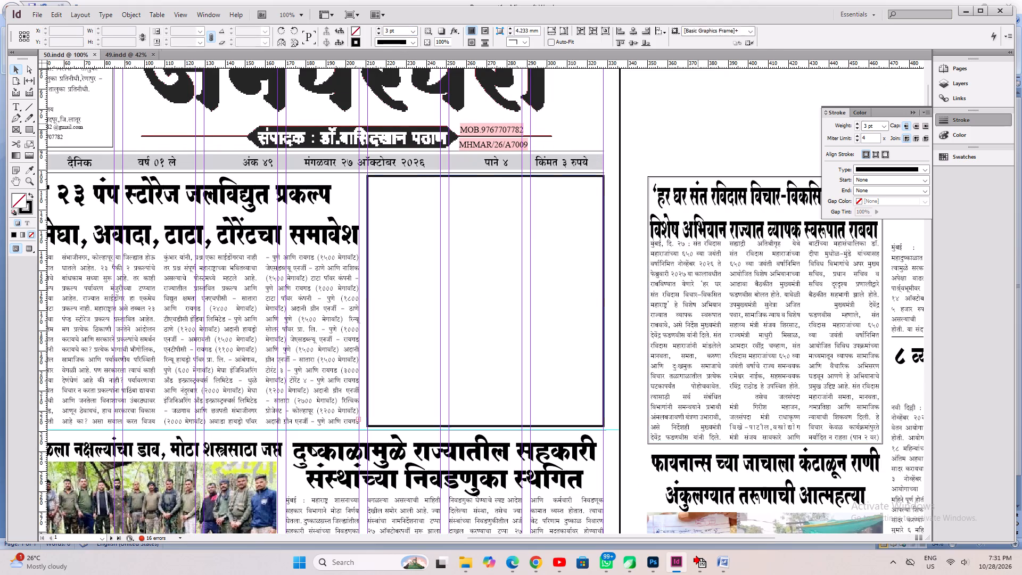
key(ctrl+s)
key(ctrl+0)
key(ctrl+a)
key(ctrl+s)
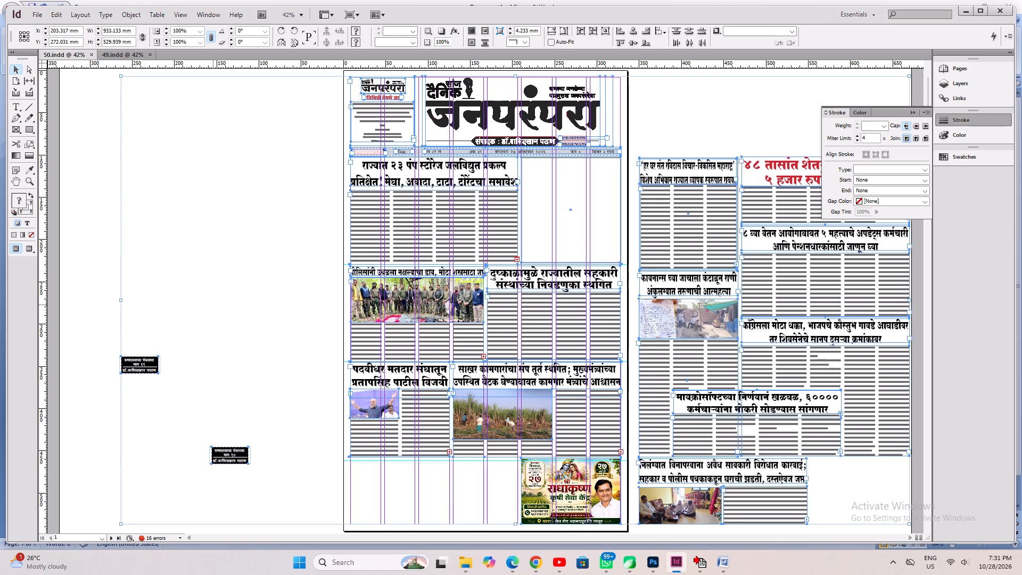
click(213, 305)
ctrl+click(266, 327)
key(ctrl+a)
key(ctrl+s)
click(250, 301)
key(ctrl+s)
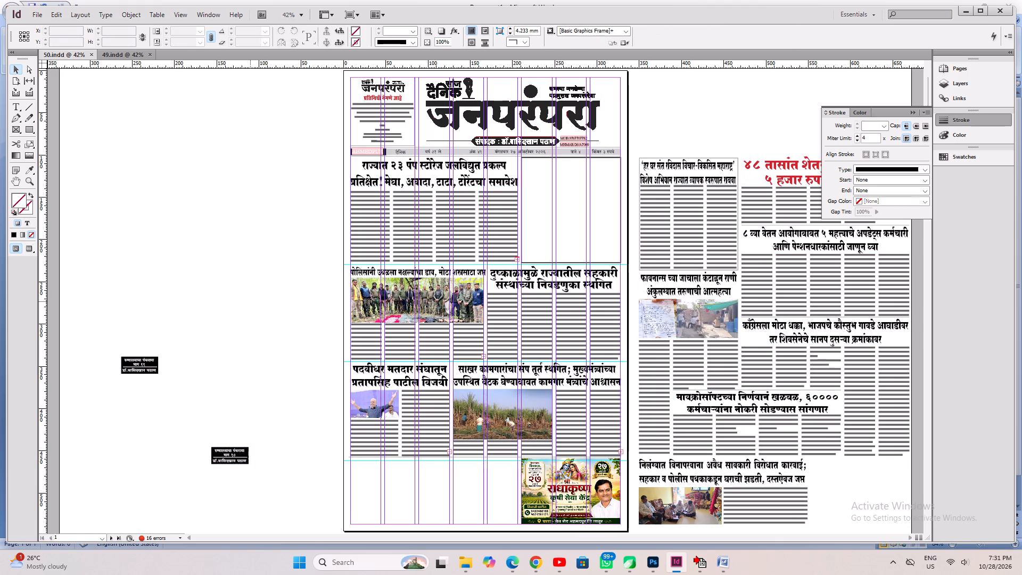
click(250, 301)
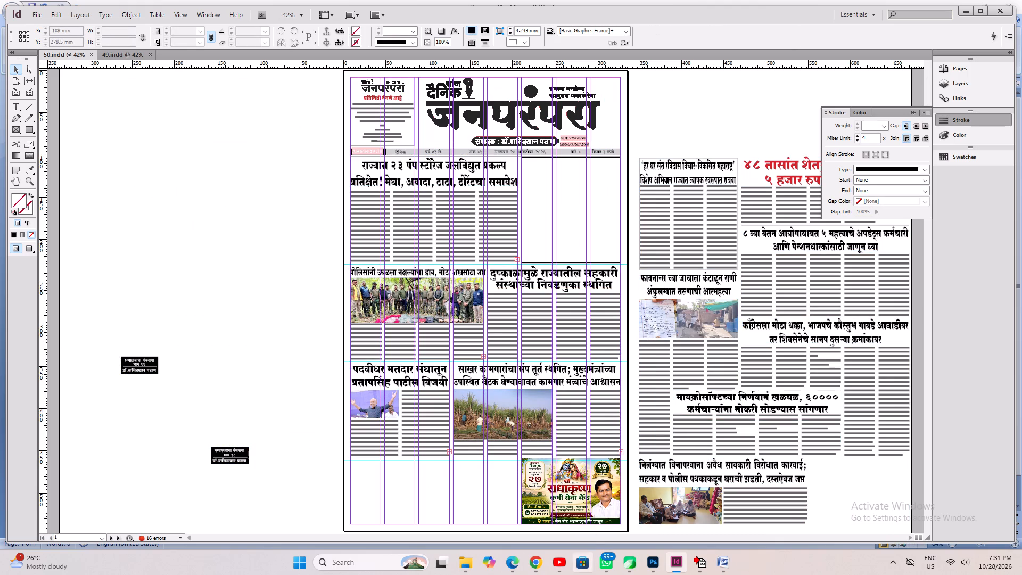
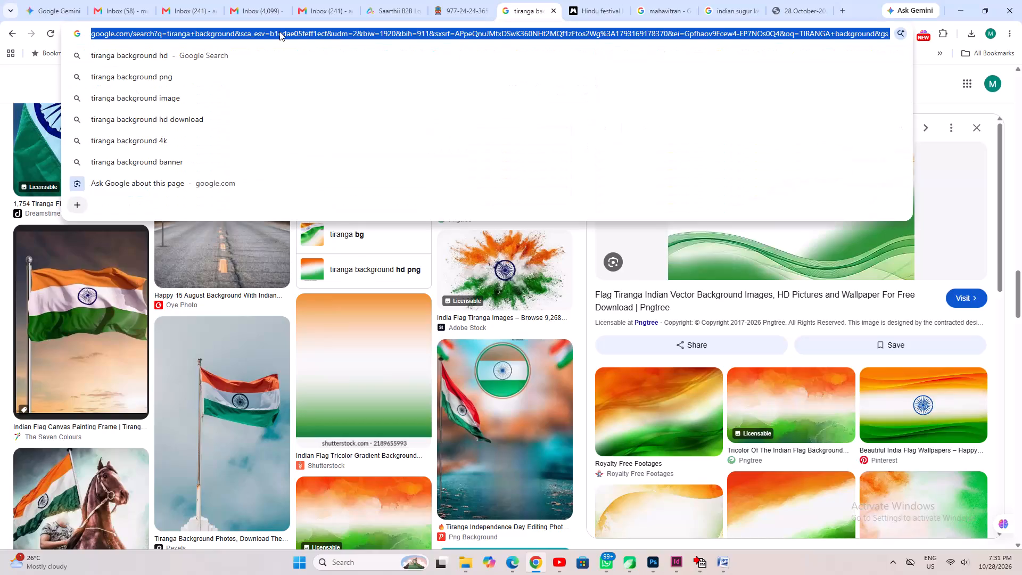
Search the web for abp majha, open the Marathi news site, and go to its latest news page.
text(ABP)
text(abp majha)
key(Return)
click(274, 183)
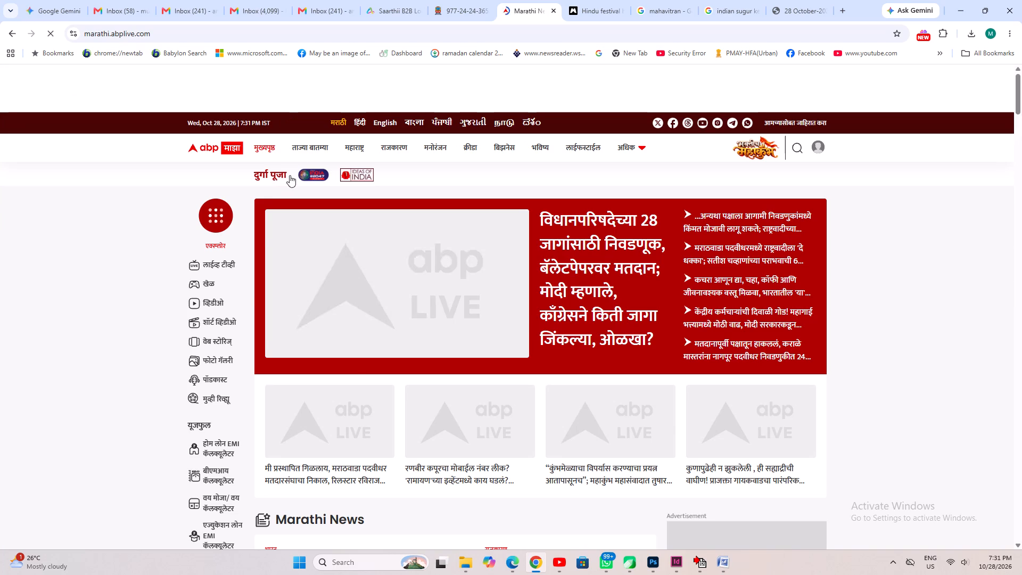
click(305, 148)
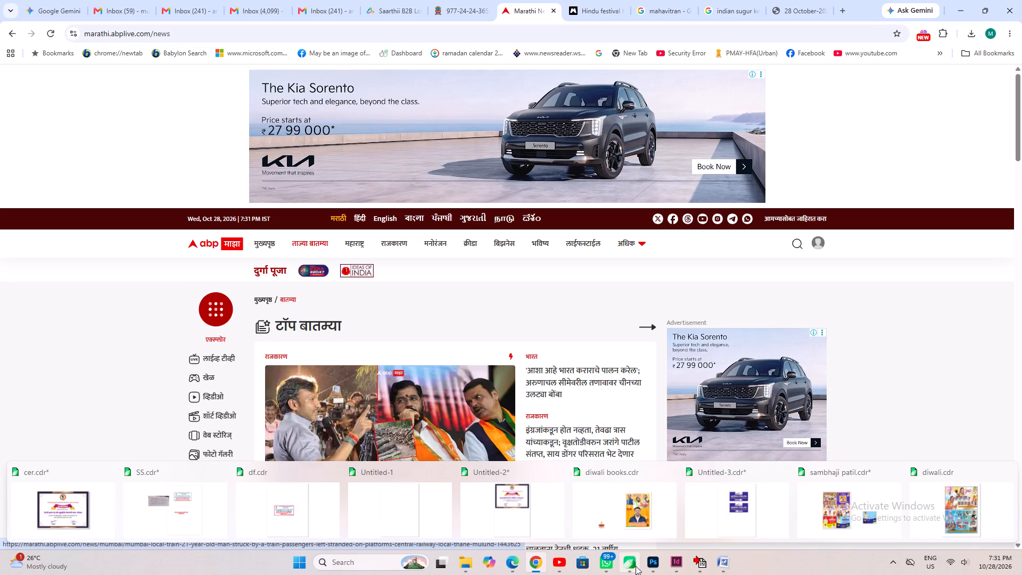
Switch to CorelDRAW and bring up the diwali.cdr document.
click(928, 521)
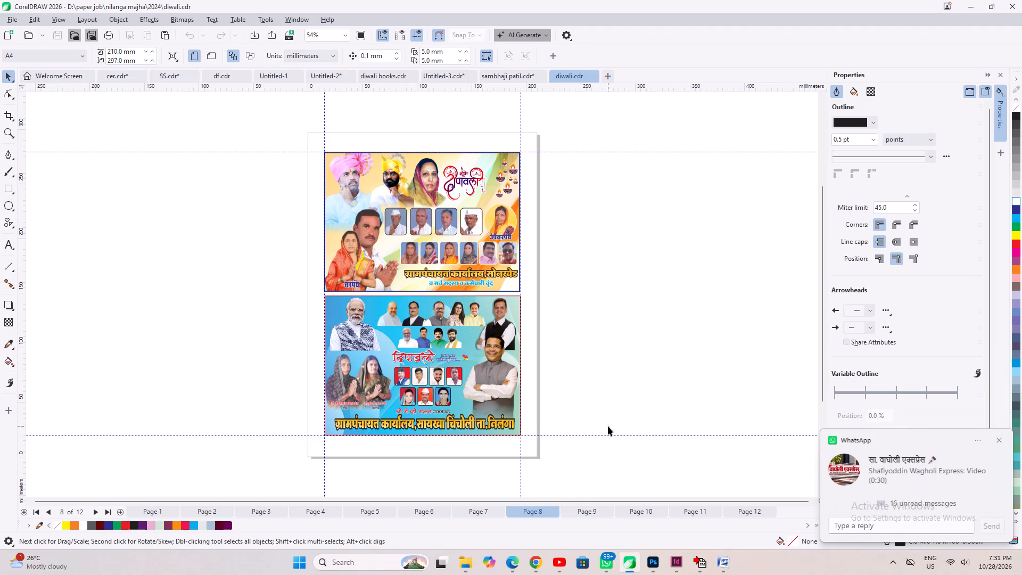
click(616, 324)
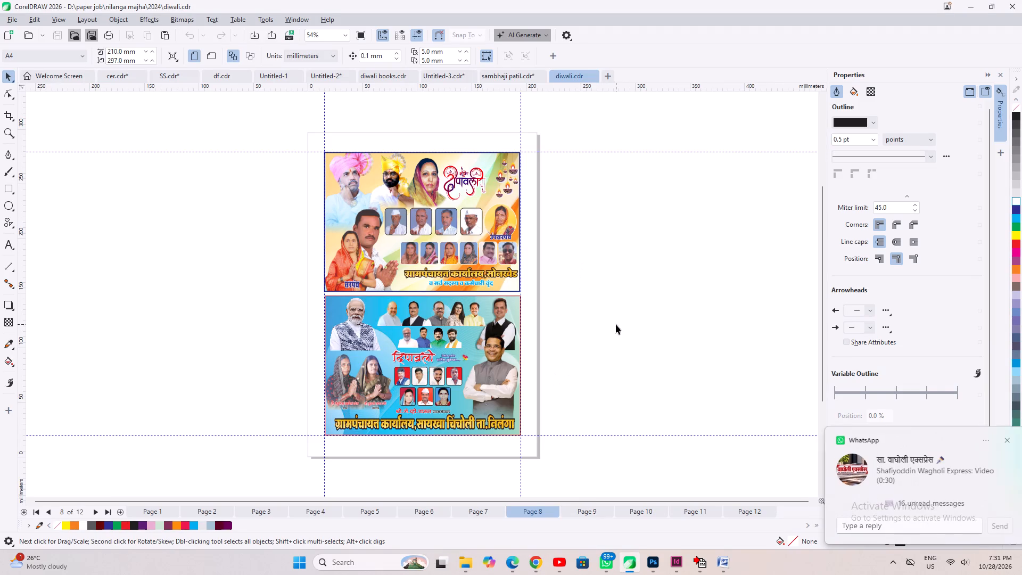
Switch back to 50.indd in InDesign and nudge the pump storage body text frame down by one small increment.
click(679, 563)
click(615, 229)
click(574, 247)
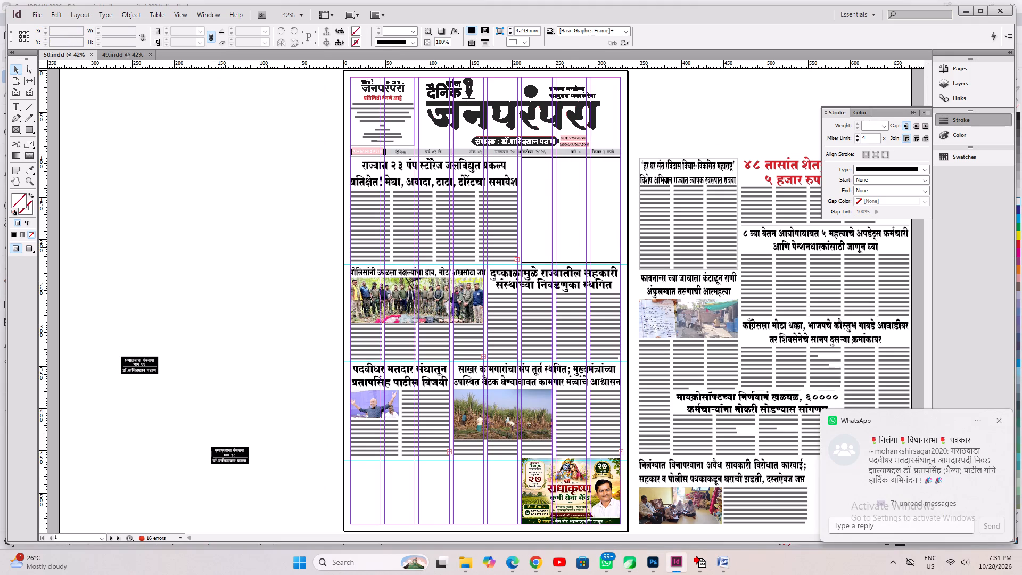
key(ctrl+1)
click(499, 159)
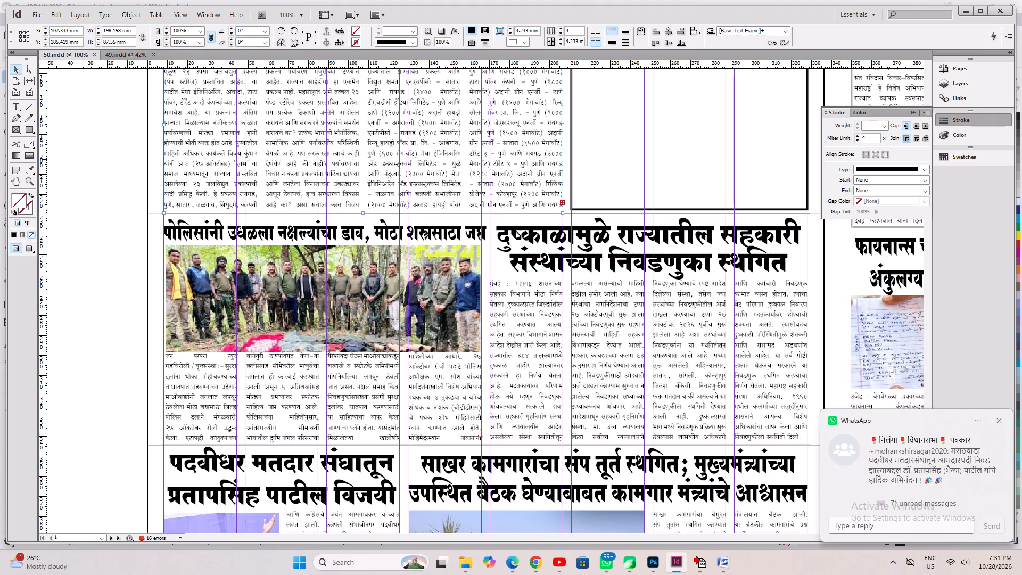
key(Down)
Extend the pump storage headline frame's lower edge to make it about 35 mm tall, nudge the frame slightly up, and save the document.
scroll(499, 159, up, 7)
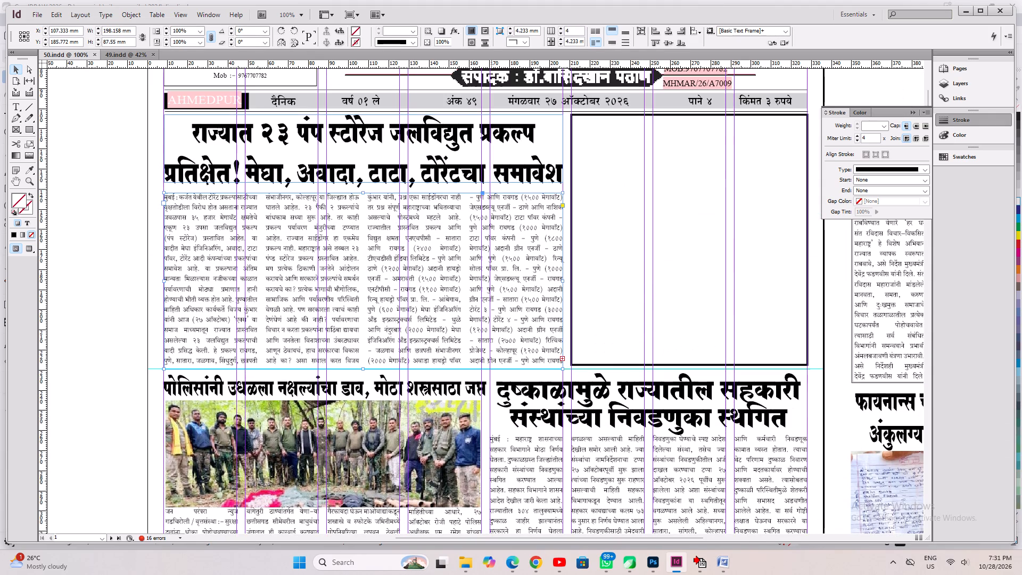
click(444, 185)
click(387, 176)
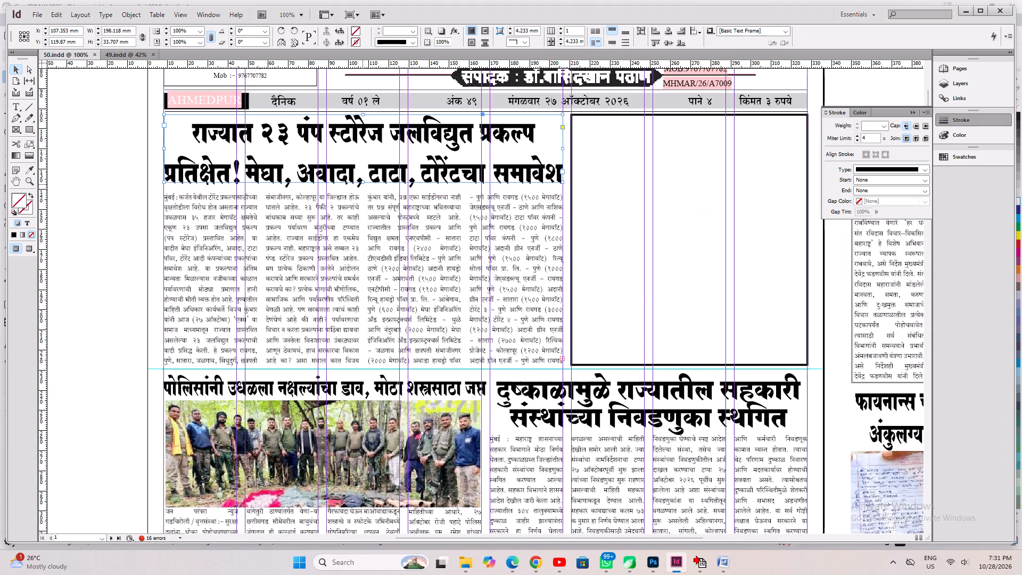
ctrl+click(362, 183)
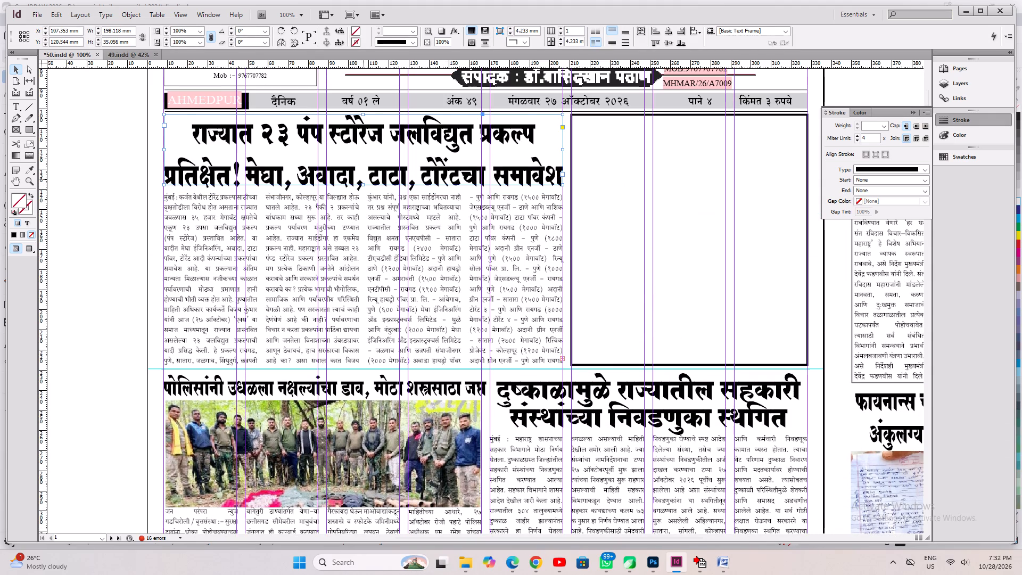
key(Up)
key(ctrl+s)
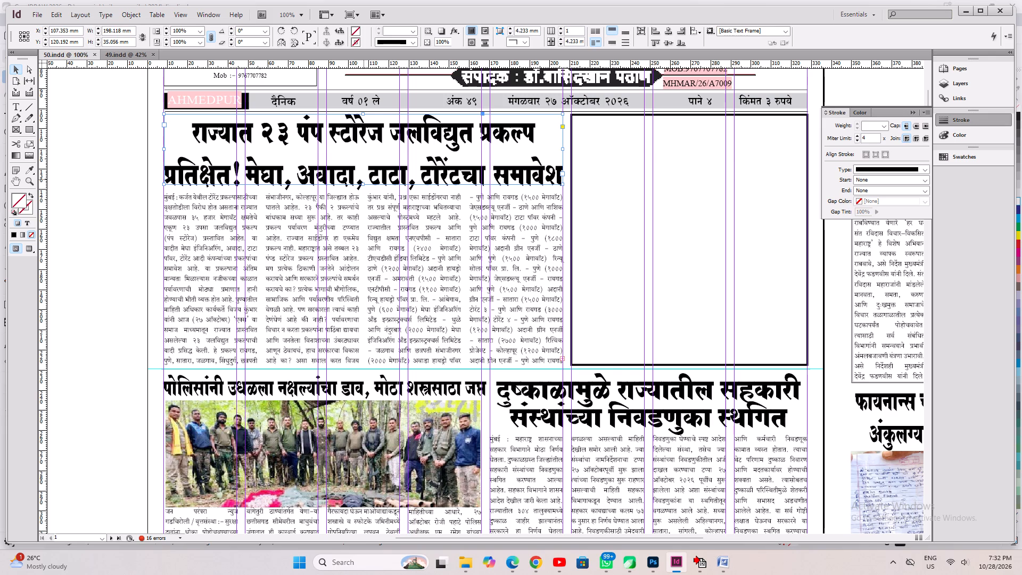
key(ctrl+0)
key(ctrl+a)
key(ctrl+s)
click(290, 207)
key(ctrl+a)
key(ctrl+s)
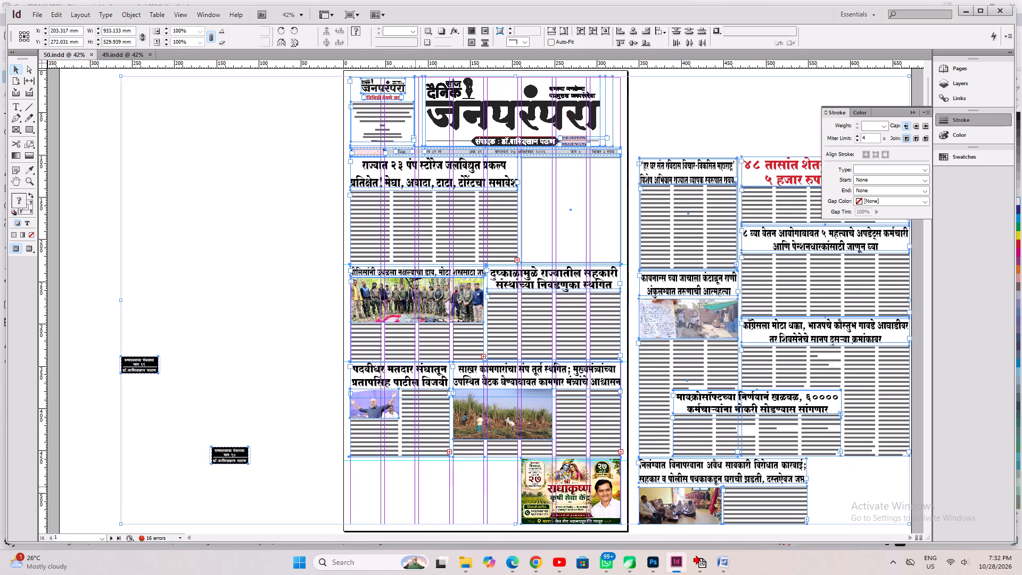
Draw a rectangle about 198 by 78 mm in the empty space at the bottom of page 1, beside the Radhakrishna advertisement.
click(415, 487)
click(408, 430)
key(ctrl+1)
scroll(408, 430, down, 5)
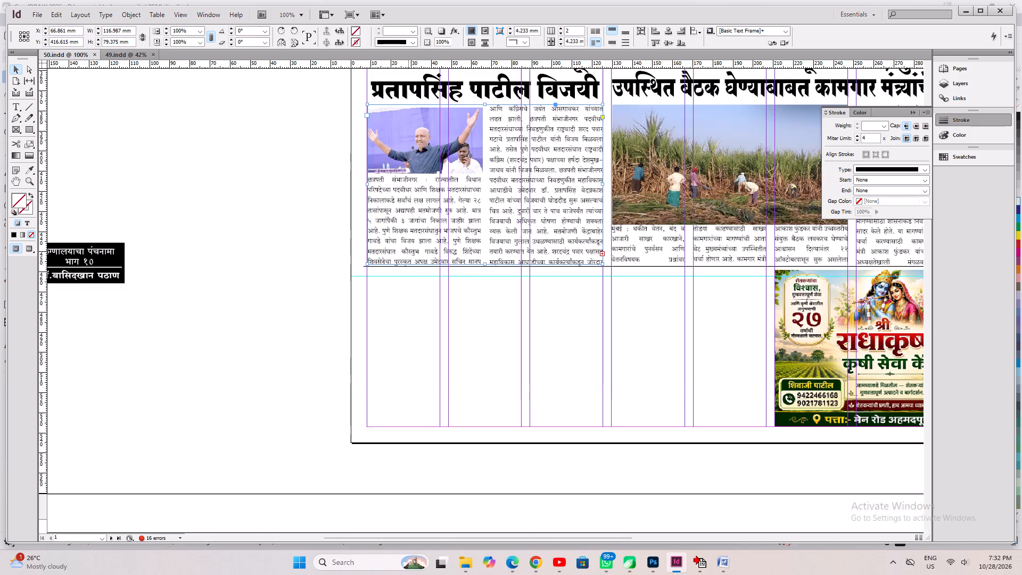
click(448, 397)
click(26, 127)
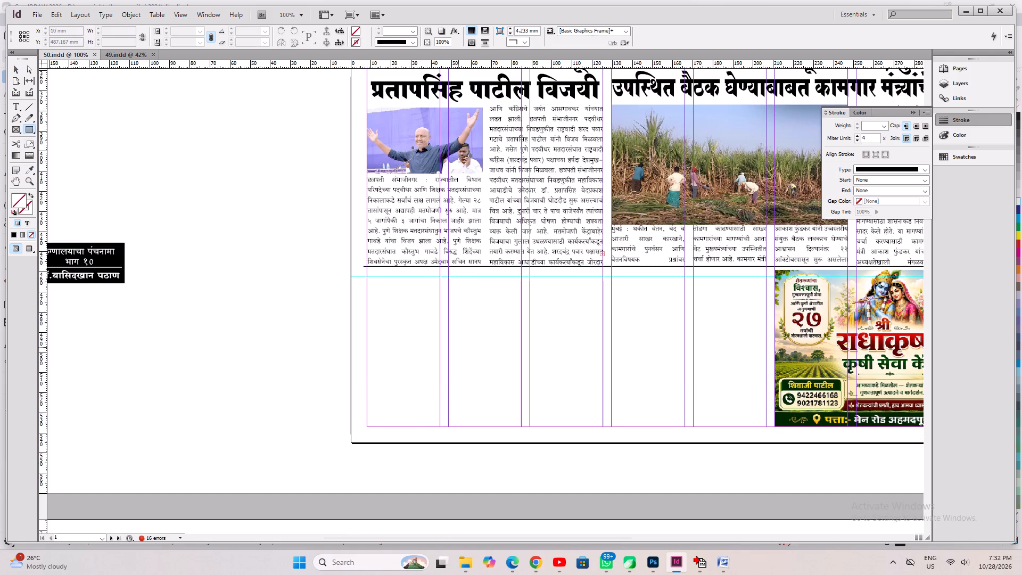
drag(367, 270, 757, 431)
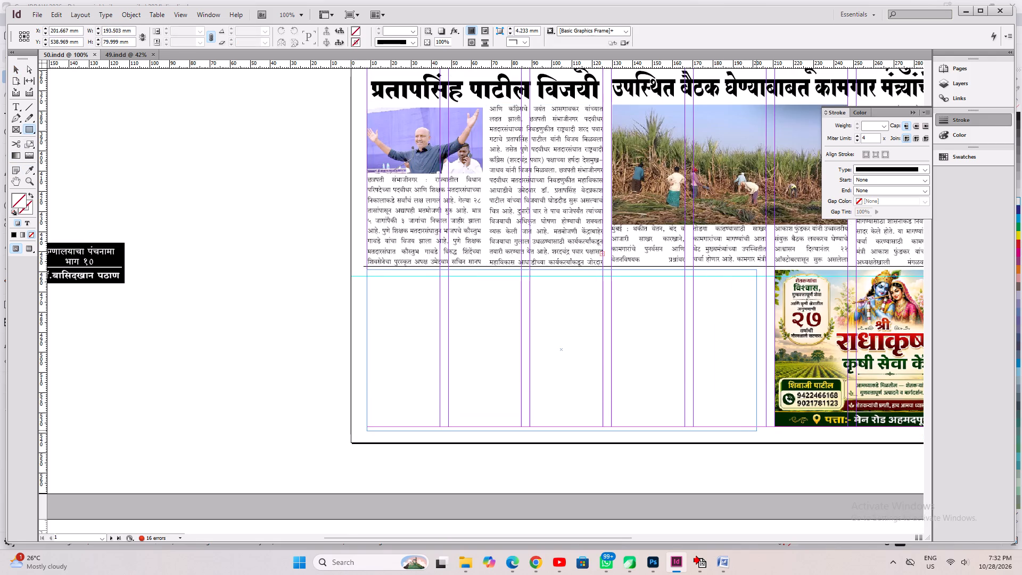
drag(757, 431, 765, 425)
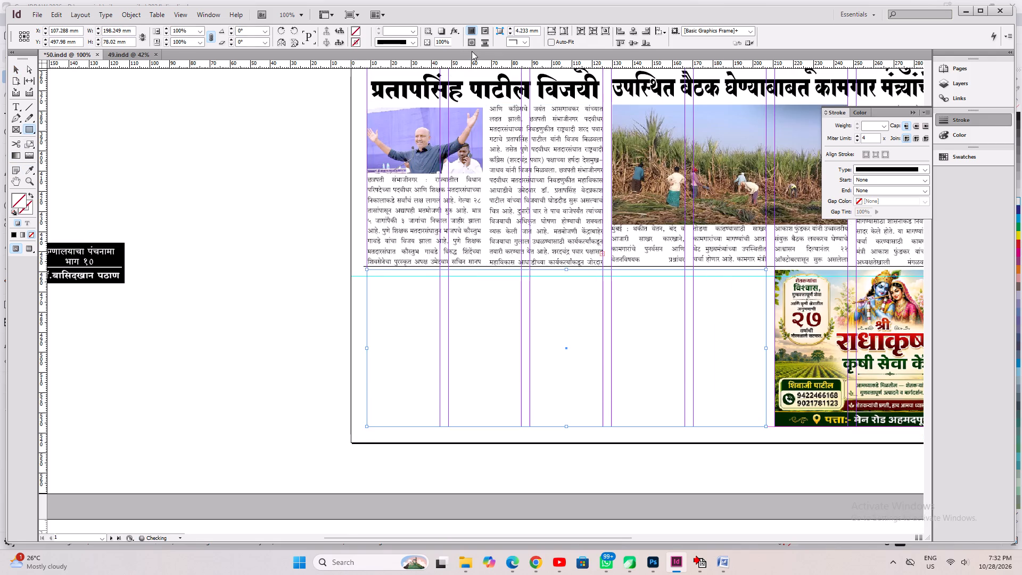
Fill the rectangle with the C=100 M=0 Y=0 K=0 swatch at 25% tint and save the document.
click(366, 32)
click(381, 94)
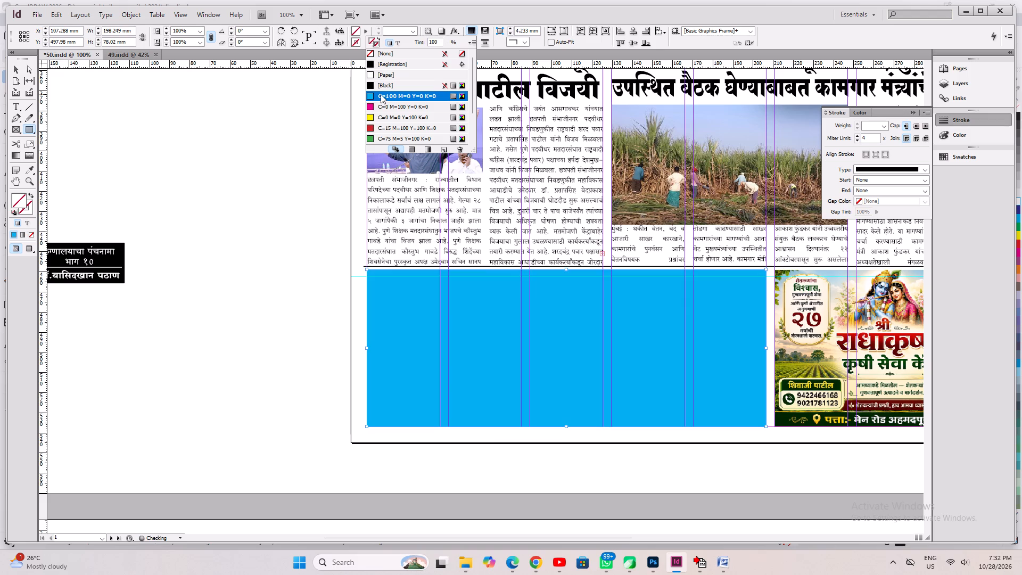
drag(439, 40, 342, 40)
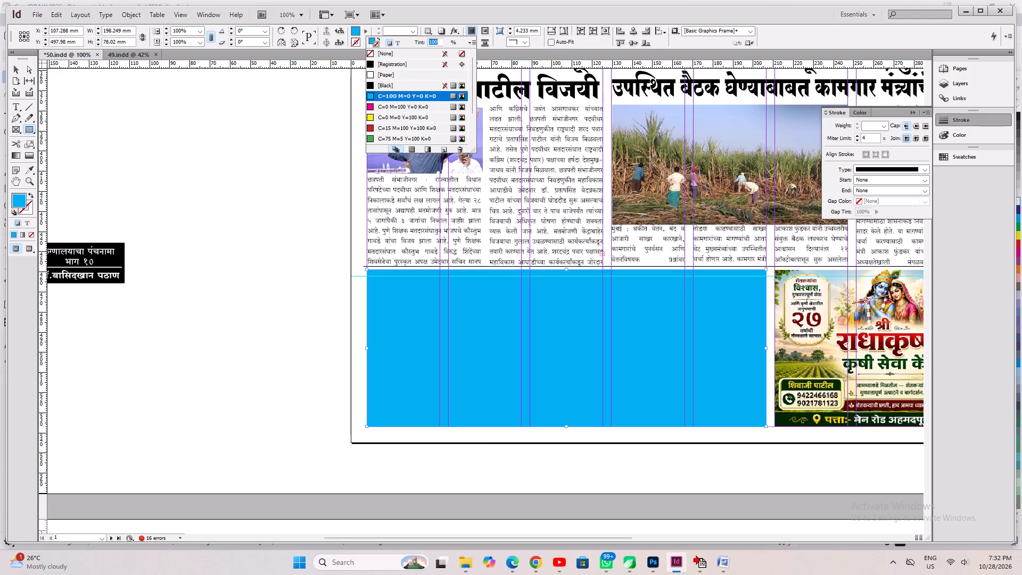
text(25)
key(Return)
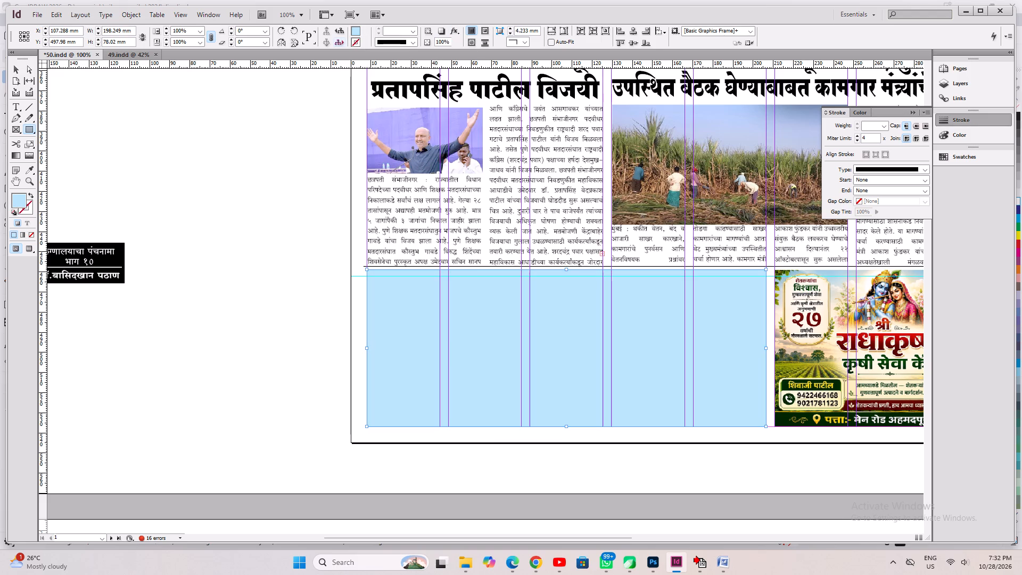
key(ctrl+s)
key(ctrl+0)
key(ctrl+a)
key(ctrl+s)
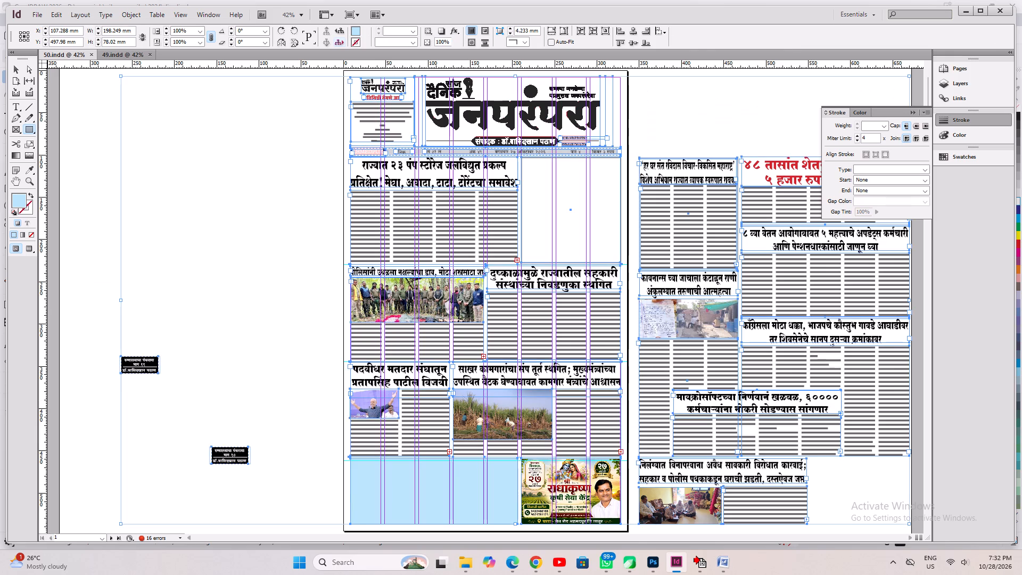
key(ctrl+s)
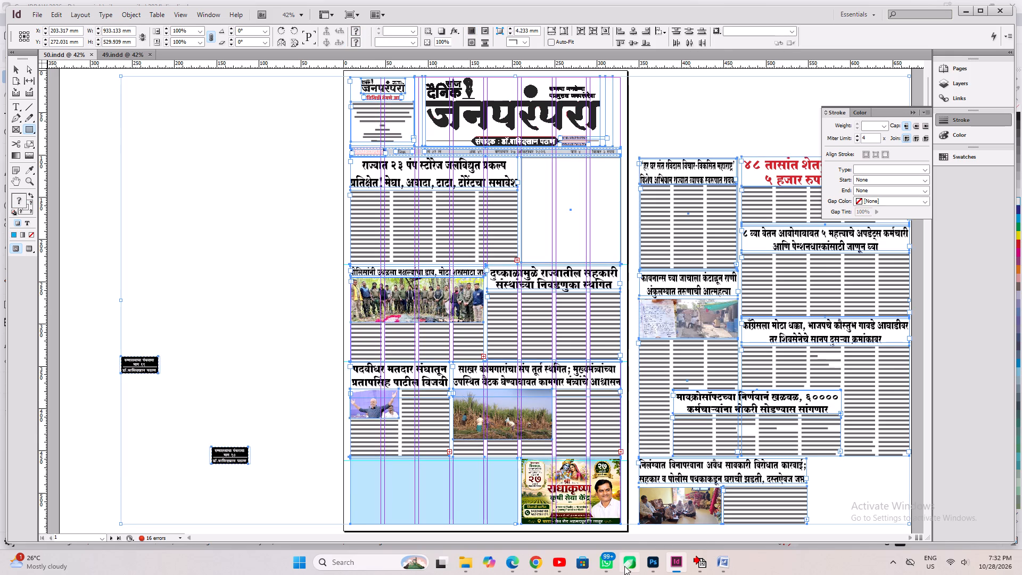
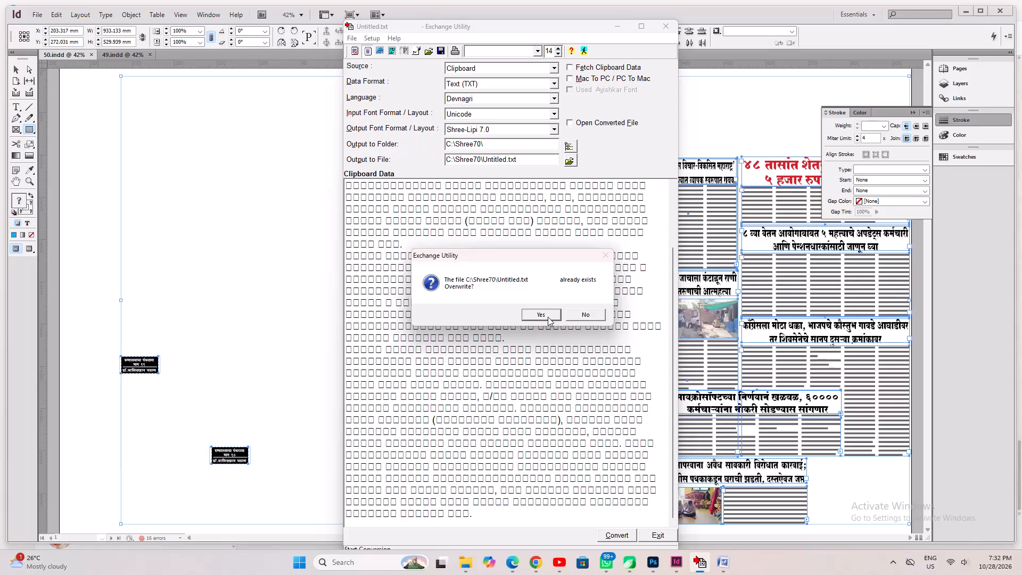
Convert the Unicode clipboard article to Shree-Lipi 7.0, overwriting the existing Untitled.txt.
click(548, 317)
click(587, 315)
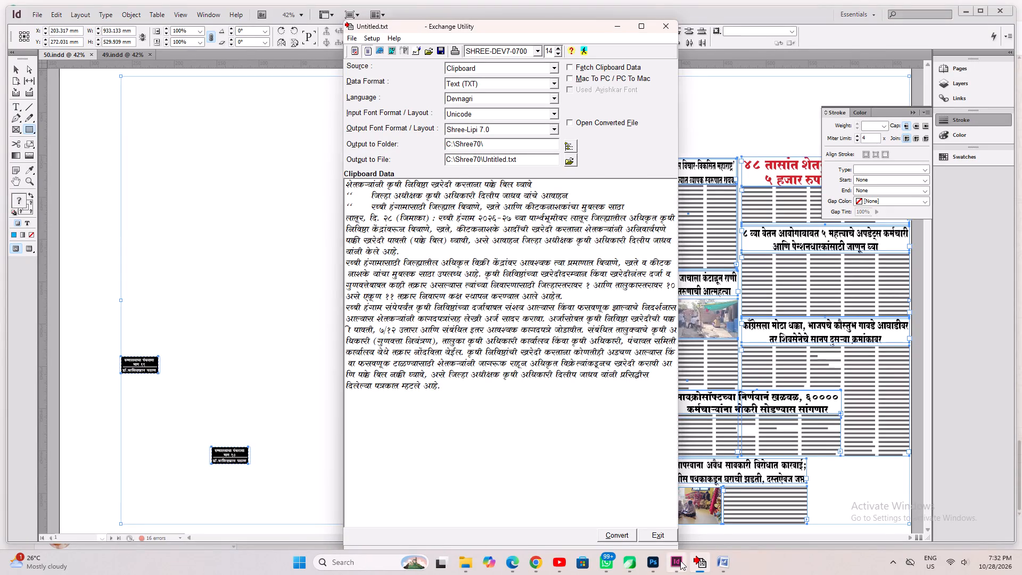
Switch to 50.indd in InDesign and paste the converted article into a new text frame about 112 mm wide, partly beside page 3.
click(680, 561)
scroll(469, 375, down, 17)
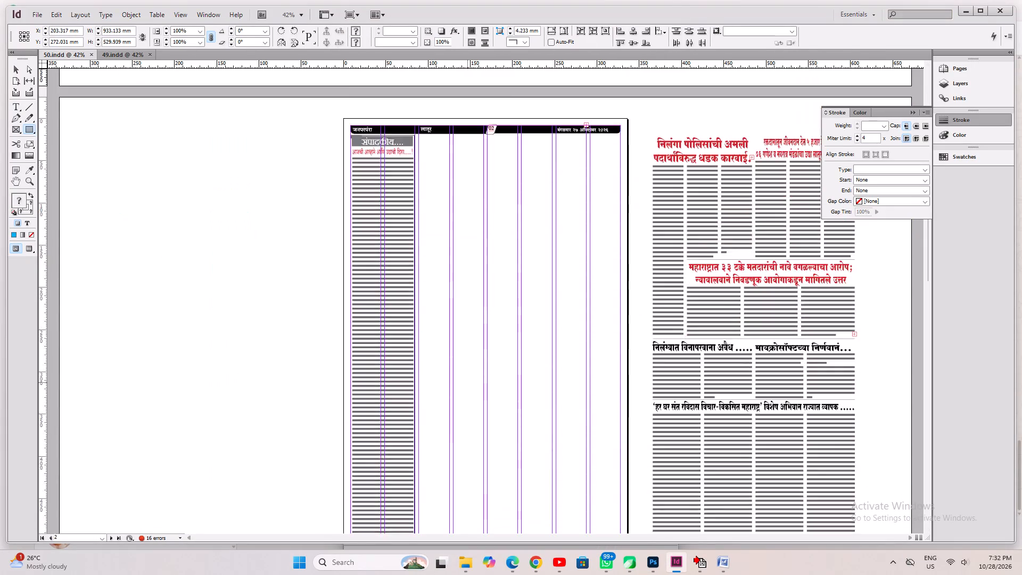
scroll(467, 382, down, 19)
click(476, 309)
scroll(476, 309, down, 5)
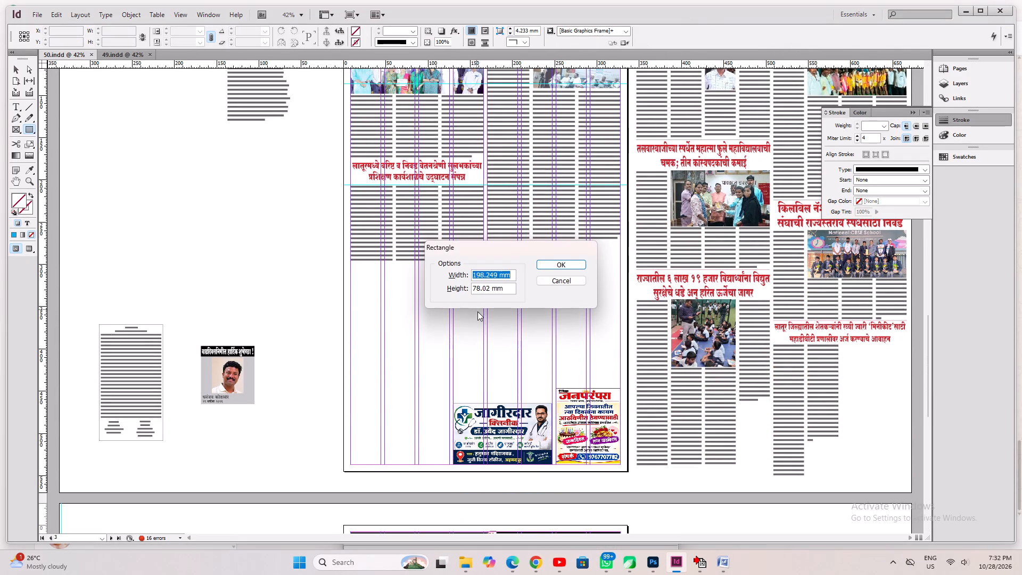
click(557, 283)
scroll(550, 294, down, 5)
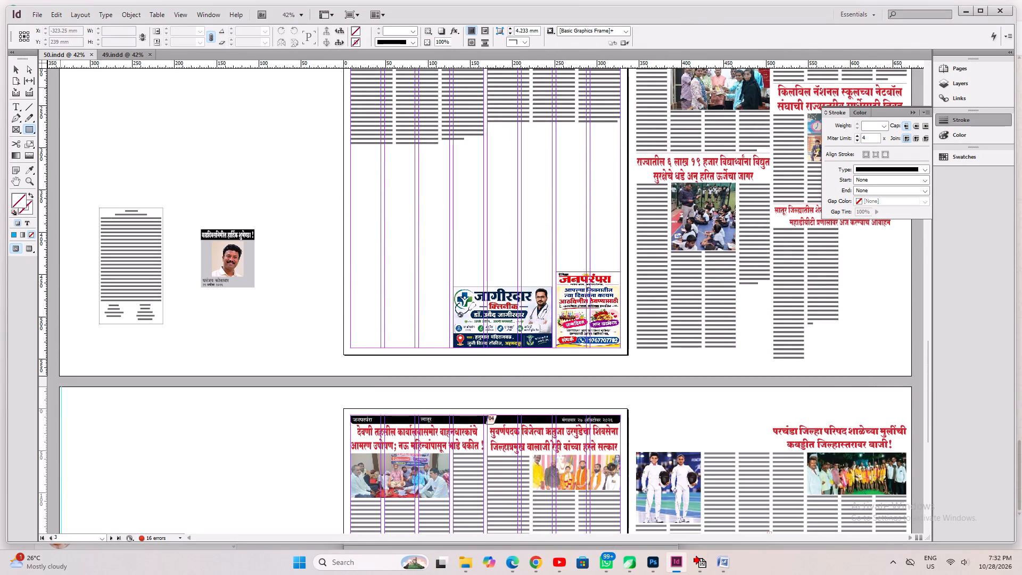
click(13, 103)
drag(287, 172, 375, 310)
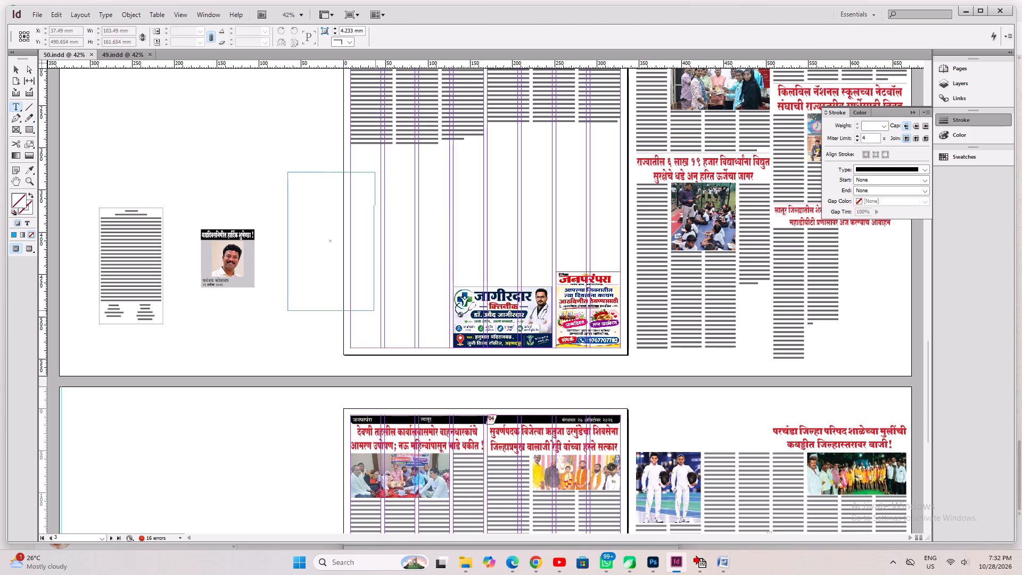
drag(375, 310, 382, 312)
key(ctrl+v)
key(ctrl+1)
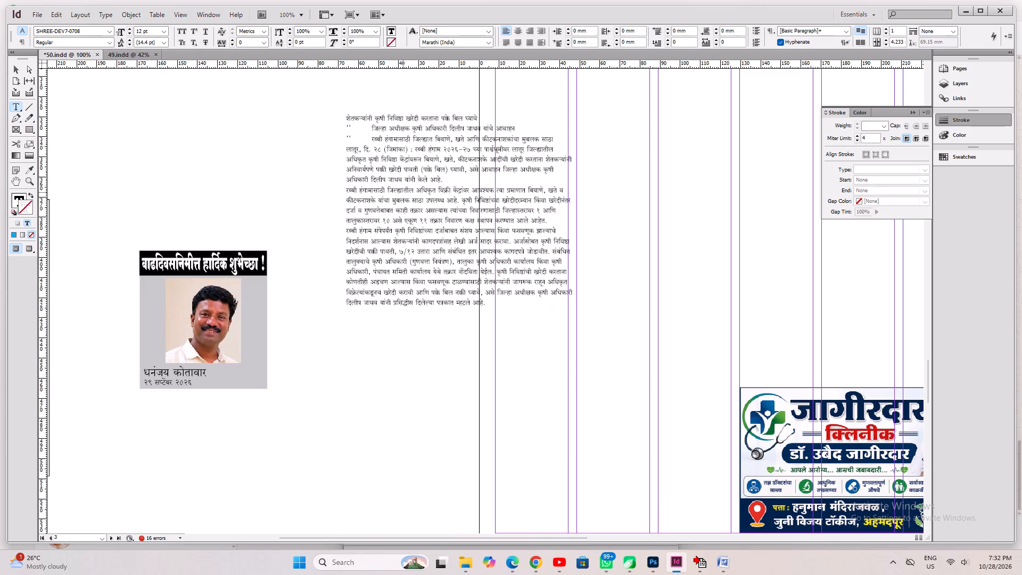
Cut the headline line from the pasted article, fit the frame to its text, and move it clear of page 3 onto the pasteboard.
drag(500, 122, 346, 84)
key(ctrl+x)
alt+drag(621, 409, 539, 349)
key(ctrl+alt+c)
click(17, 65)
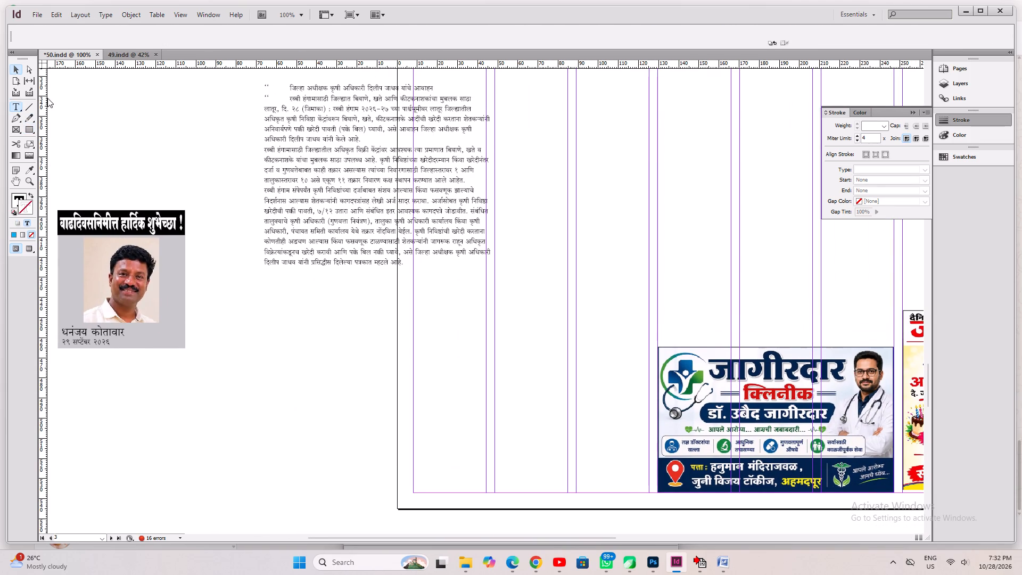
drag(351, 172, 240, 108)
click(590, 344)
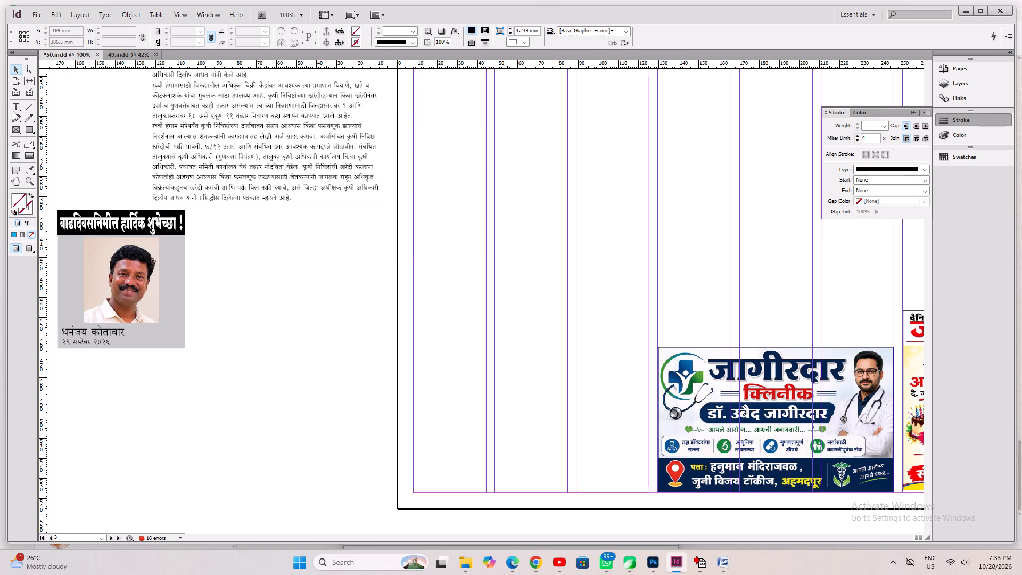
Draw a text frame about 117 by 33 mm in page 3's empty lower columns beside the clinic advertisement and paste the headline into it.
click(17, 106)
drag(414, 287, 649, 354)
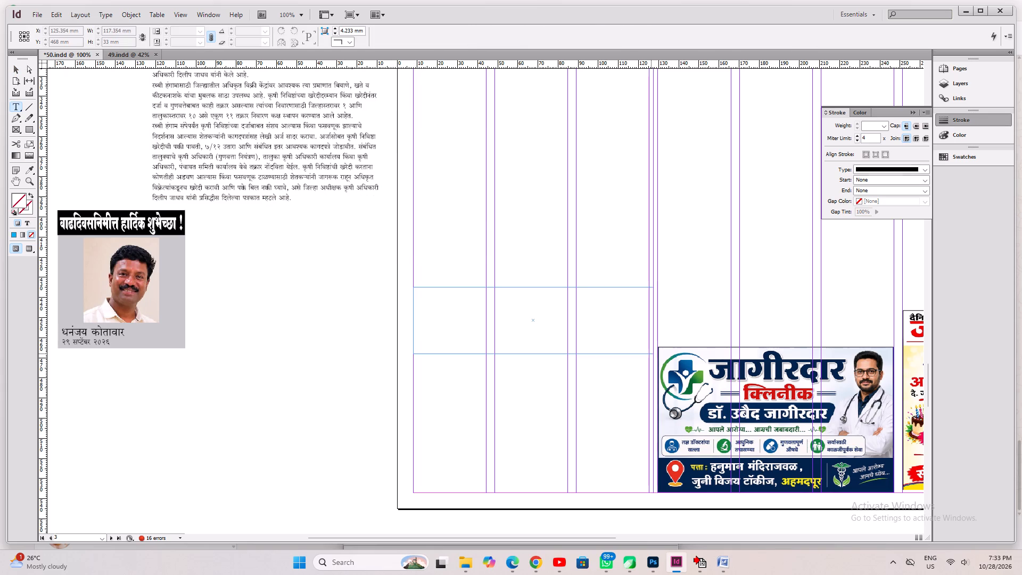
drag(649, 354, 648, 354)
key(ctrl+v)
Copy the red formatting of the student electrical safety story's headline onto the new headline with the Eyedropper.
key(ctrl+a)
key(ctrl+0)
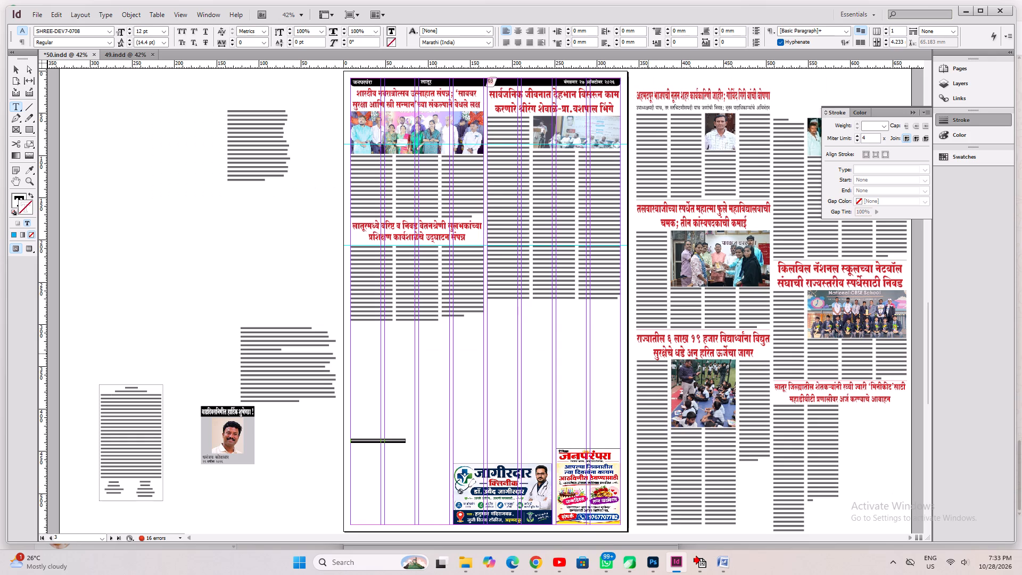
key(ctrl+1)
alt+drag(673, 261, 220, 414)
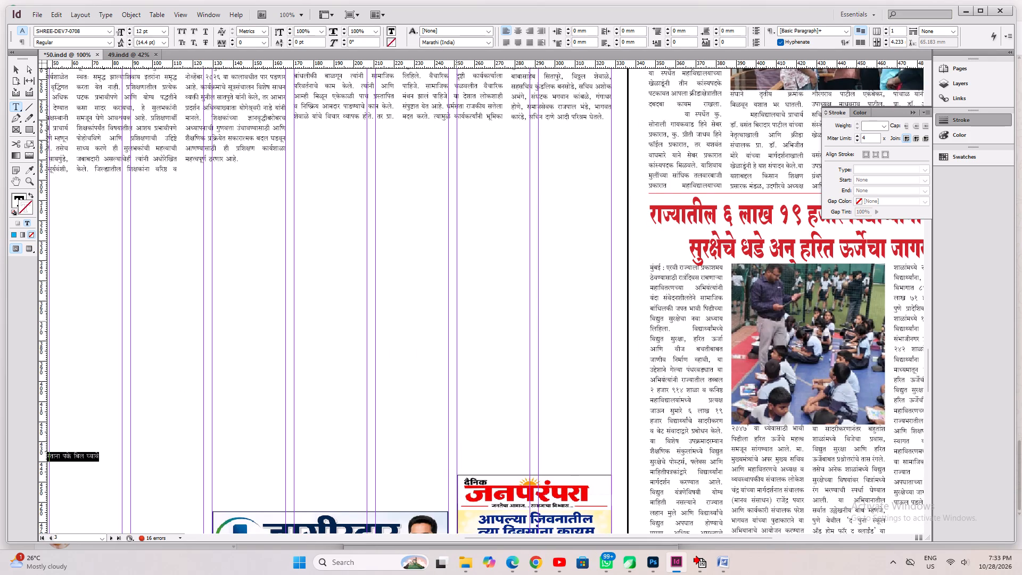
alt+drag(476, 310, 512, 312)
click(29, 171)
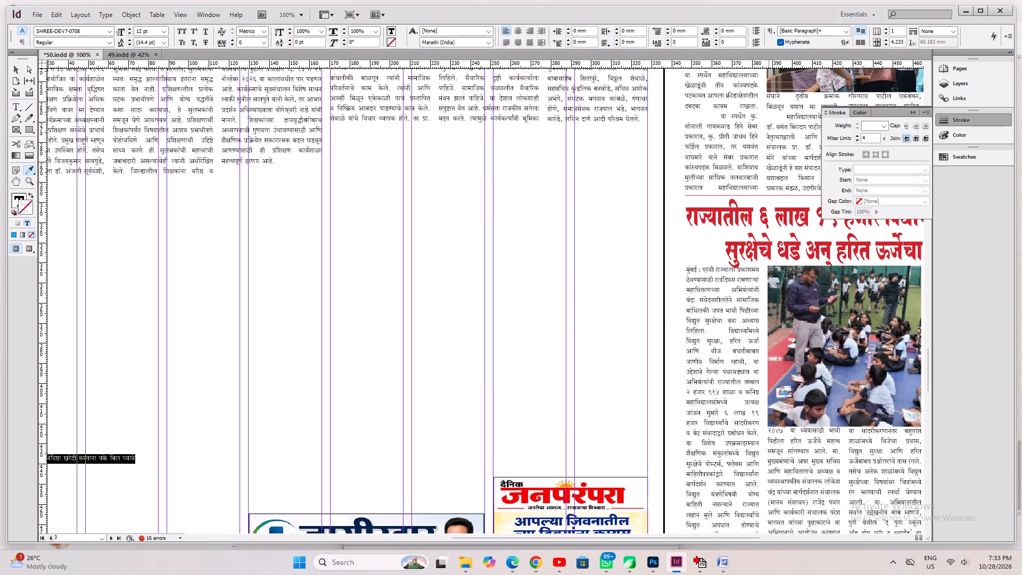
click(741, 212)
key(ctrl+1)
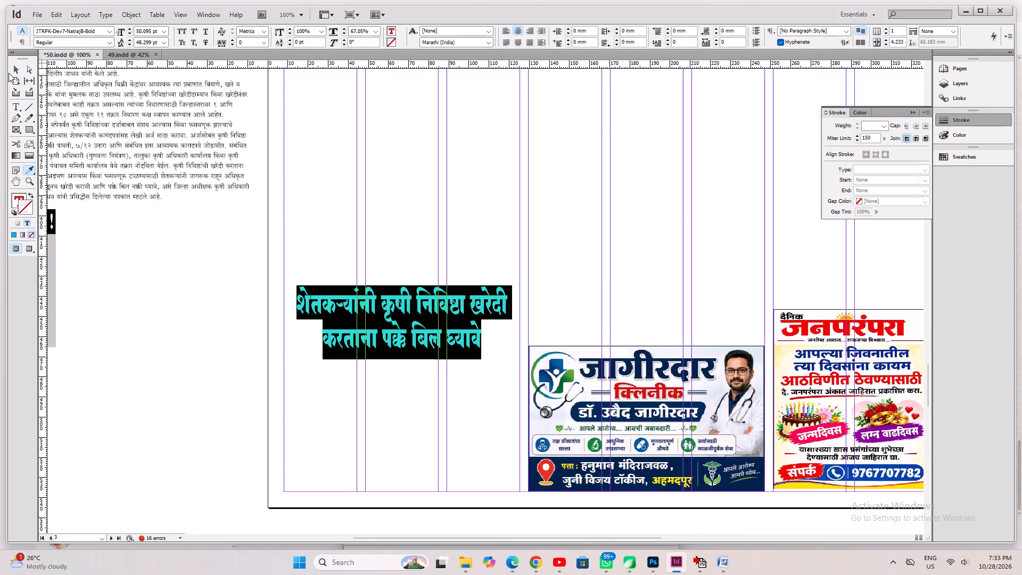
Fit the headline frame to its content, scale it vertically with its text to about 28 mm tall, and save the document.
click(10, 70)
key(ctrl+alt+c)
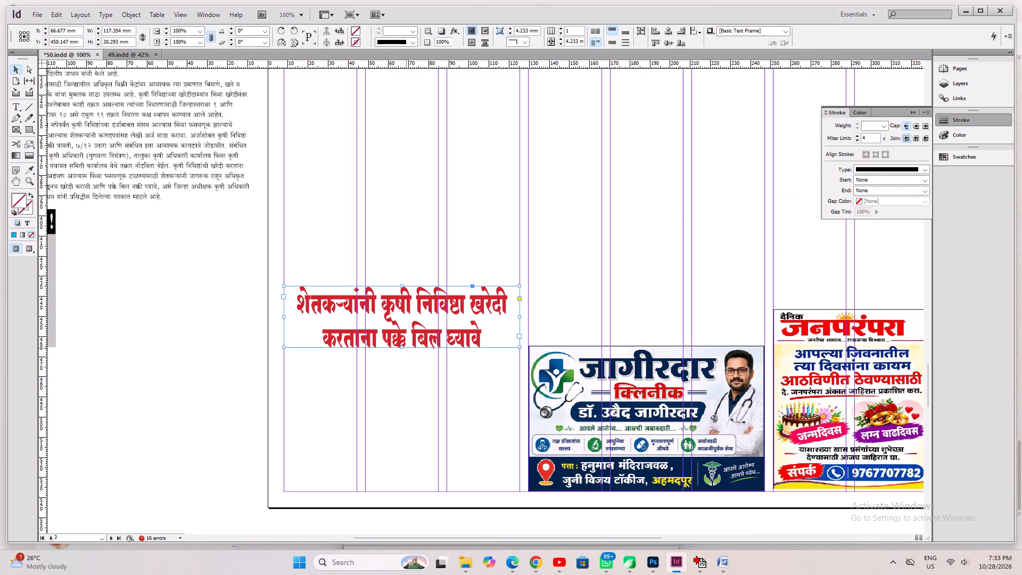
ctrl+click(401, 350)
ctrl+drag(401, 347, 400, 330)
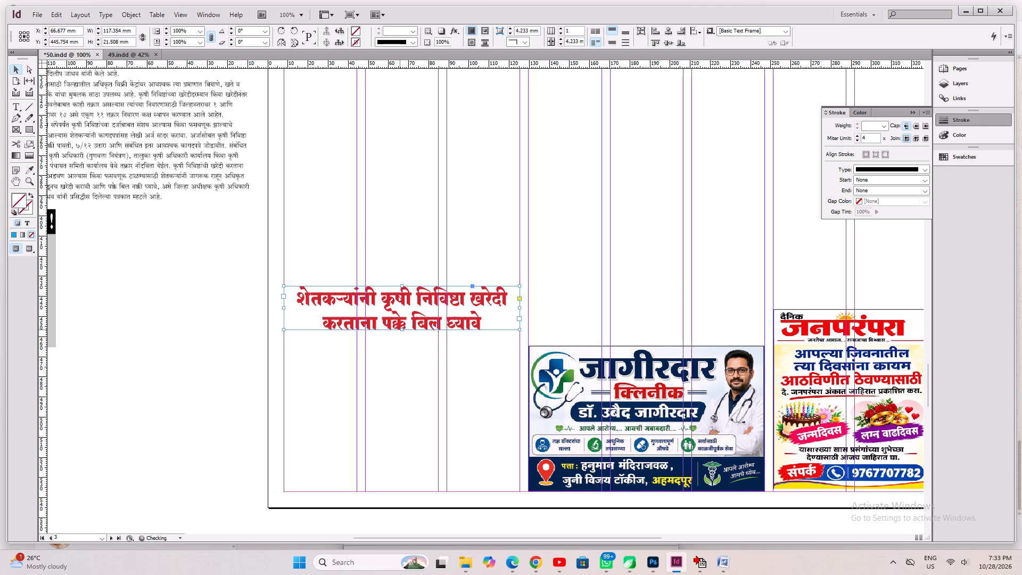
ctrl+drag(400, 330, 398, 342)
key(ctrl+s)
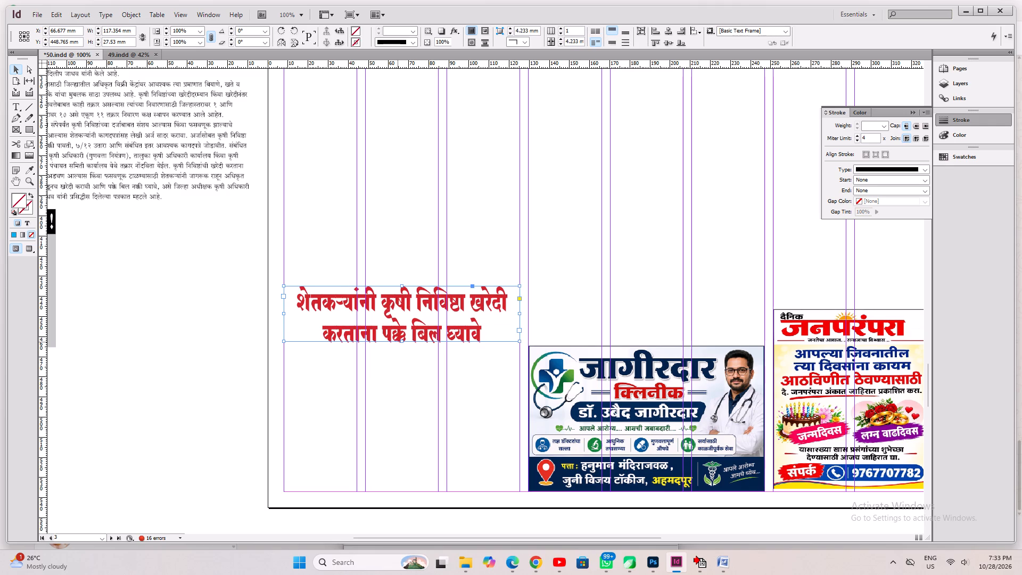
key(ctrl+0)
key(ctrl+s)
Fit the pasted article's frame to its content and delete the two subheading lines above the Latur dateline.
click(331, 364)
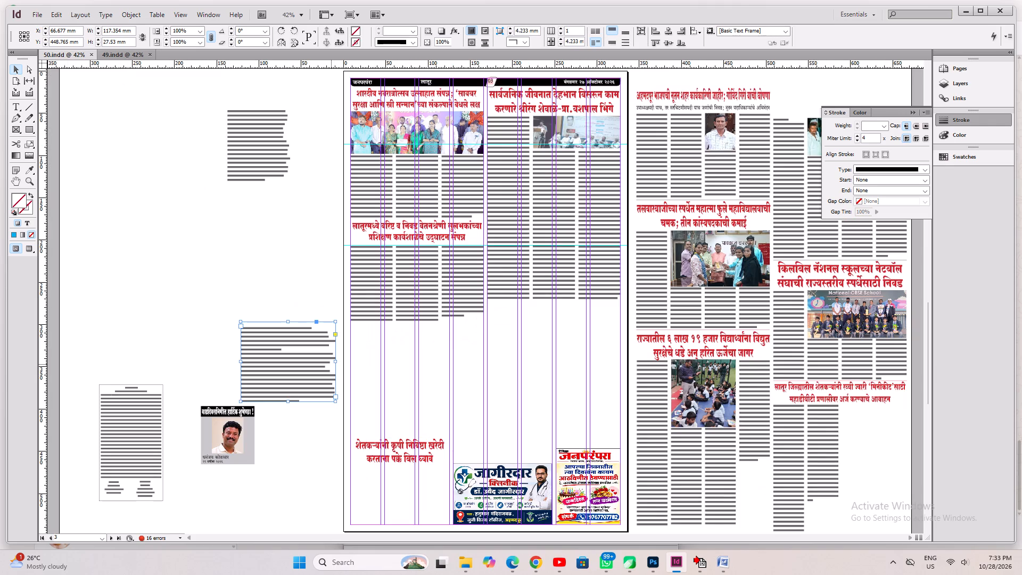
key(ctrl+alt+c)
key(ctrl+2)
scroll(333, 343, up, 2)
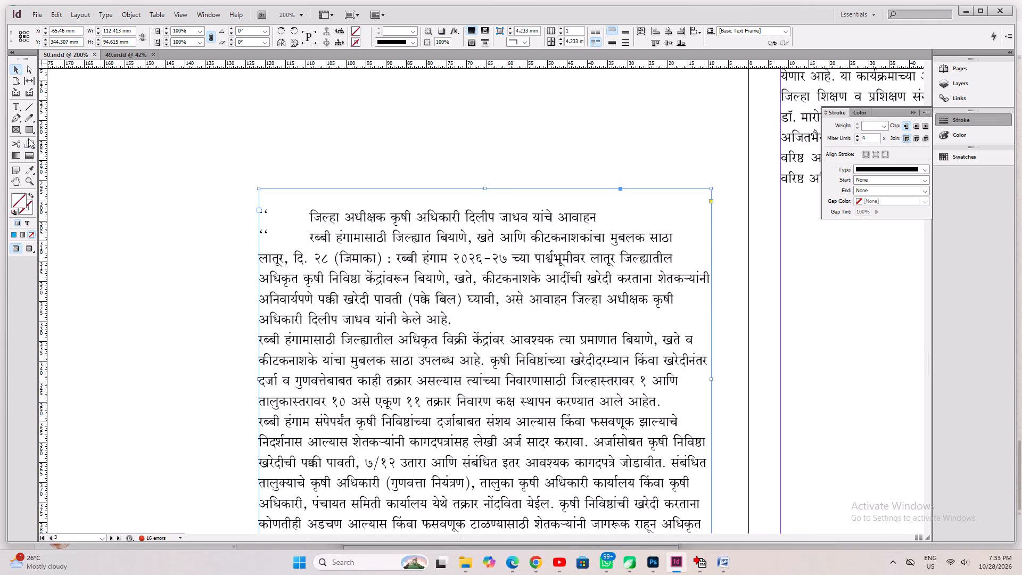
click(18, 109)
click(351, 256)
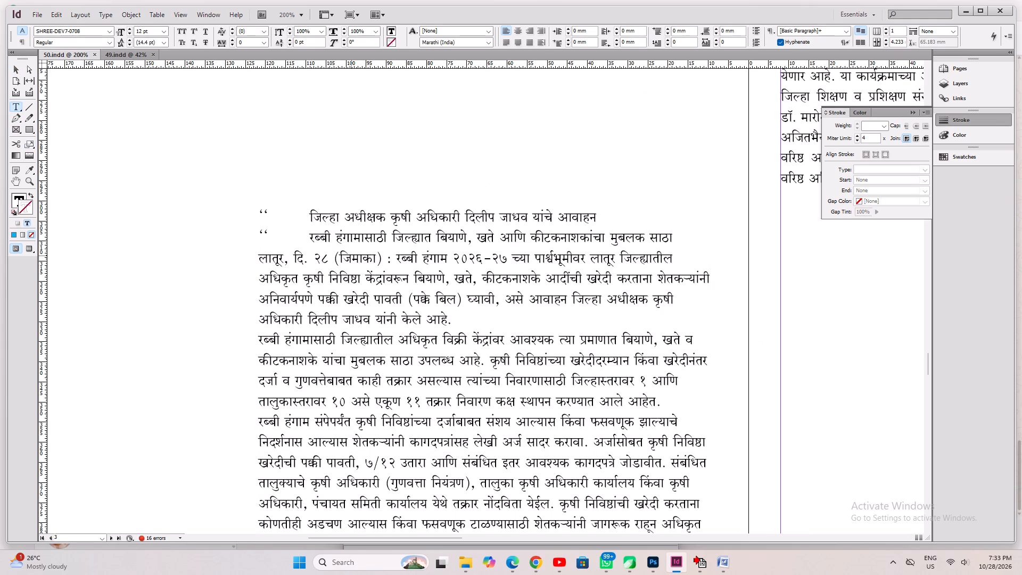
key(Up)
key(Down)
key(Home)
key(shift+Up)
key(shift+Up)
key(shift+Up)
key(shift+Up)
key(shift+Up)
key(shift+Up)
key(shift+Up)
key(shift+Up)
key(shift+Up)
key(shift+Up)
key(BackSpace)
Justify all of the article's text with the last line aligned left, and fit the frame to its content.
key(ctrl+a)
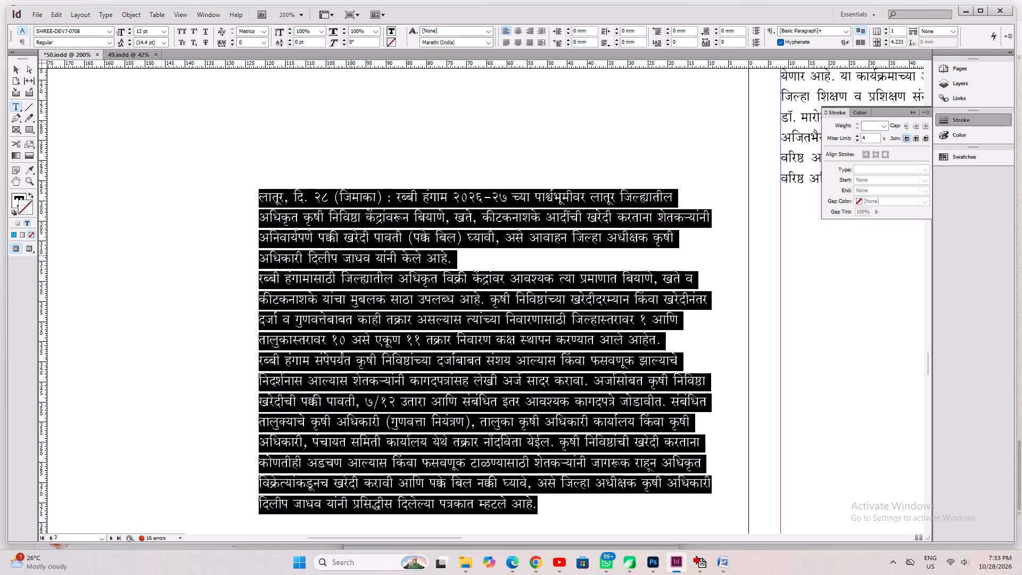
key(ctrl+shift+j)
key(ctrl+alt+c)
key(ctrl+0)
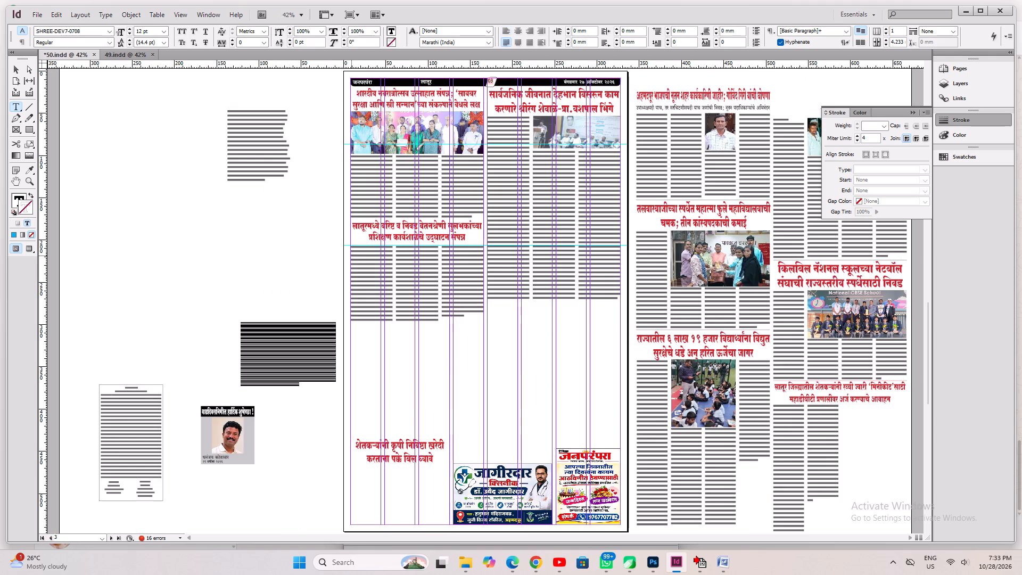
click(18, 68)
key(ctrl+alt+c)
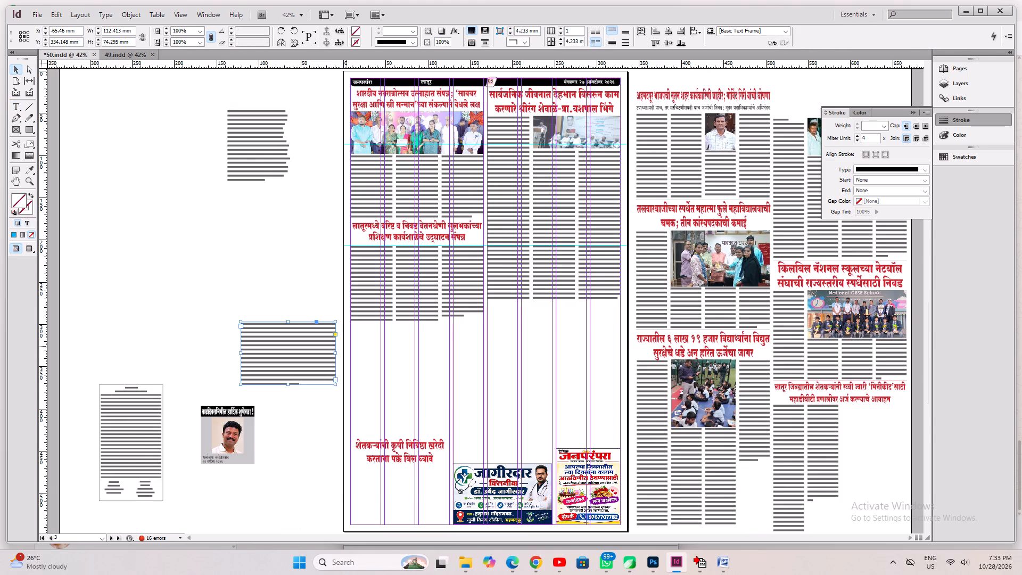
Move the article body frame below its headline on page 3, widen it to the column guide at about 117 mm, and fit its height.
scroll(292, 328, down, 2)
drag(285, 273, 395, 416)
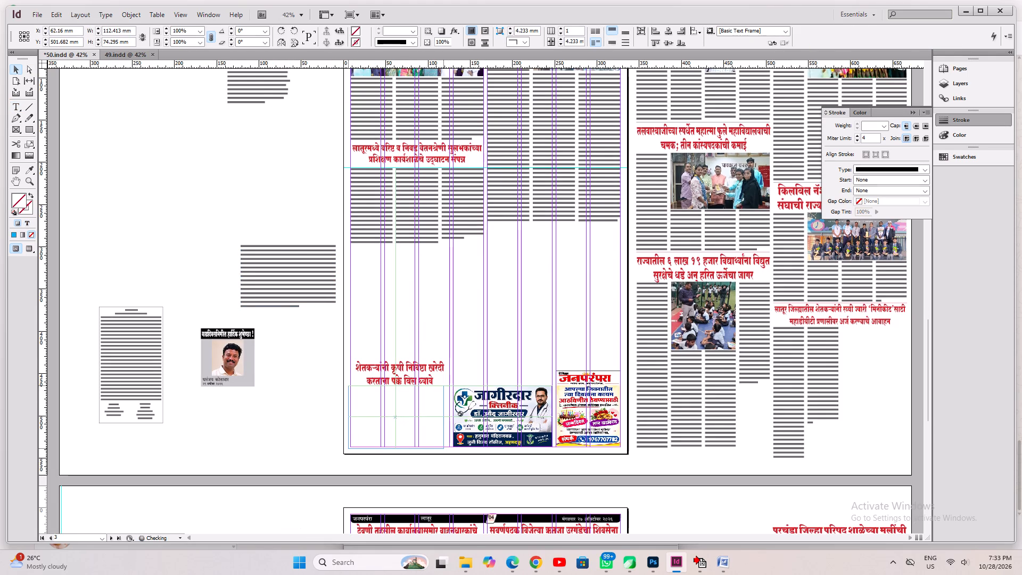
drag(395, 416, 395, 417)
key(ctrl+1)
drag(598, 377, 606, 385)
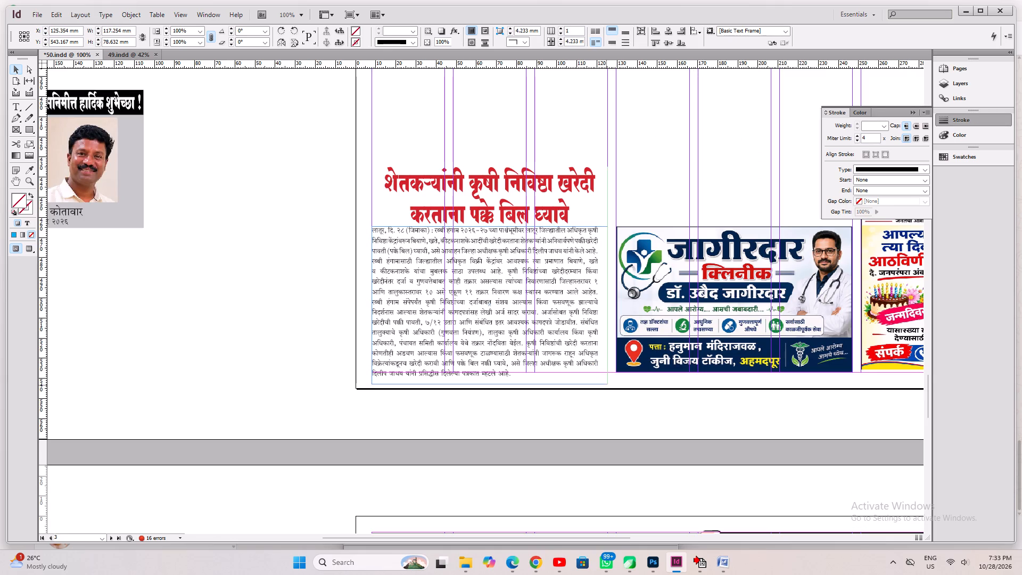
drag(606, 385, 607, 385)
key(ctrl+alt+c)
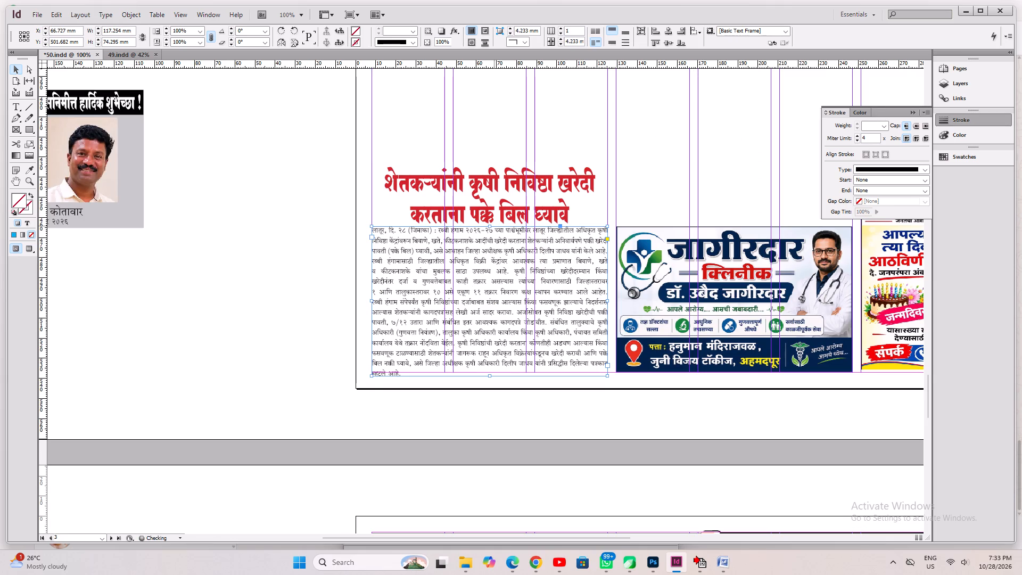
Nudge the headline and body frames together up by about 2.5 mm to meet the bottom margin.
shift+click(494, 226)
shift+click(497, 209)
shift+click(493, 259)
key(shift+Up)
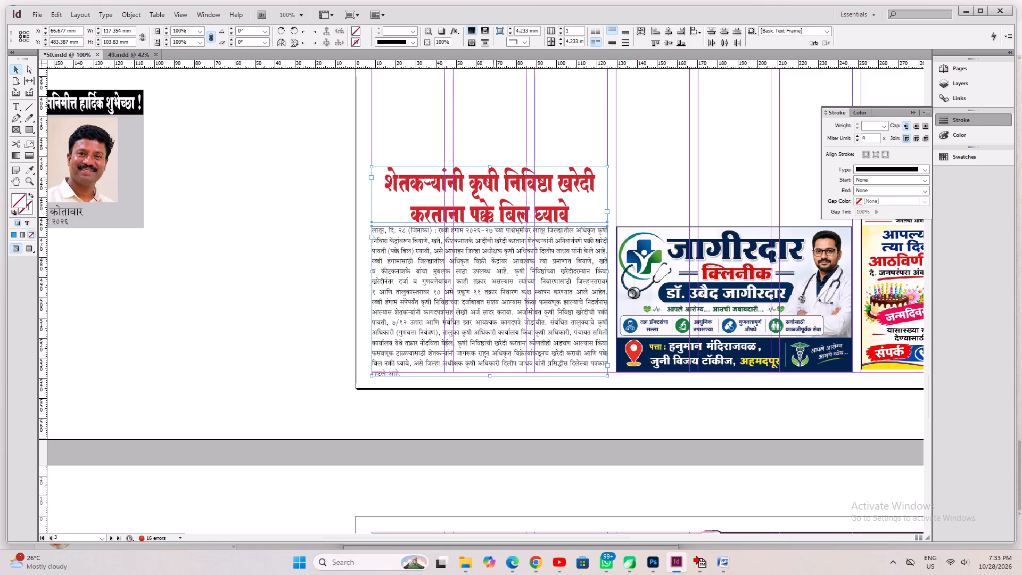
key(Down)
key(Down)
key(Down)
click(253, 289)
Set the article body frame to two columns and extend its lower edge to make it about 83 mm tall.
click(488, 306)
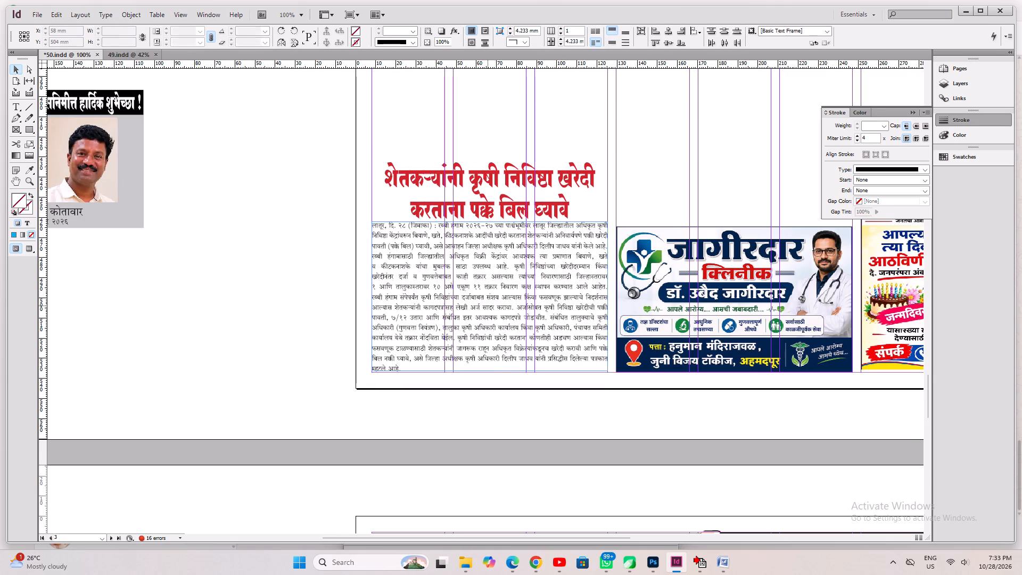
double_click(563, 29)
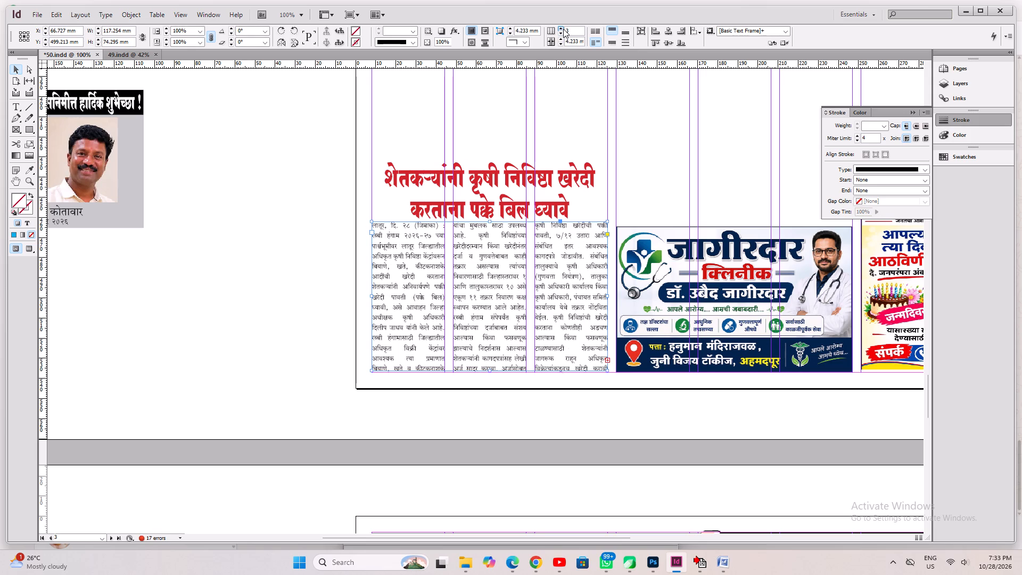
click(563, 31)
key(ctrl+alt+c)
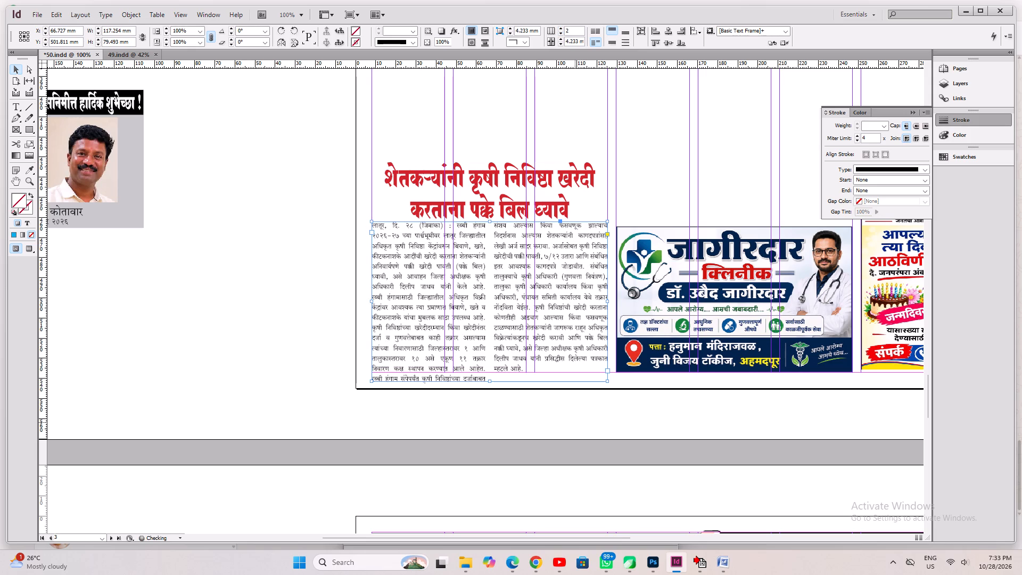
key(ctrl+z)
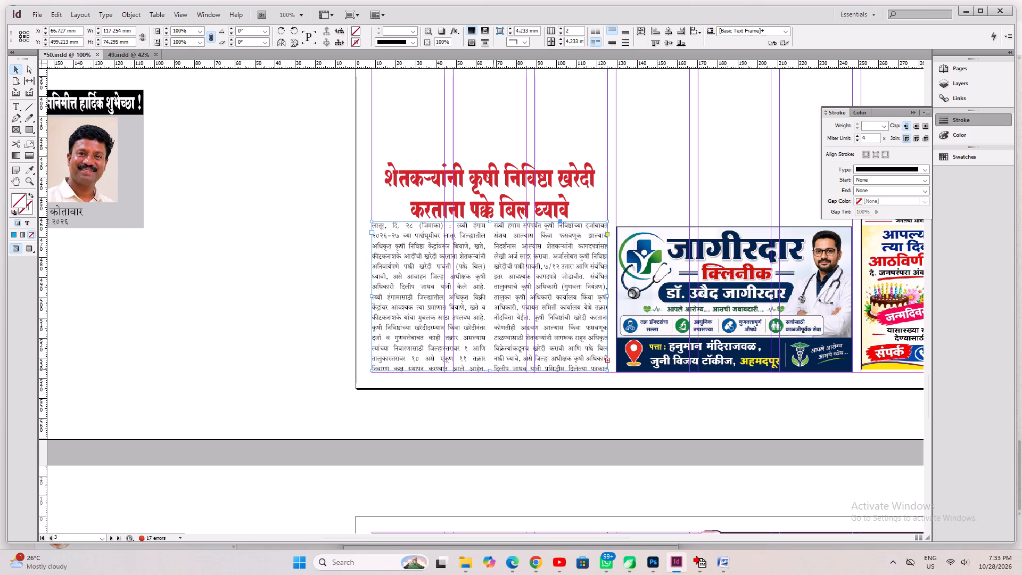
drag(491, 369, 490, 381)
drag(490, 381, 490, 388)
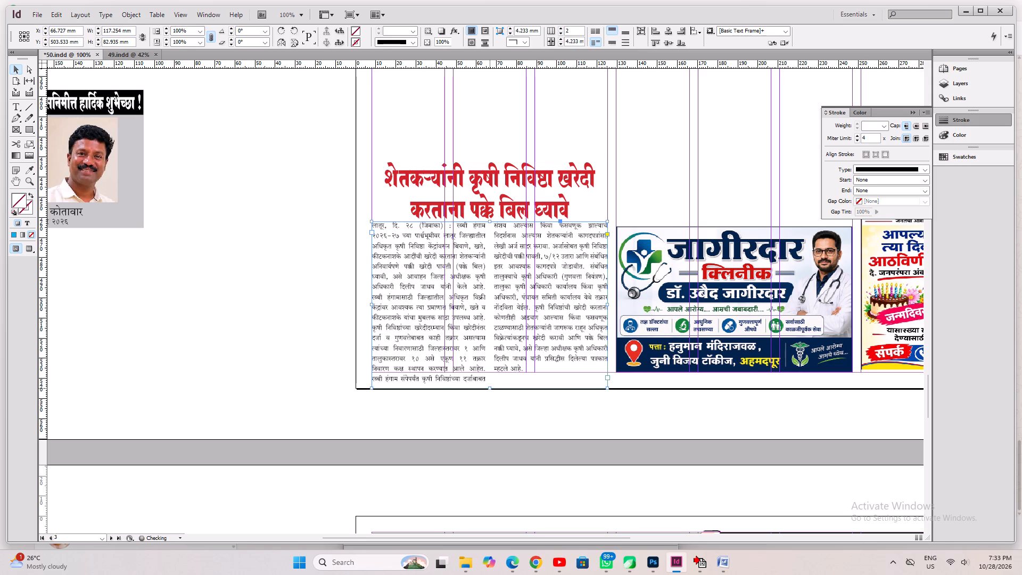
Set the tracking of the body passage running across both columns to 20 and save the document.
click(20, 108)
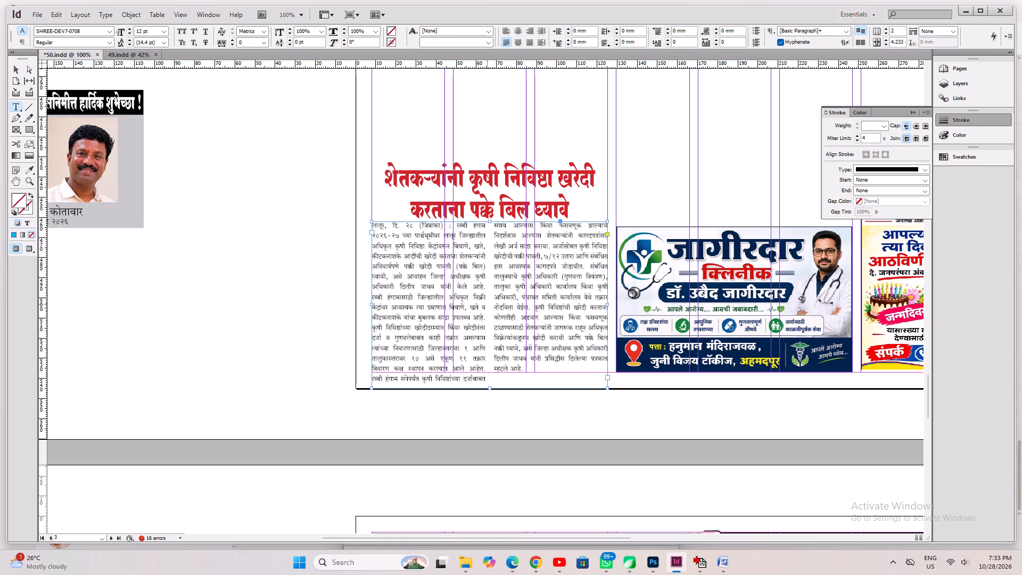
drag(423, 277, 518, 317)
key(alt+Right)
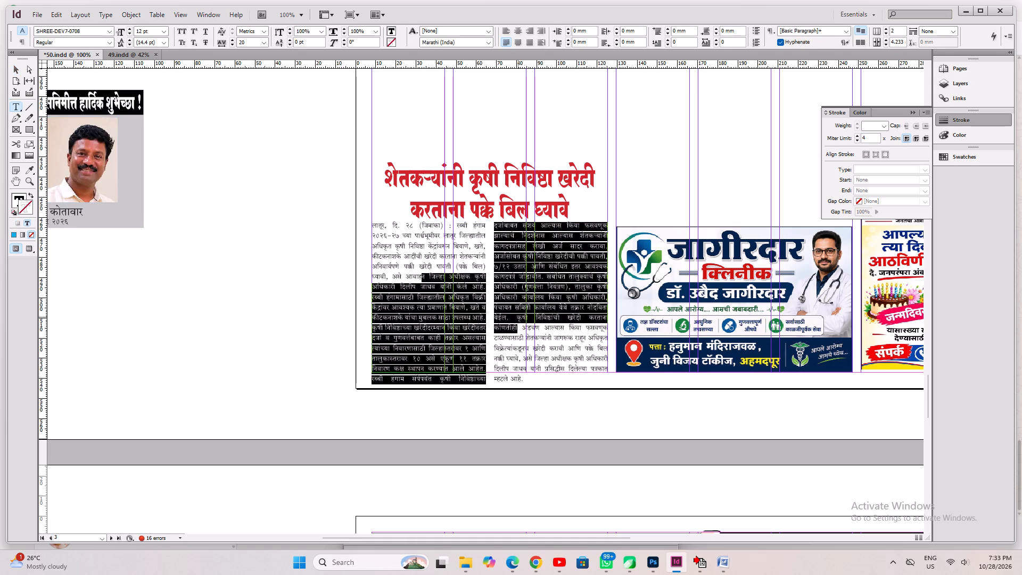
key(ctrl+z)
key(ctrl+s)
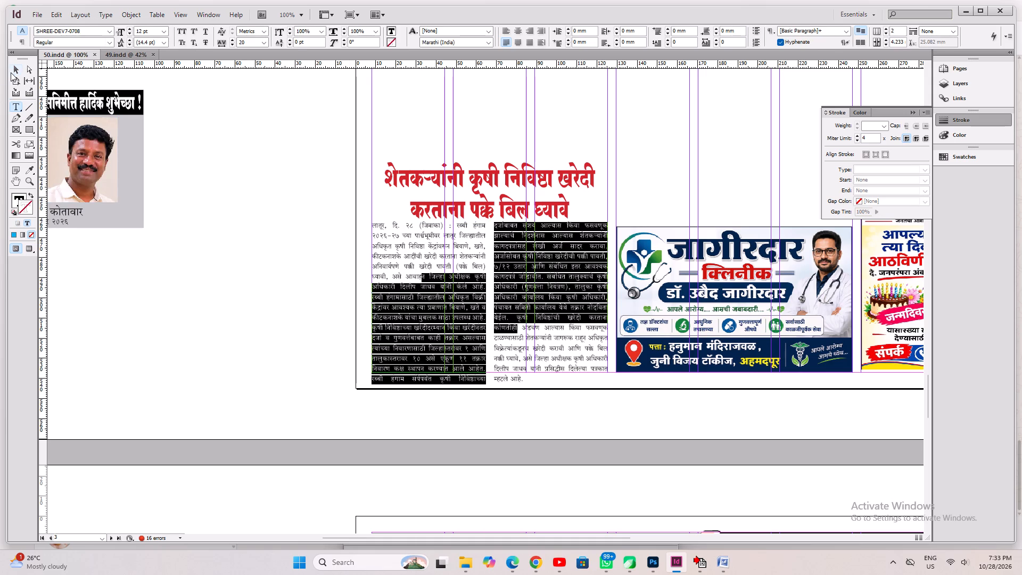
Move the farm-input story's headline and body frames together up by about 7 mm on page 3 and save.
click(11, 72)
click(324, 175)
drag(324, 163, 454, 272)
key(shift+Up)
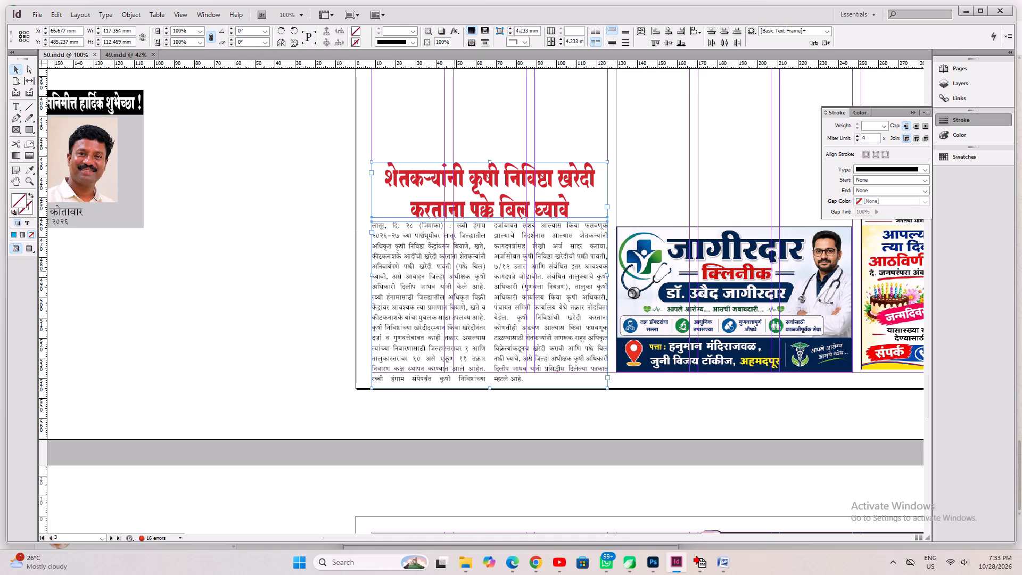
key(shift+Up)
key(Down)
key(Down)
key(Up)
key(ctrl+s)
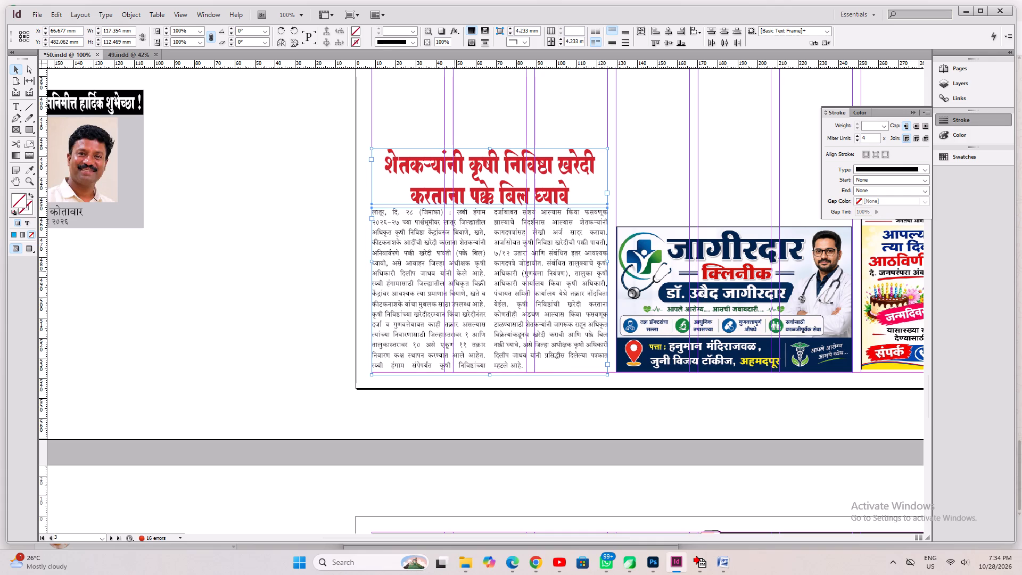
Fit the body frame to its content and nudge the headline alone down by about 0.35 mm.
key(ctrl+alt+c)
click(488, 398)
drag(471, 122, 490, 203)
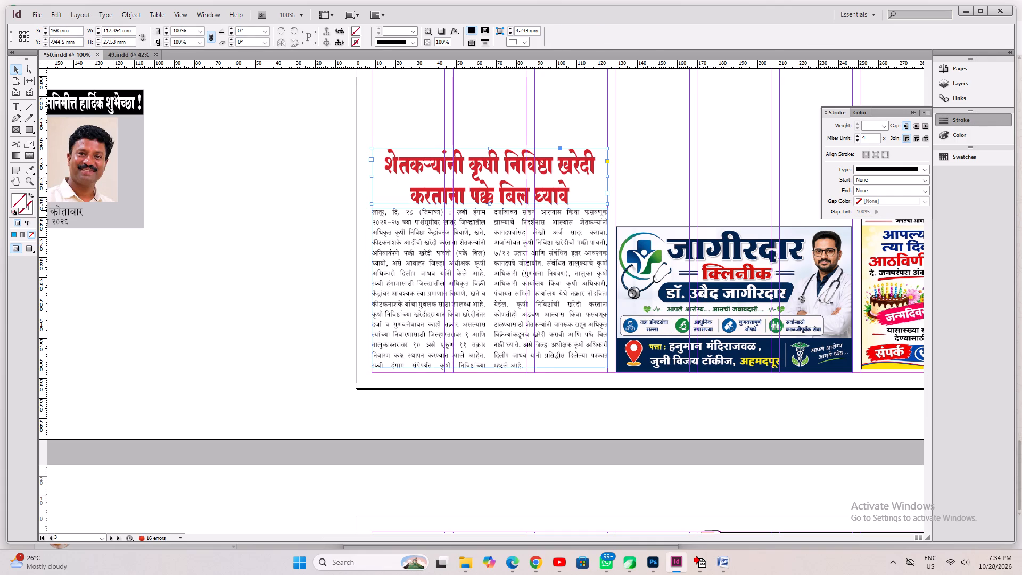
key(Down)
key(Down)
key(ctrl+z)
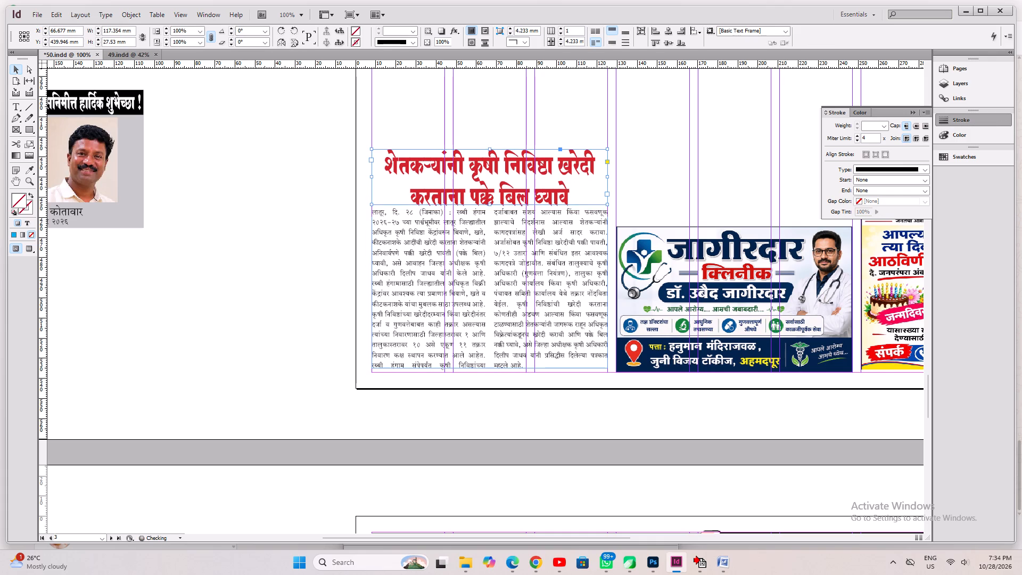
Nudge the headline and body frames together down by about 1 mm to the bottom margin and save the document.
shift+click(502, 248)
key(Down)
key(Down)
key(Down)
key(ctrl+s)
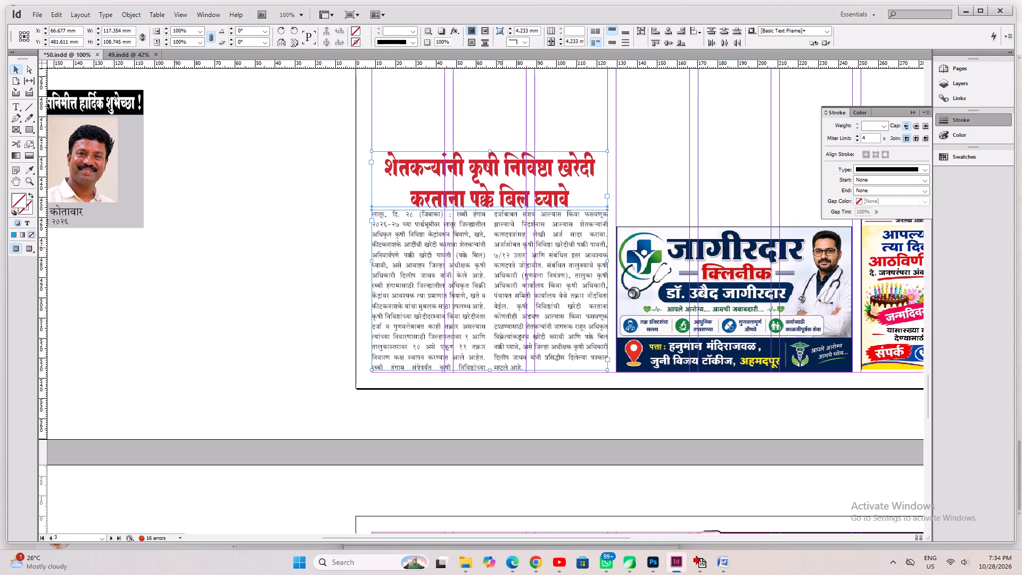
key(ctrl+0)
key(ctrl+s)
click(494, 391)
key(ctrl+a)
key(ctrl+s)
double_click(494, 391)
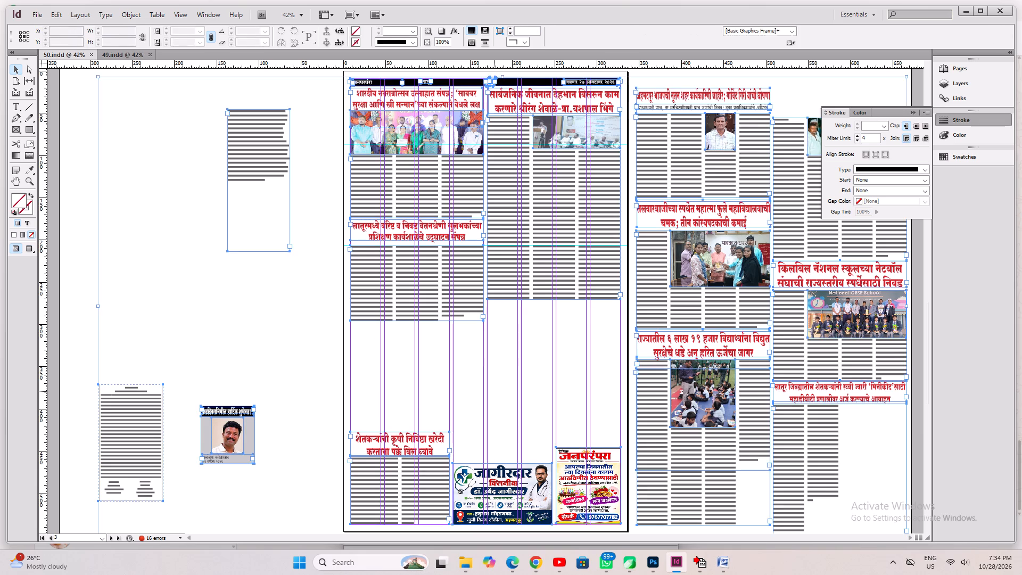
click(473, 415)
key(ctrl+s)
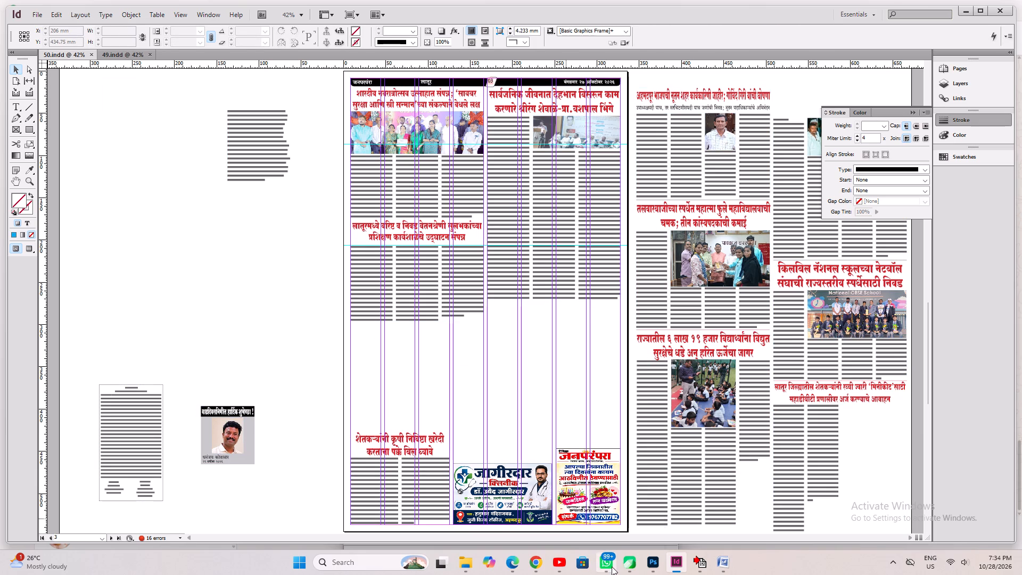
Extend the workshop article's body frame on page 3 to about 102.5 mm tall and nudge it up by about 0.35 mm.
click(422, 304)
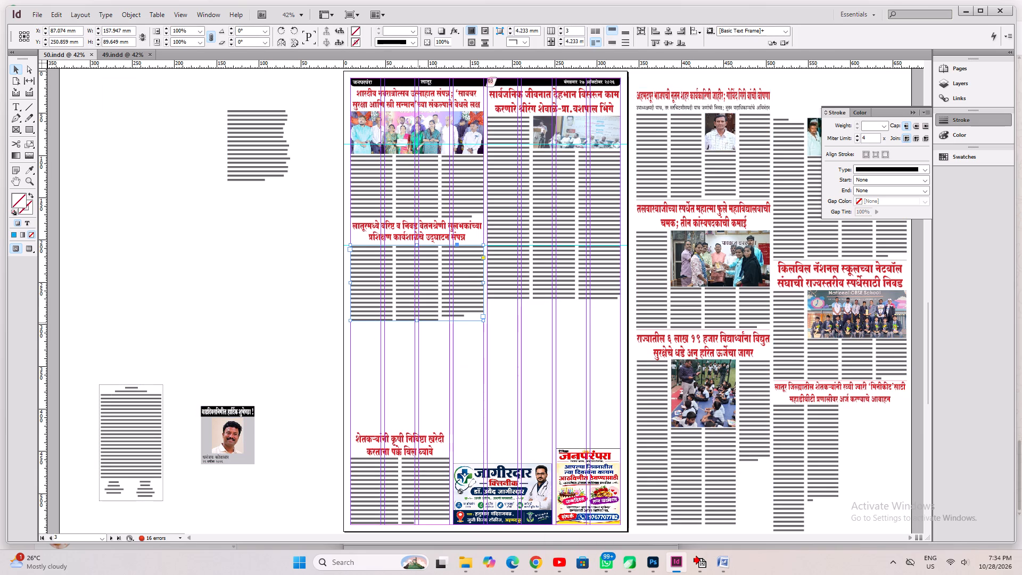
drag(418, 323, 418, 333)
click(418, 333)
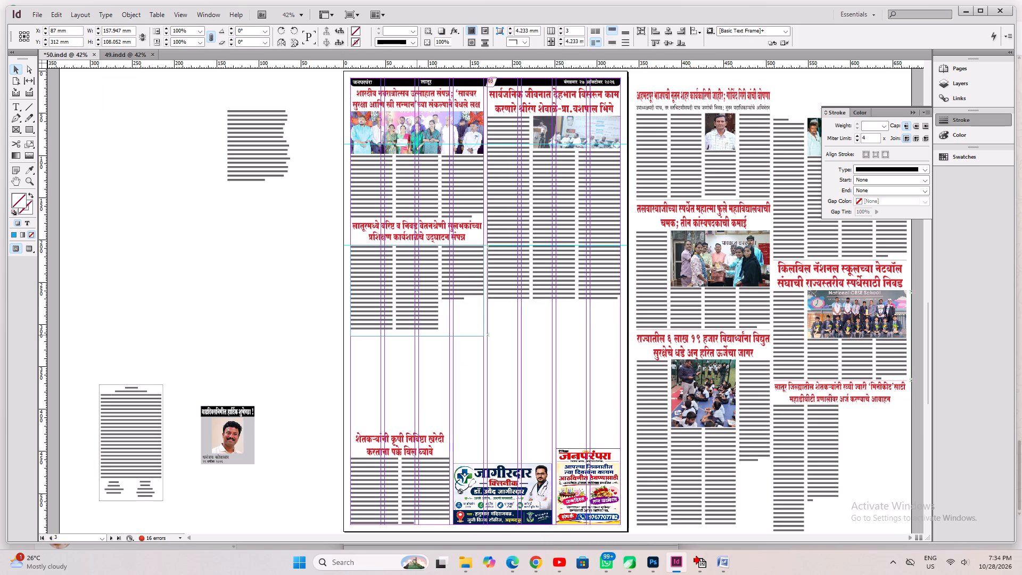
key(ctrl+1)
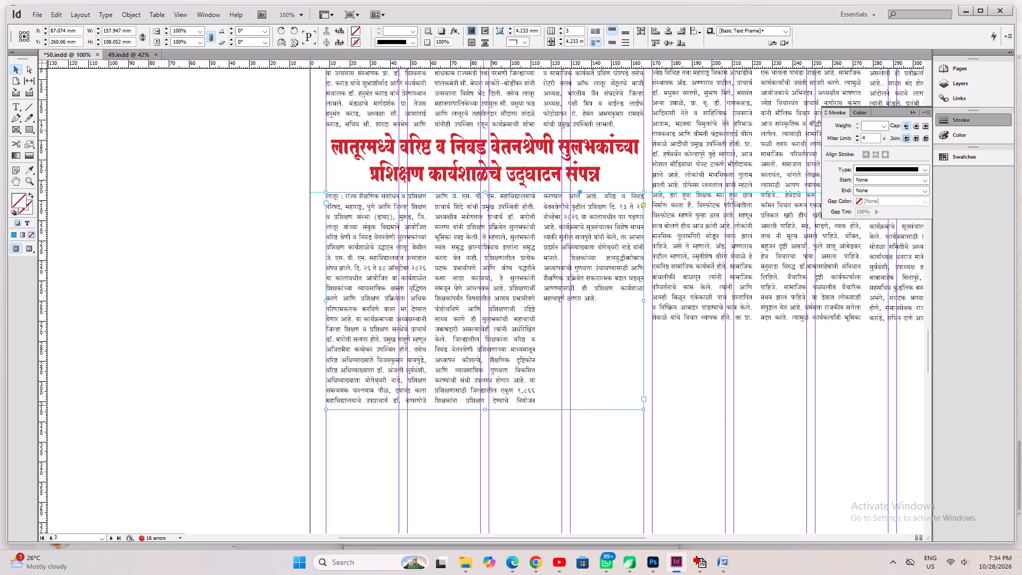
drag(483, 409, 483, 399)
click(490, 422)
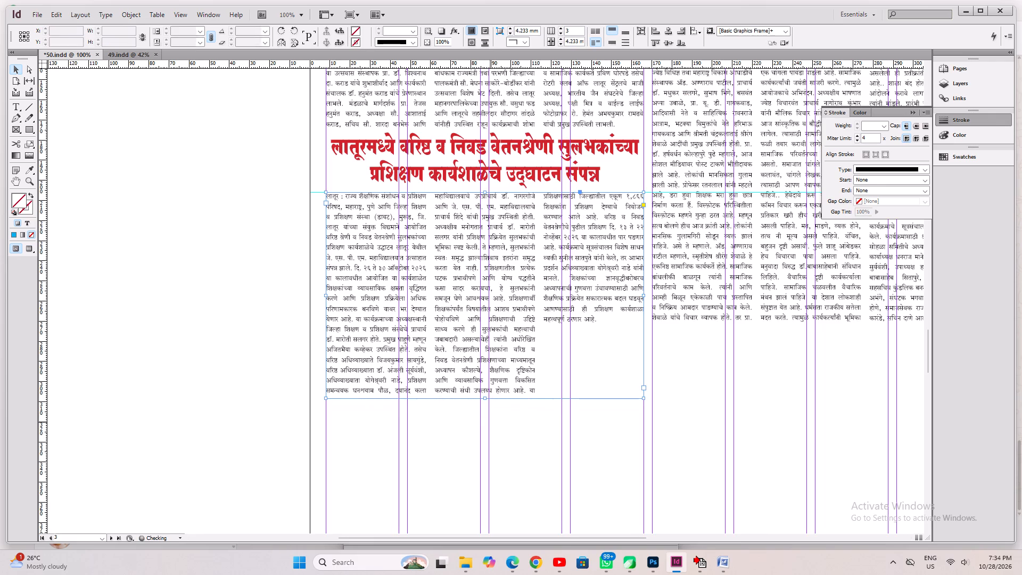
click(489, 430)
click(482, 292)
key(shift+Up)
key(shift+Down)
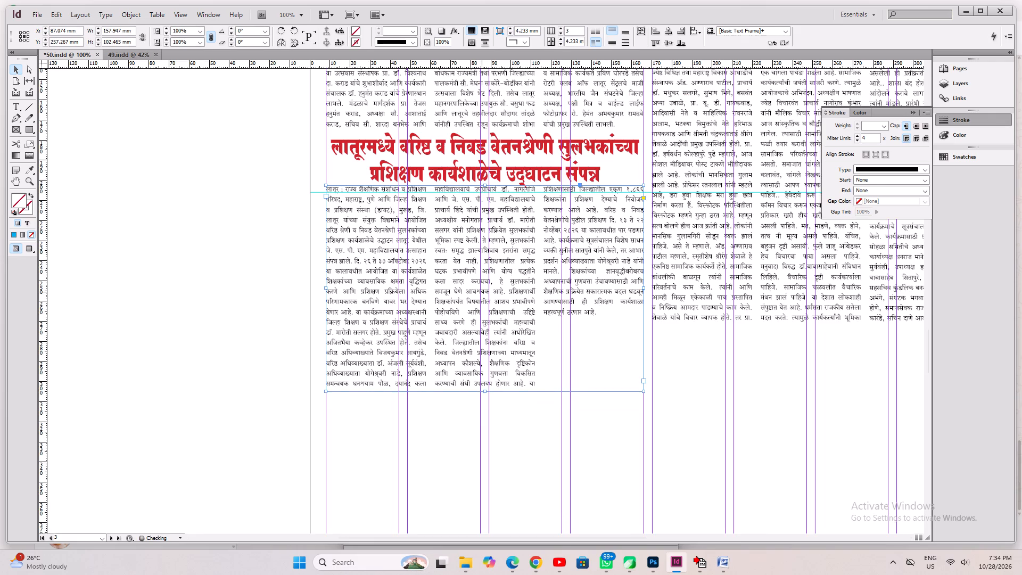
key(Up)
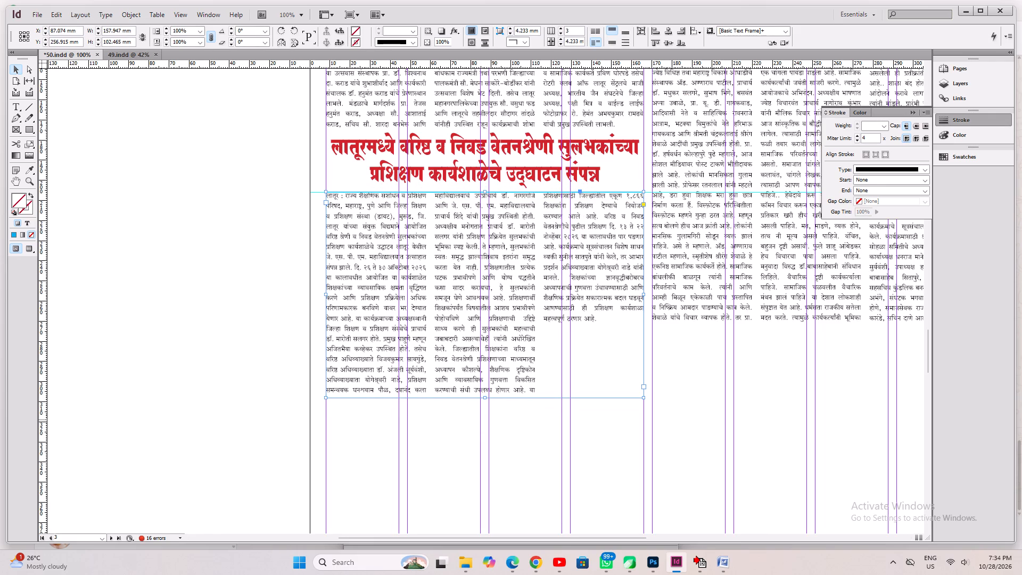
Bring the horizontal rule from above the pasteboard fencing story under page 3's article text and stretch it to about 212 mm.
click(687, 427)
key(space)
key(space)
key(space)
key(space)
key(space)
key(space)
key(space)
key(space)
key(space)
key(space)
key(space)
key(space)
key(space)
key(space)
key(space)
key(space)
key(space)
key(space)
key(space)
key(space)
drag(686, 355, 471, 511)
drag(449, 283, 403, 390)
drag(489, 401, 375, 187)
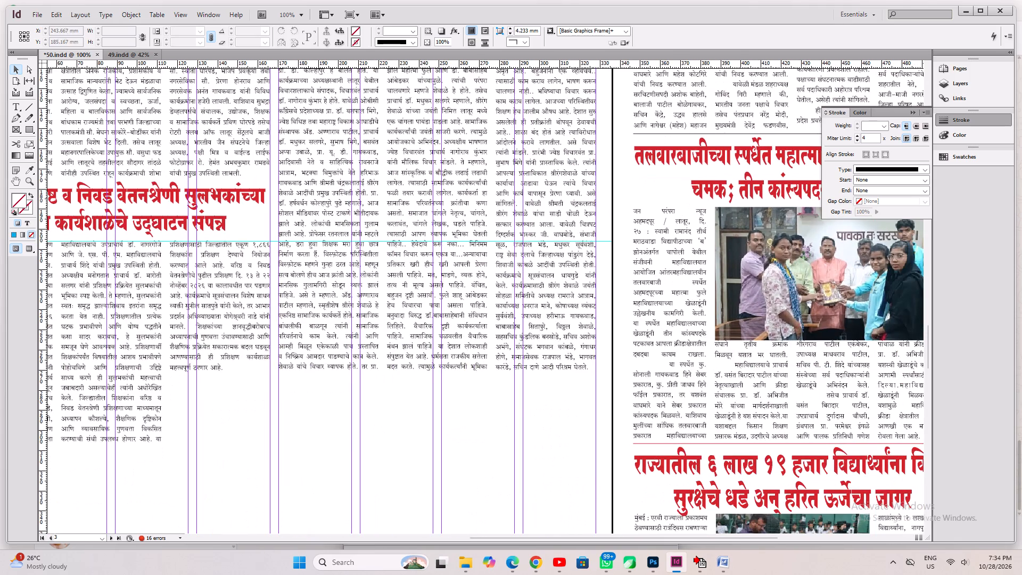
ctrl+click(656, 134)
drag(655, 134, 413, 360)
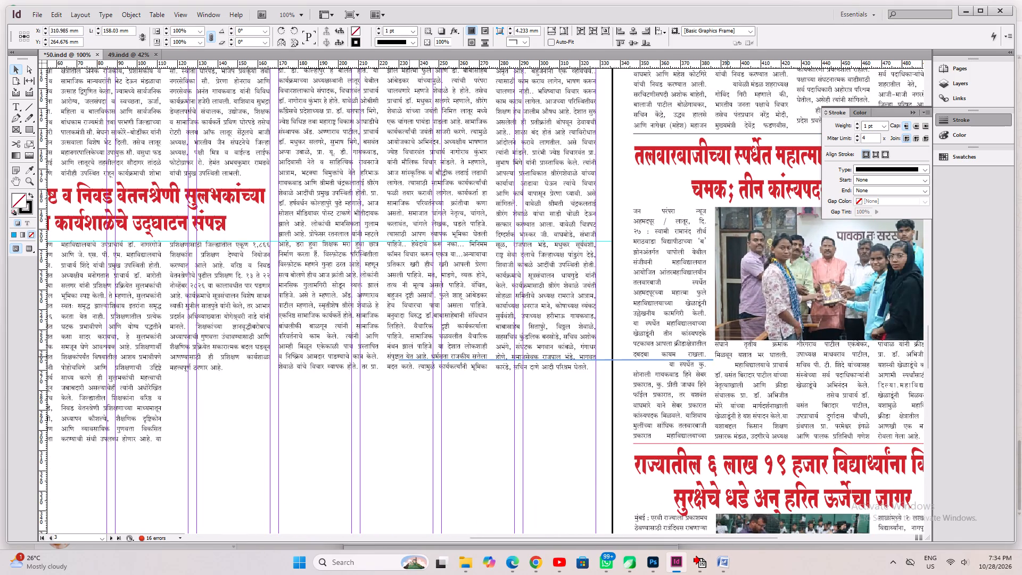
drag(413, 360, 193, 375)
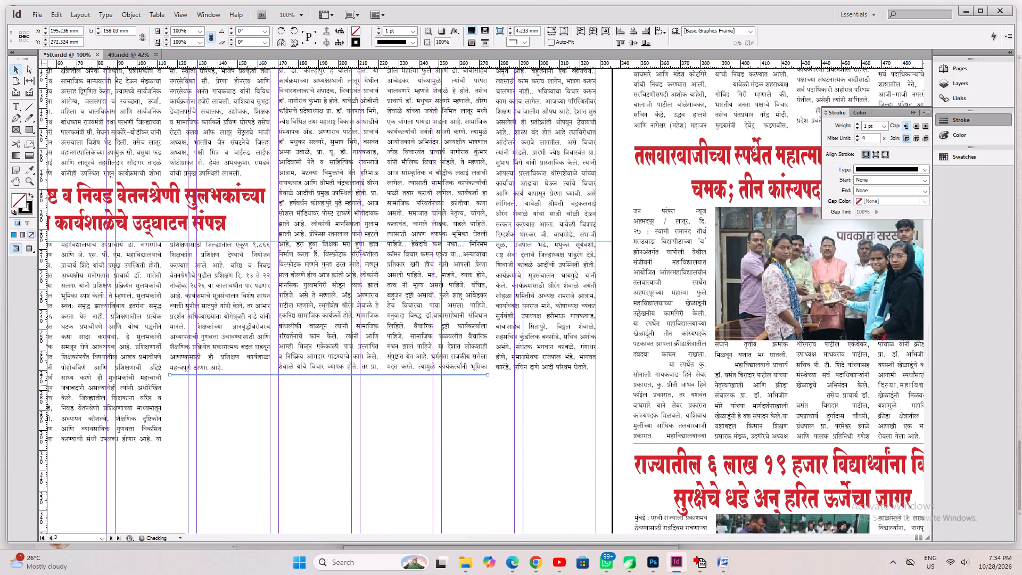
drag(491, 376, 595, 413)
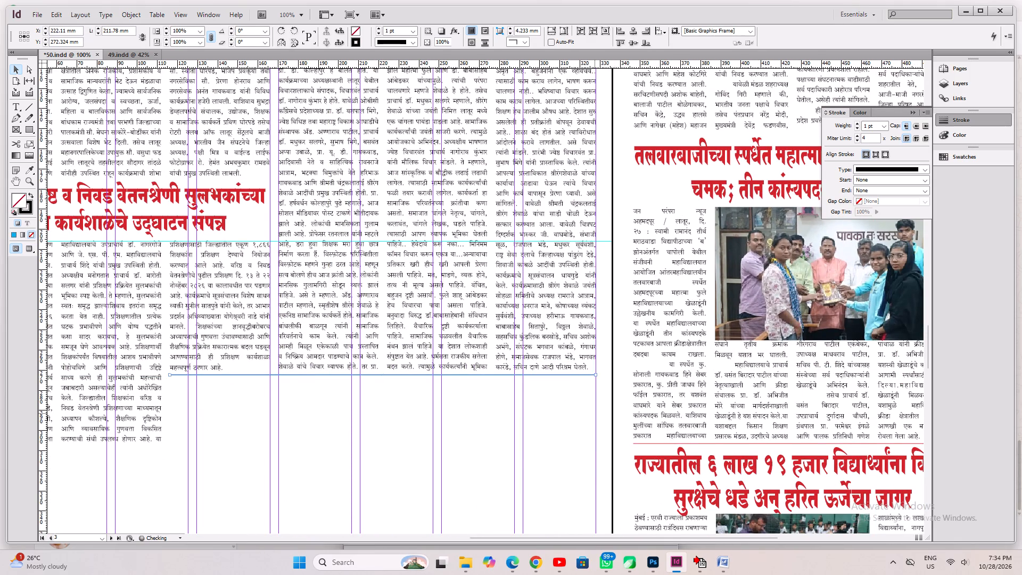
Move the rule above the workshop article's headline, shorten it to about 158 mm to match the headline width, and save.
key(ctrl+1)
key(space)
drag(365, 416, 559, 532)
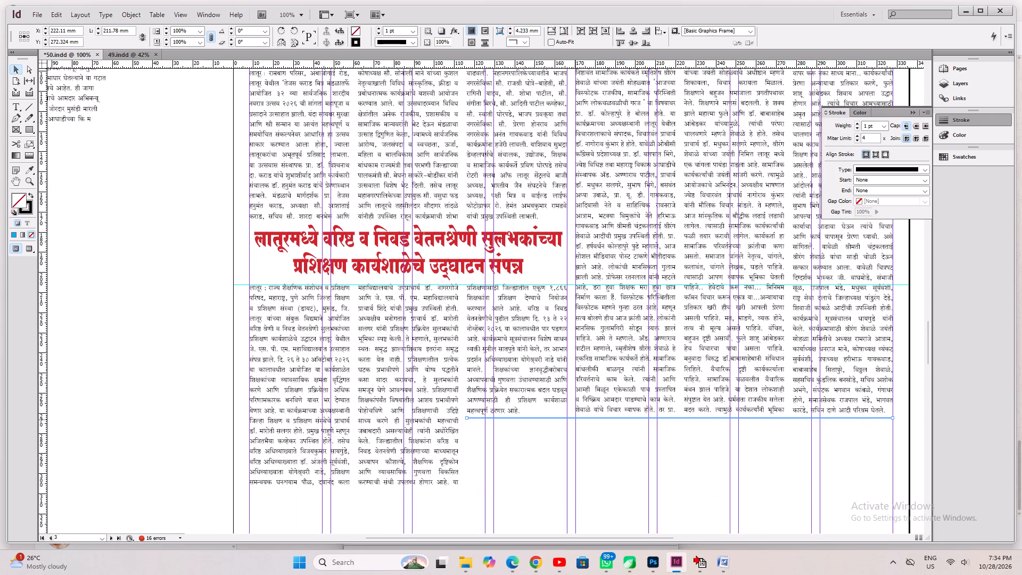
ctrl+drag(575, 419, 357, 224)
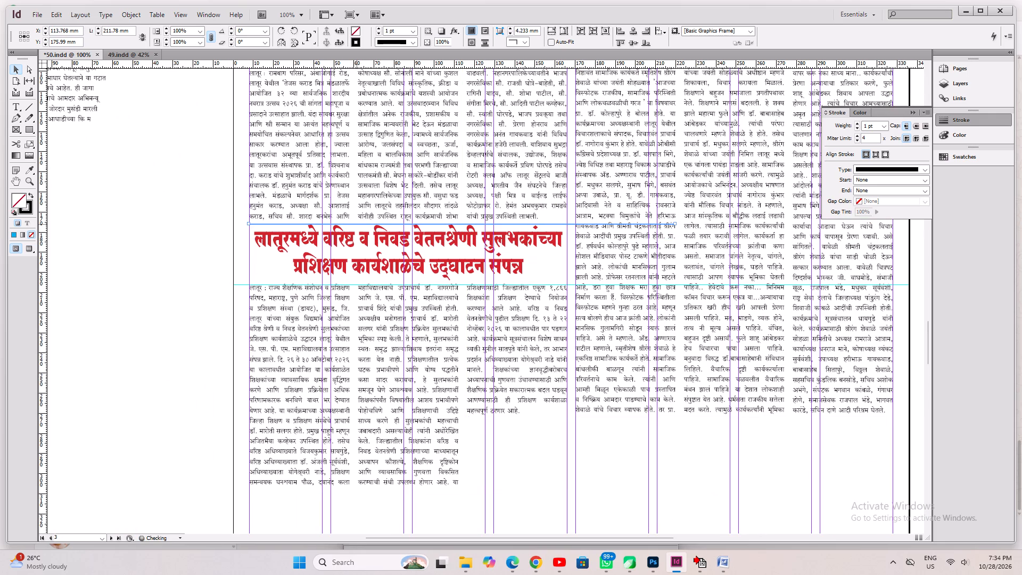
key(Up)
key(Up)
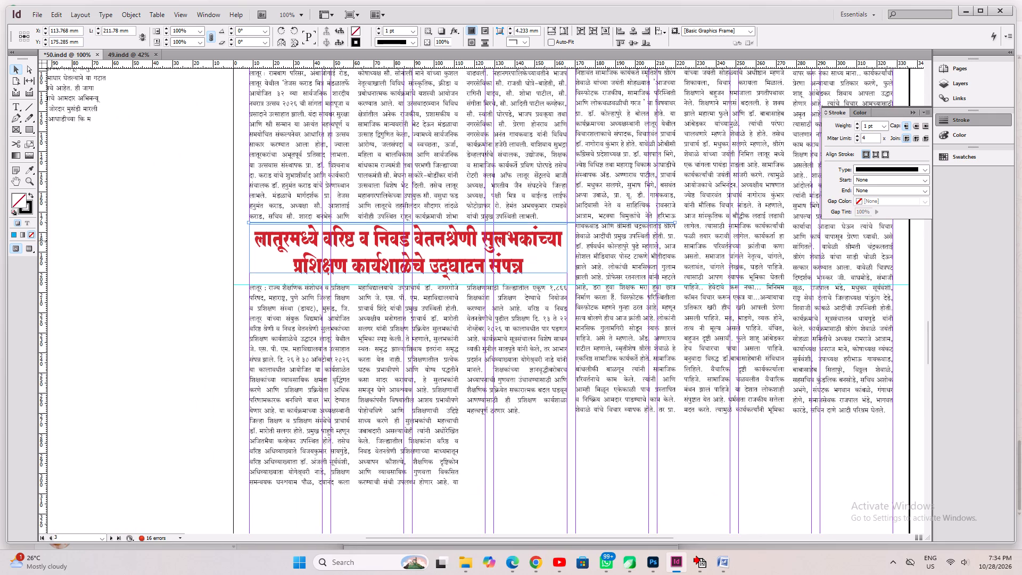
drag(676, 223, 568, 267)
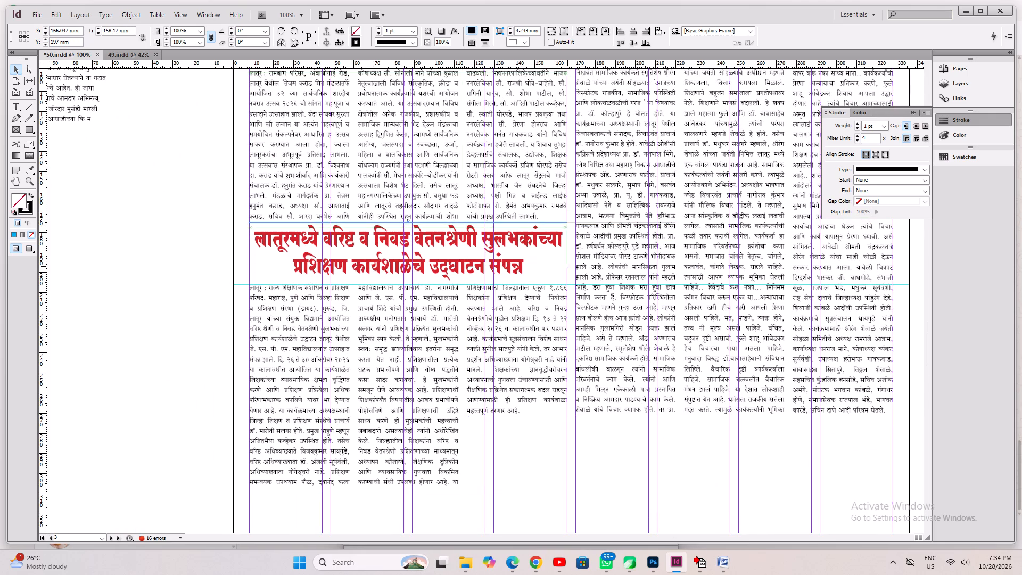
drag(568, 267, 567, 267)
key(ctrl+s)
key(ctrl+0)
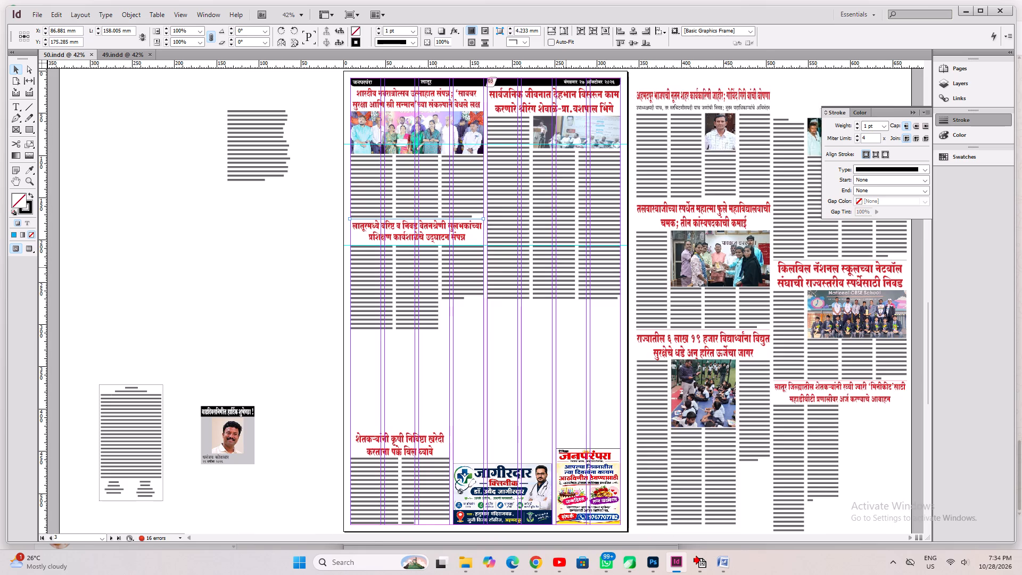
key(ctrl+s)
click(479, 367)
Review the layout of page 4, page 2 and page 3 in turn, saving the document along the way.
scroll(515, 407, down, 15)
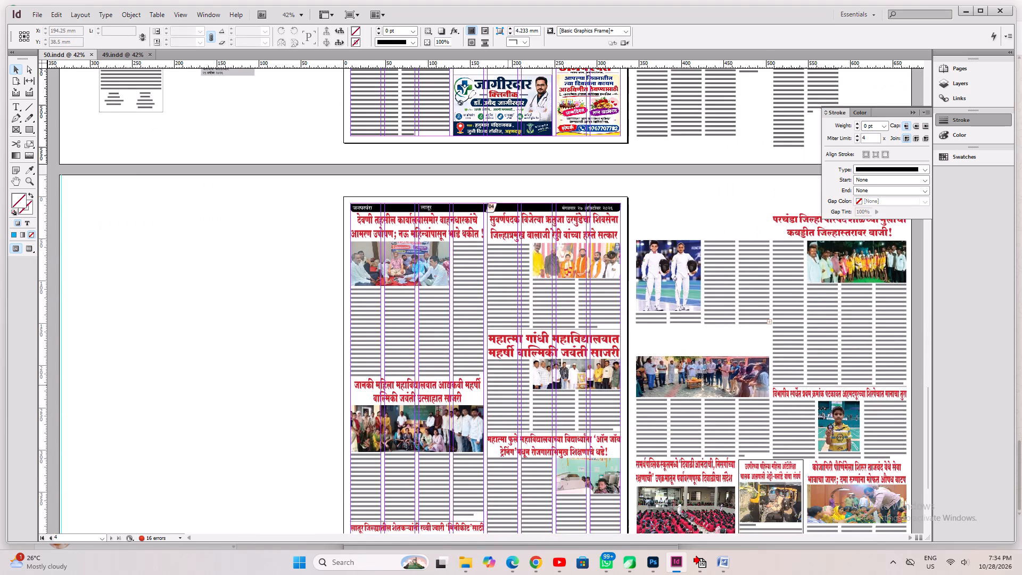
scroll(500, 388, up, 9)
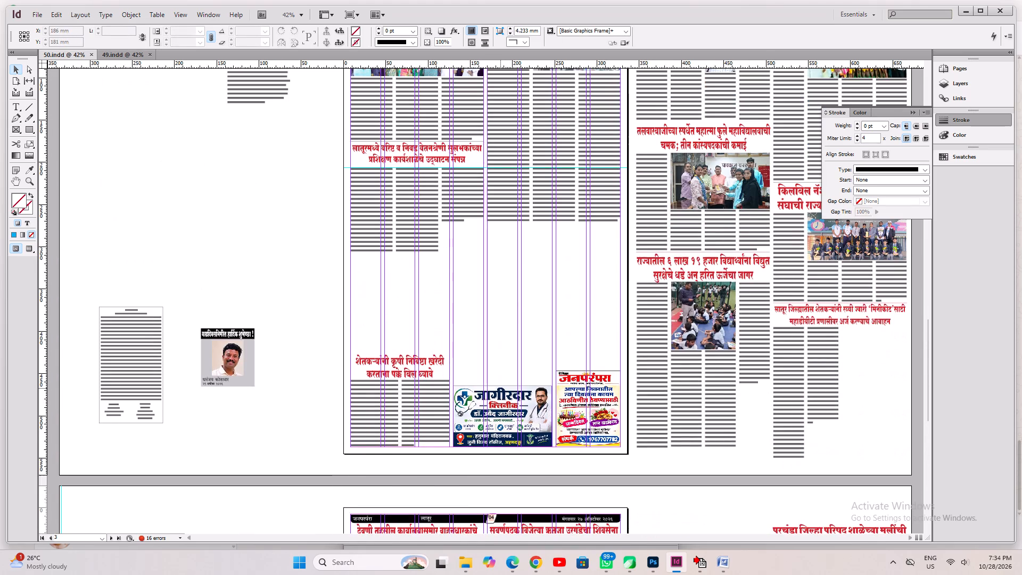
key(ctrl+a)
key(ctrl+s)
click(313, 267)
key(space)
key(space)
key(space)
key(space)
key(space)
key(space)
key(space)
key(space)
key(space)
key(space)
key(space)
key(space)
key(space)
key(space)
key(space)
key(space)
key(space)
key(space)
key(space)
key(space)
drag(319, 207, 329, 527)
drag(504, 234, 505, 574)
drag(533, 256, 498, 443)
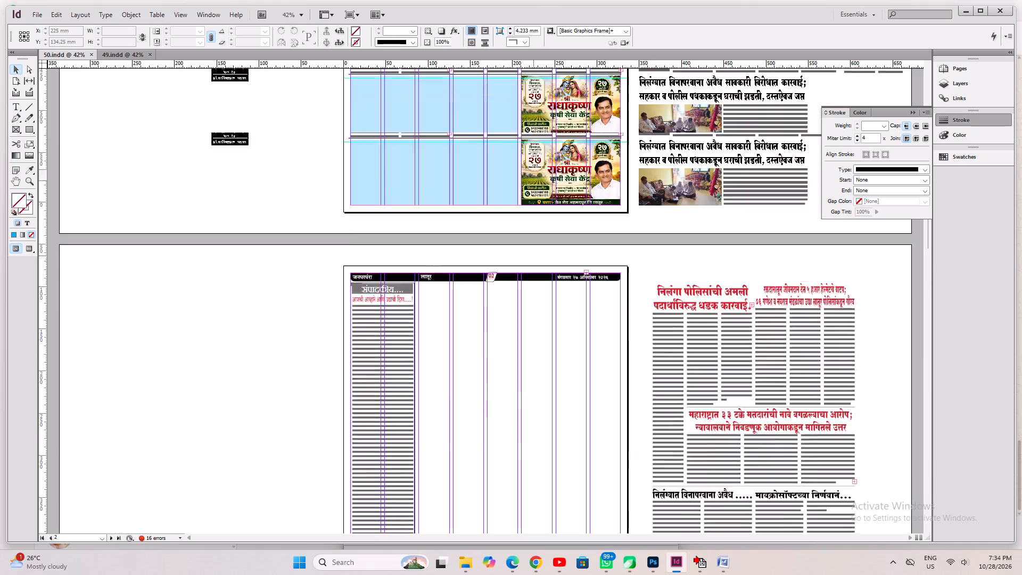
drag(498, 443, 490, 544)
drag(490, 265, 457, 463)
drag(458, 453, 468, 216)
drag(511, 414, 485, 194)
drag(518, 346, 507, 188)
drag(537, 325, 510, 159)
drag(512, 309, 492, 96)
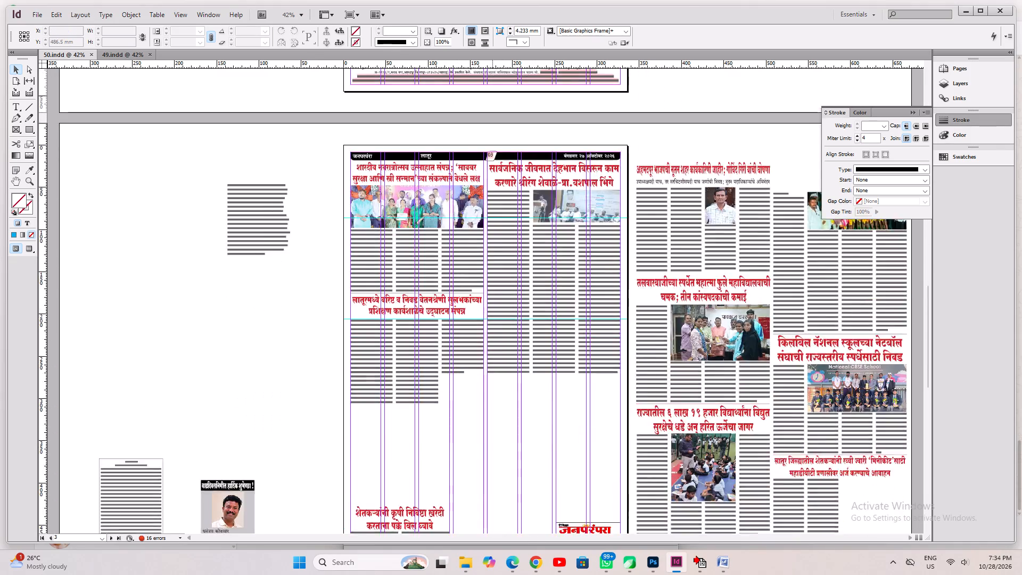
Review the layouts of pages 3 and 4, checking the placed articles, remaining gaps and advertisements against the stories on the pasteboard.
drag(543, 302, 521, 131)
drag(556, 315, 547, 230)
drag(533, 358, 525, 179)
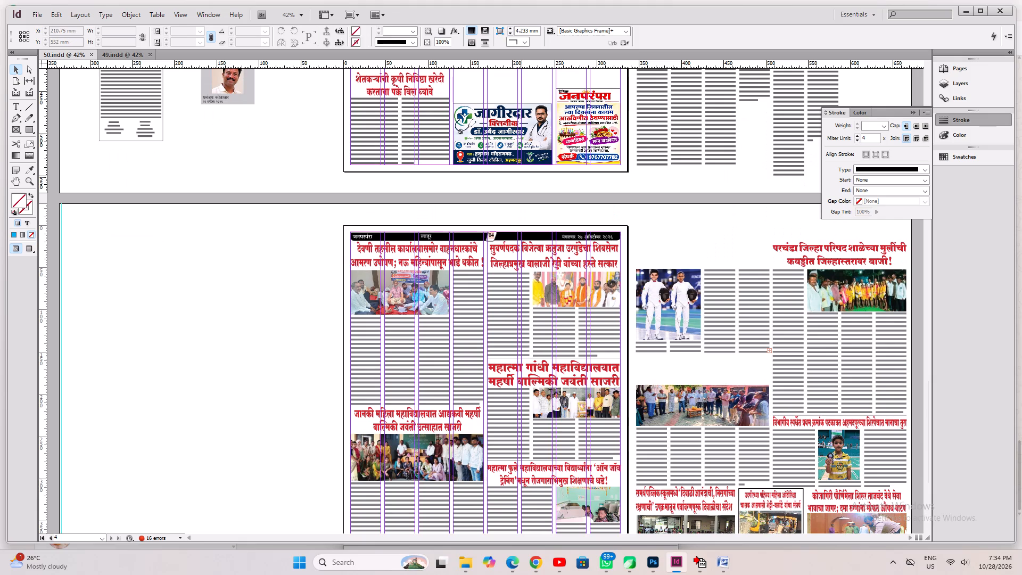
drag(499, 291, 467, 402)
drag(471, 284, 440, 474)
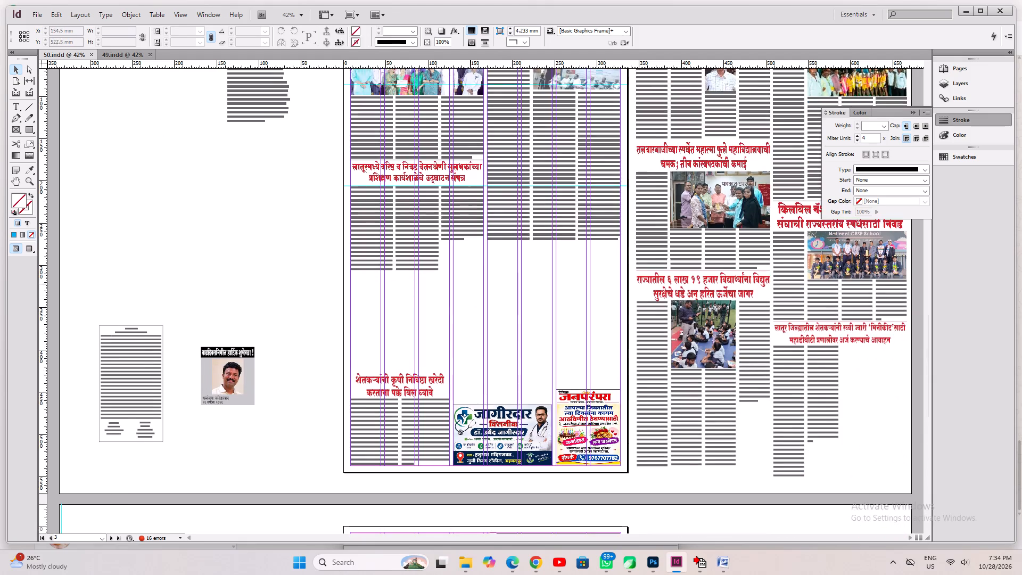
drag(454, 340, 447, 193)
drag(542, 420, 498, 181)
drag(528, 338, 504, 151)
drag(509, 326, 489, 149)
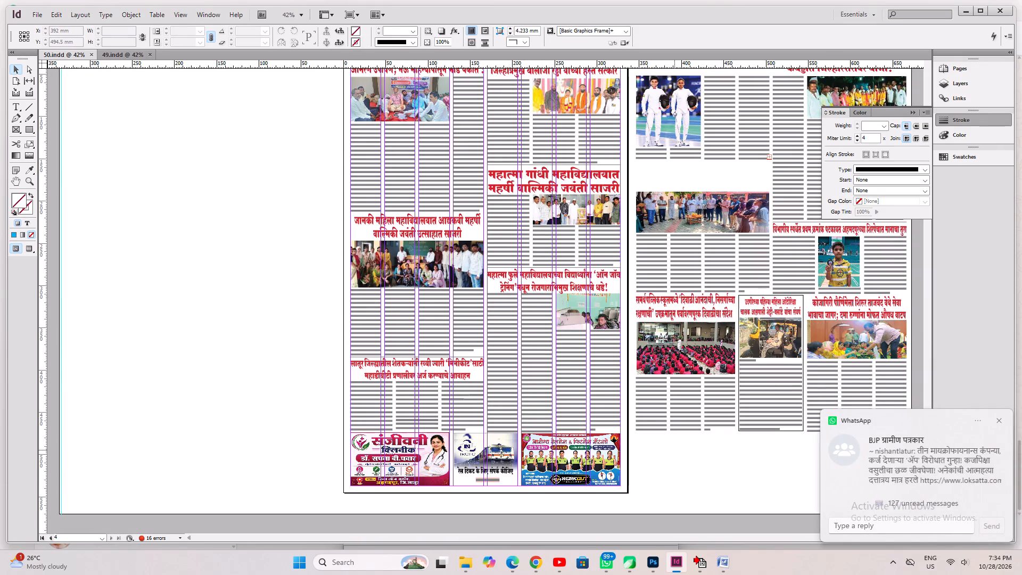
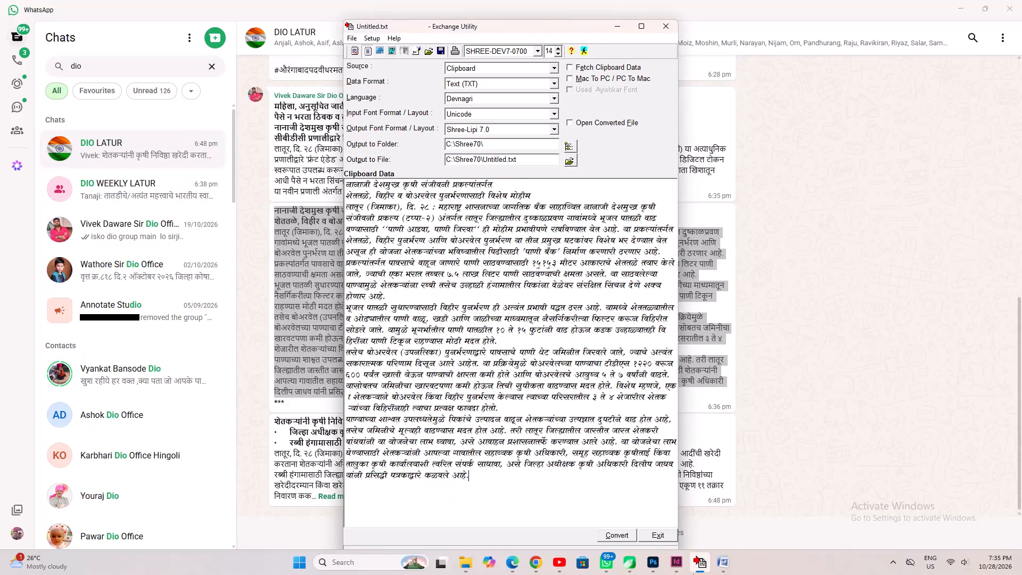
Switch to InDesign and paste the converted Nanaji Deshmukh agriculture project article into a new text frame, about 132 by 161 mm, on the pasteboard beside page 3.
click(681, 567)
scroll(438, 395, up, 5)
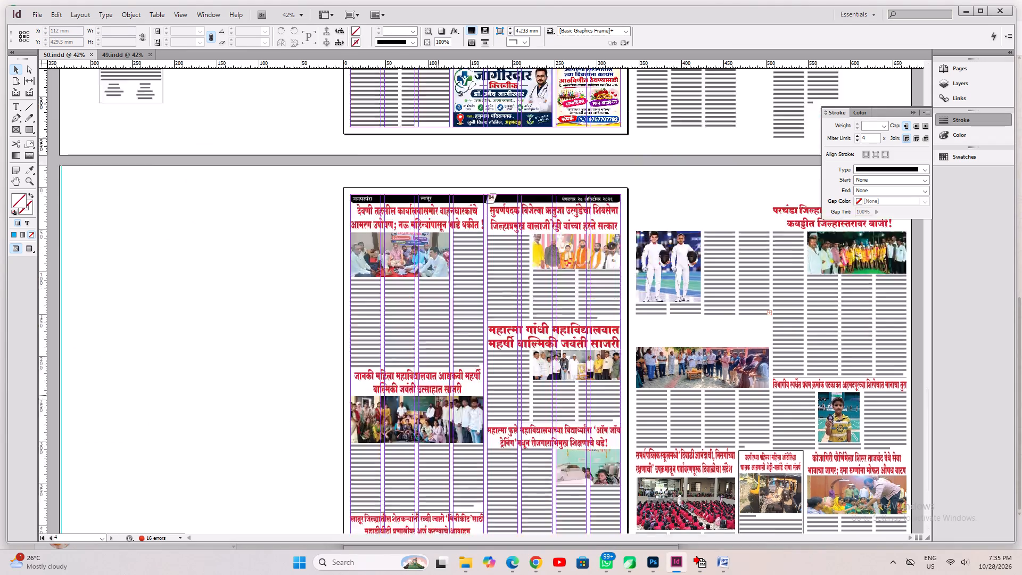
scroll(438, 395, up, 6)
click(532, 198)
scroll(366, 218, up, 3)
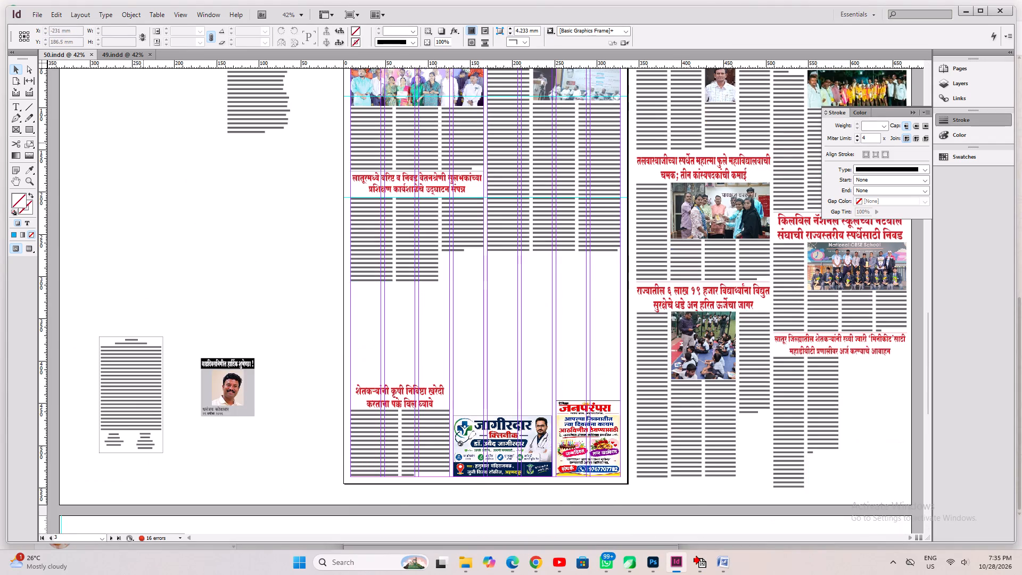
scroll(191, 259, up, 1)
click(177, 273)
click(15, 107)
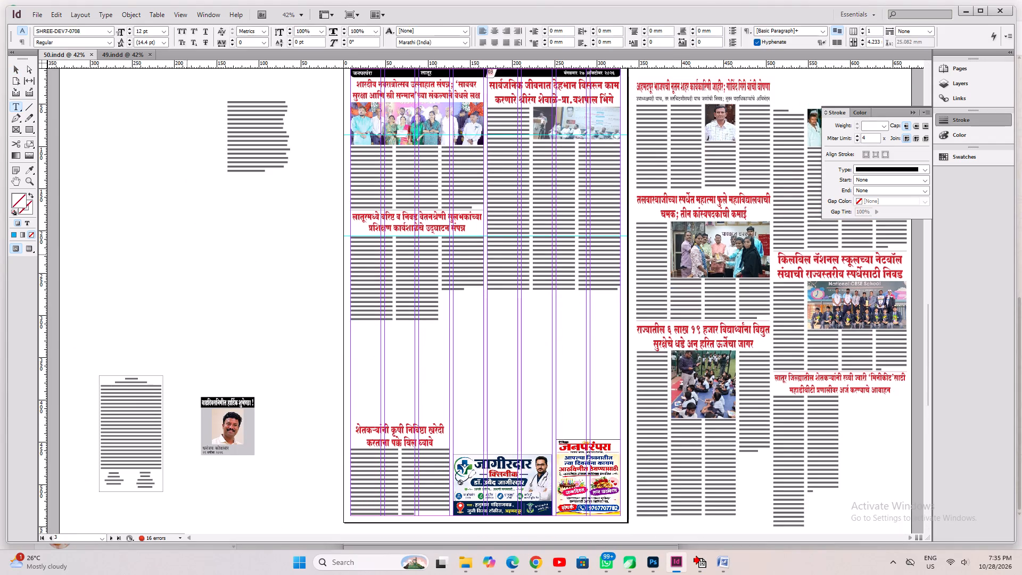
drag(170, 233, 282, 369)
drag(282, 369, 290, 385)
key(ctrl+v)
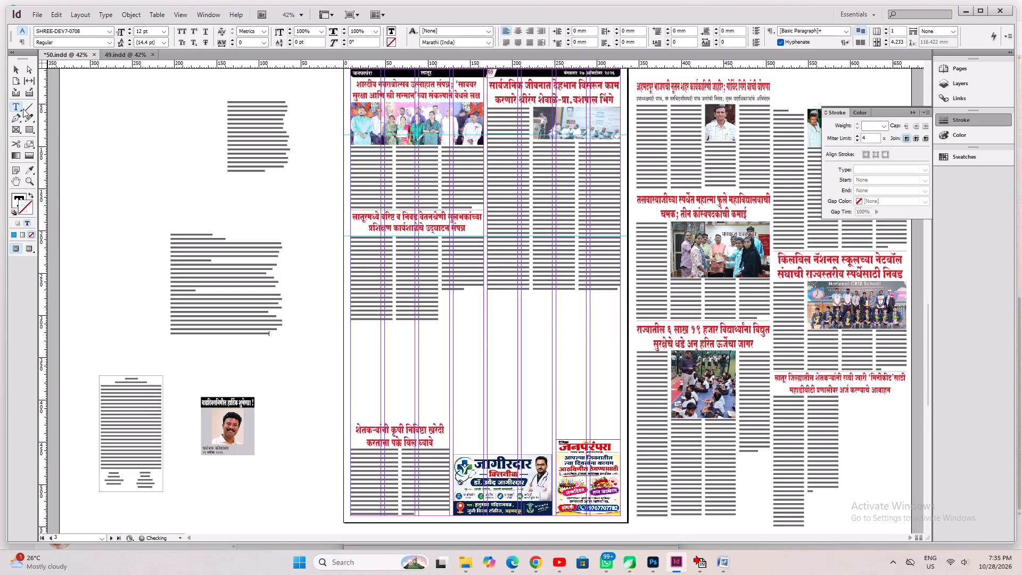
Move the pasted article's frame into the empty area above page 3's advertisements, centred at about X 236 mm, Y 370 mm.
click(19, 76)
click(19, 70)
drag(207, 295, 501, 393)
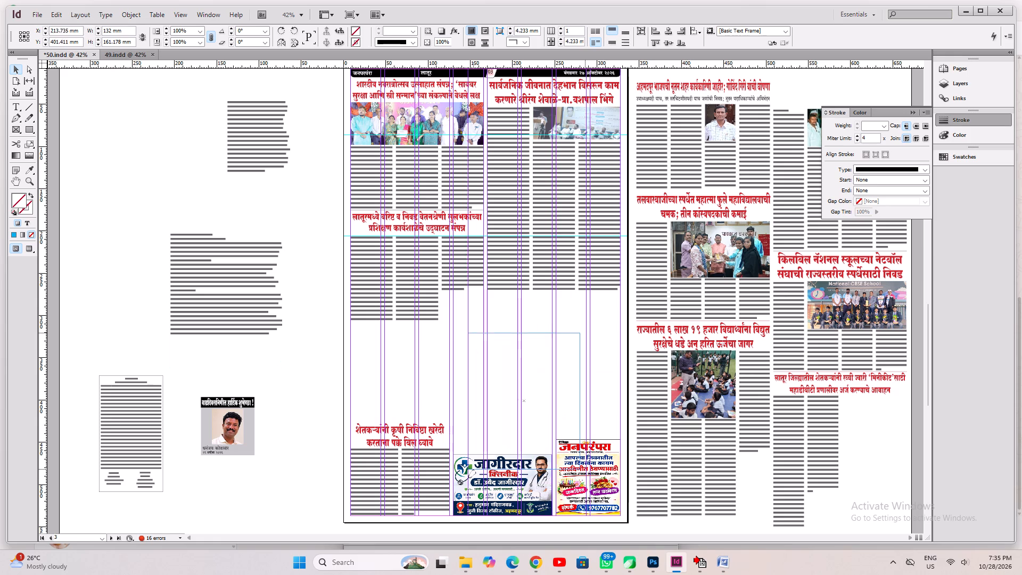
drag(501, 393, 484, 390)
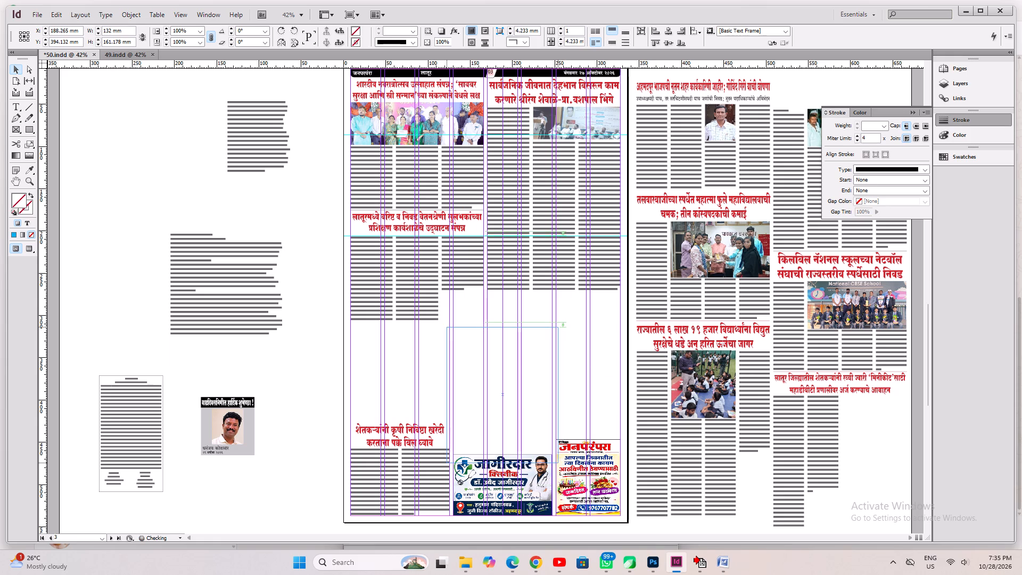
drag(484, 390, 532, 383)
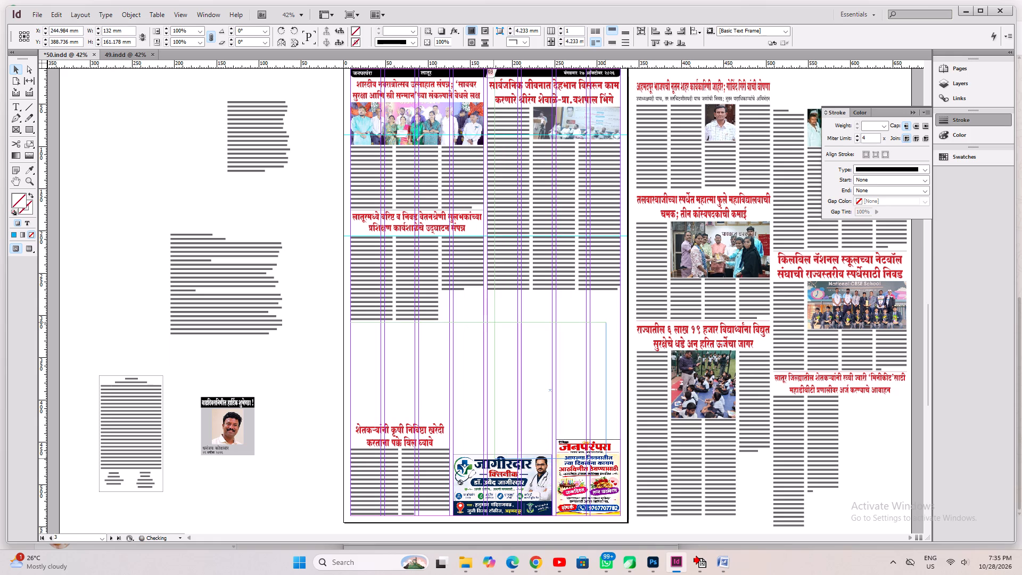
drag(532, 383, 524, 359)
key(ctrl+1)
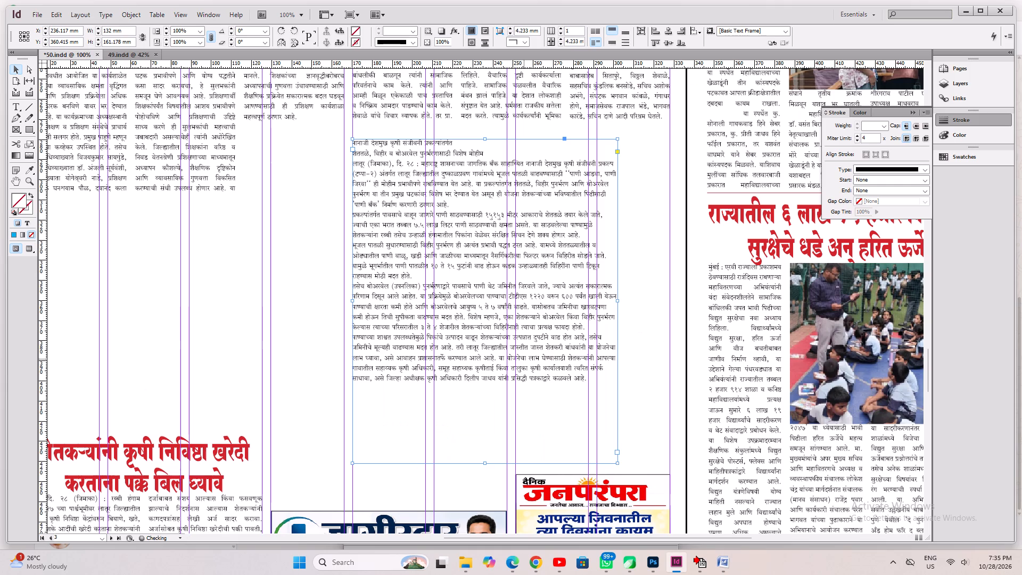
shift+drag(476, 285, 476, 304)
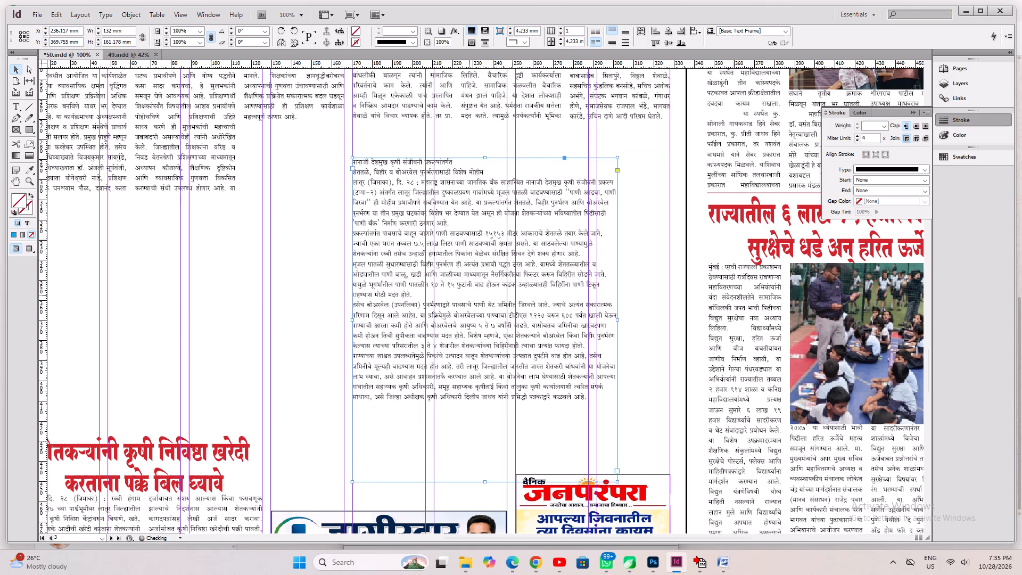
Cut the two headline lines from the start of the agriculture project article, leaving the body text starting at the Latur dateline.
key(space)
drag(449, 297, 445, 349)
click(11, 105)
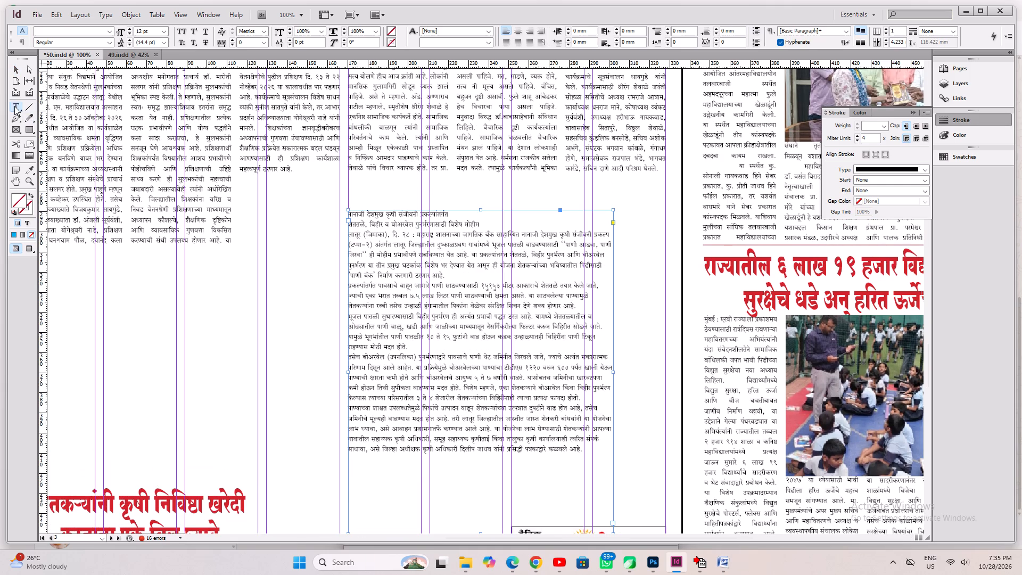
click(14, 106)
drag(490, 224, 303, 174)
key(ctrl+x)
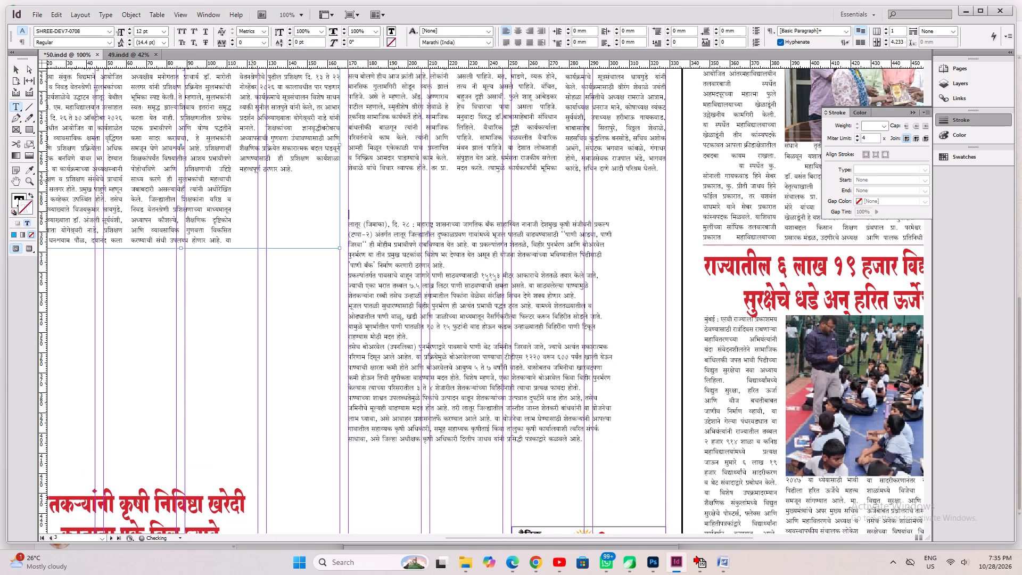
Move the farm water-recharge article's body frame on page 3 down to make room for a headline.
click(14, 64)
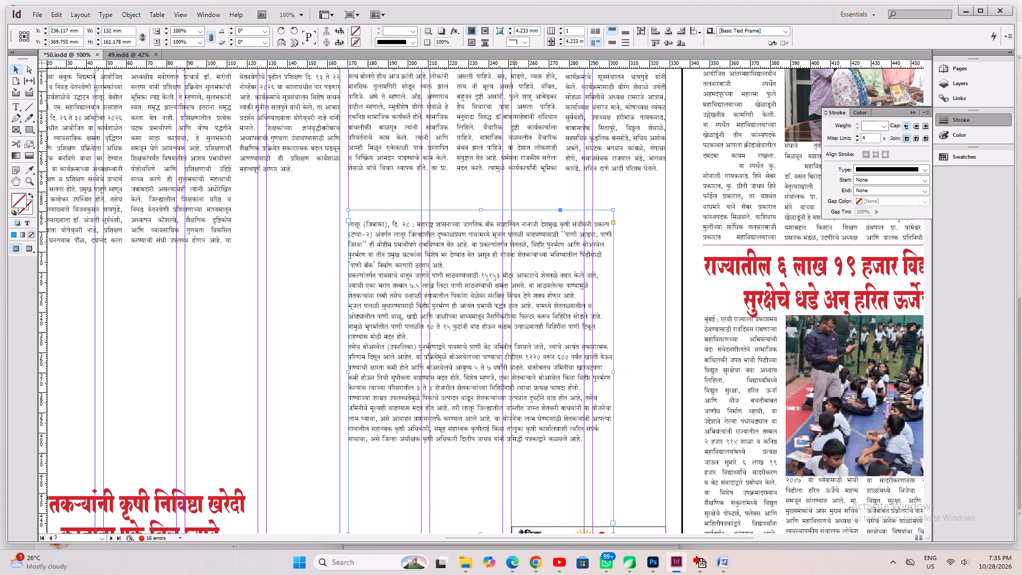
drag(528, 325, 528, 388)
Create a column-wide headline frame above the water-recharge article, paste in the copied headline and apply the neighbouring red farm-input headline's formatting.
drag(13, 107, 41, 125)
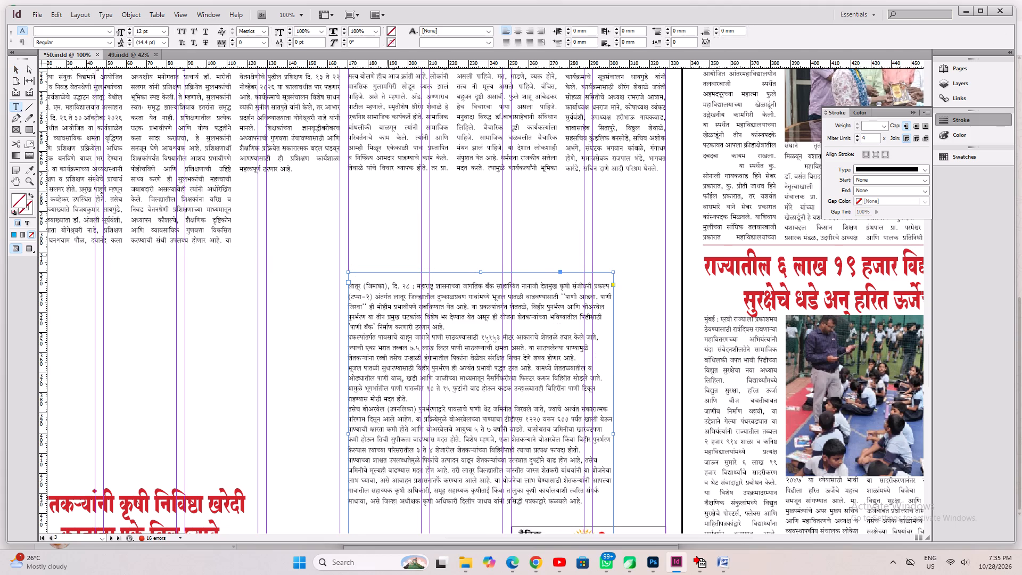
drag(350, 180, 664, 272)
key(ctrl+v)
key(ctrl+a)
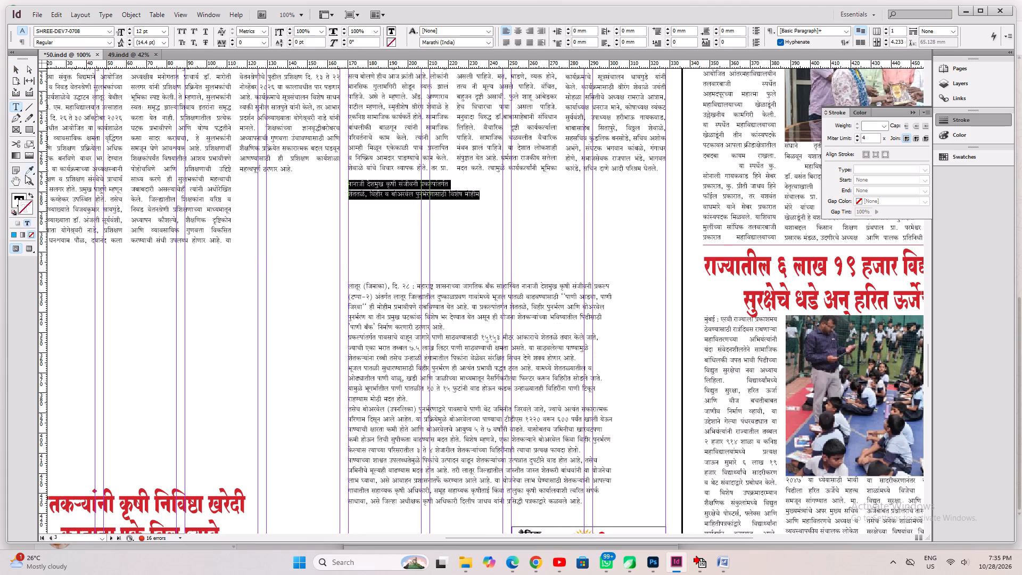
click(27, 168)
click(143, 498)
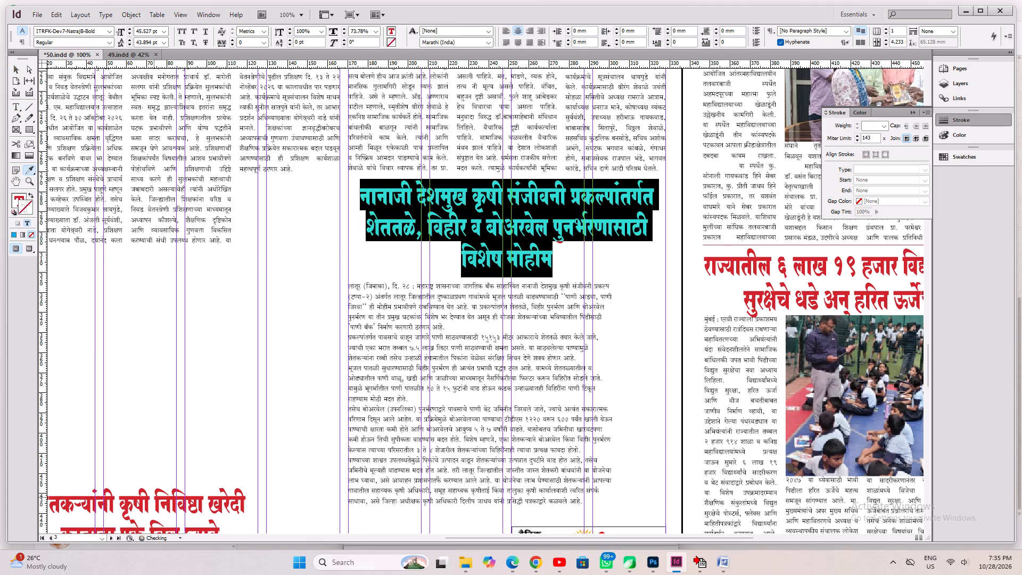
Reduce the new headline to about 37.5 pt with about 39.9 pt leading so it fits two lines, and save.
key(ctrl+shift+comma)
key(ctrl+shift+comma)
key(ctrl+shift+comma)
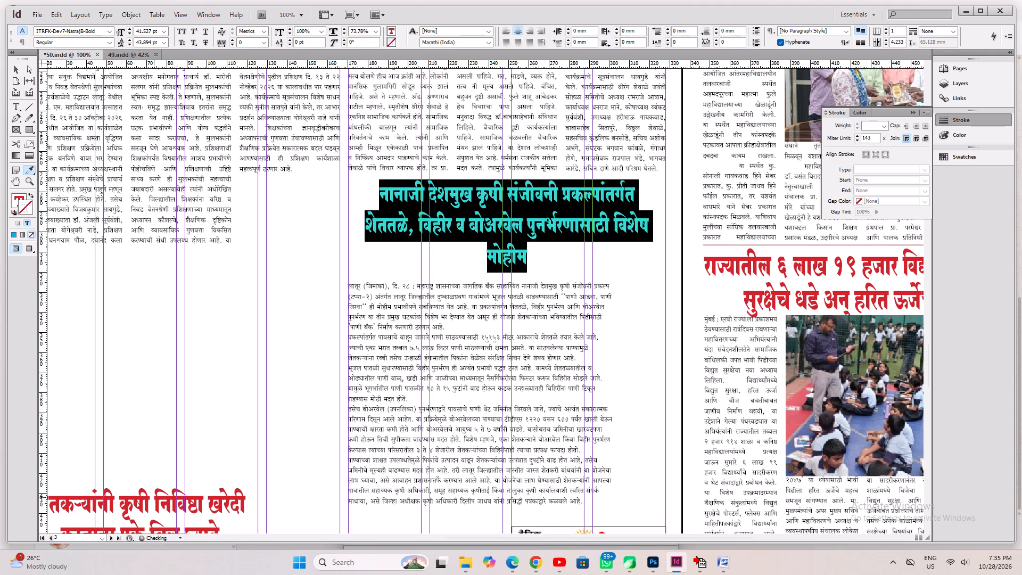
key(ctrl+shift+comma)
key(ctrl+s)
key(alt+Up)
key(alt+Up)
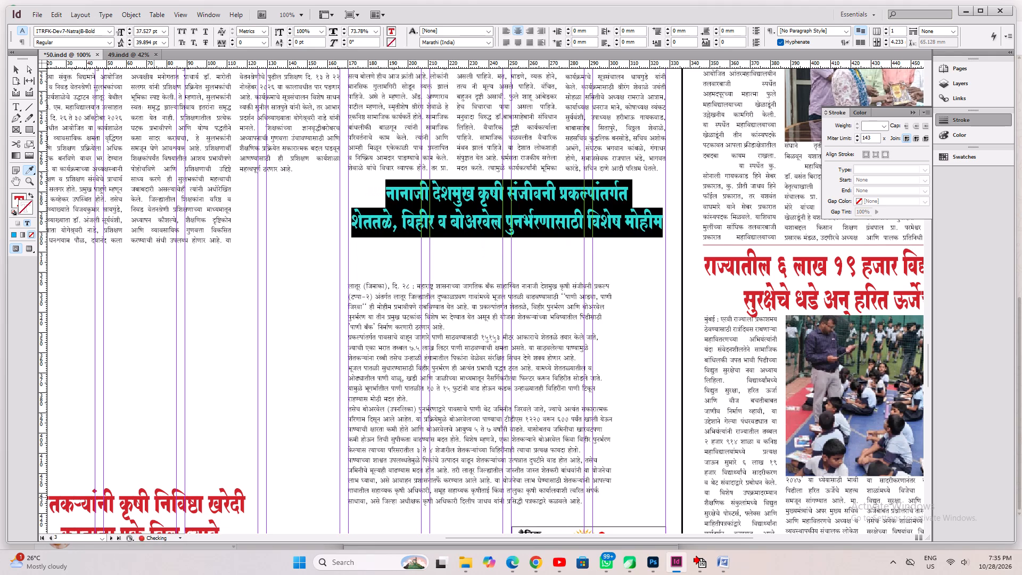
key(ctrl+z)
key(ctrl+s)
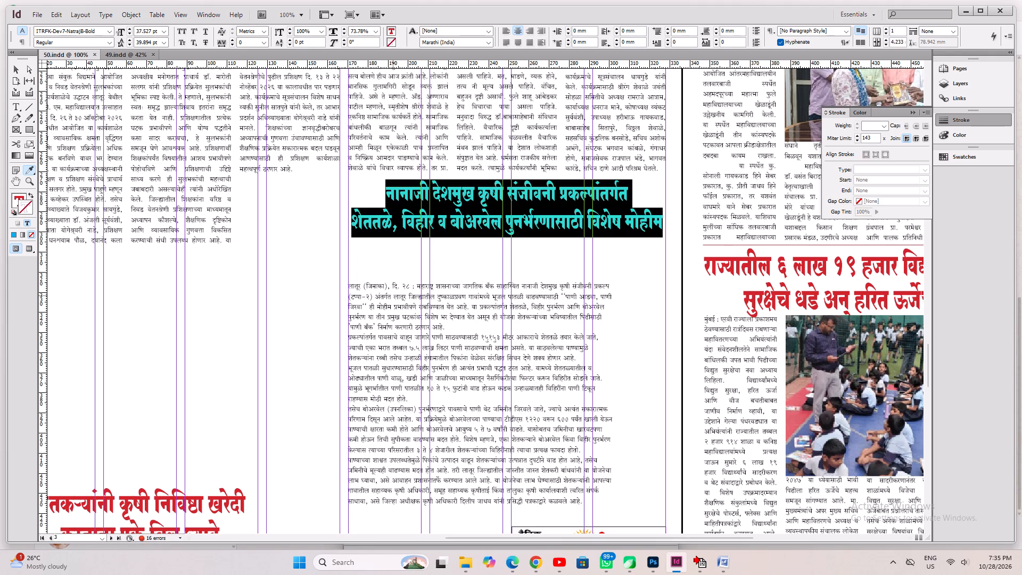
Delete the blank line at the start of the water-recharge article's body text.
click(15, 105)
click(399, 291)
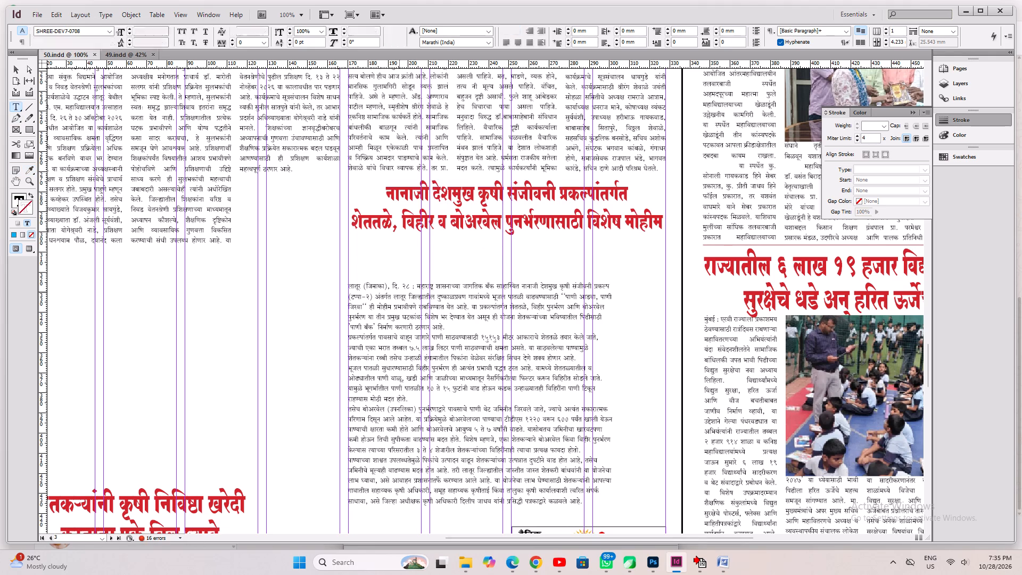
key(Left)
key(Home)
key(shift+Up)
key(shift+Up)
key(shift+Up)
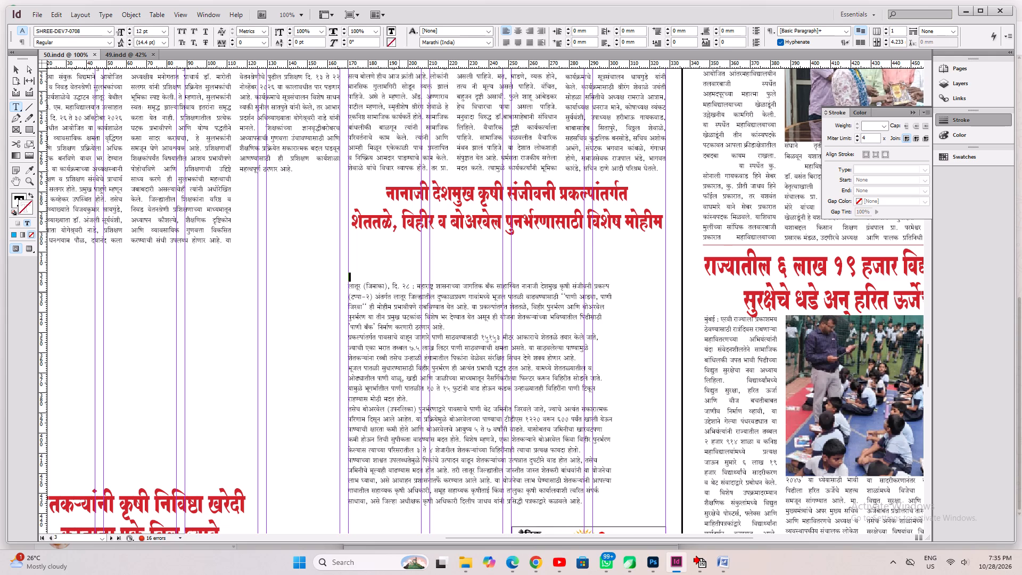
key(BackSpace)
Justify all of the article's body text and fit its frame to the content.
key(ctrl+a)
key(ctrl+shift+j)
key(ctrl+alt+c)
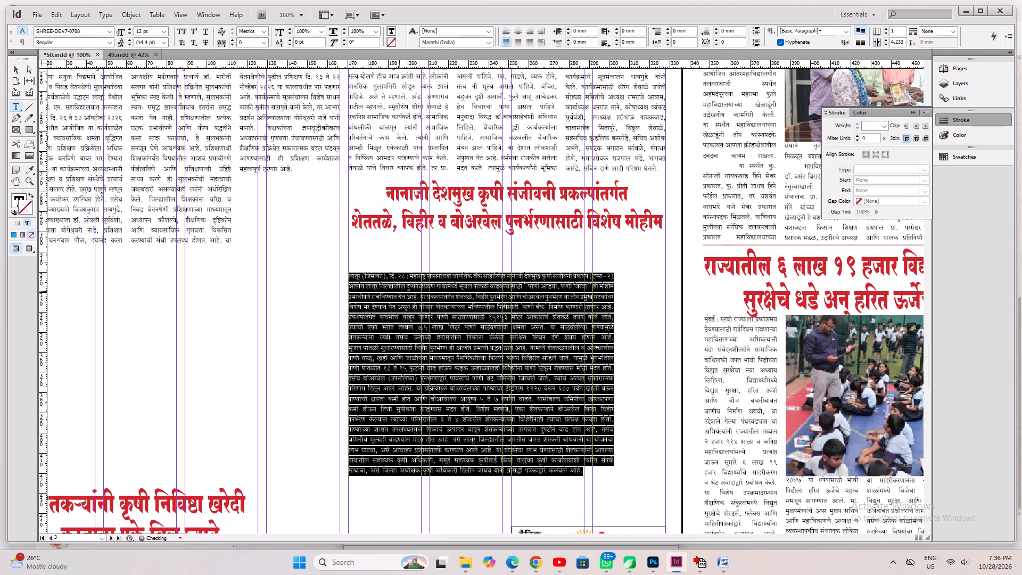
Move the article's body frame up directly beneath its headline and enlarge it to about 158 mm wide and 120 mm tall.
click(25, 73)
click(17, 71)
drag(431, 356, 431, 346)
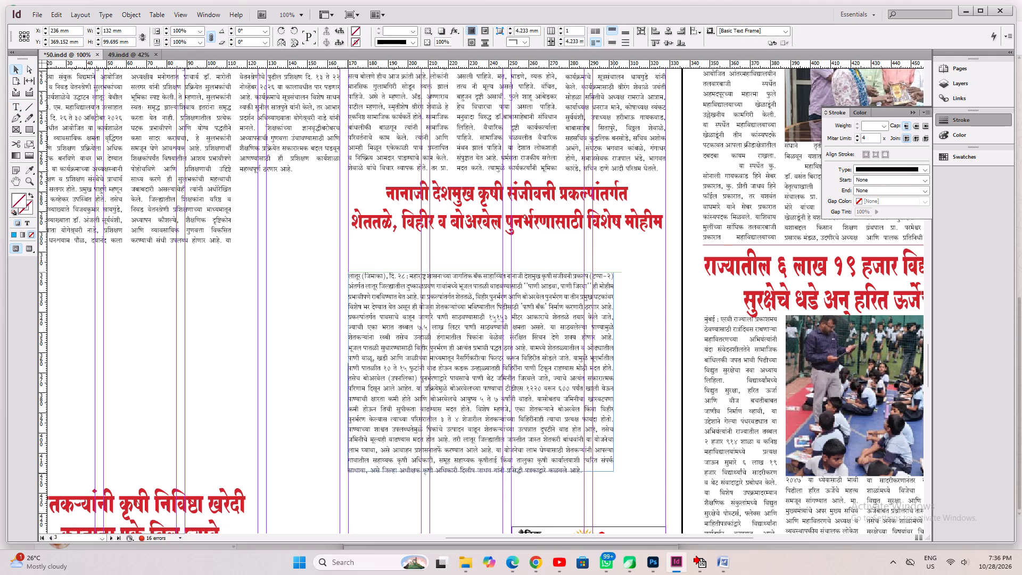
drag(431, 346, 430, 322)
scroll(480, 424, down, 2)
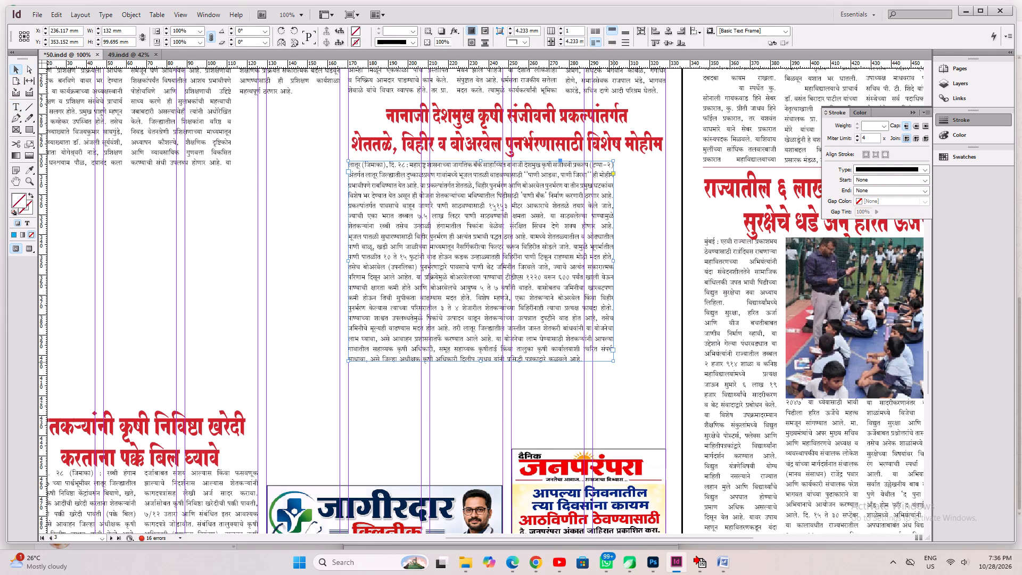
drag(615, 362, 664, 404)
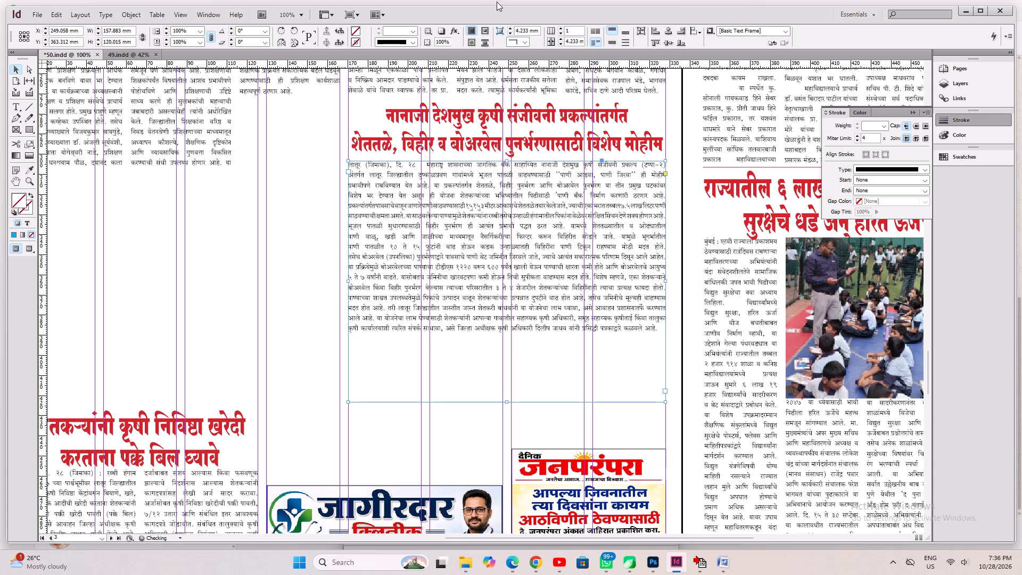
Split the water-recharge article's body text into four columns, fit its frame to the content, and save.
double_click(561, 27)
click(561, 27)
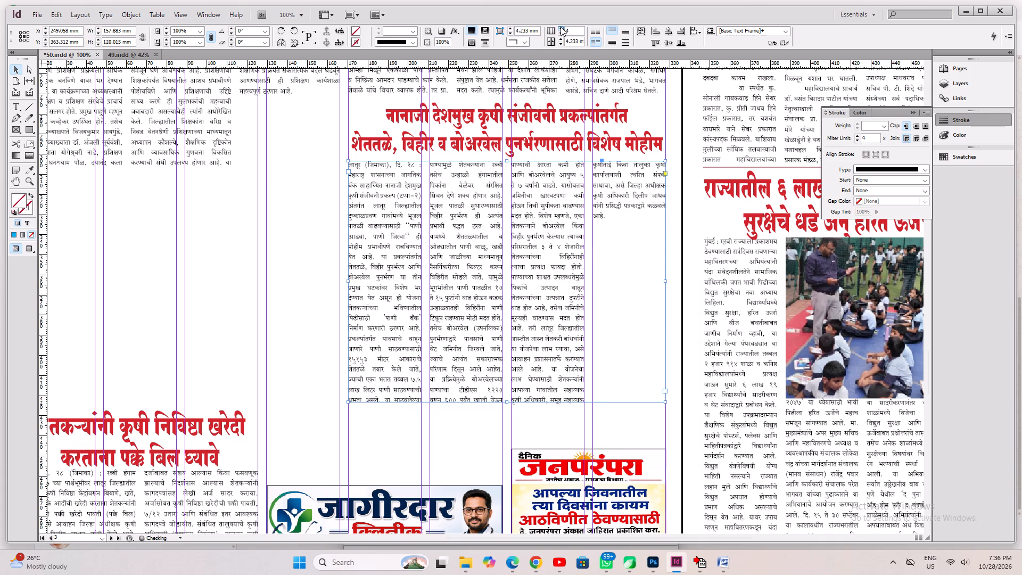
key(ctrl+alt+c)
key(ctrl+s)
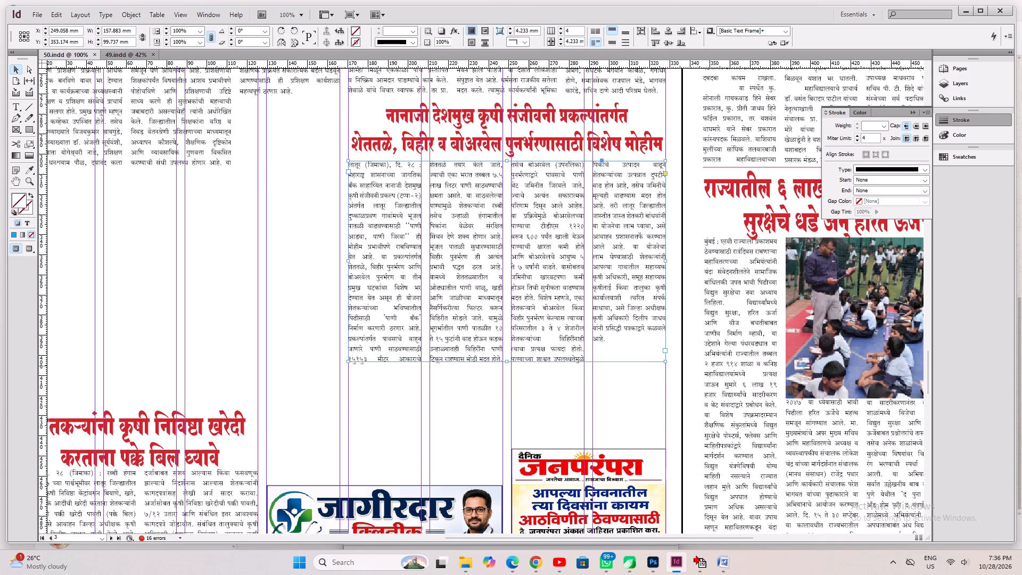
key(ctrl+s)
Fit the three-column body frame of the senior pay-scale training article on page 3 to its content and save.
key(ctrl+0)
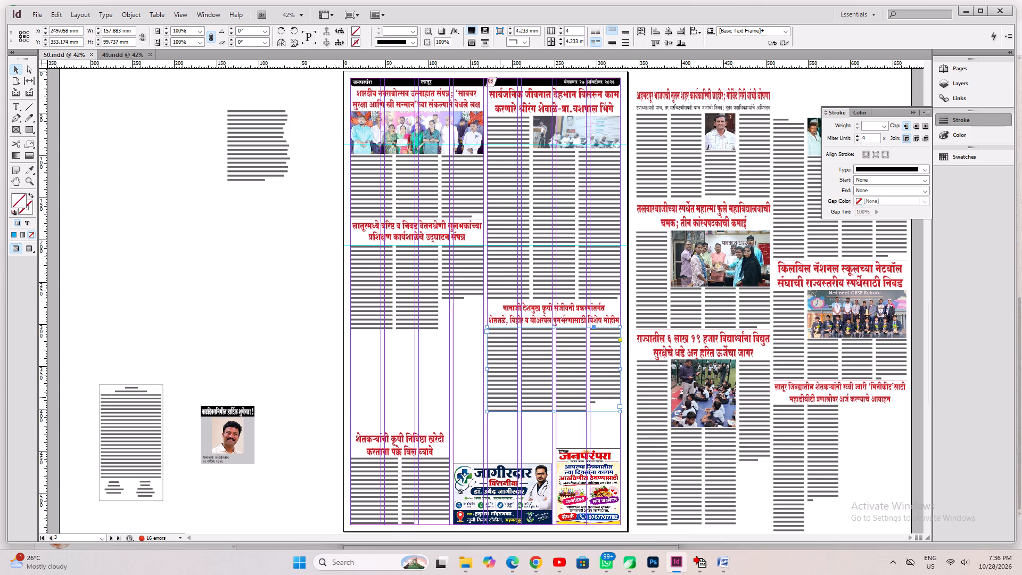
click(388, 306)
key(ctrl+alt+c)
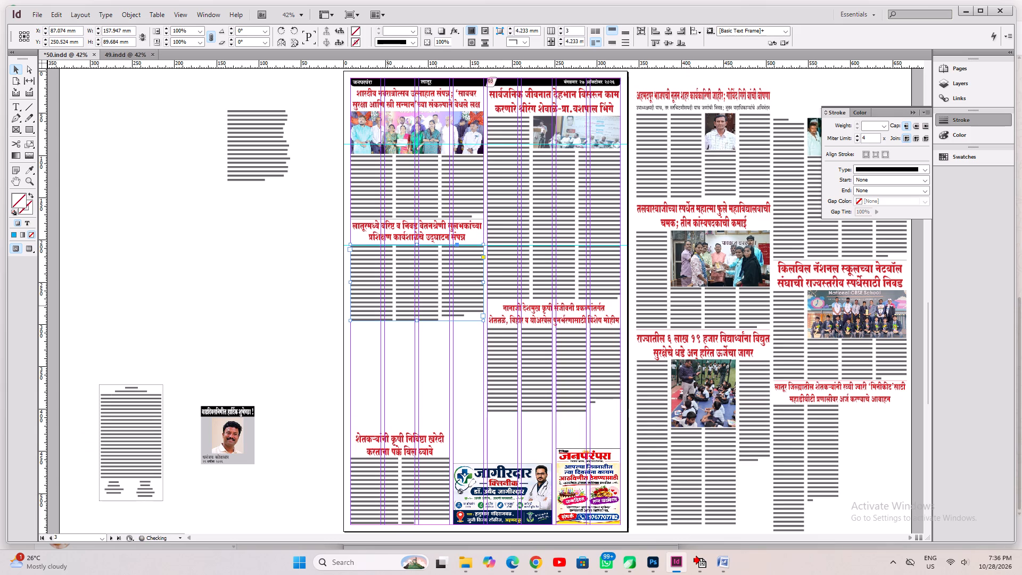
click(388, 348)
key(ctrl+s)
key(ctrl+a)
key(ctrl+s)
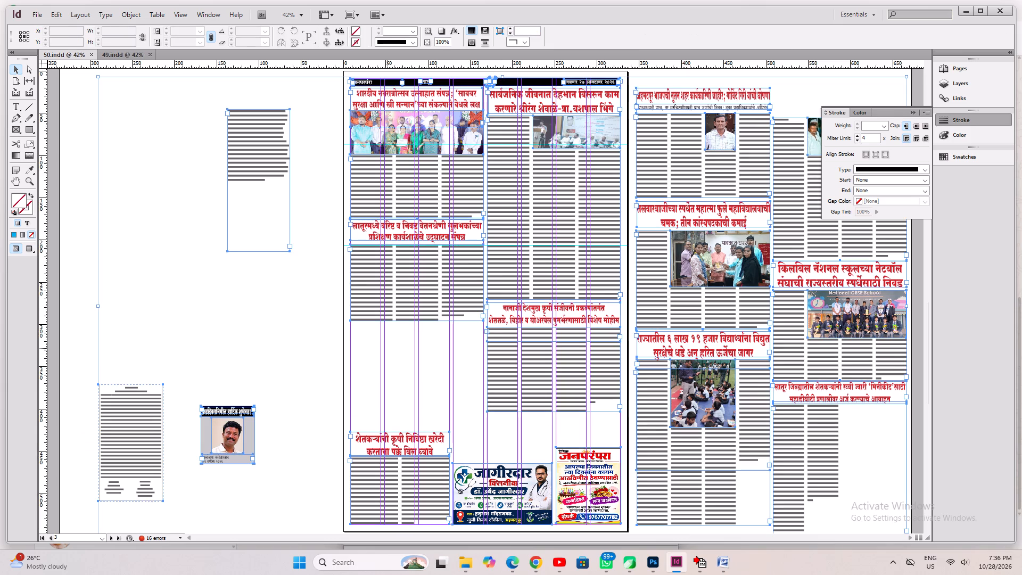
click(324, 359)
key(ctrl+s)
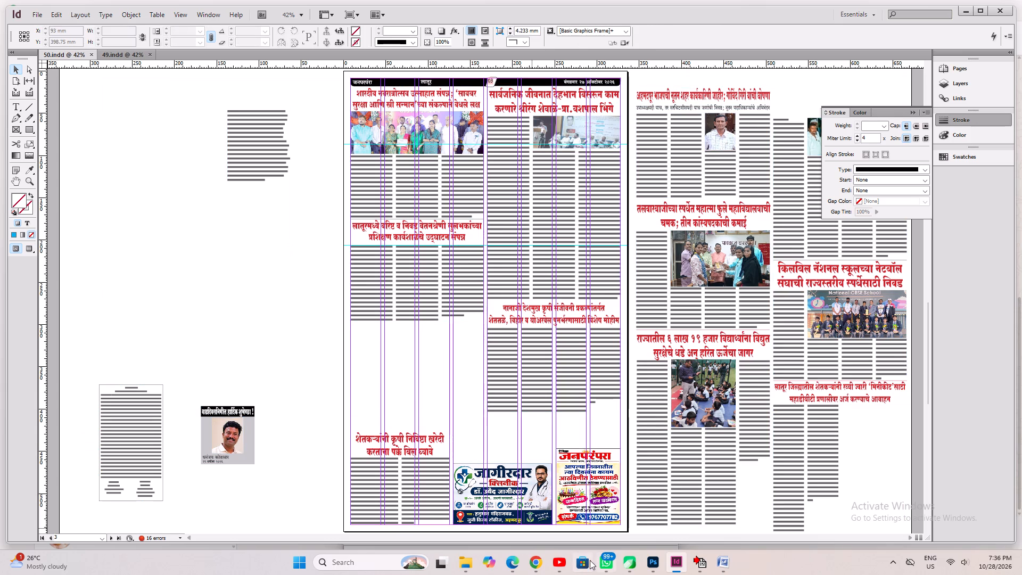
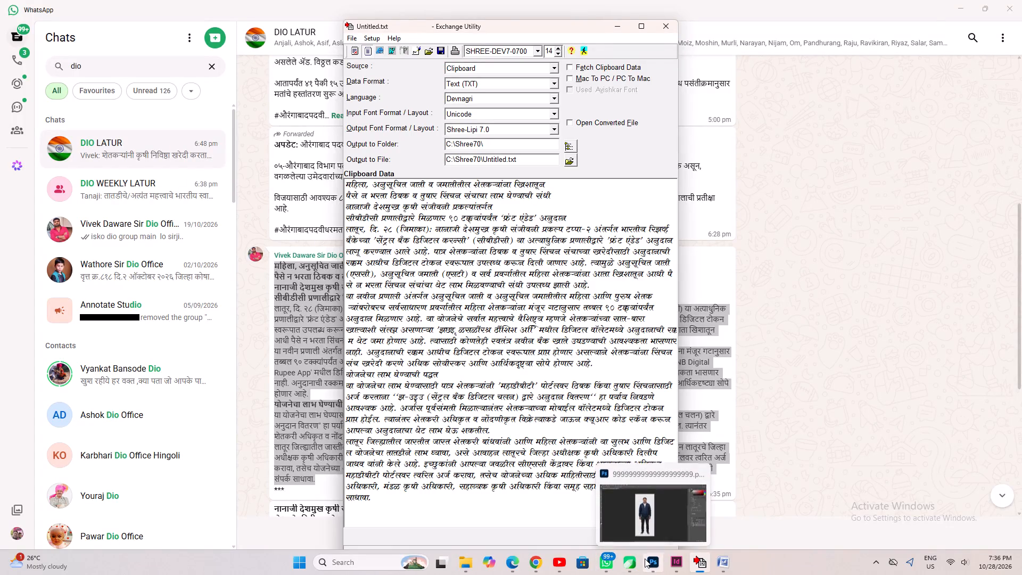
Switch to InDesign, paste the converted drip-irrigation article into a new text frame on the pasteboard, and fit the frame to its content.
click(673, 567)
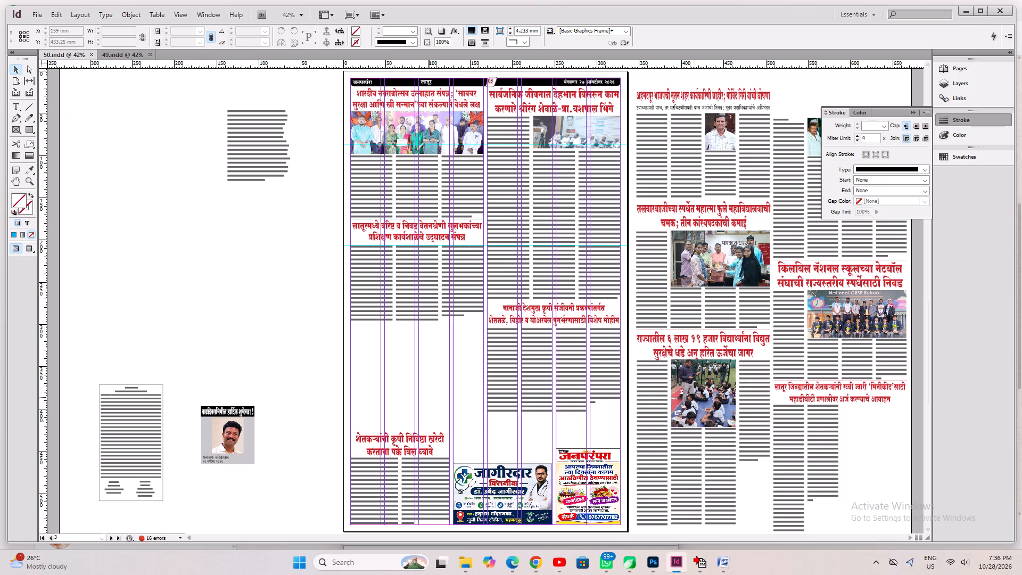
click(341, 370)
click(14, 106)
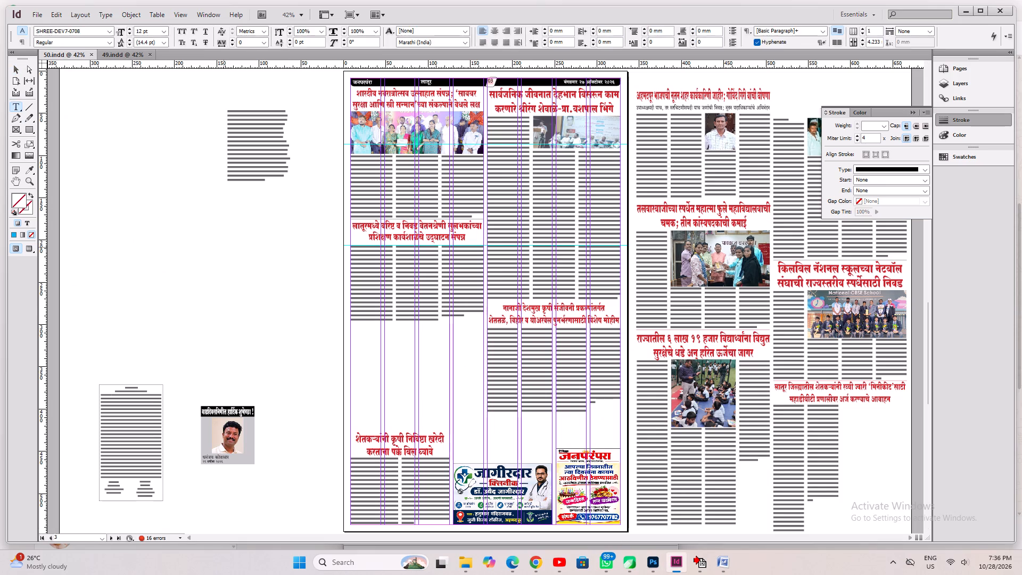
drag(227, 247, 308, 372)
key(ctrl+v)
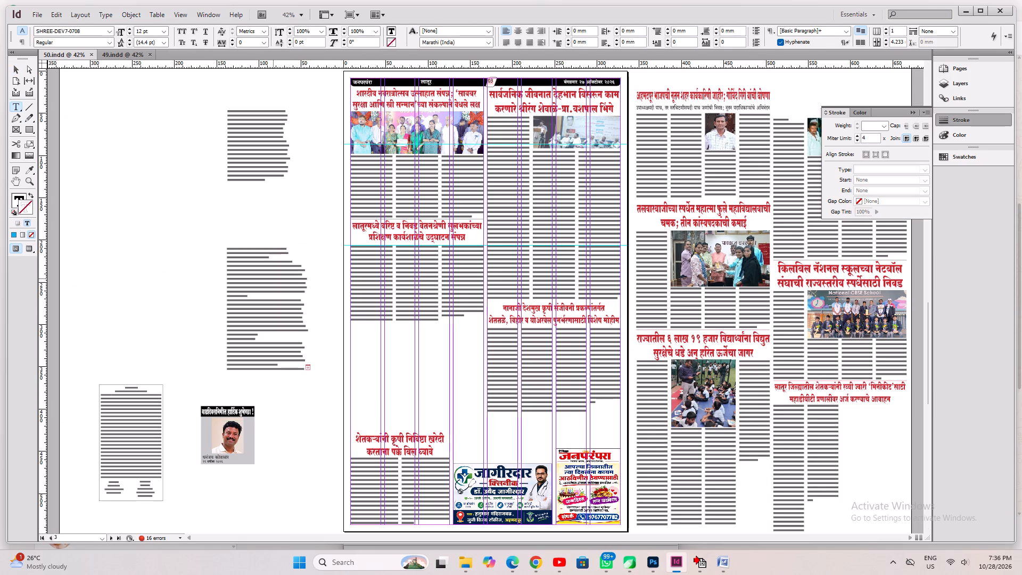
key(ctrl+alt+c)
Move the pasted article's first two lines into a new headline frame spanning the columns beneath the training-workshop article on page 3.
click(275, 273)
key(ctrl+1)
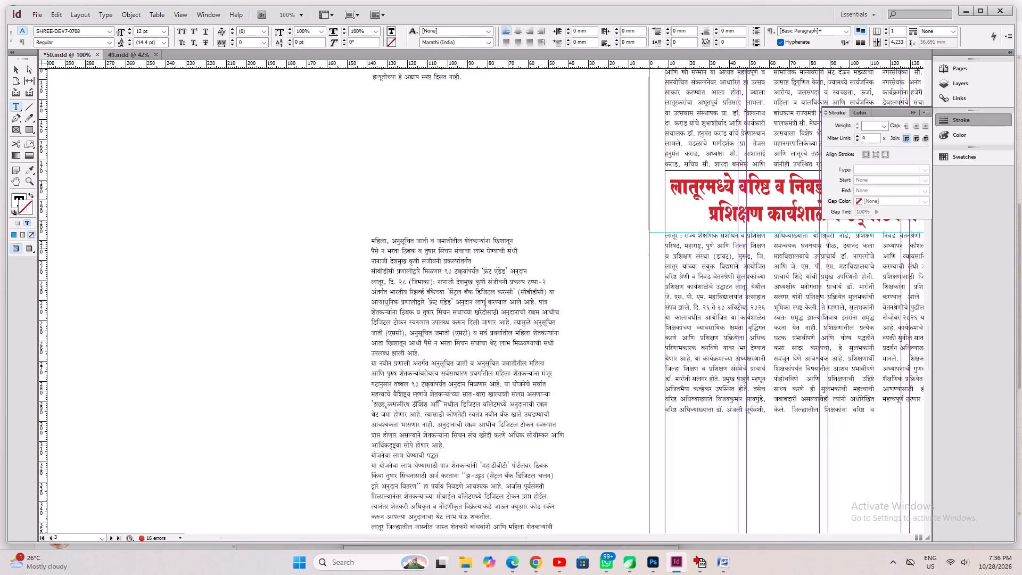
drag(526, 252, 365, 223)
key(ctrl+2)
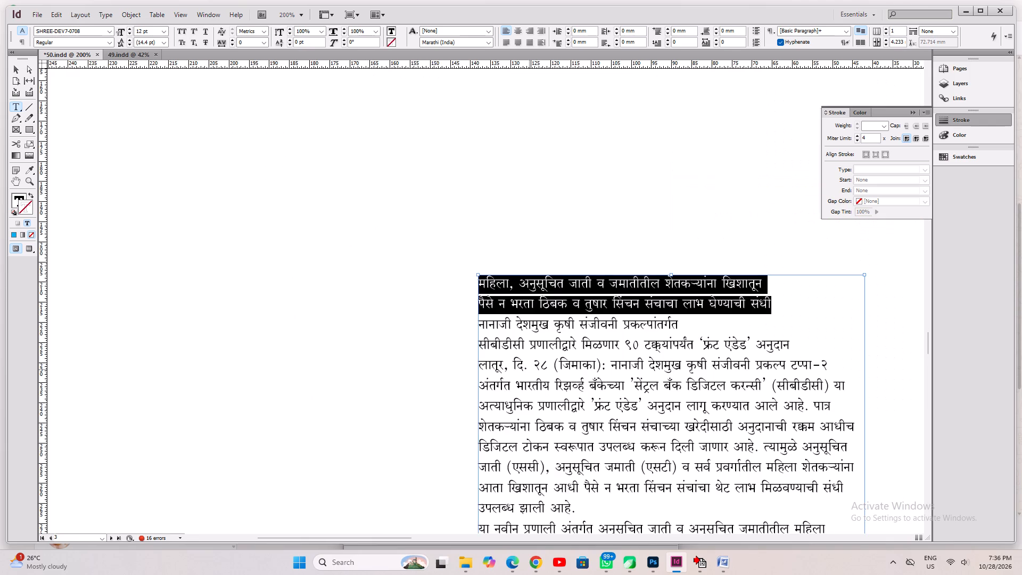
key(ctrl+x)
alt+drag(729, 441, 39, 110)
alt+drag(546, 356, 185, 170)
alt+drag(219, 216, 220, 289)
alt+drag(248, 305, 406, 345)
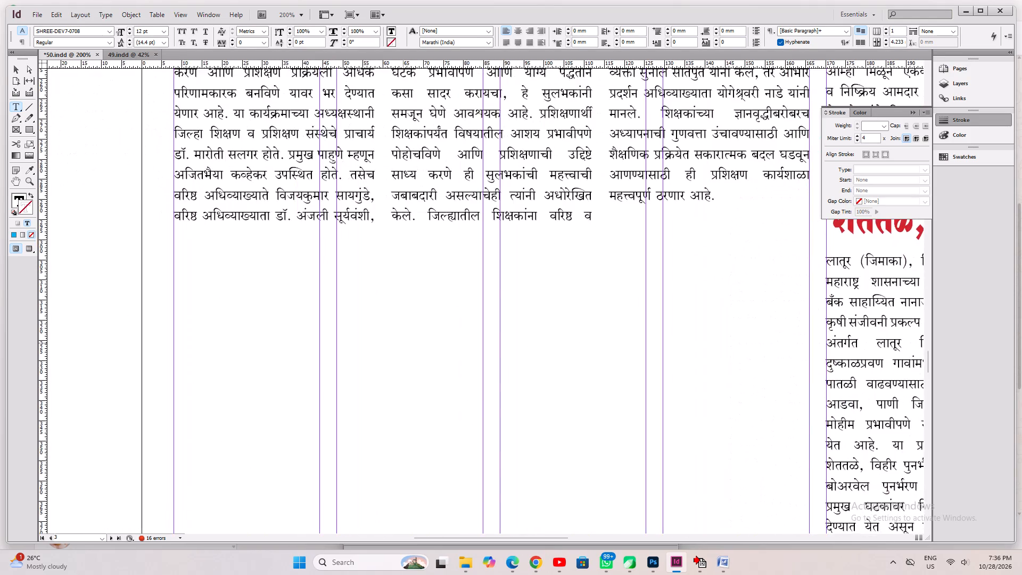
key(ctrl+1)
alt+drag(517, 394, 0, 269)
alt+drag(332, 317, 314, 244)
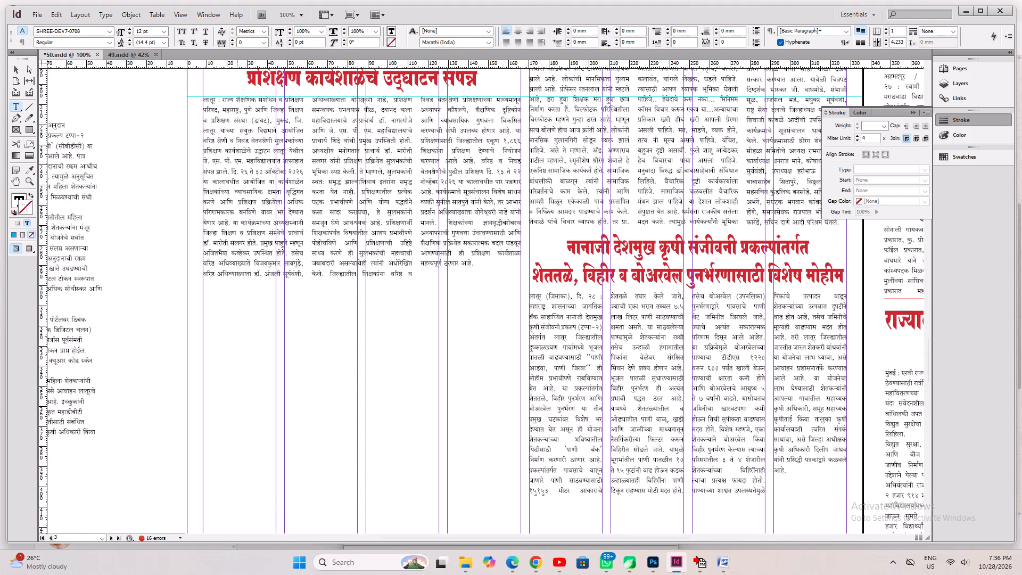
drag(203, 292, 520, 397)
key(ctrl+v)
Select all of the text in the new drip-irrigation headline frame.
key(ctrl+a)
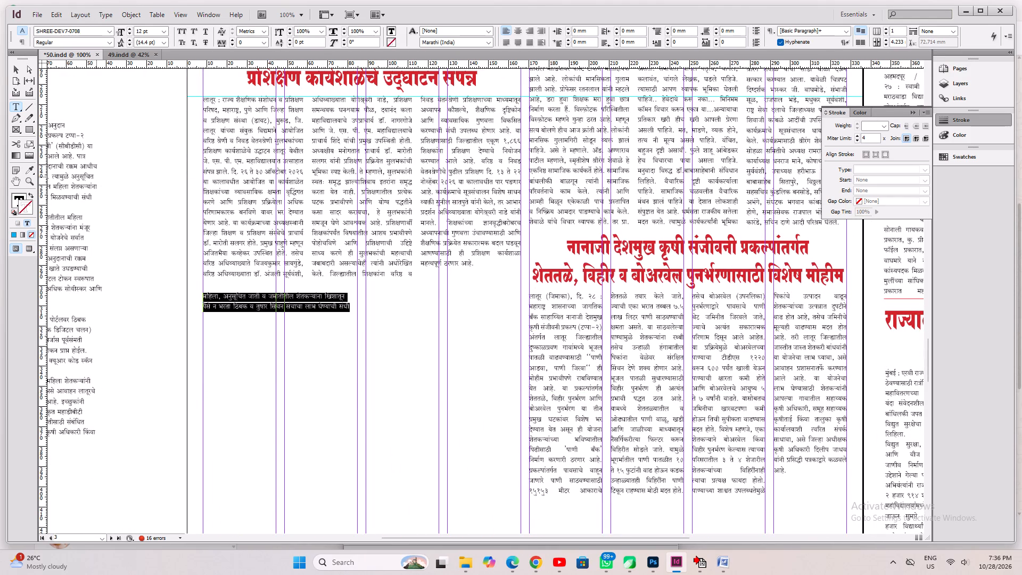
Apply the water-recharge headline's red text formatting to the selected two-line headline of the farmers' drip-irrigation story.
click(24, 170)
click(629, 238)
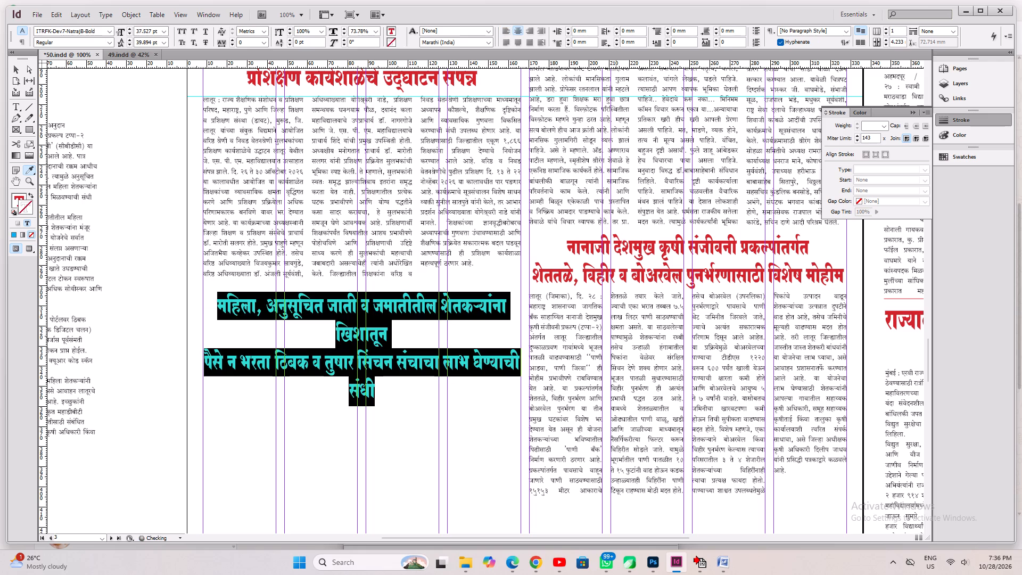
Join the drip-irrigation headline's two paragraphs into one by replacing the break after खिशातून with a space.
click(18, 102)
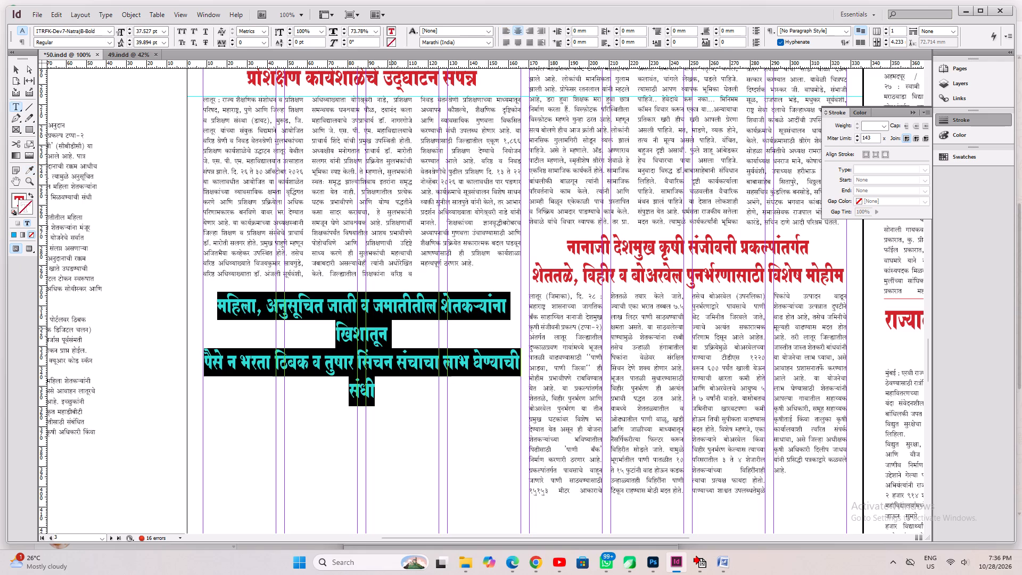
click(395, 333)
key(space)
key(Delete)
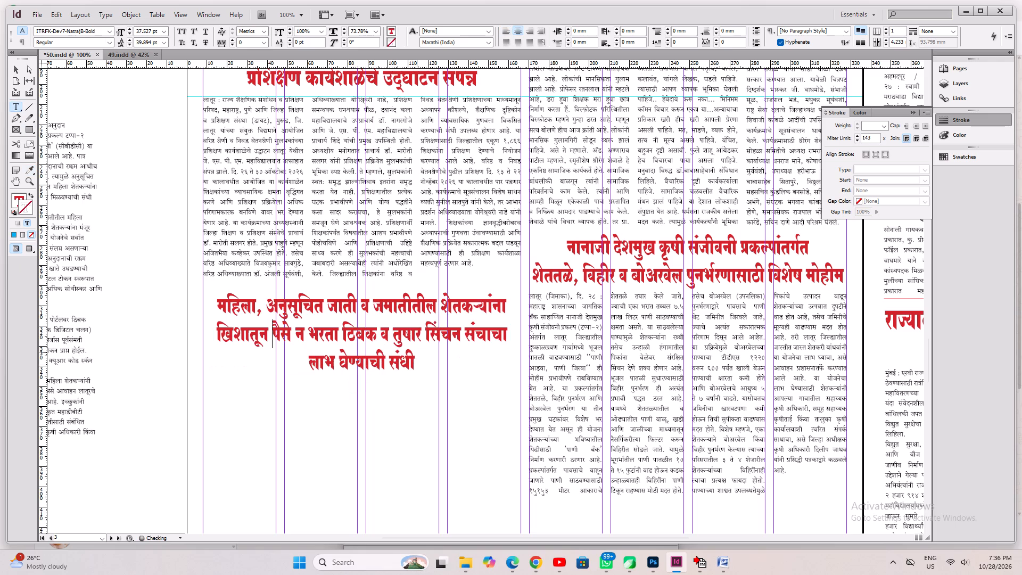
Set the horizontal scale of the whole drip-irrigation headline to 60%.
key(ctrl+a)
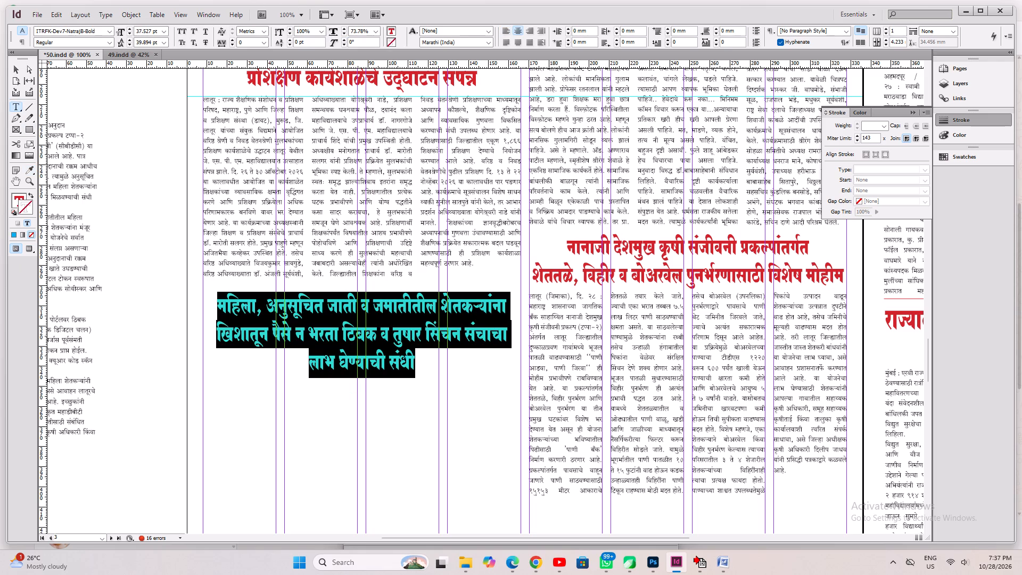
click(356, 32)
key(ctrl+a)
text(60)
key(Return)
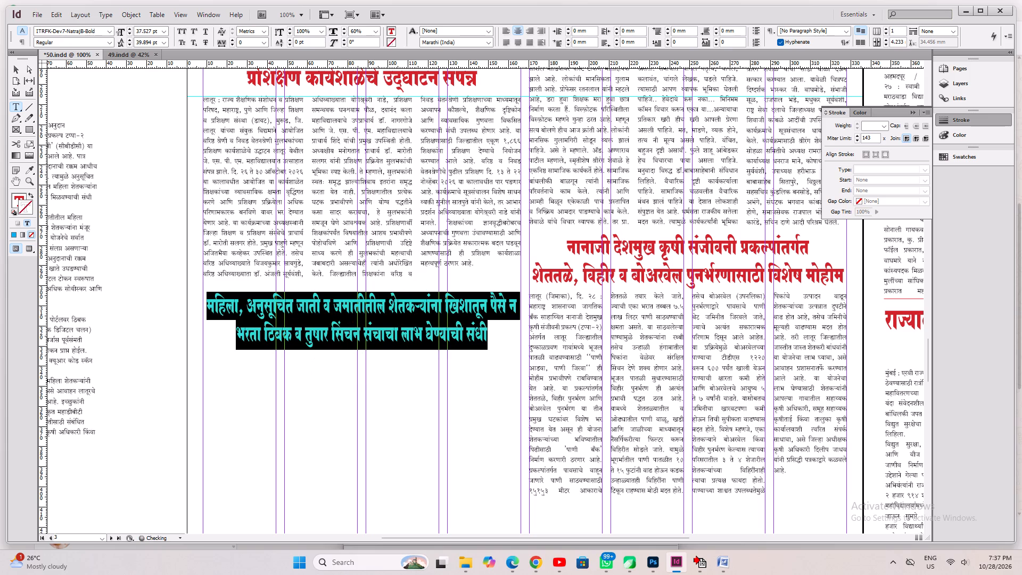
Enlarge the drip-irrigation headline to about 41.5 pt, fit its frame to the content, and save the document.
key(ctrl+shift+period)
key(ctrl+shift+period)
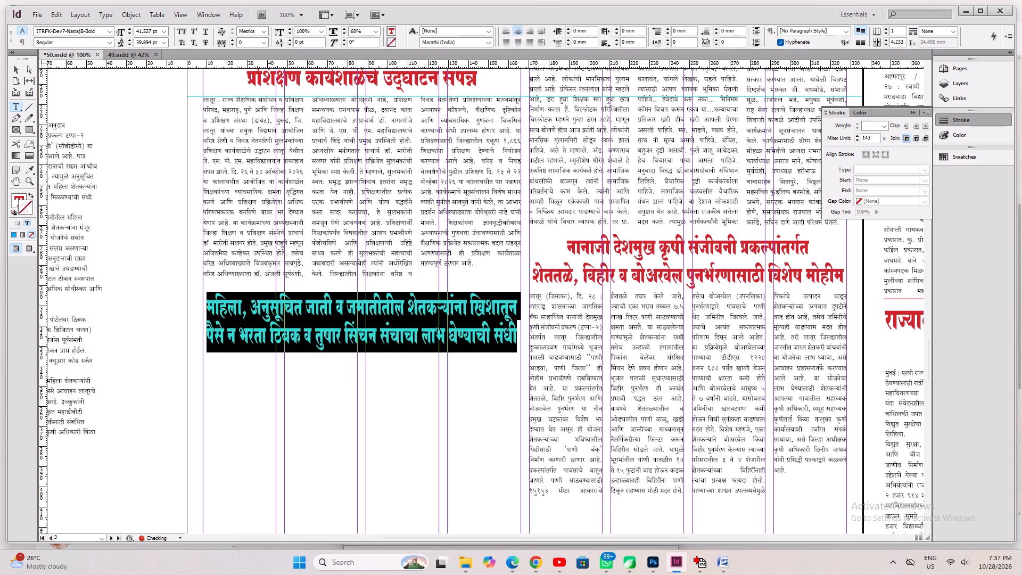
key(ctrl+shift+period)
key(ctrl+shift+comma)
key(ctrl+s)
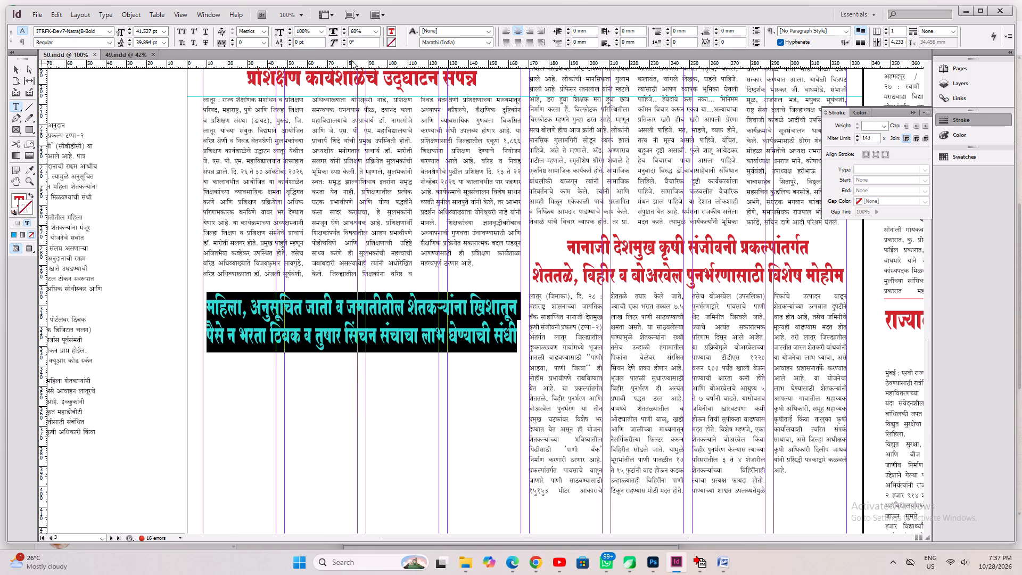
key(ctrl+s)
click(405, 310)
key(ctrl+s)
key(ctrl+alt+c)
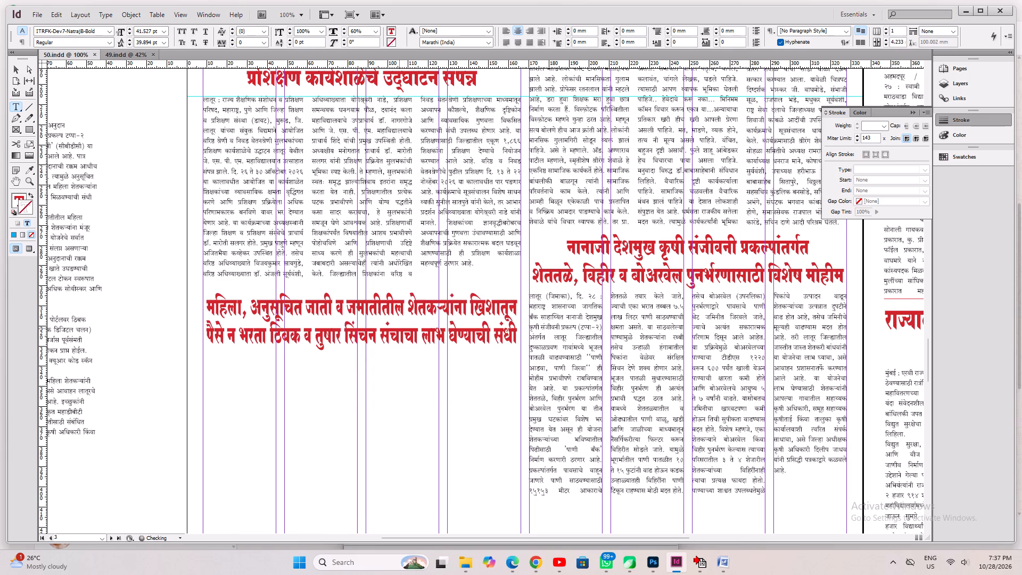
Draw a 1 pt horizontal rule about 158 mm long between the training-workshop story and the drip-irrigation headline.
click(28, 109)
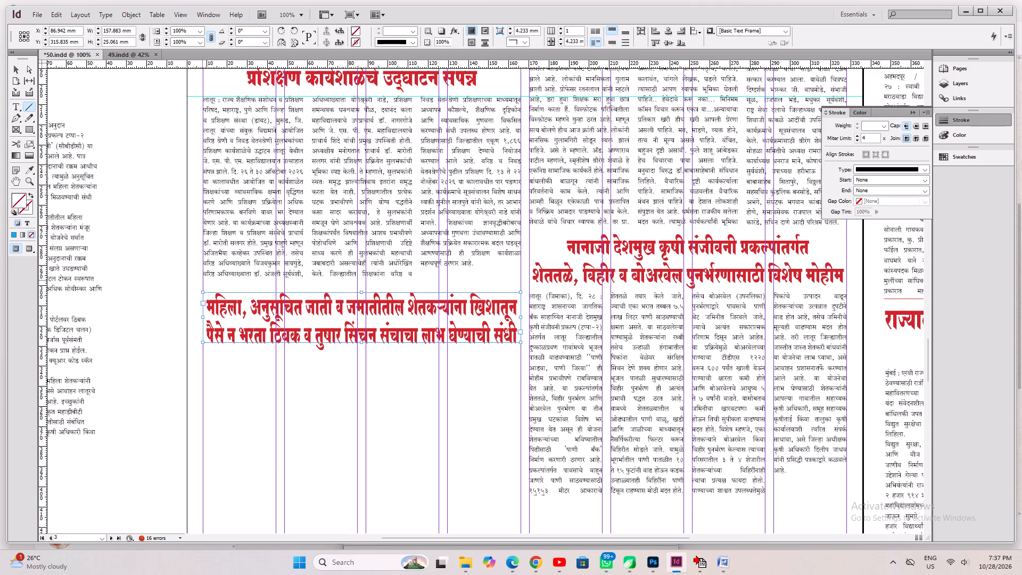
shift+drag(202, 280, 523, 346)
key(Up)
key(Down)
key(Down)
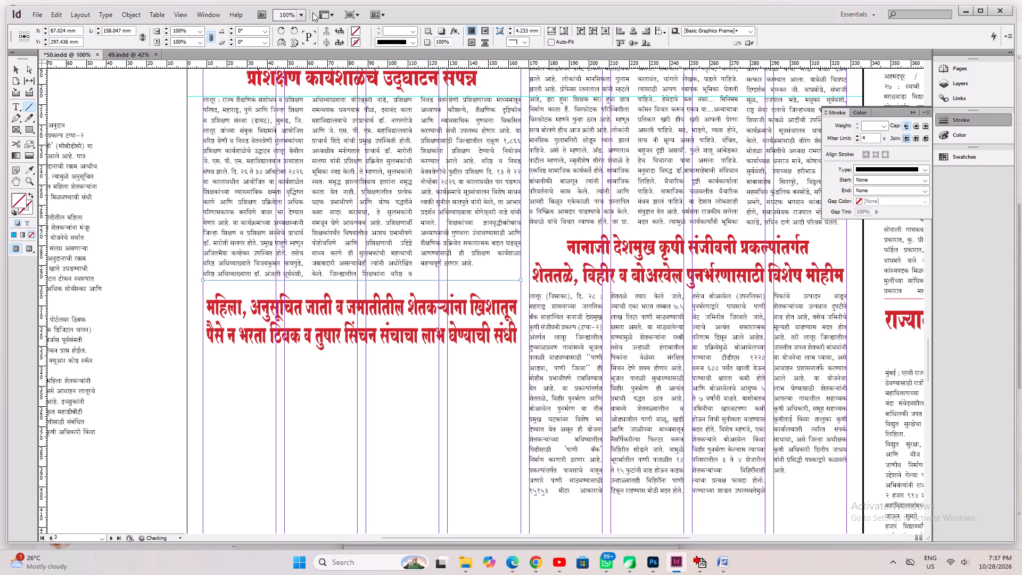
click(411, 33)
click(399, 69)
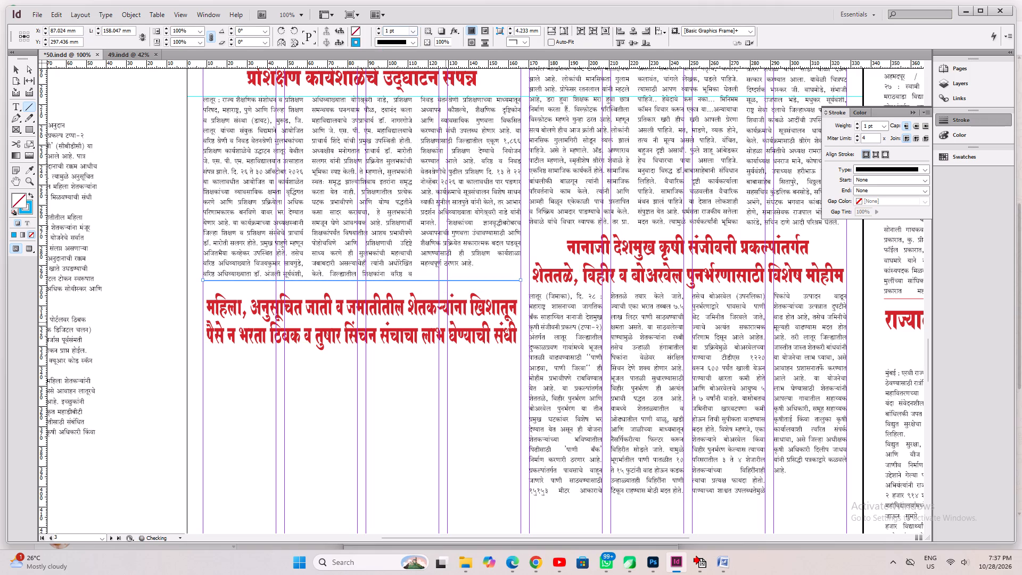
Move the drip-irrigation headline frame up so it sits directly beneath the new rule.
click(18, 73)
click(292, 328)
key(shift+Up)
key(Up)
key(Up)
key(Up)
key(Up)
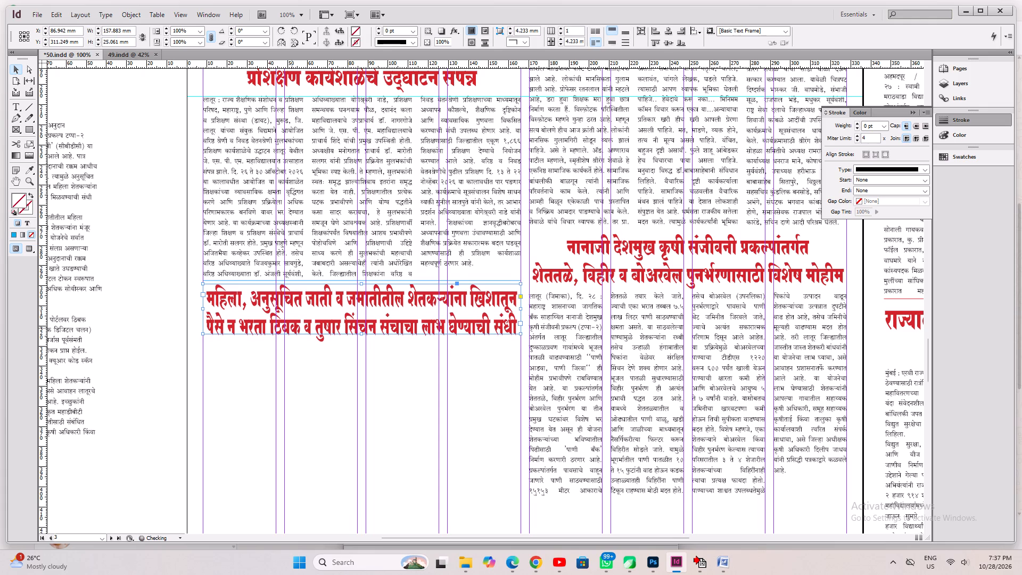
key(Up)
key(Down)
key(Down)
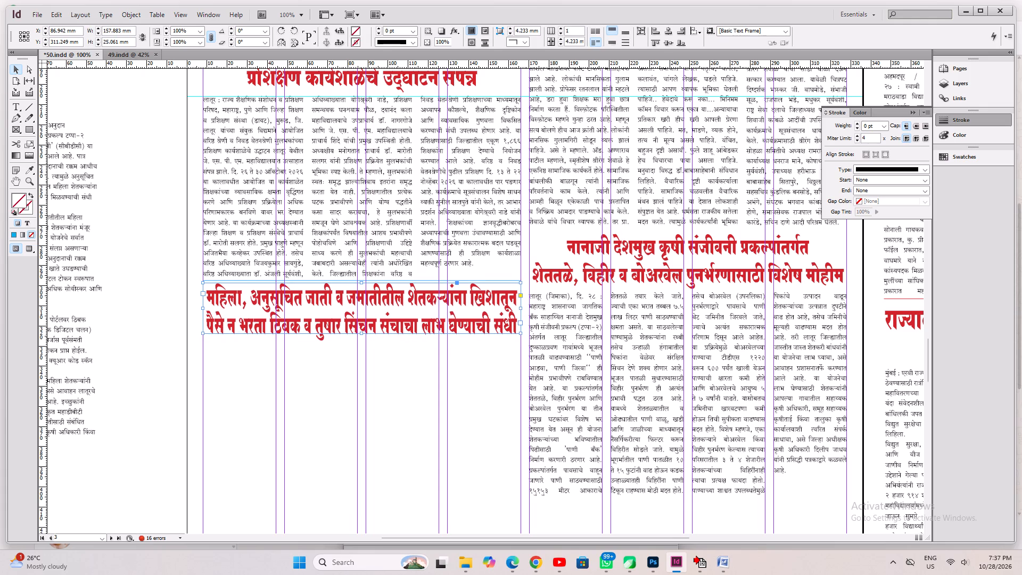
Delete the leftover heading lines above the dateline in the drip-irrigation article's body text on the pasteboard.
ctrl+click(360, 380)
key(ctrl+1)
key(space)
key(space)
key(space)
key(space)
key(space)
key(space)
key(space)
key(space)
key(space)
key(space)
key(space)
key(space)
key(space)
key(space)
key(space)
key(space)
key(space)
key(space)
key(space)
key(space)
drag(343, 433, 421, 306)
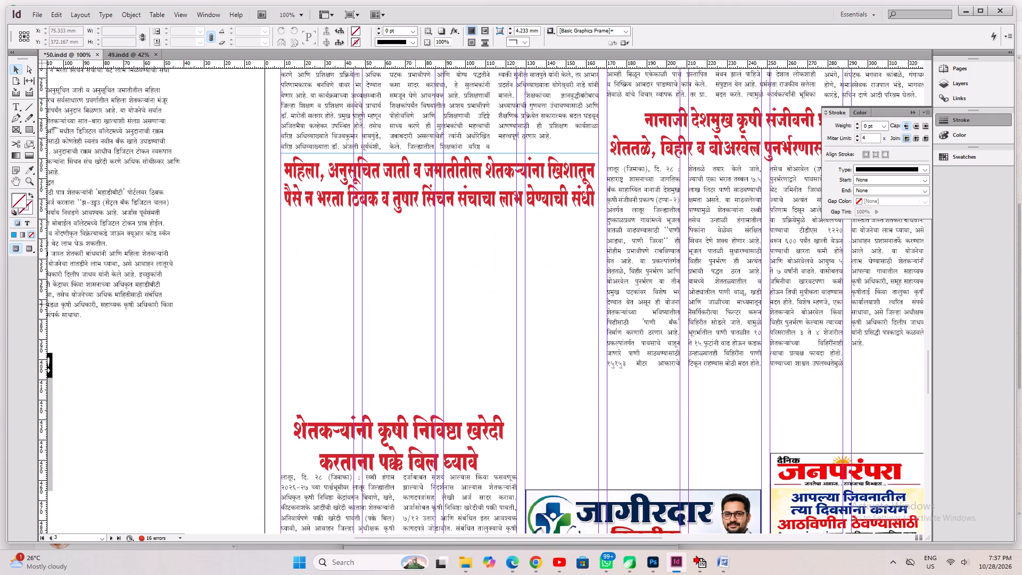
drag(415, 305, 429, 337)
drag(425, 343, 481, 371)
click(201, 289)
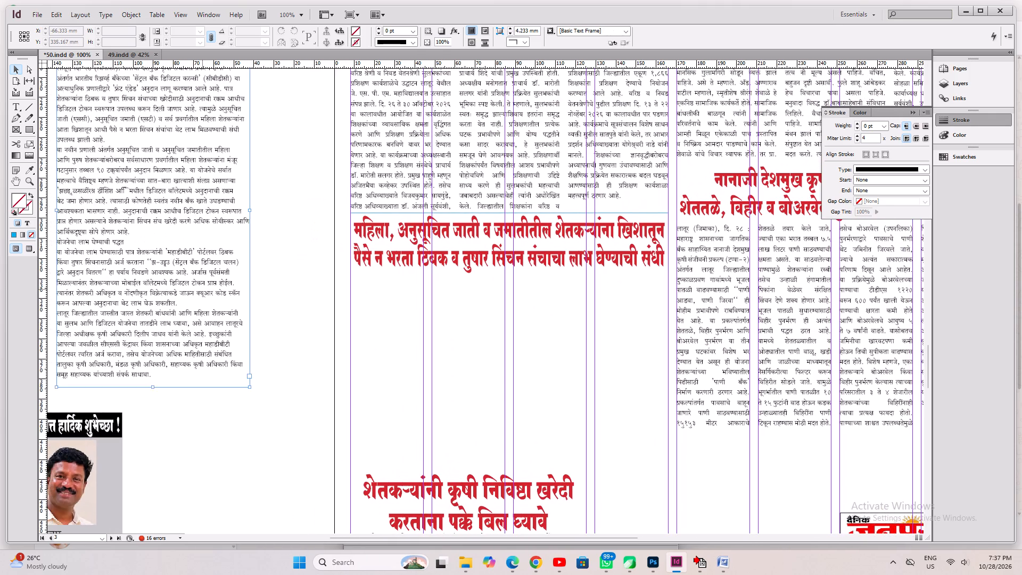
key(space)
key(space)
drag(171, 264, 384, 402)
click(18, 105)
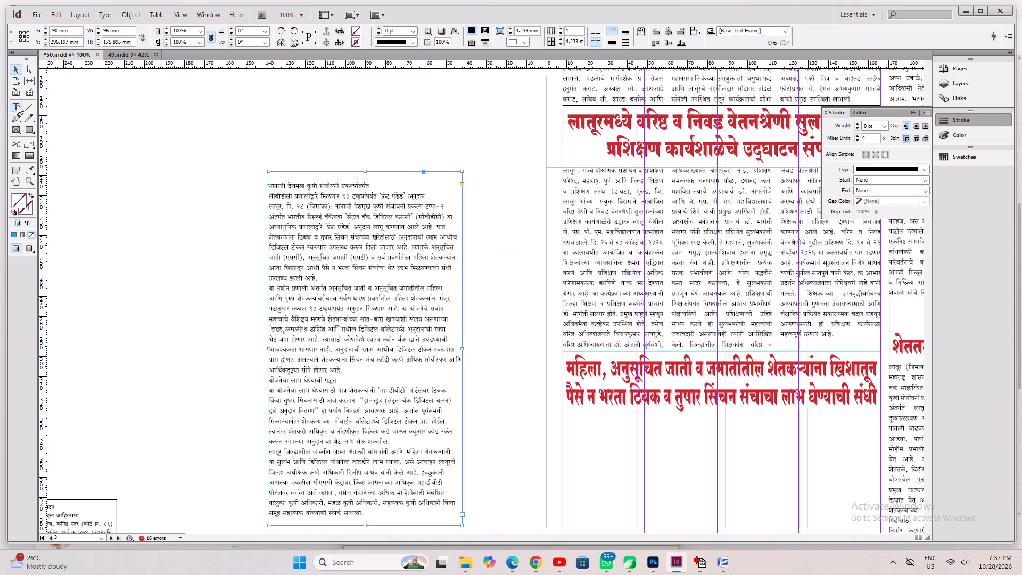
drag(432, 199, 63, 67)
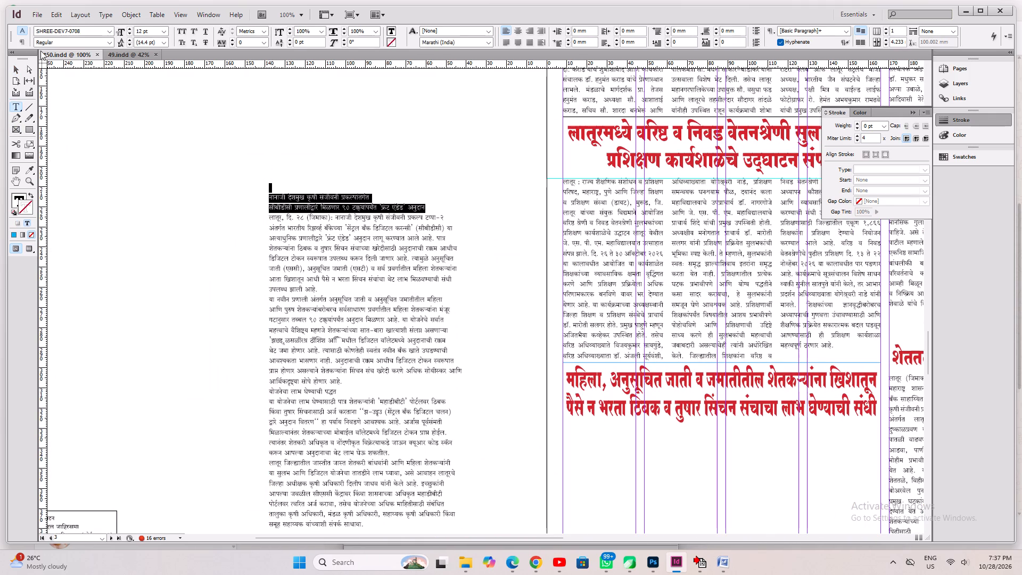
key(BackSpace)
key(Down)
key(shift+Up)
key(shift+Up)
key(shift+Up)
key(shift+Up)
key(shift+Up)
key(shift+Up)
key(shift+Up)
key(BackSpace)
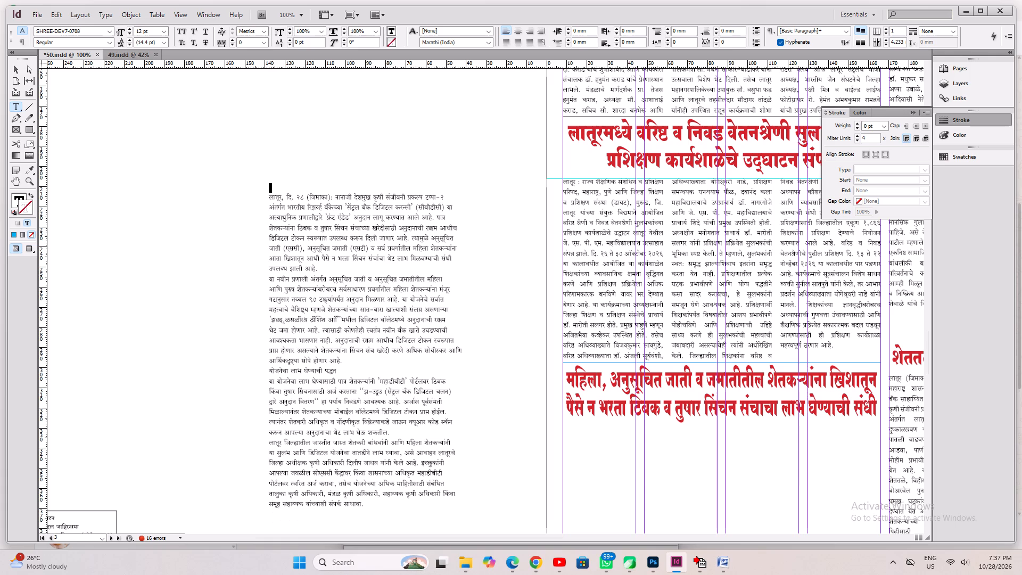
Justify all of the drip-irrigation article's body text and fit its frame to the content.
key(ctrl+a)
key(ctrl+shift+j)
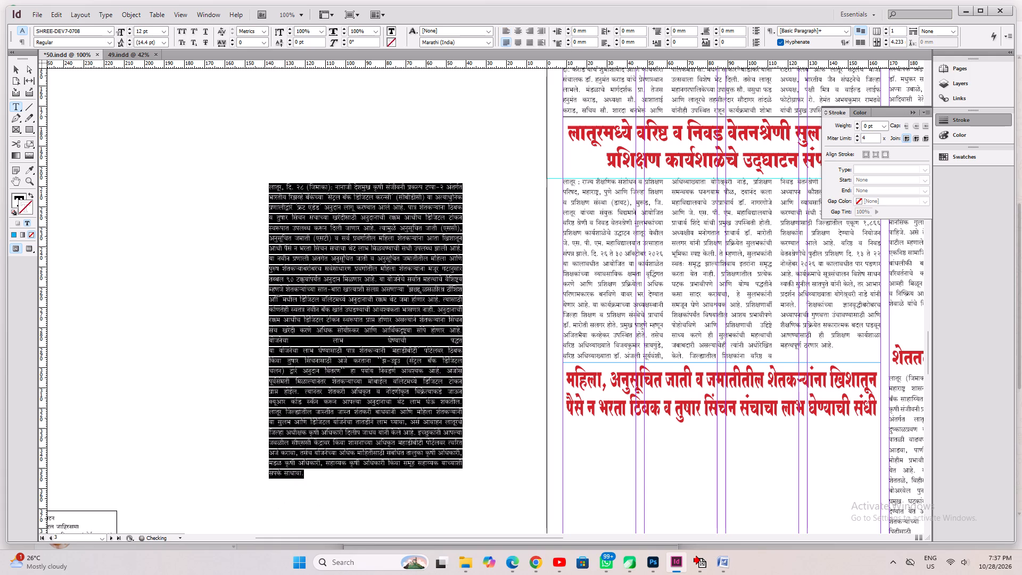
key(ctrl+x)
key(ctrl+z)
key(alt+c)
click(9, 69)
key(space)
key(space)
key(space)
drag(388, 293, 304, 155)
key(ctrl+alt+c)
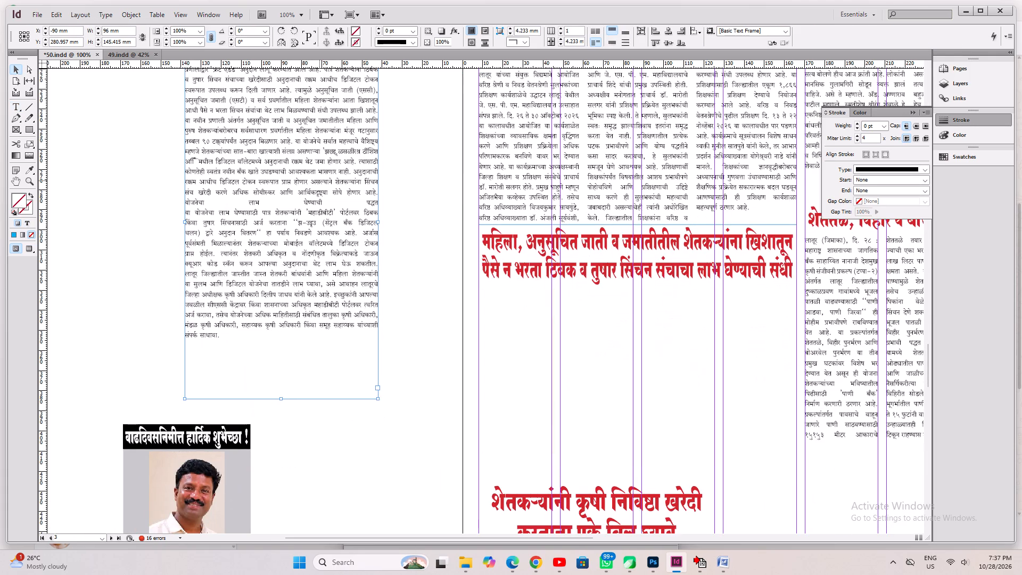
Place the article's body frame directly beneath its headline, widen it to about 158 mm, and fit it to the content.
drag(277, 141, 572, 381)
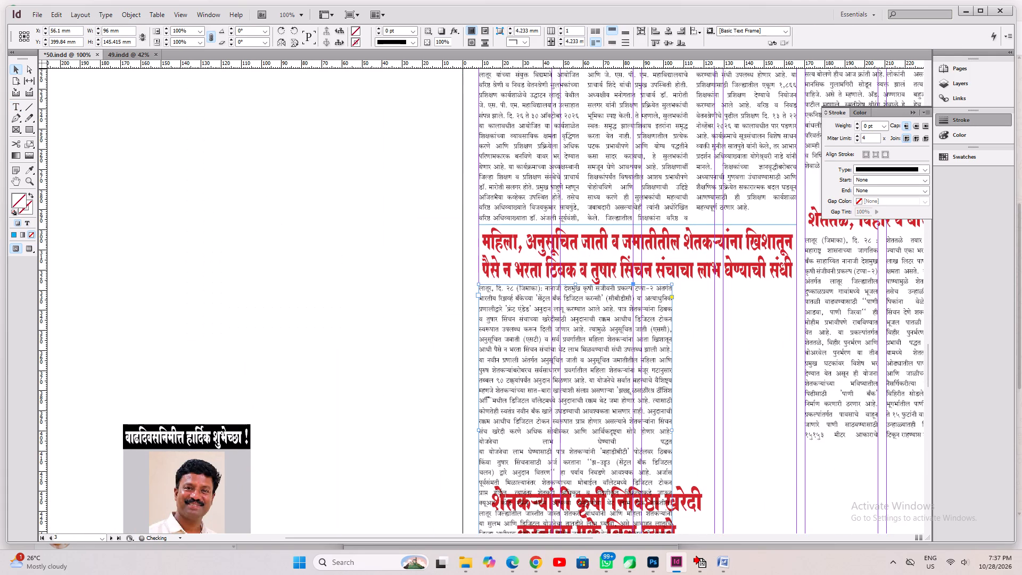
drag(672, 431, 796, 432)
key(ctrl+alt+c)
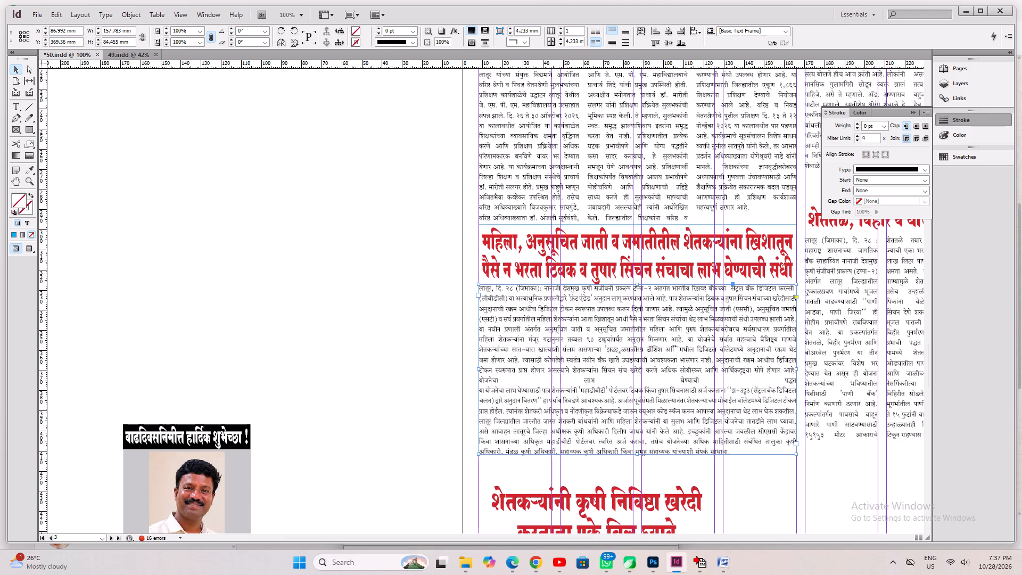
Split the drip-irrigation body text into four columns and extend its frame downward to about 97 mm tall.
double_click(561, 28)
click(561, 28)
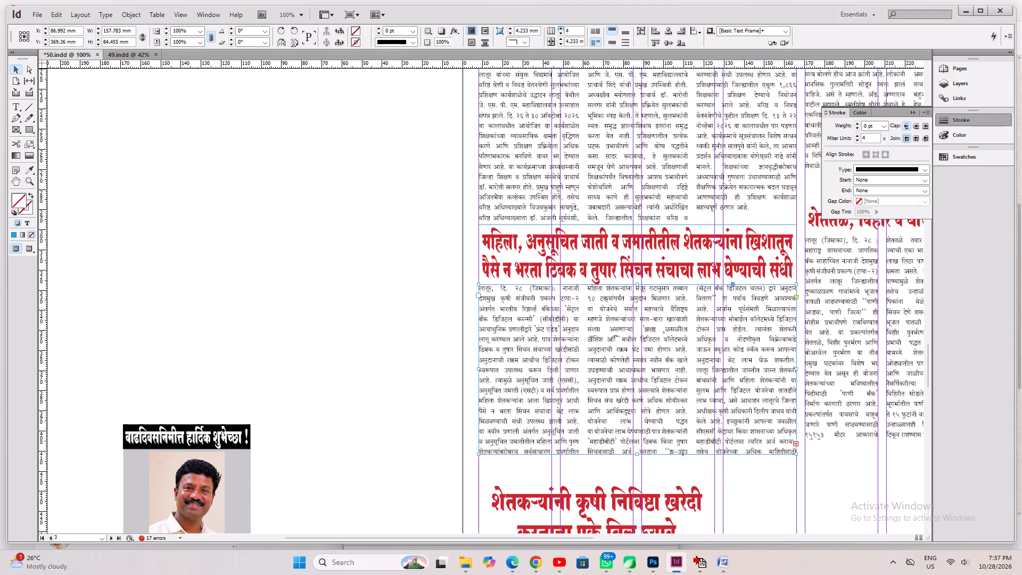
scroll(695, 402, down, 2)
drag(637, 376, 637, 404)
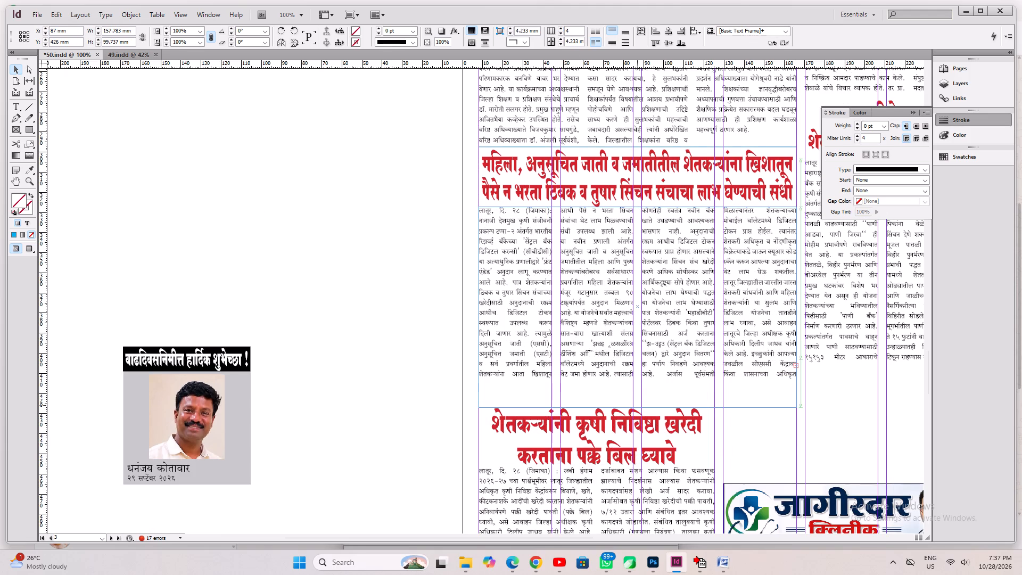
drag(637, 404, 637, 402)
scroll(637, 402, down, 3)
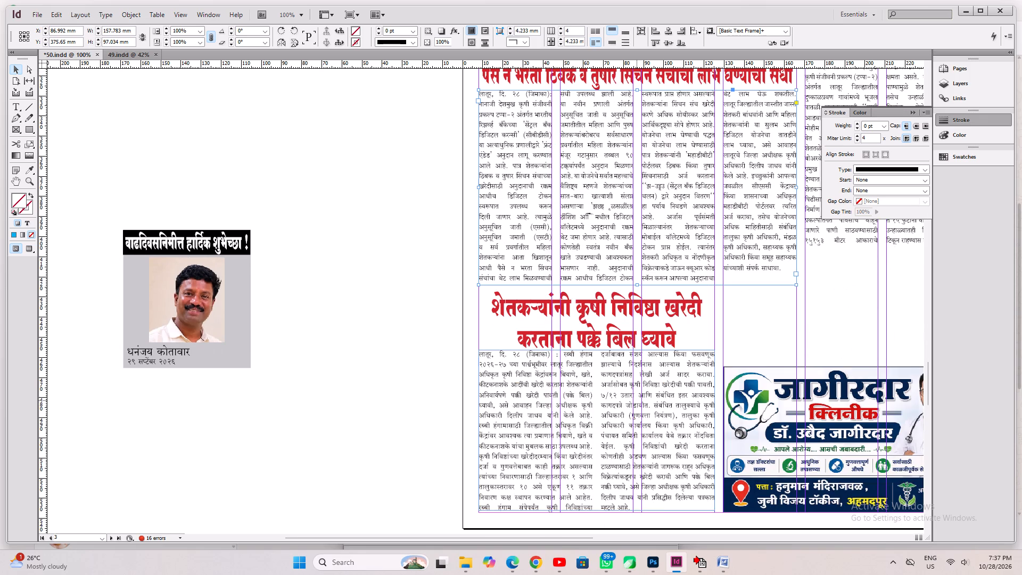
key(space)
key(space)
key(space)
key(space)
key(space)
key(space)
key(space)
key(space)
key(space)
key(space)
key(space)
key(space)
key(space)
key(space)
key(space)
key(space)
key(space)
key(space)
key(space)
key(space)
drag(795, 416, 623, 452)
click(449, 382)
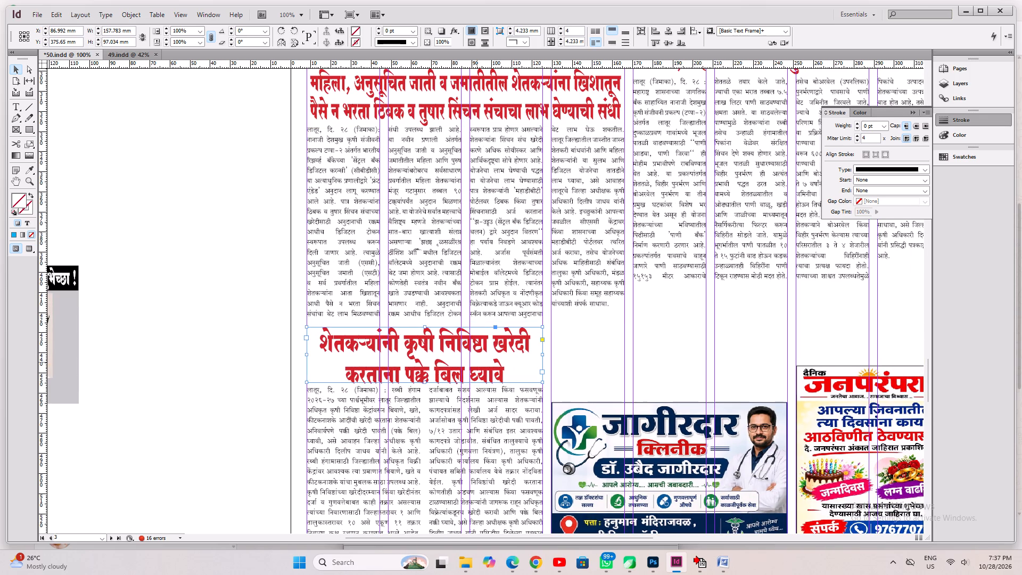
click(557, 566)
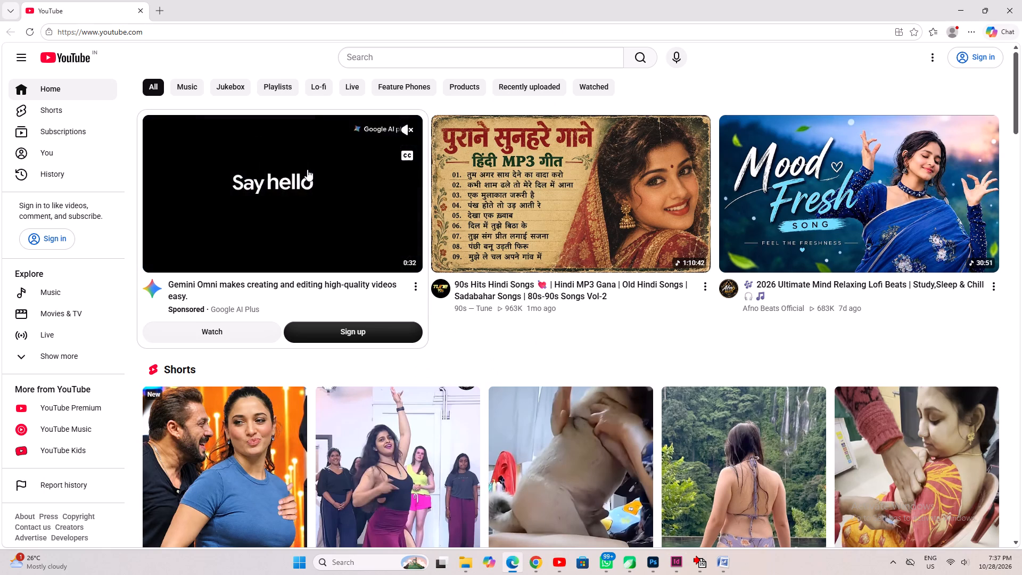
Play the 90s Hits Hindi Songs Vol-2 video on YouTube with the system volume raised slightly, and return to InDesign.
click(560, 170)
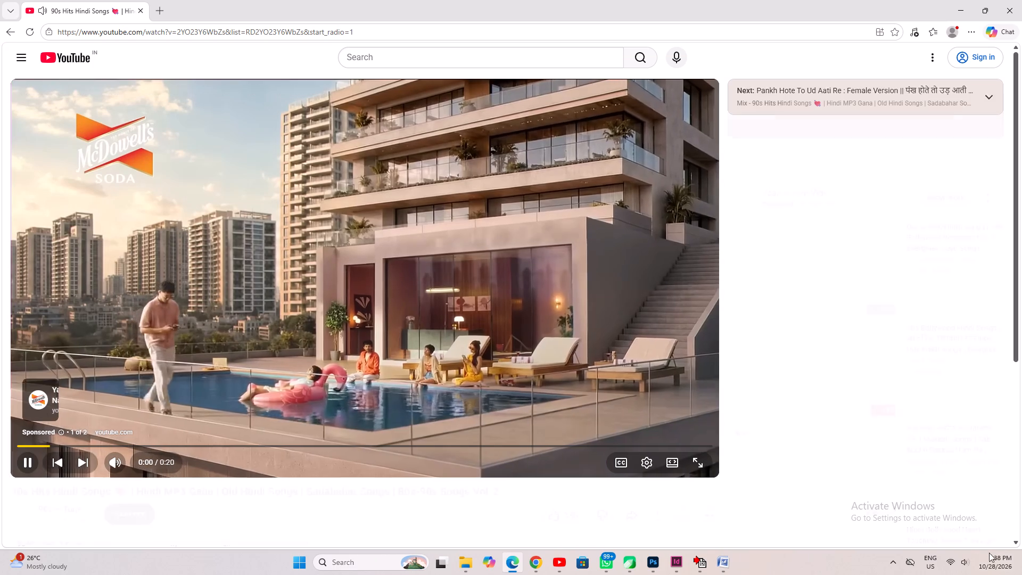
click(966, 566)
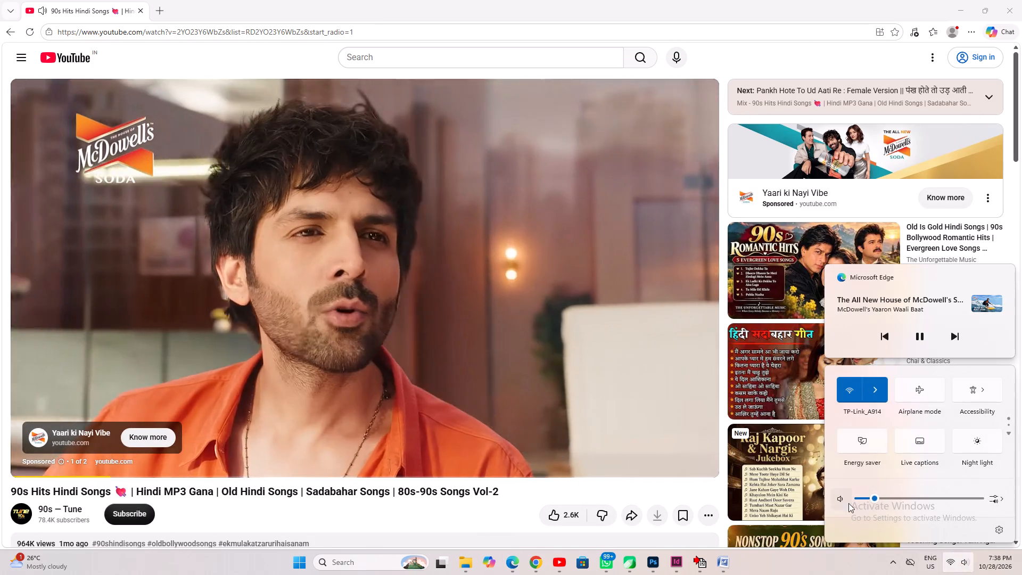
drag(886, 498, 880, 502)
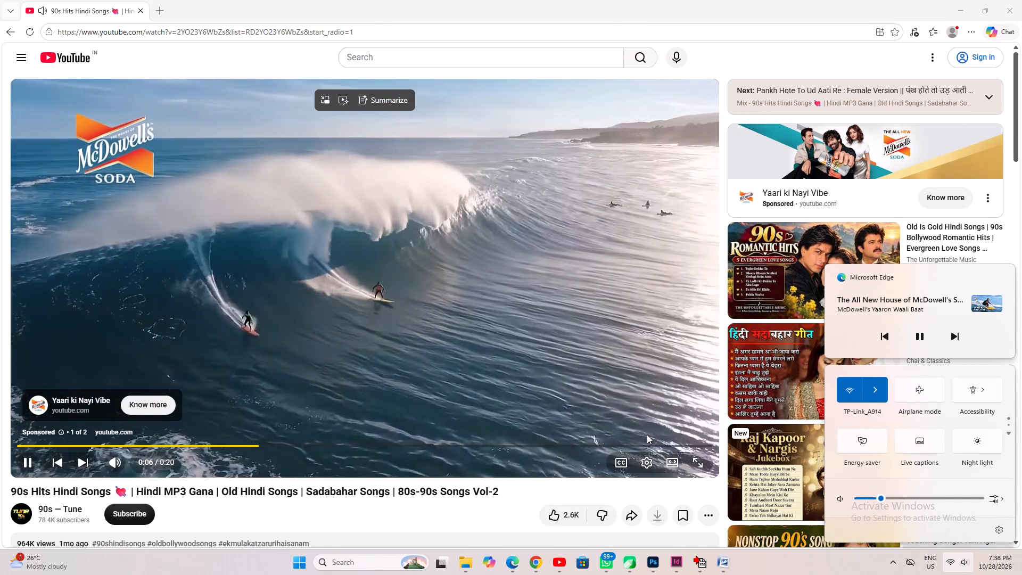
click(957, 0)
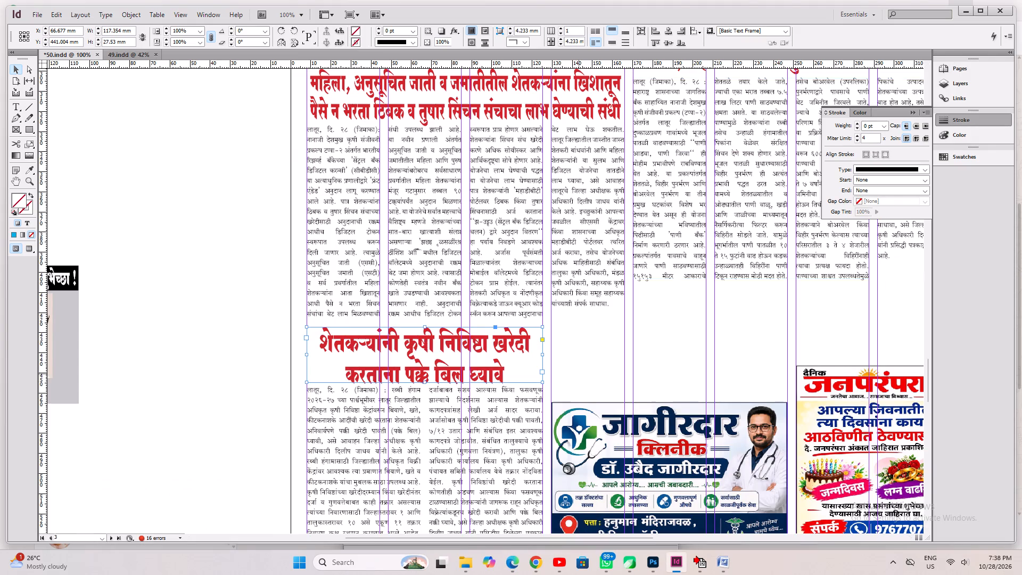
Nudge the drip-irrigation article's four-column body frame up to about Y 372.8 mm, tight beneath its headline.
click(195, 331)
click(557, 212)
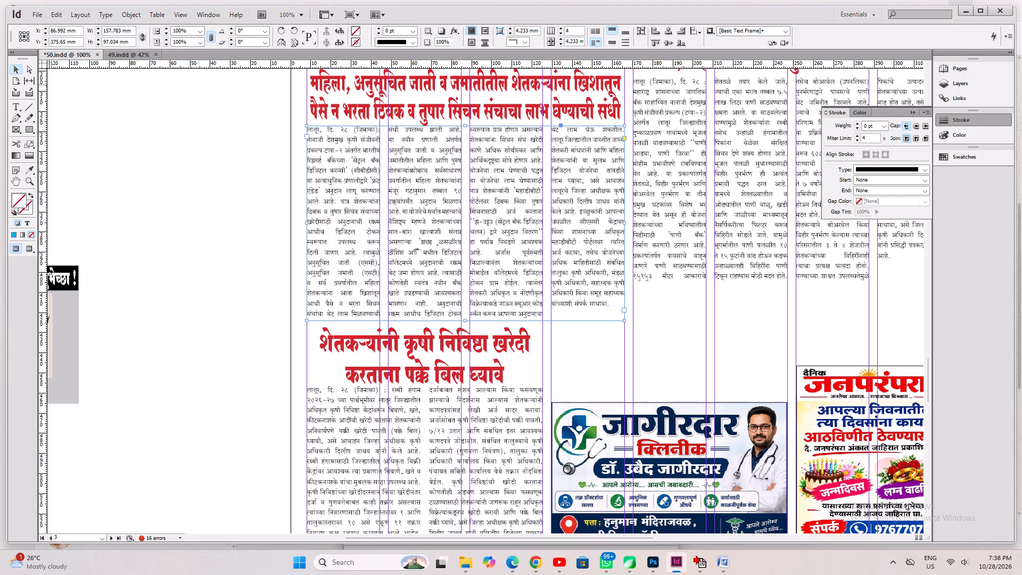
key(Up)
key(Up)
key(Up)
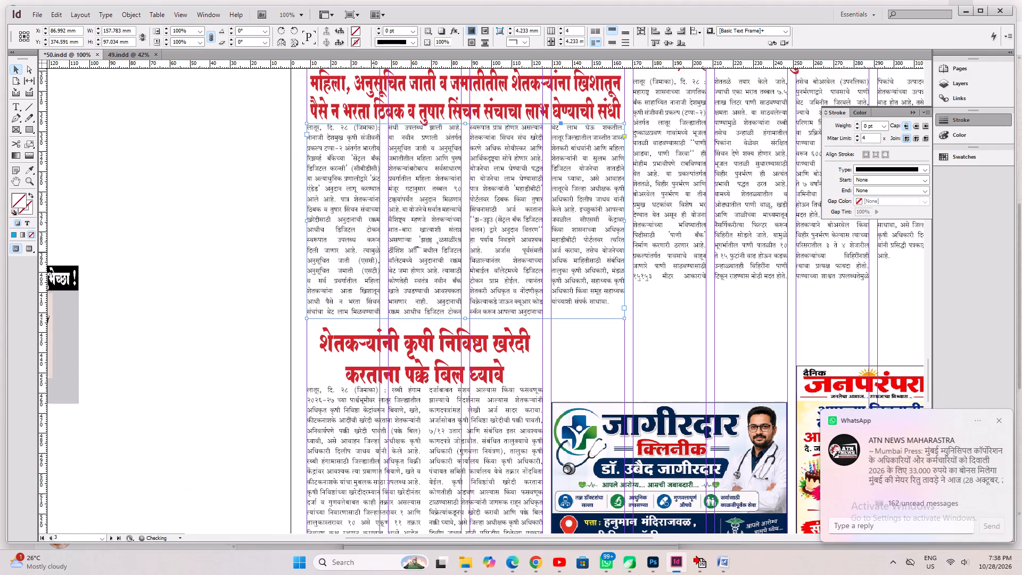
key(Up)
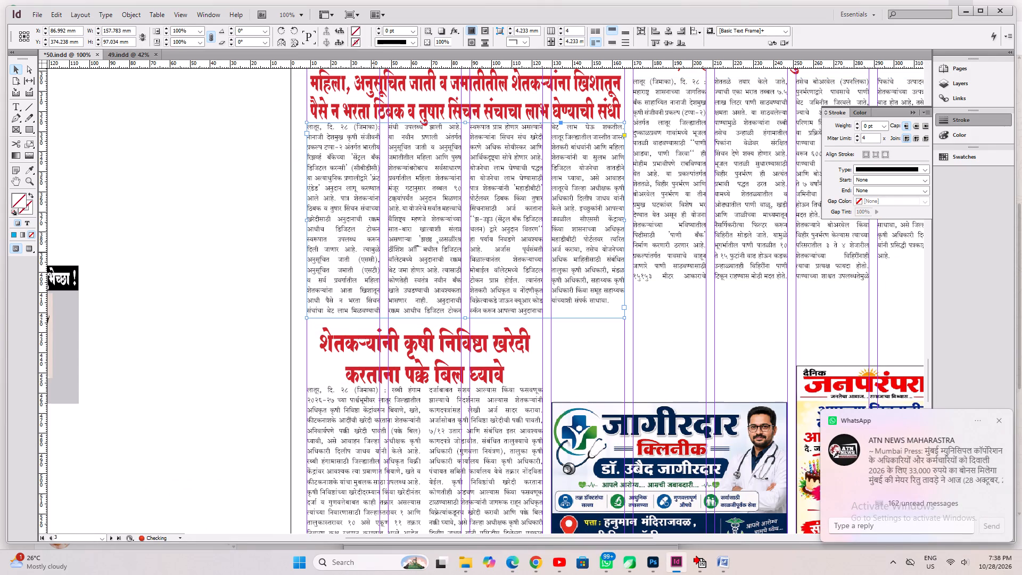
key(Down)
key(Down)
key(Down)
key(Down)
key(Up)
key(Up)
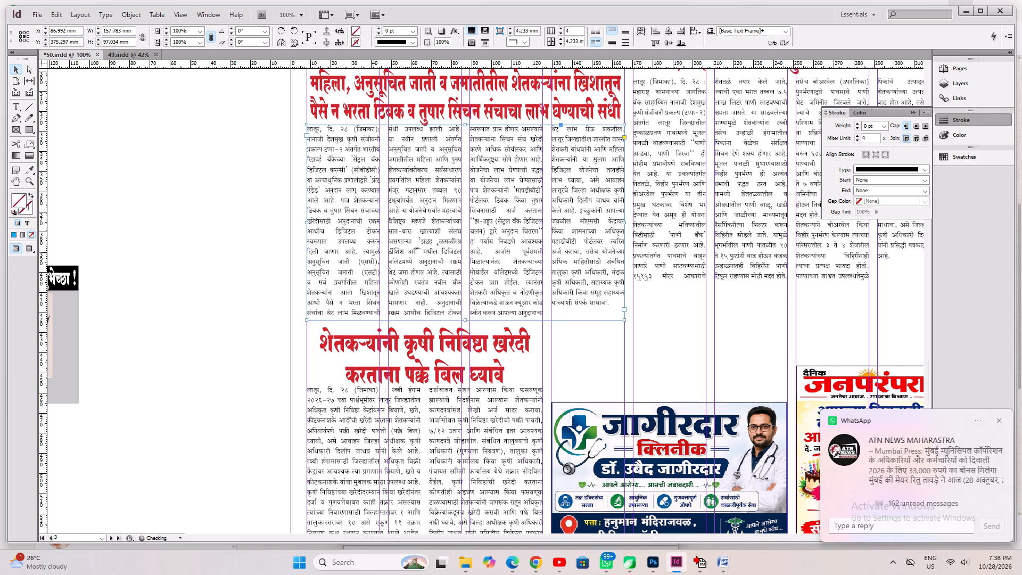
key(Up)
key(Up)
key(Up)
key(Up)
key(Down)
key(Down)
key(Down)
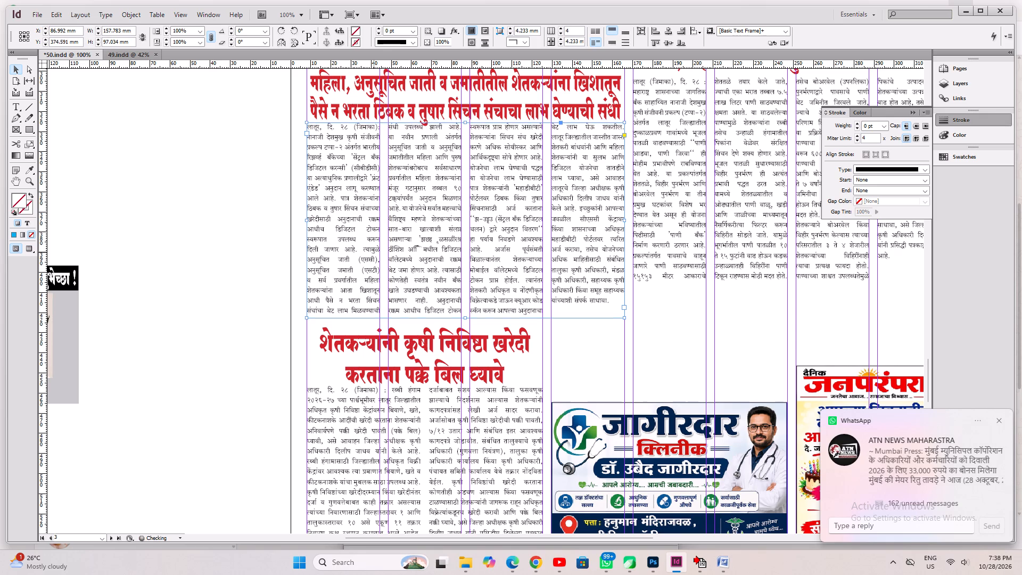
key(Down)
key(Down)
key(Up)
key(Up)
key(Up)
key(Up)
key(Up)
key(Up)
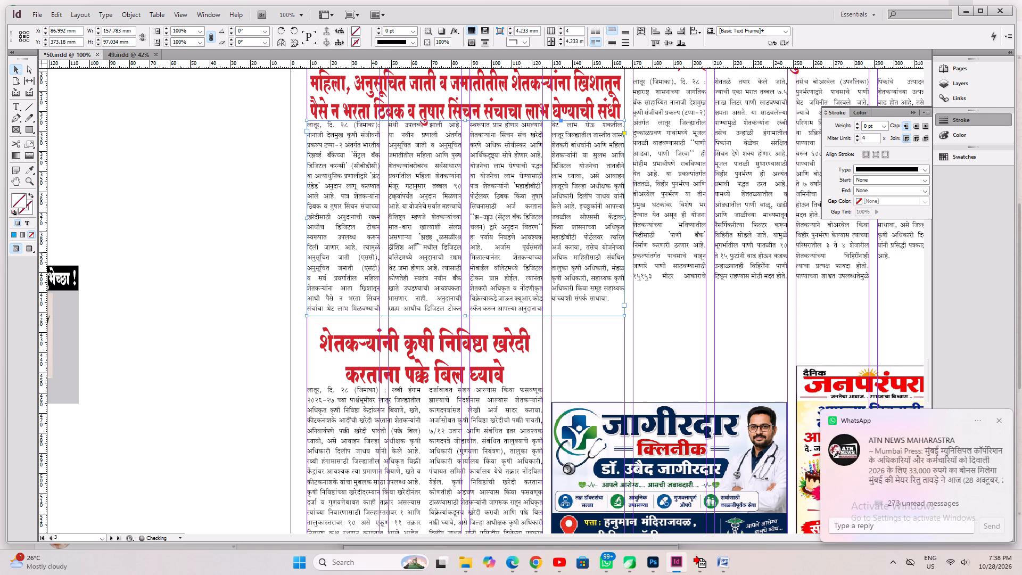
key(Up)
Extend the bottom edge of the drip-irrigation body frame down to just above the farm-input purchase article's headline.
drag(465, 316, 465, 318)
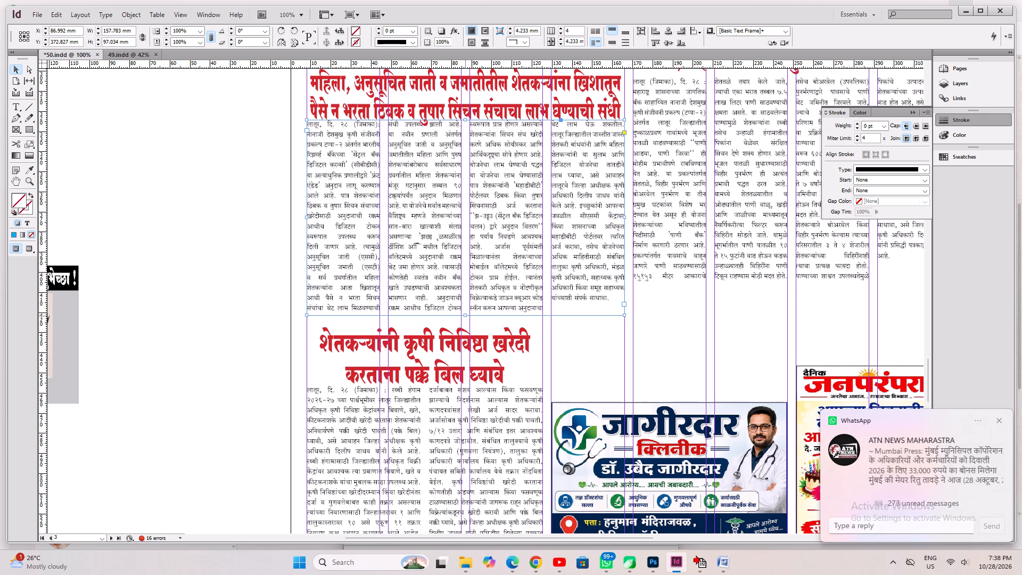
drag(465, 318, 465, 322)
click(563, 352)
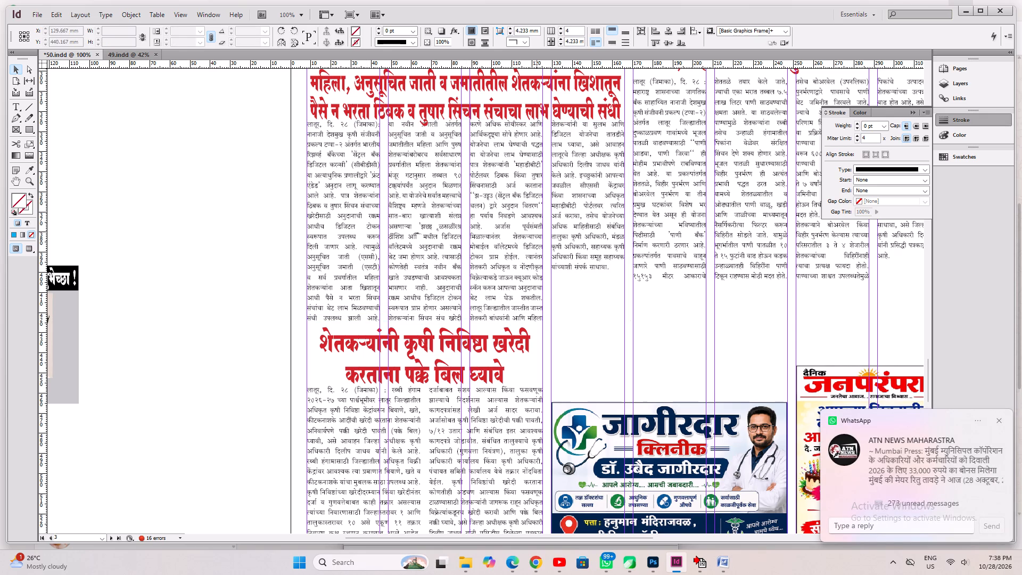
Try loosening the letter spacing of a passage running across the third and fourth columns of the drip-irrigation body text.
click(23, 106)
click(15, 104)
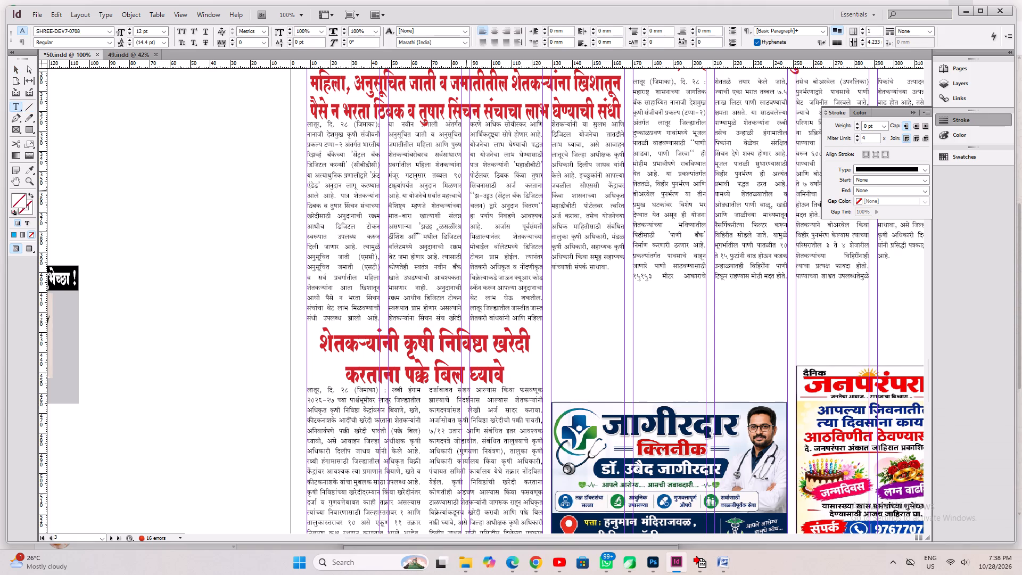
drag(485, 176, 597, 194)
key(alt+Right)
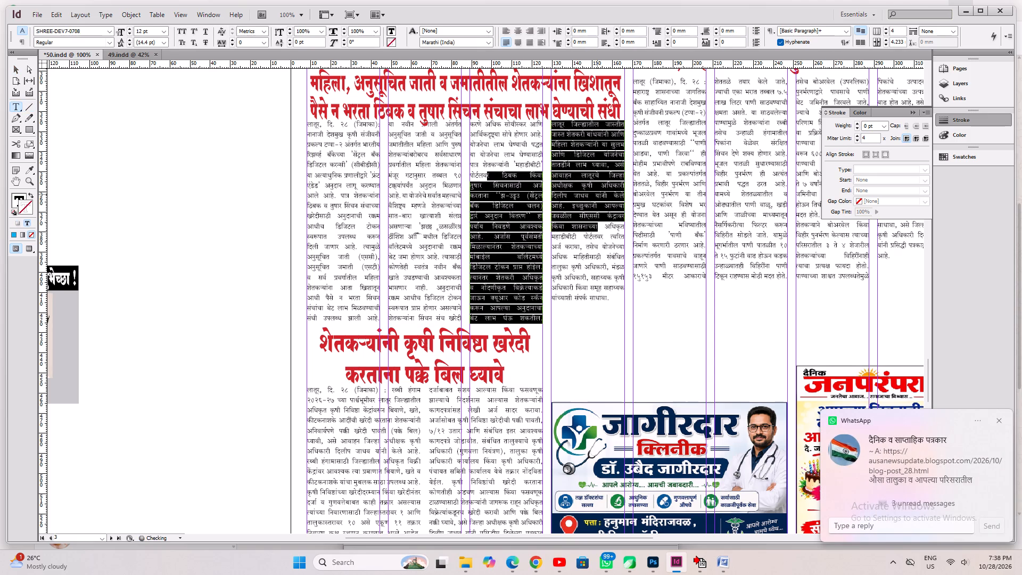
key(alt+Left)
Save the 50.indd document and clear the text selection in the drip-irrigation article.
key(ctrl+s)
click(584, 215)
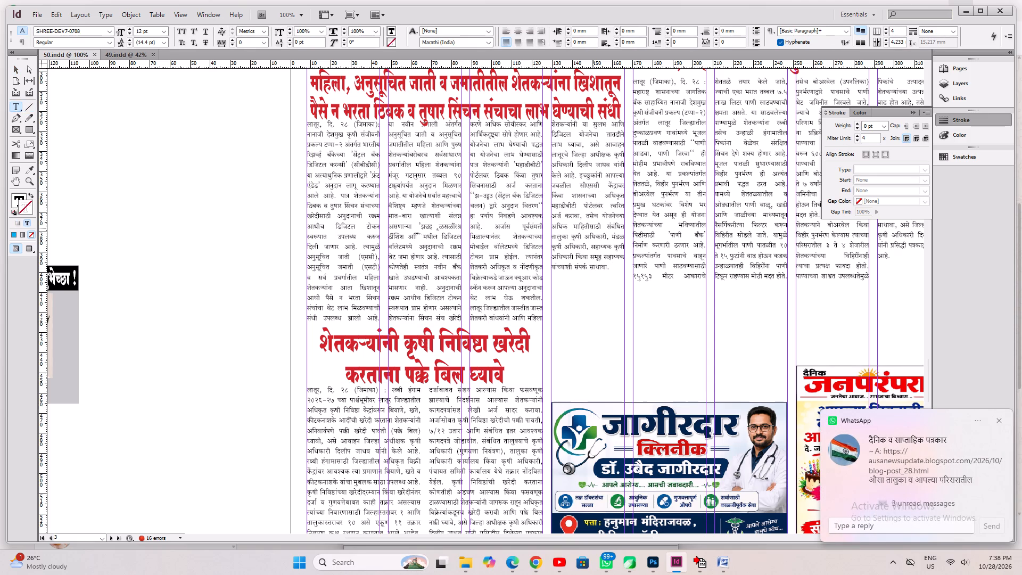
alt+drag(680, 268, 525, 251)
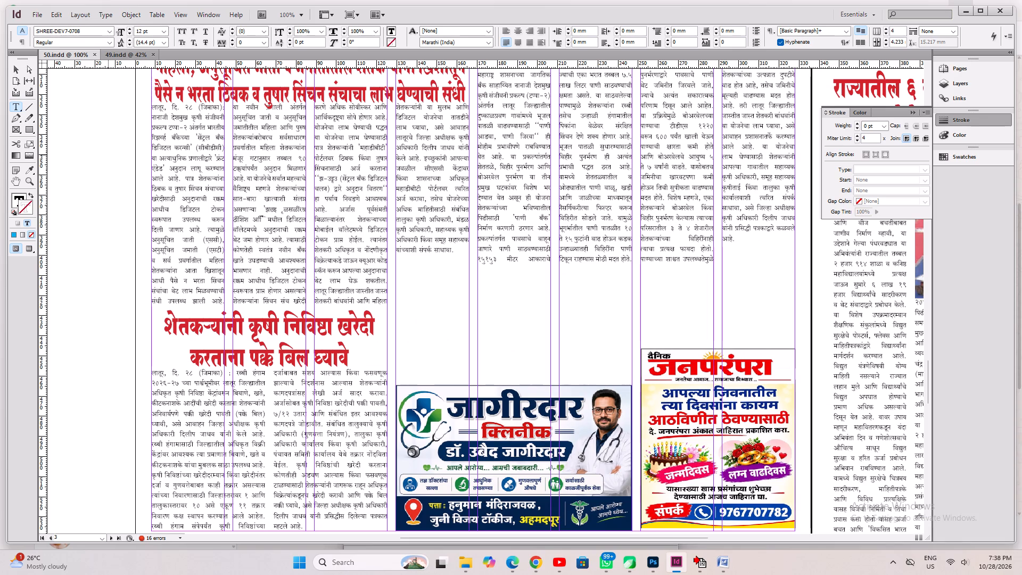
Draw a 1 pt horizontal rule about 117 mm long beneath the drip-irrigation story's last column, above the clinic ad, and save.
click(32, 106)
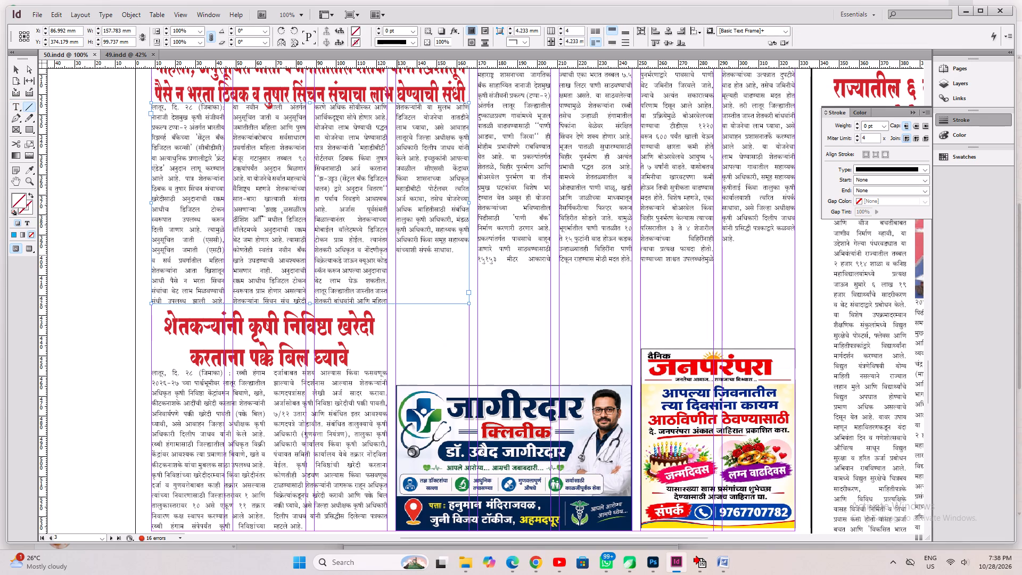
shift+drag(396, 254, 632, 291)
key(Down)
key(Up)
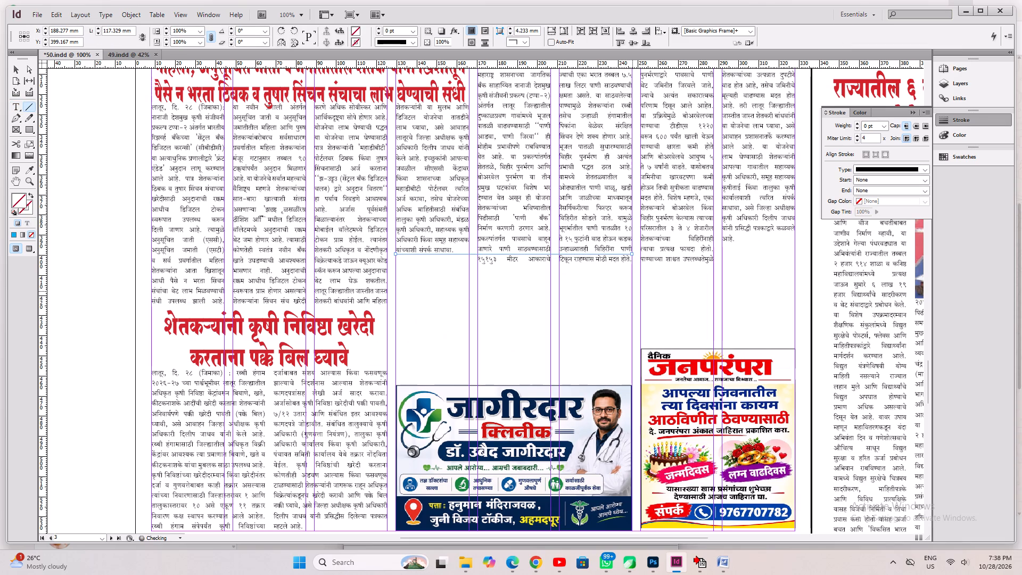
click(379, 28)
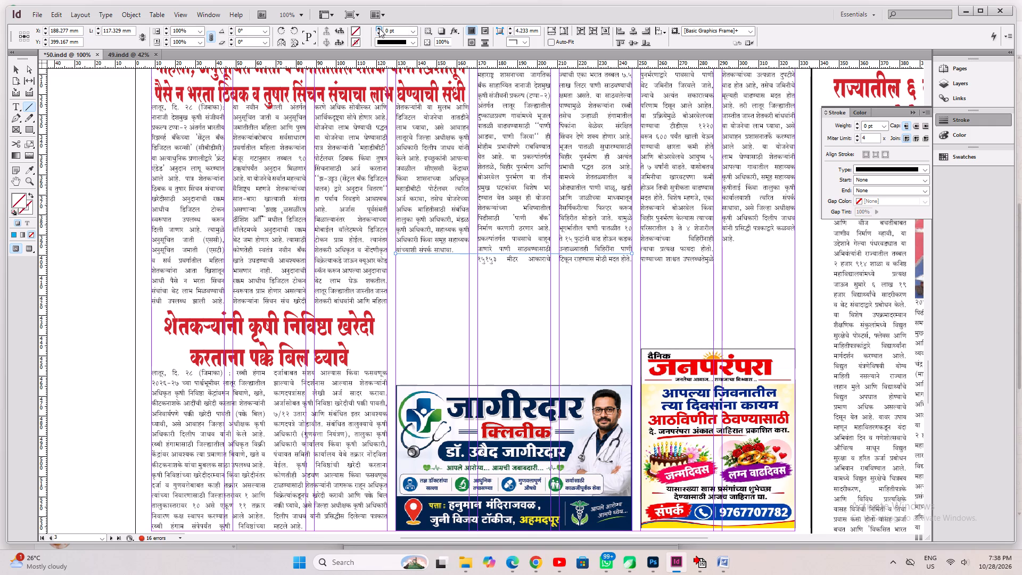
key(ctrl+s)
key(ctrl+0)
key(ctrl+s)
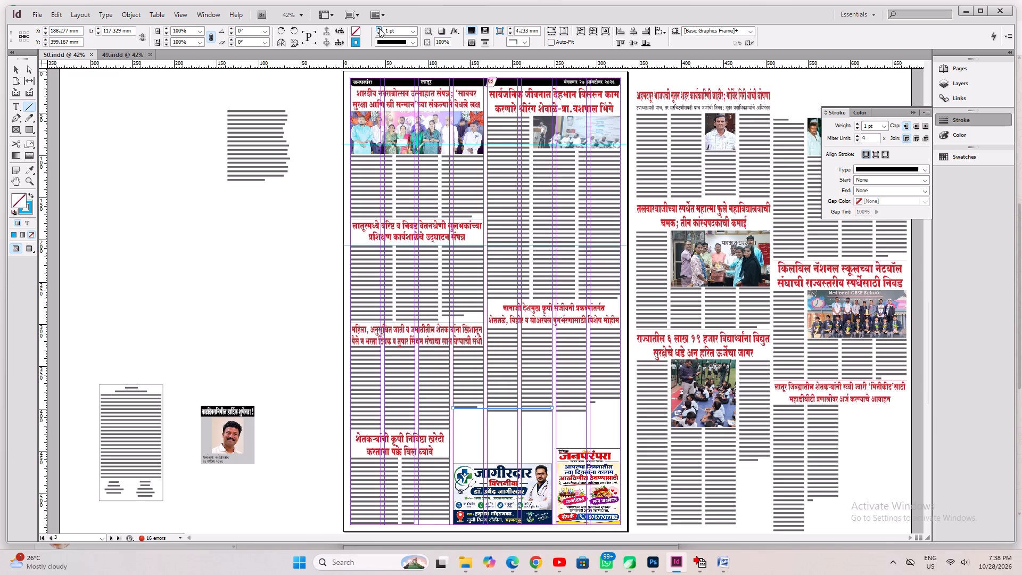
Move the upper text frame on the pasteboard down beside page 3's lower half and fit it to its content.
click(19, 70)
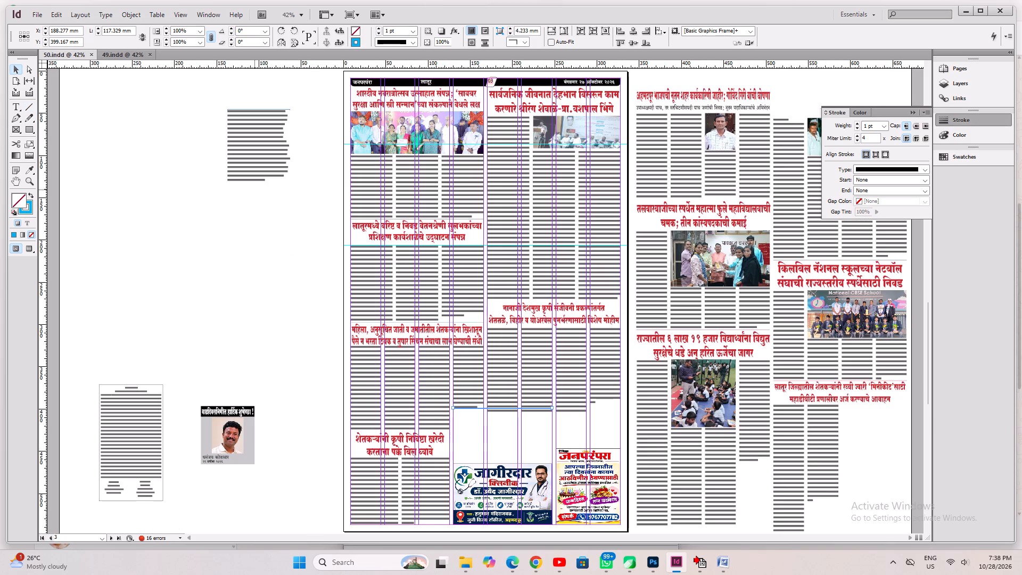
drag(248, 151, 293, 385)
key(ctrl+alt+c)
key(ctrl+2)
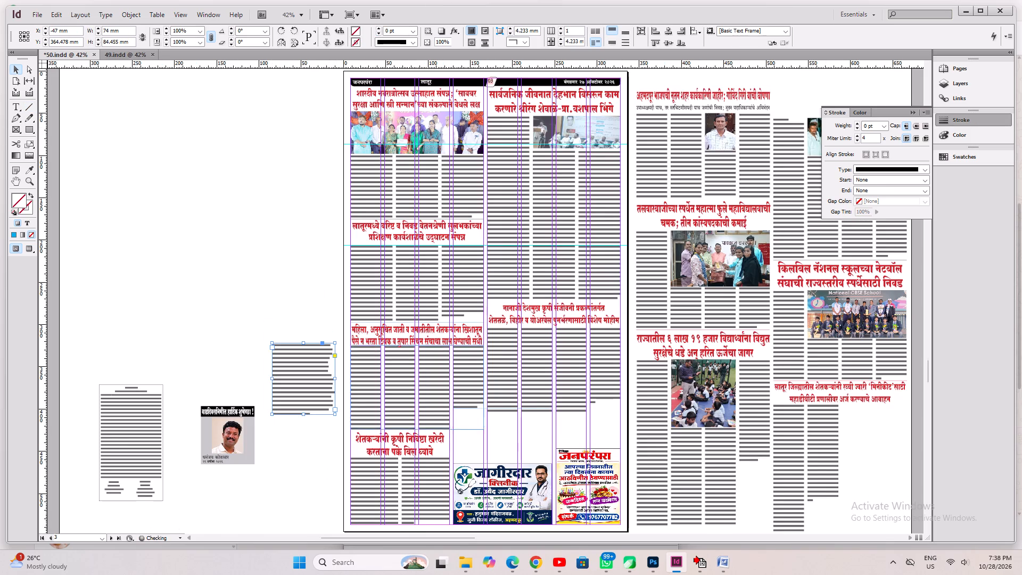
Save the document.
key(ctrl+s)
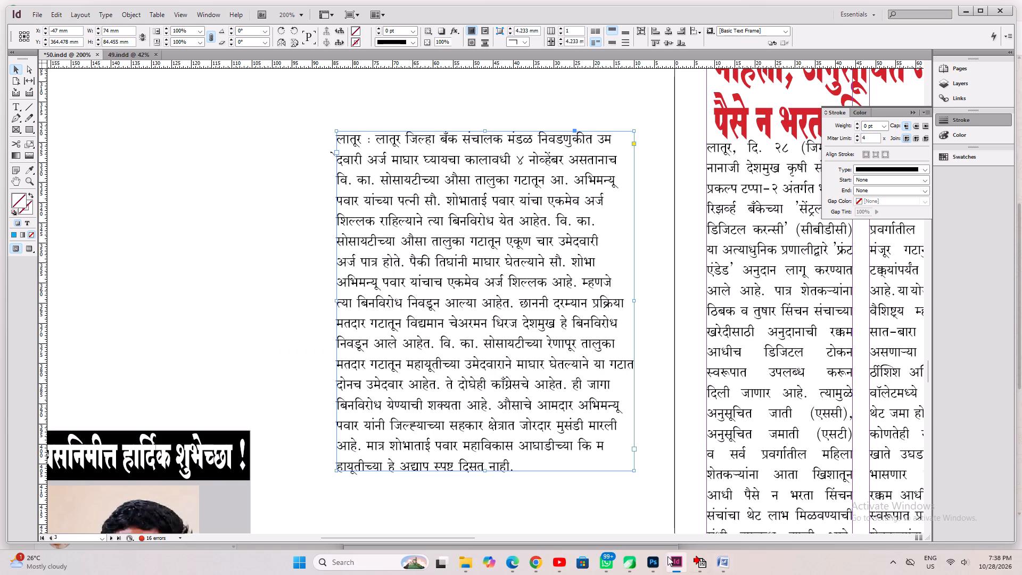
In Chrome, copy the red district bank election headline from page 1 of 28 October-2026.pdf, paste it into the blank Word document and cut it.
click(535, 566)
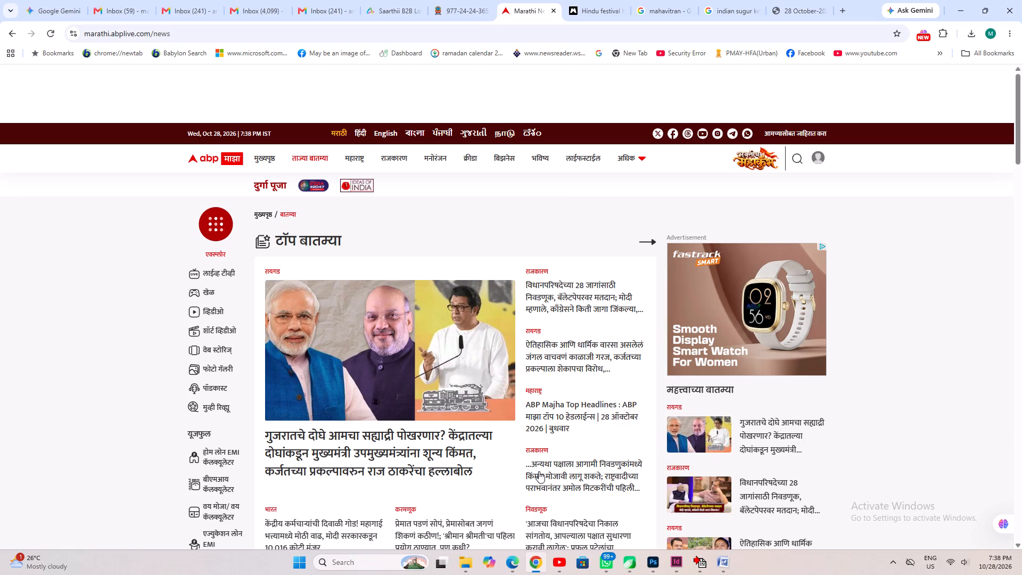
click(794, 4)
scroll(768, 338, up, 16)
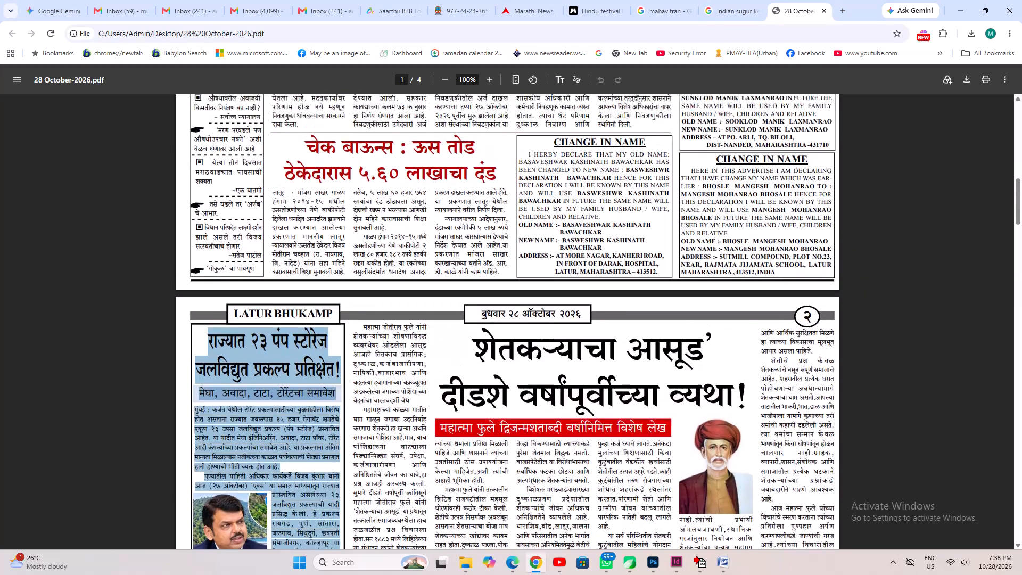
scroll(763, 326, up, 4)
drag(610, 235, 842, 275)
key(ctrl+c)
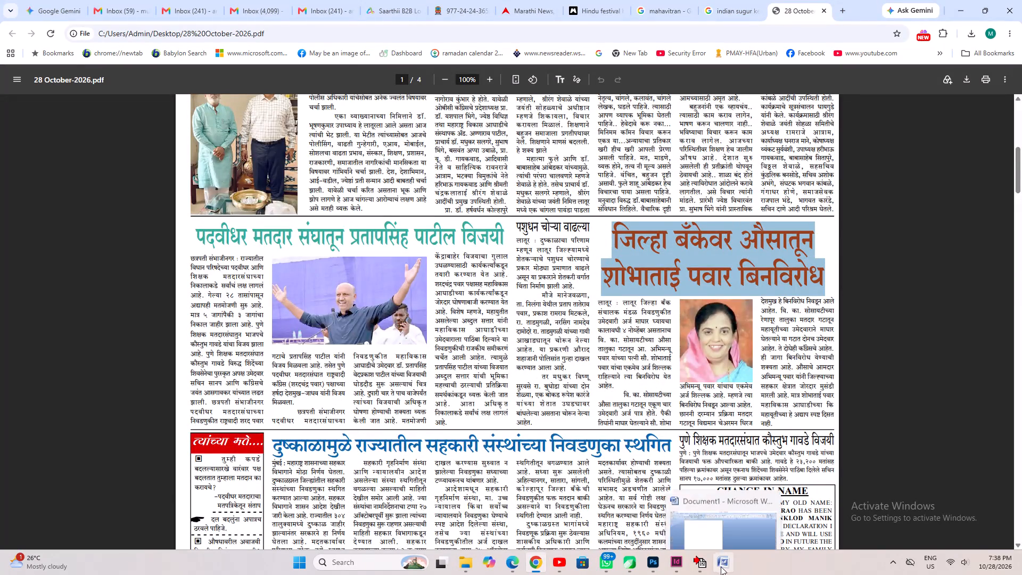
click(723, 567)
key(ctrl+v)
key(ctrl+a)
key(ctrl+x)
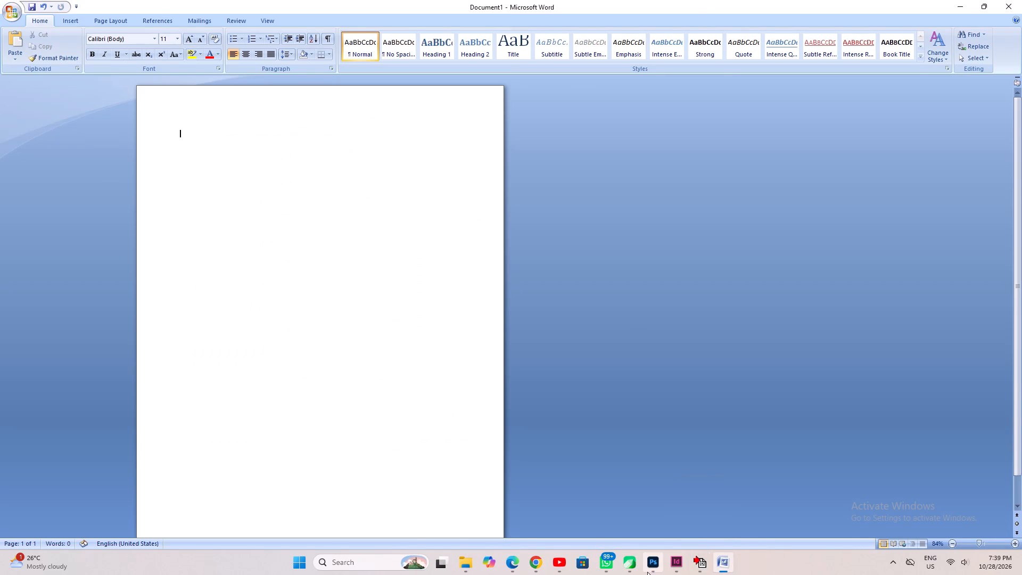
Back in InDesign, duplicate page 3's drip-irrigation headline and place the copy directly beneath the separator rule above the clinic ad.
click(674, 567)
key(space)
key(space)
key(space)
key(space)
key(space)
key(space)
key(space)
key(space)
key(space)
key(space)
key(space)
key(space)
key(space)
key(space)
key(space)
key(space)
key(space)
key(space)
key(space)
key(space)
drag(656, 448, 380, 77)
drag(683, 339, 416, 276)
drag(593, 282, 357, 499)
drag(488, 330, 482, 420)
drag(494, 420, 531, 528)
drag(369, 283, 373, 321)
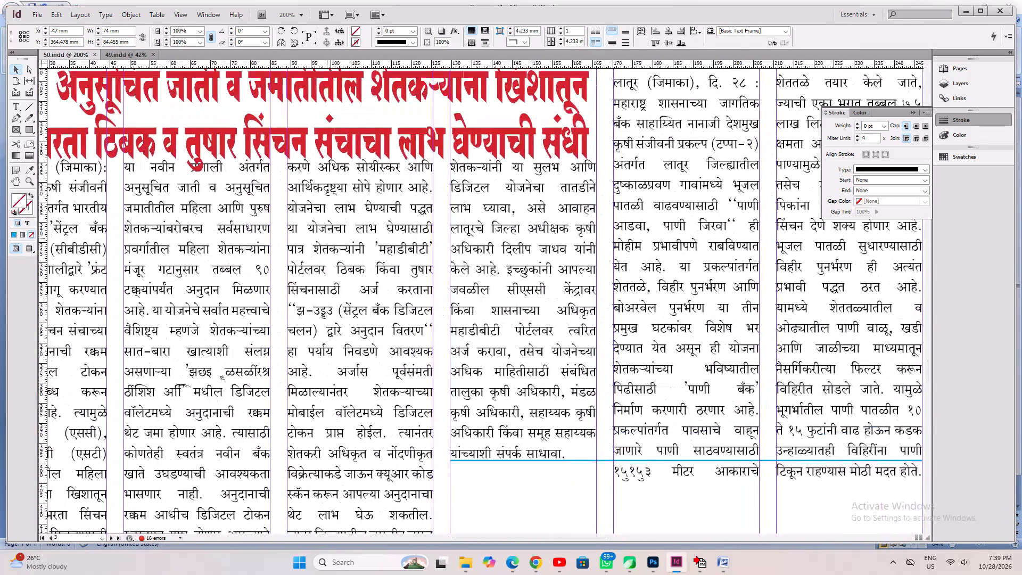
click(302, 131)
alt+drag(303, 87, 800, 500)
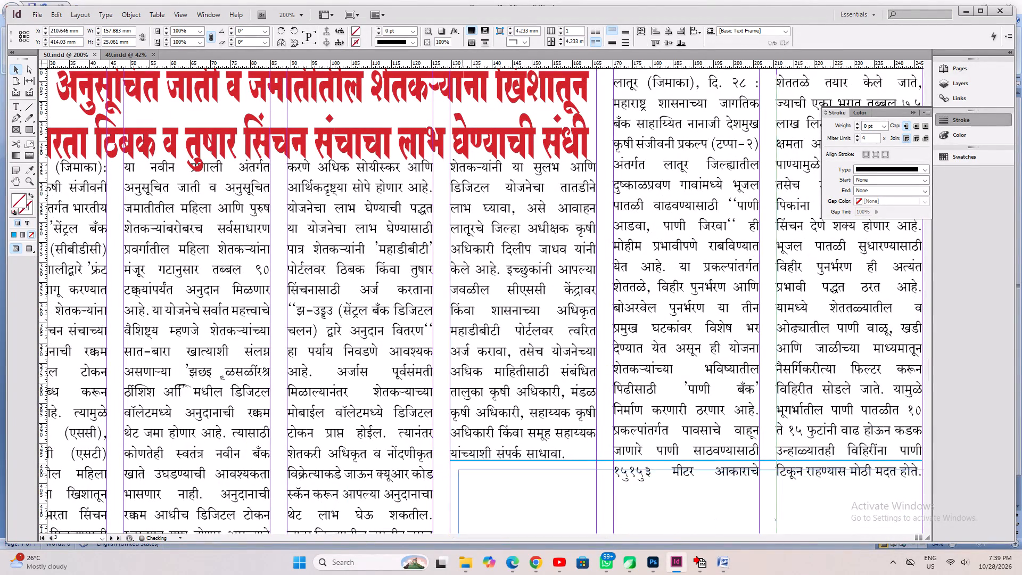
alt+drag(800, 500, 795, 496)
key(space)
key(space)
key(space)
key(space)
key(space)
key(space)
key(space)
key(space)
key(space)
key(space)
key(space)
key(space)
key(space)
key(space)
key(space)
key(space)
key(space)
key(space)
drag(777, 500, 546, 310)
drag(519, 346, 441, 347)
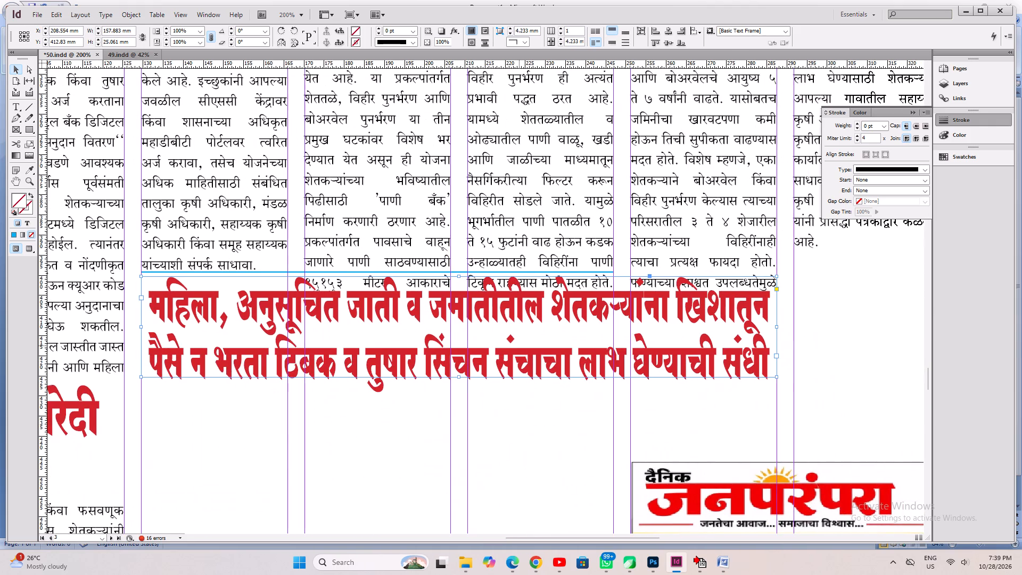
Insert line breaks at the end of the well-recharge story's first two columns so their text stops above the separator rule.
click(505, 238)
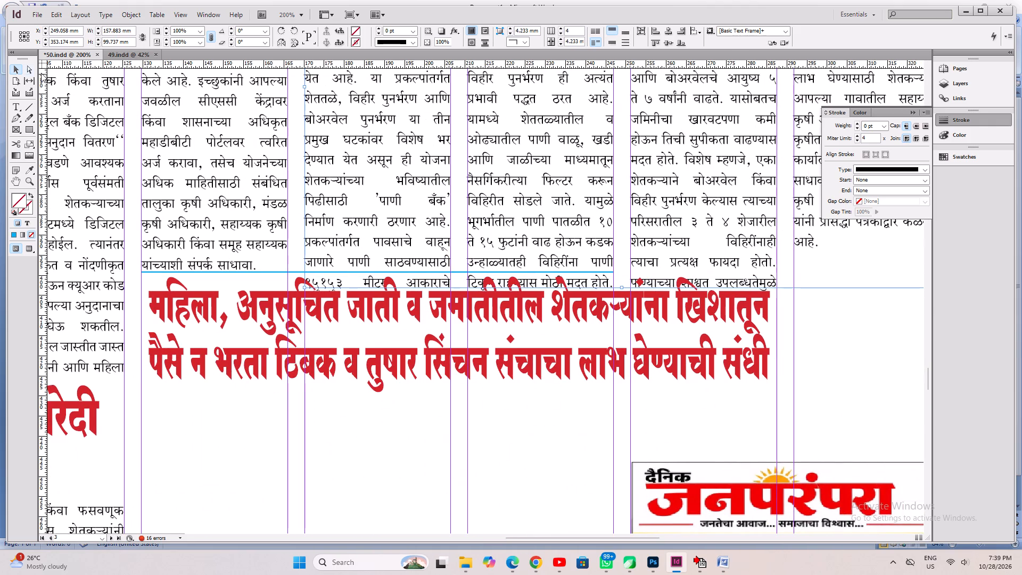
click(13, 108)
click(378, 259)
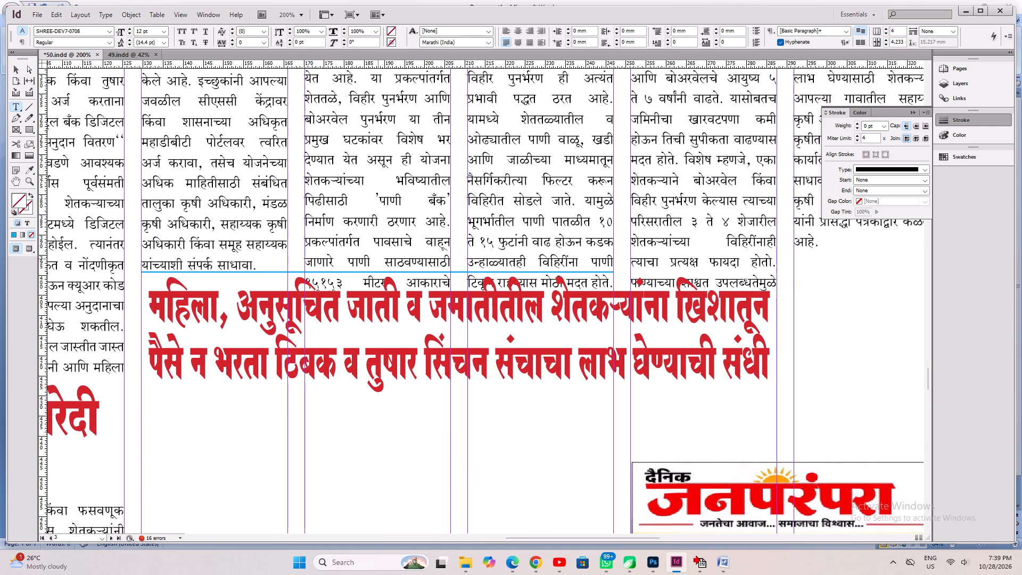
key(End)
key(Return)
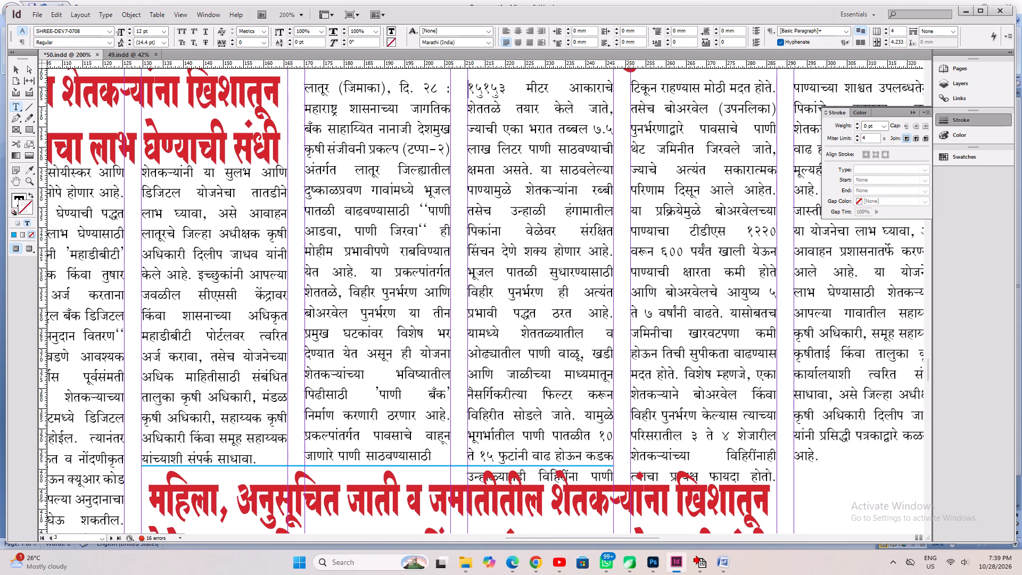
click(533, 456)
key(End)
key(Return)
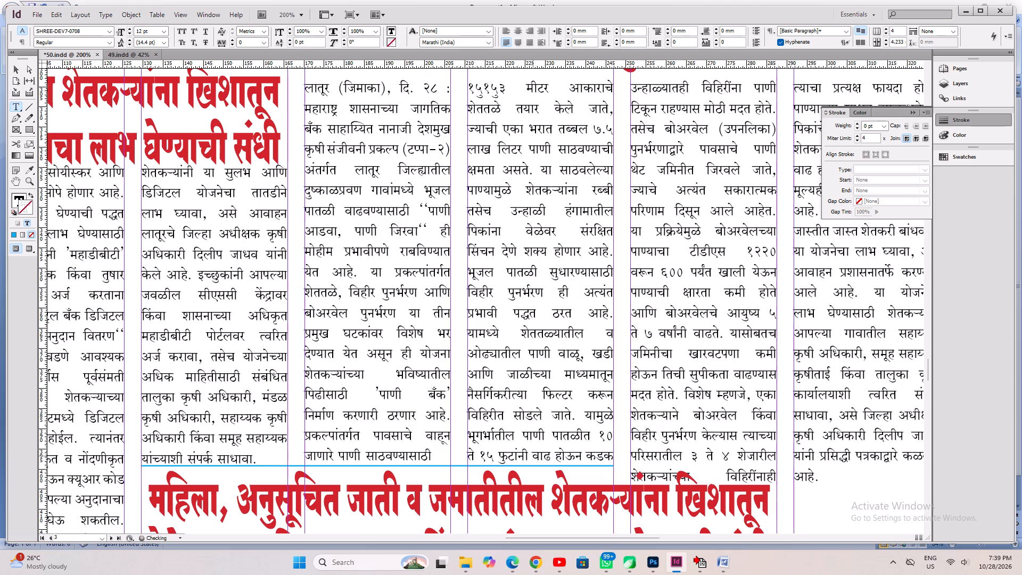
scroll(656, 497, down, 4)
click(644, 342)
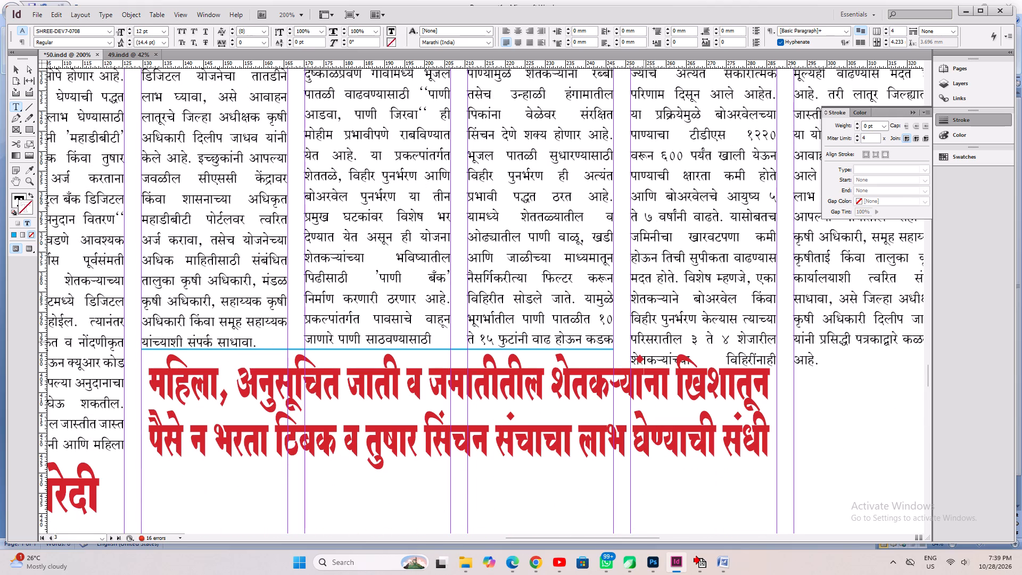
key(End)
Replace the duplicated headline's text with the copied district bank headline and fit its frame to the content.
scroll(632, 390, down, 4)
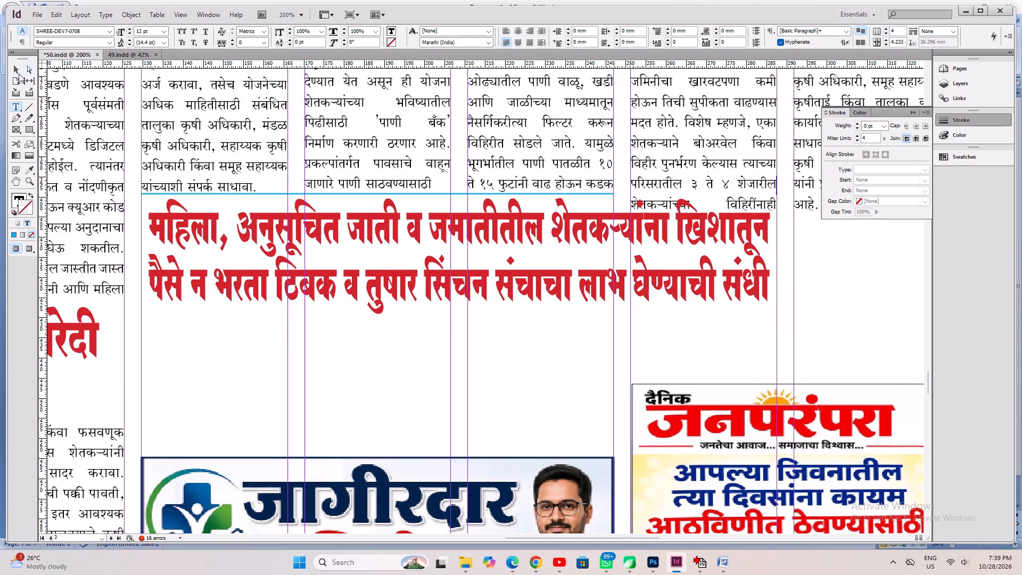
click(225, 259)
key(ctrl+a)
key(ctrl+v)
key(ctrl+a)
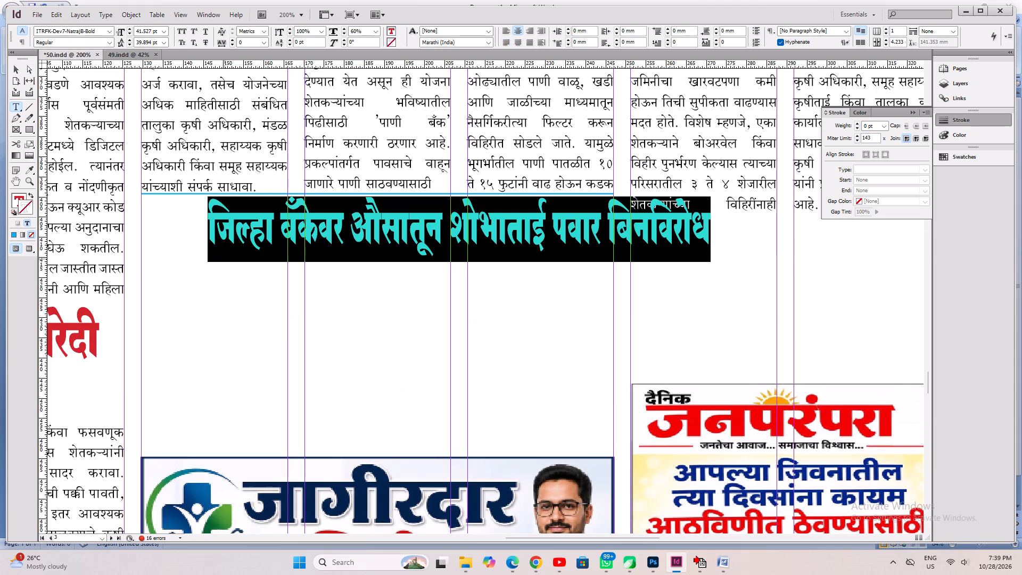
key(ctrl+alt+c)
Align the district bank headline with the rule's starting edge and scale it horizontally to about 117 mm wide.
click(12, 70)
drag(334, 232, 314, 235)
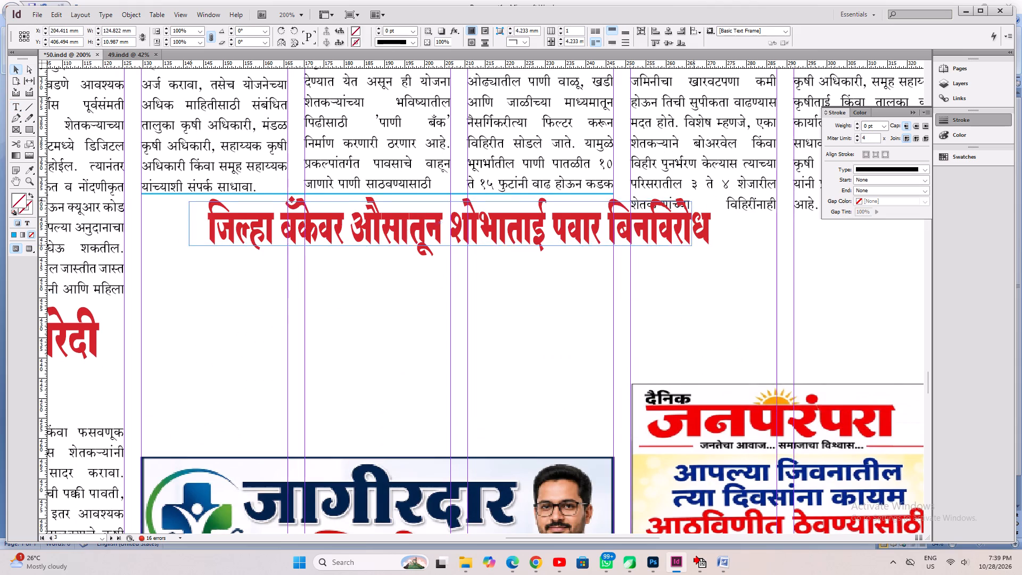
drag(314, 235, 267, 231)
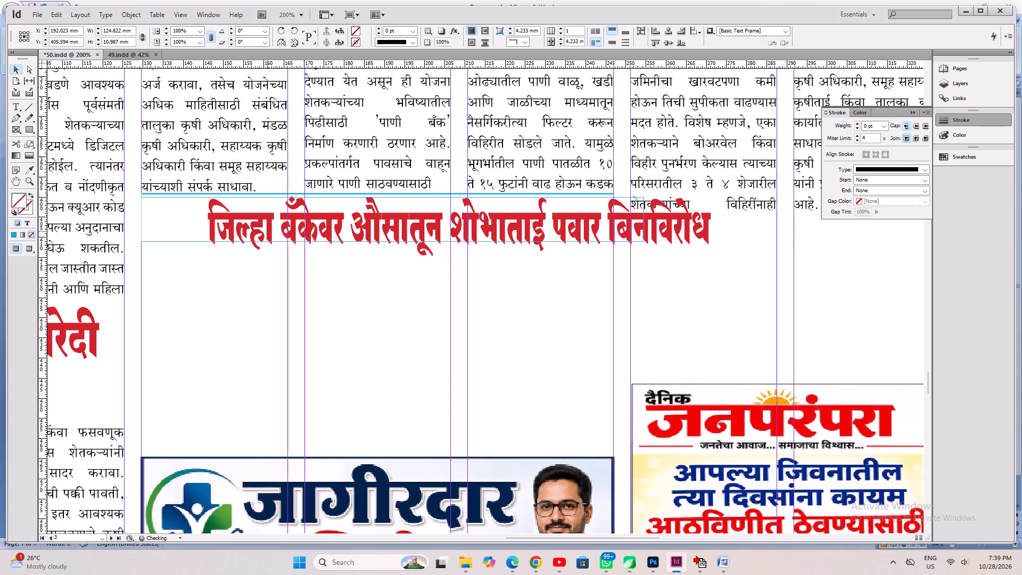
ctrl+drag(644, 241, 613, 243)
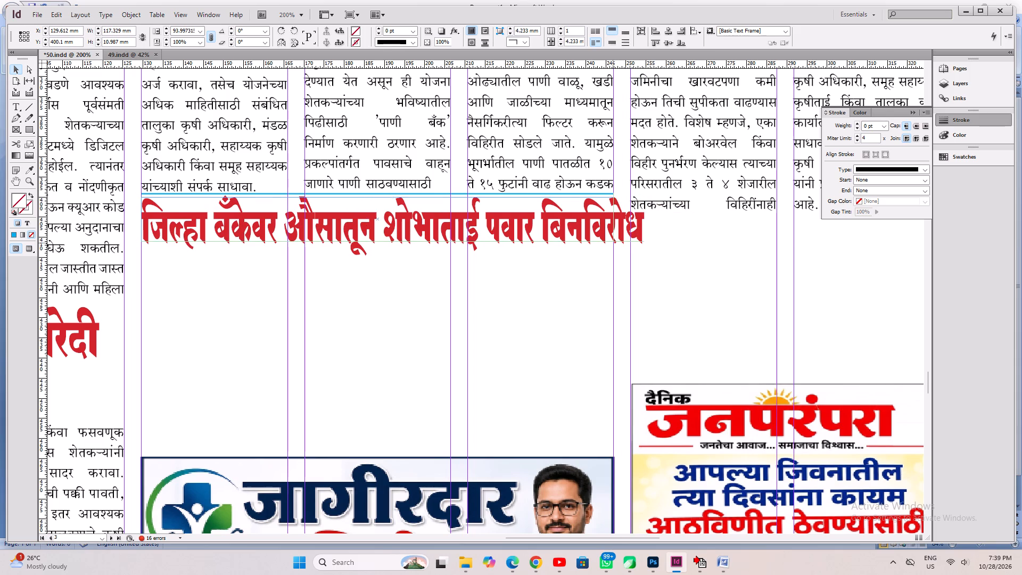
ctrl+drag(613, 243, 612, 243)
Check the well-recharge text frame's bottom edge beside the new headline, deselect everything and save the document.
click(773, 184)
key(space)
drag(811, 322, 616, 358)
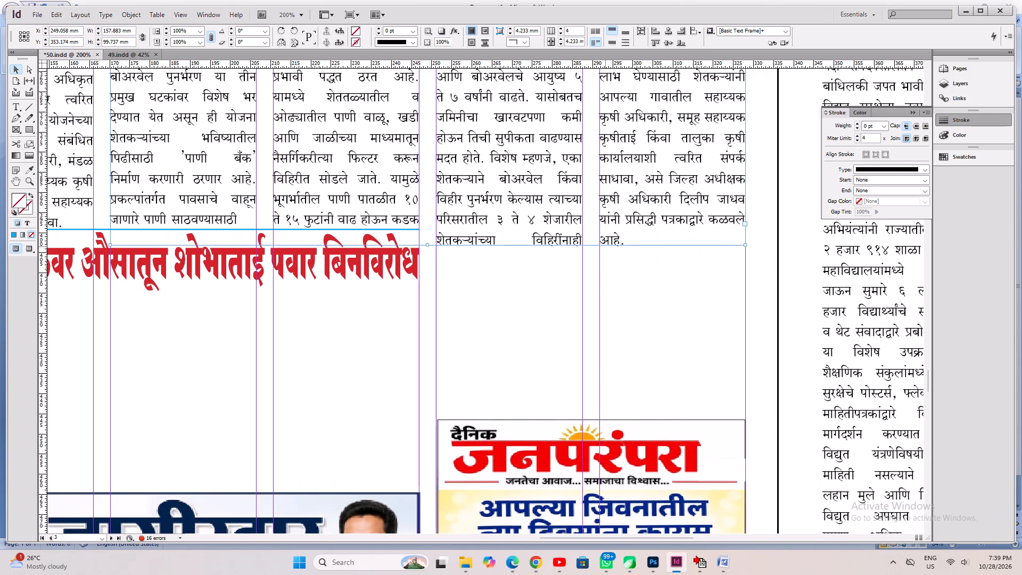
click(613, 366)
key(ctrl+s)
key(ctrl+0)
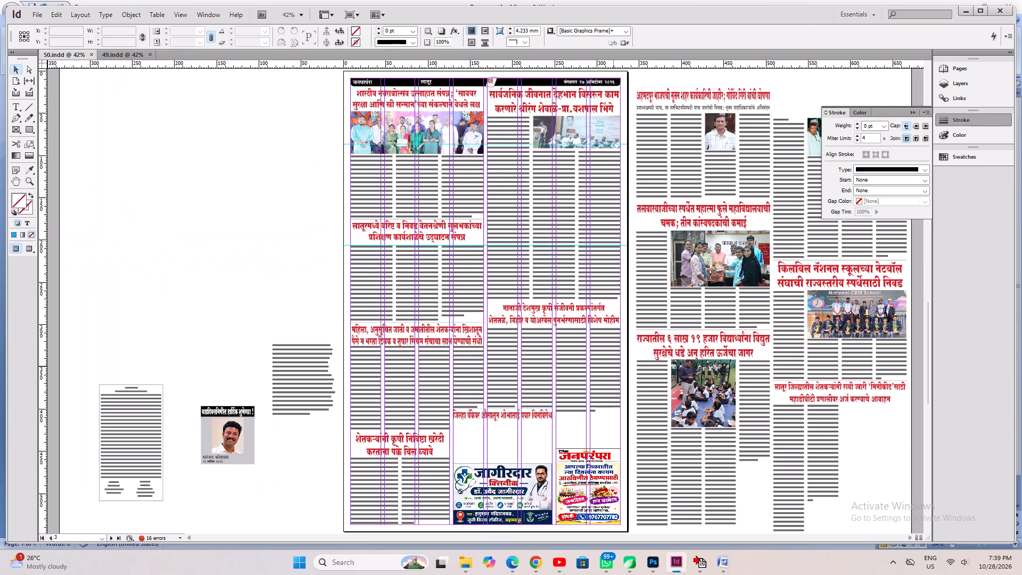
key(ctrl+a)
key(ctrl+s)
click(121, 165)
key(ctrl+s)
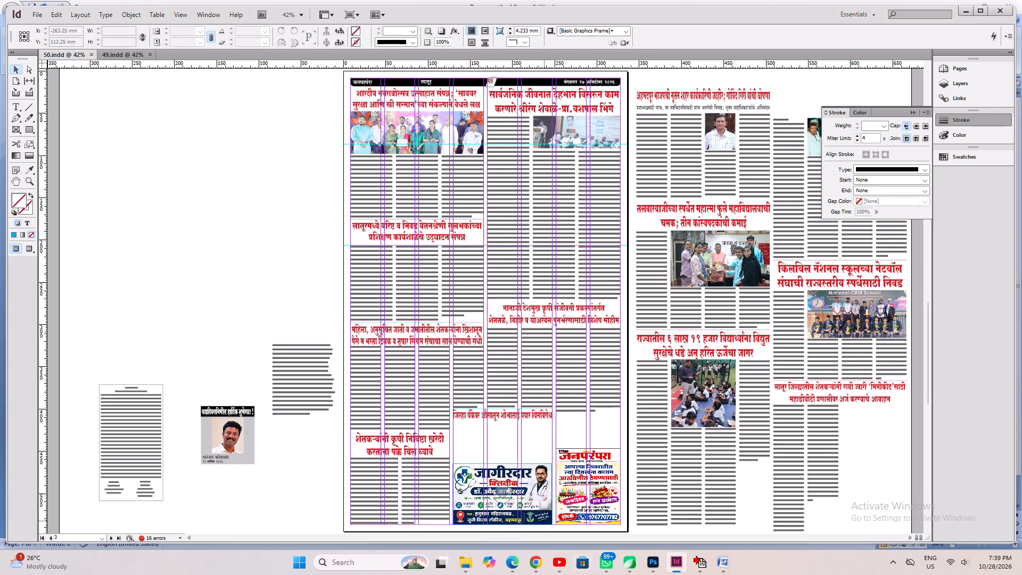
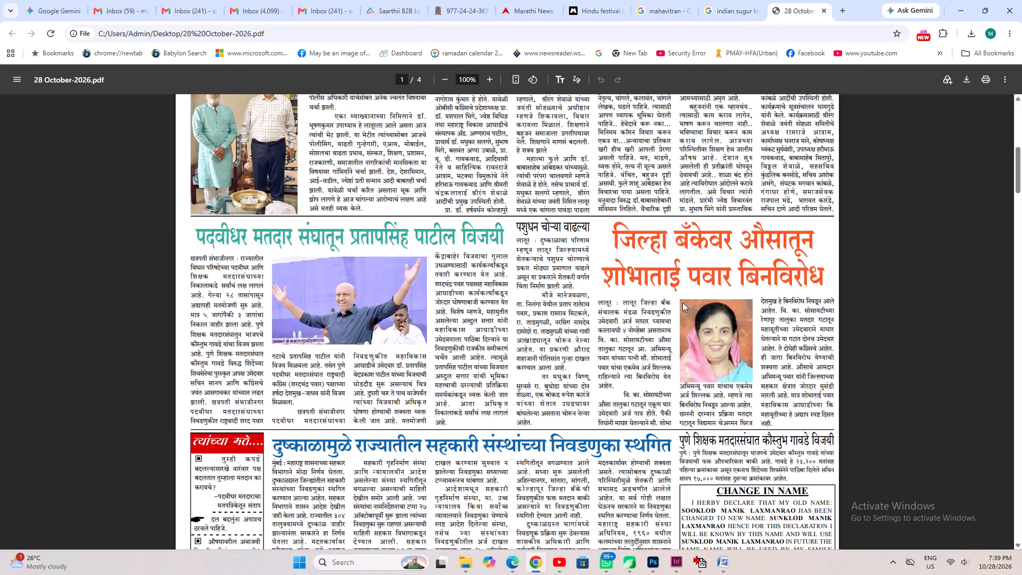
Capture the woman candidate's portrait from page 1 of 28 October-2026.pdf and paste it on the pasteboard beside page 3 of 50.indd.
drag(680, 298, 685, 307)
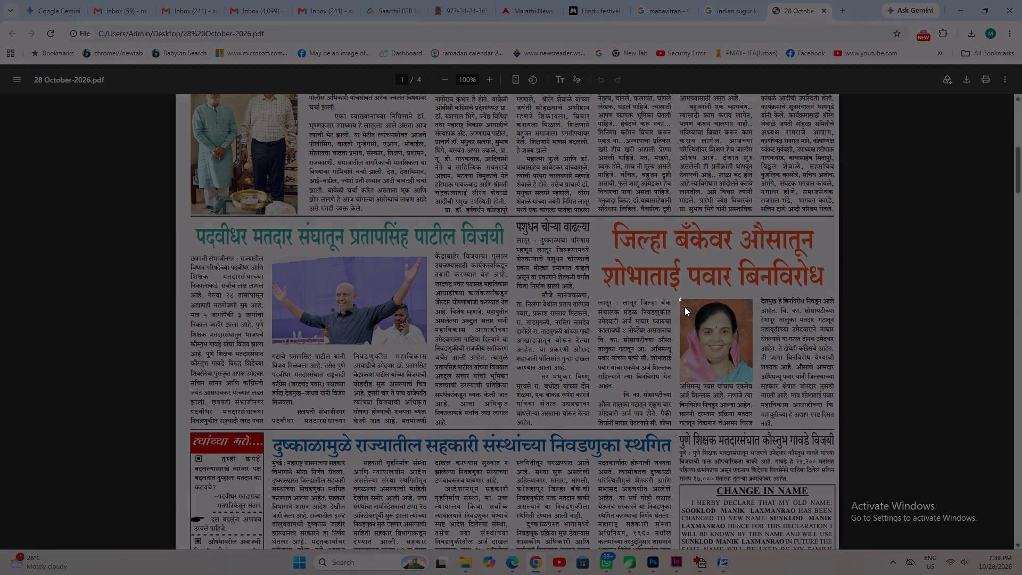
drag(685, 307, 752, 382)
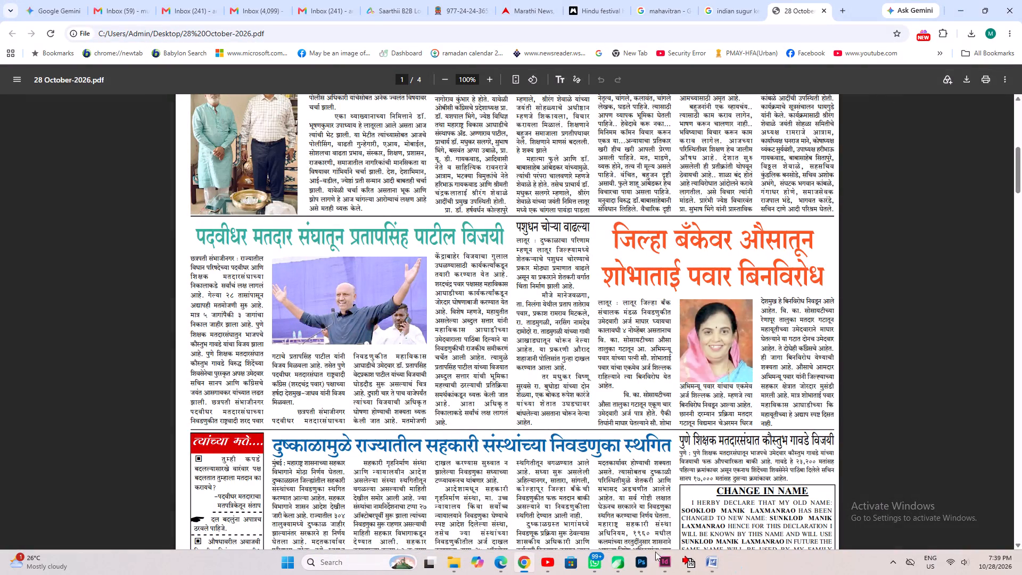
click(667, 556)
click(226, 213)
right_click(225, 174)
click(226, 175)
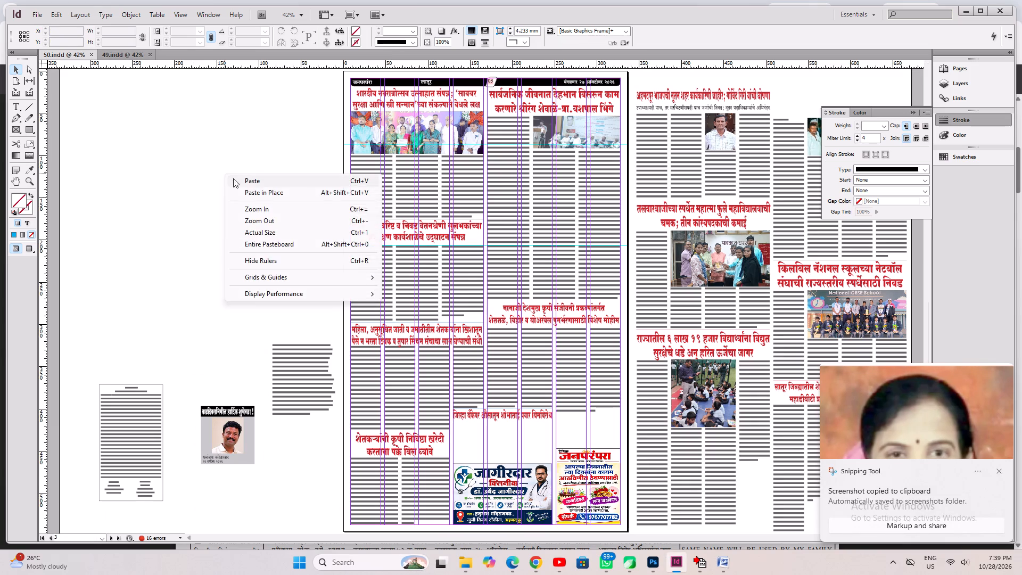
click(249, 179)
drag(497, 313, 282, 280)
Justify the whole district bank story text on the pasteboard with its last line aligned left, and save the document.
click(296, 393)
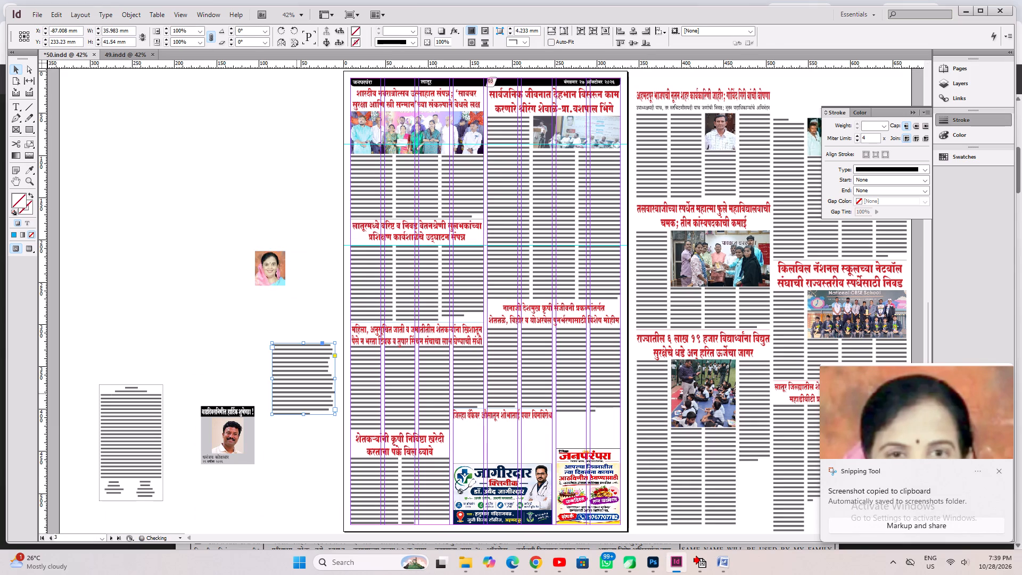
key(ctrl+2)
scroll(481, 290, up, 4)
click(10, 104)
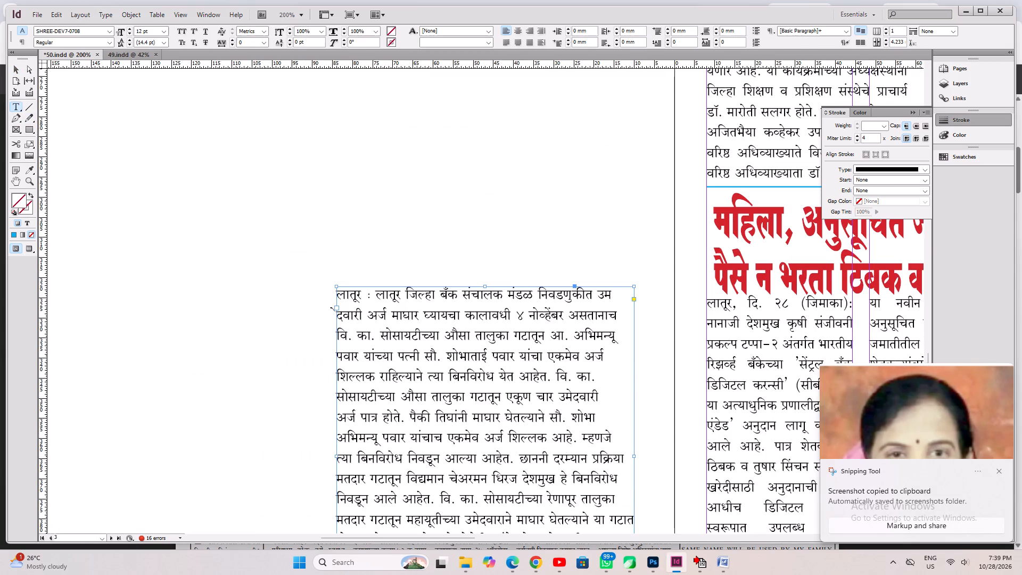
click(370, 294)
key(ctrl+a)
key(ctrl+shift+j)
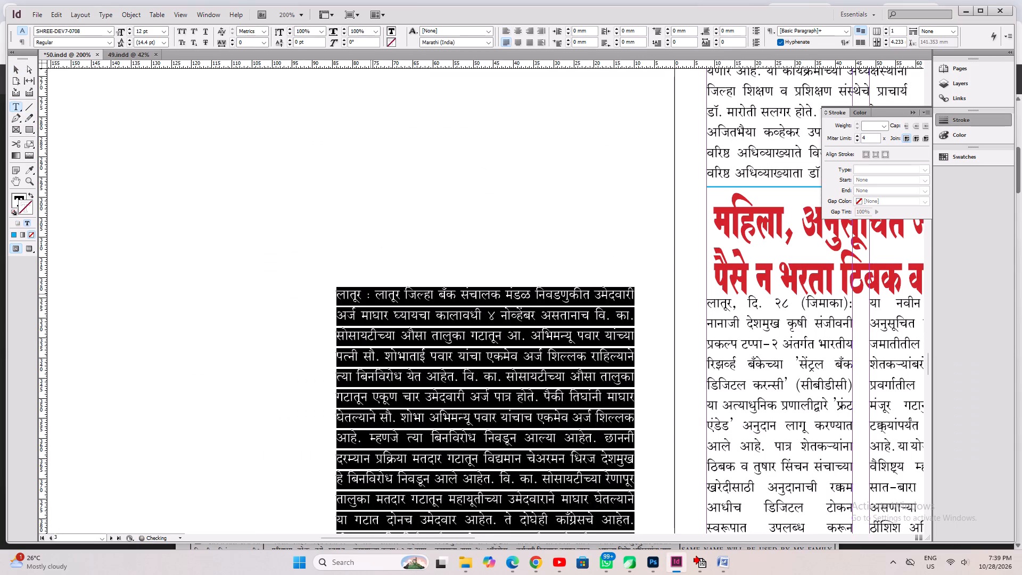
key(ctrl+alt+c)
key(ctrl+0)
key(ctrl+s)
key(ctrl+alt+c)
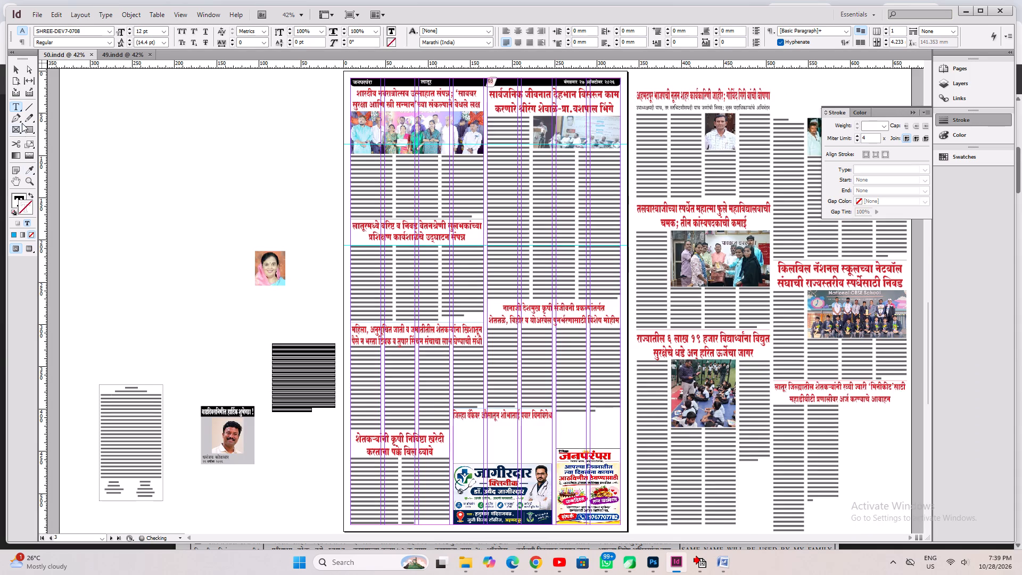
Move the district bank story frame onto page 3 directly below its headline, aligned with the headline's starting edge.
click(15, 70)
drag(299, 366, 485, 449)
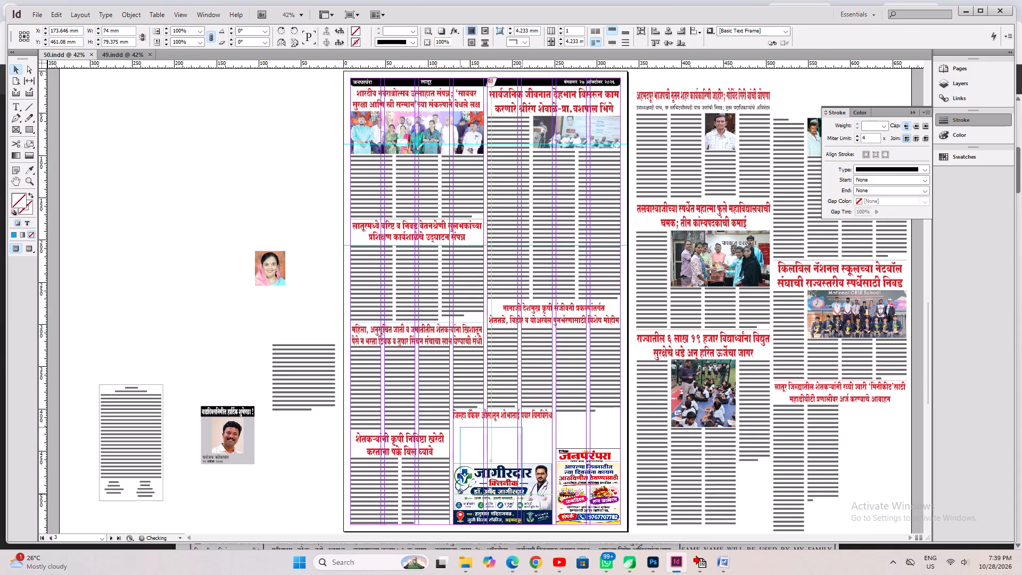
drag(485, 449, 480, 446)
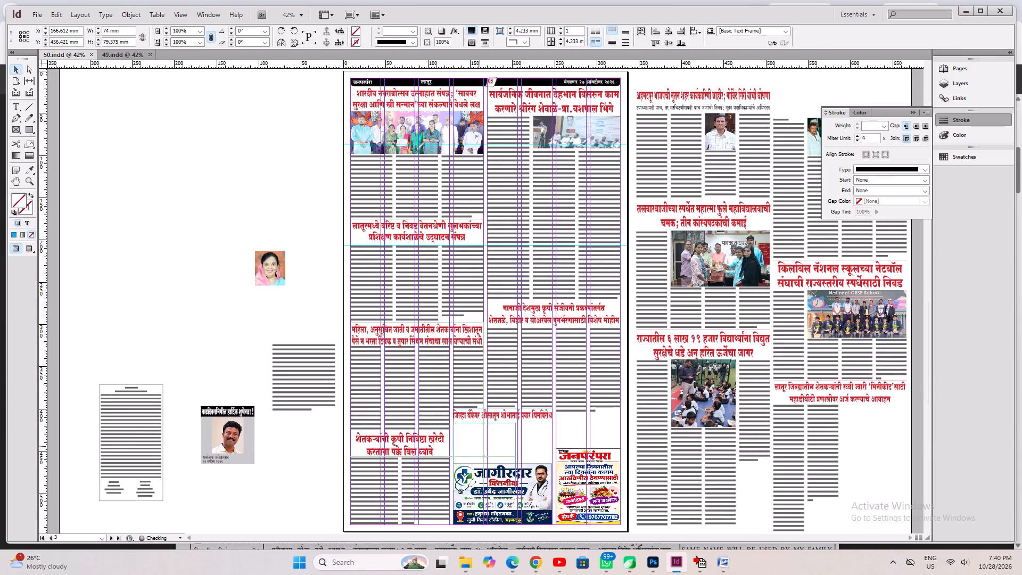
key(ctrl+2)
drag(593, 303, 536, 453)
key(space)
key(z)
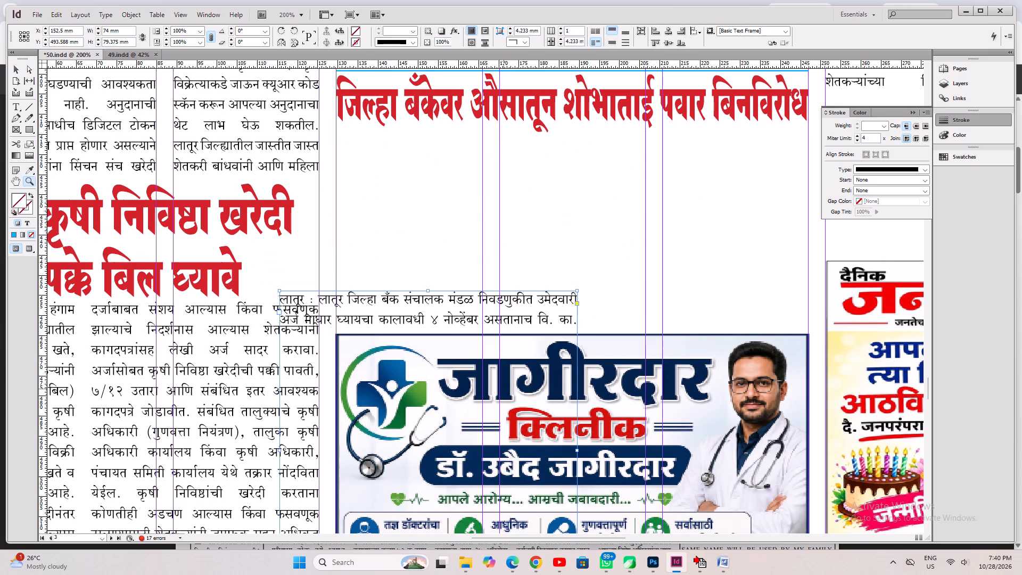
key(ctrl+z)
click(711, 302)
click(555, 260)
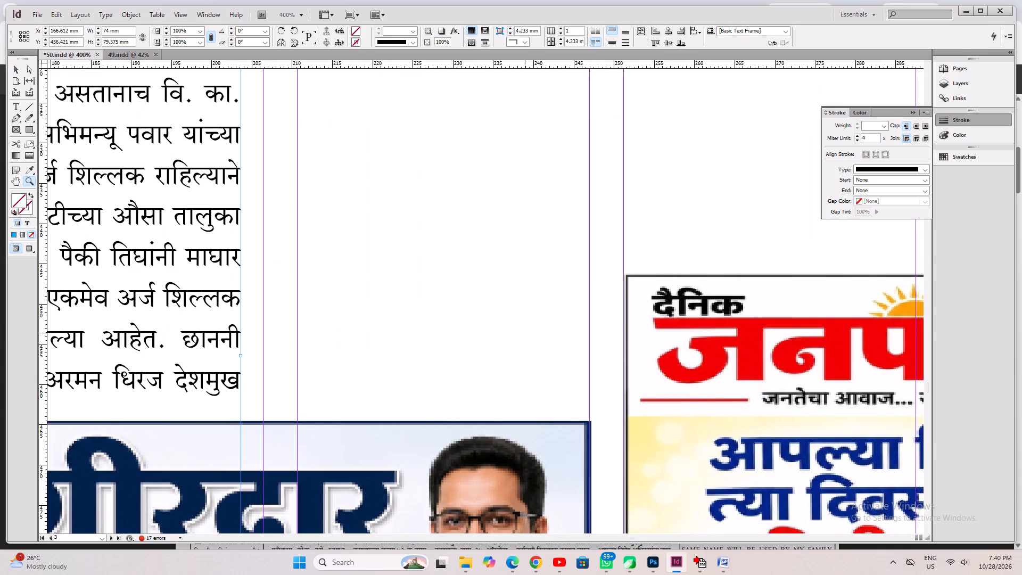
key(ctrl+0)
click(15, 70)
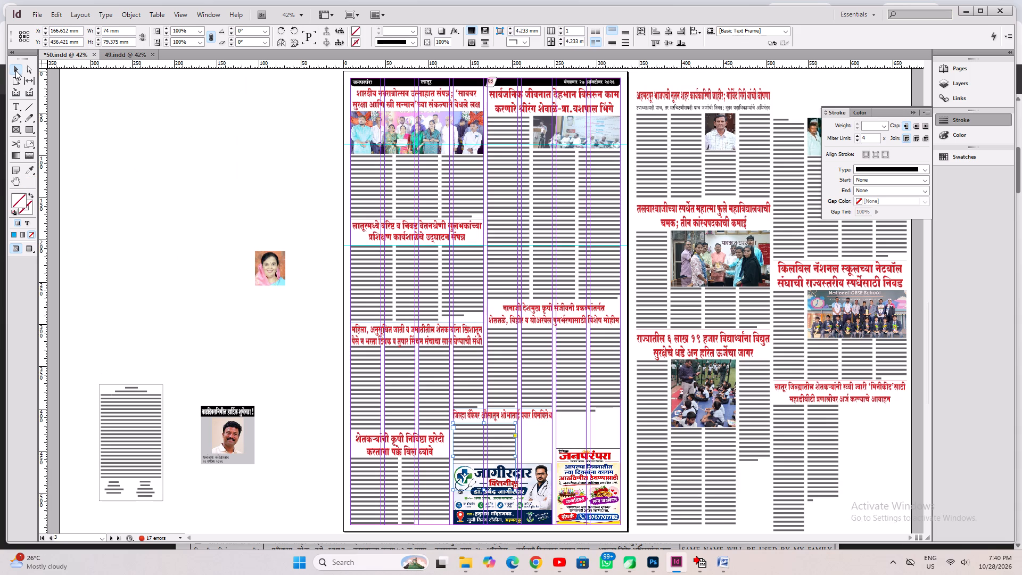
Widen the district bank story frame to the headline's full width, about 117 mm, and bring it up close beneath the headline.
click(502, 441)
key(ctrl+2)
key(space)
drag(680, 305, 474, 420)
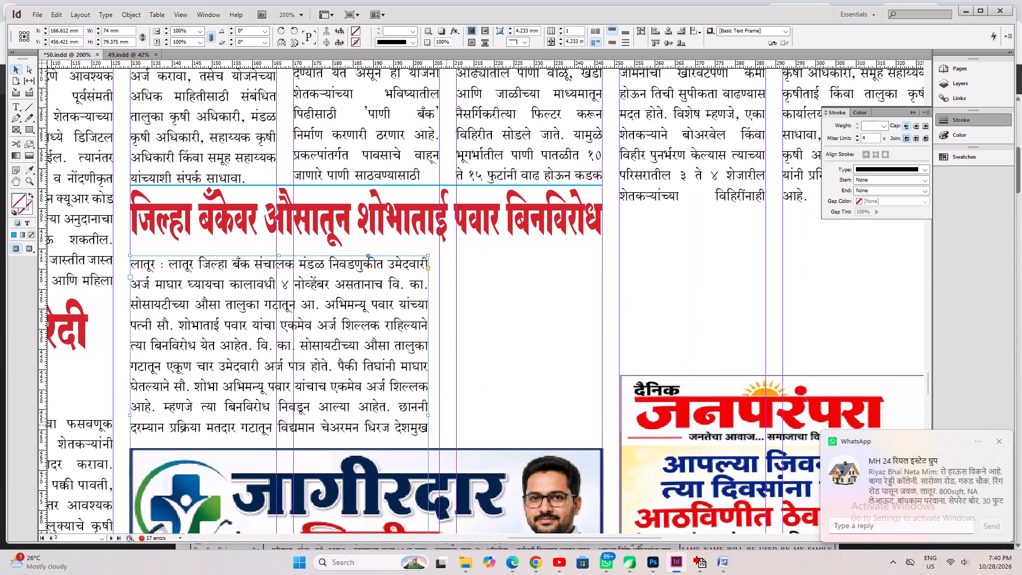
drag(428, 415, 601, 454)
key(ctrl+alt+c)
shift+drag(361, 346, 362, 334)
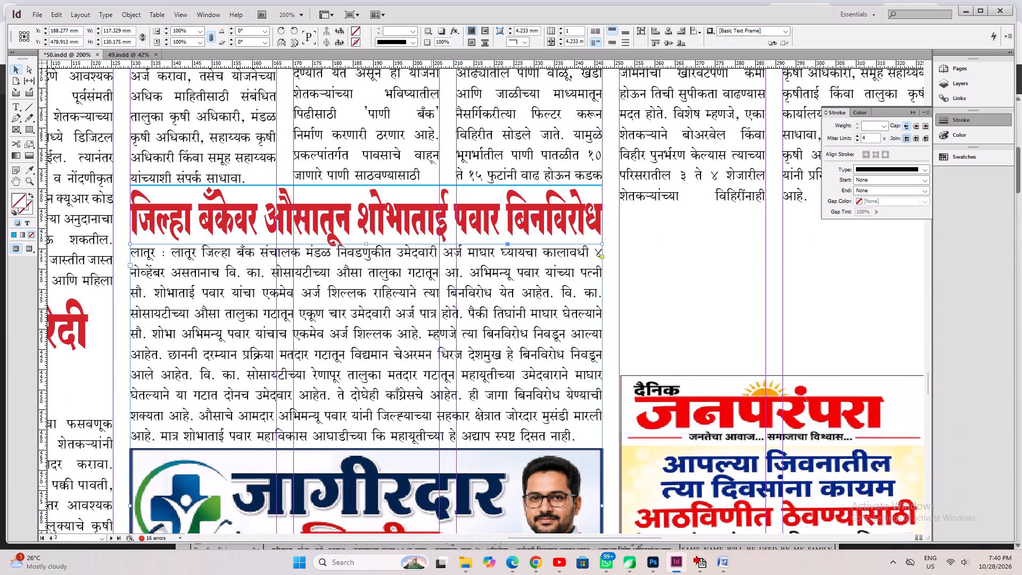
Raise the story frame's bottom edge to the top of the clinic ad, making the frame about 51 mm high.
scroll(431, 486, down, 12)
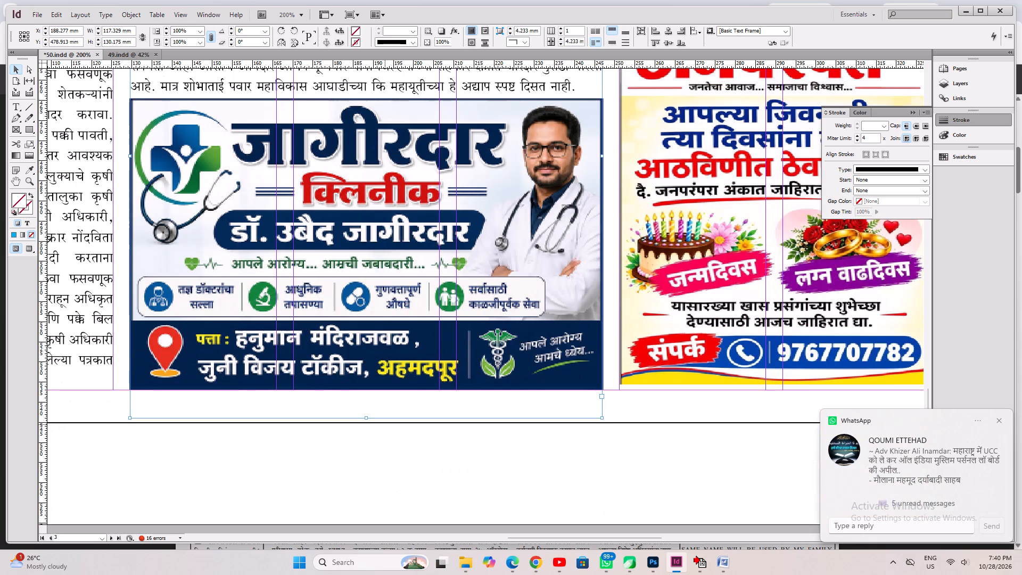
drag(368, 418, 364, 145)
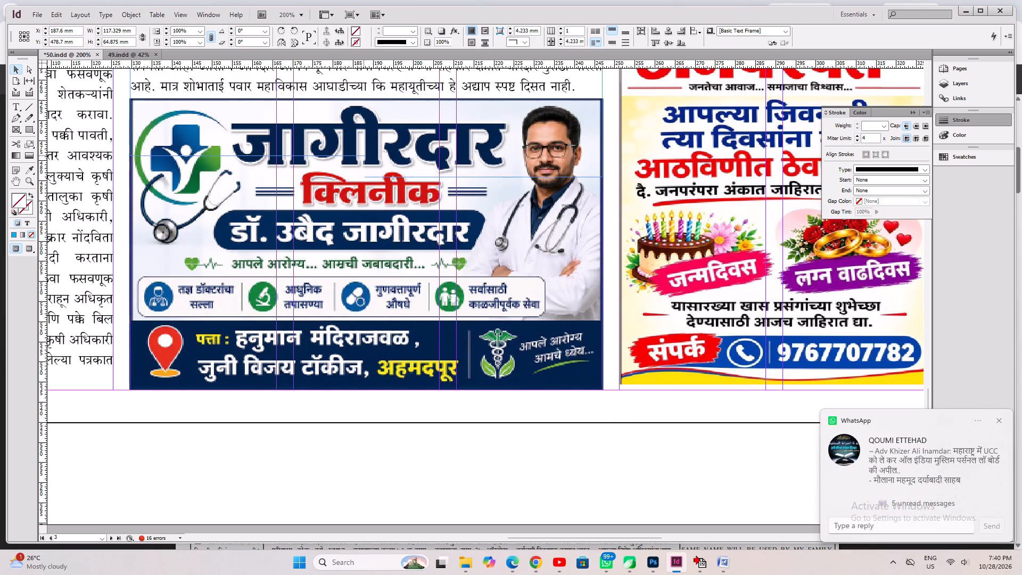
drag(364, 145, 358, 97)
Split the district bank story frame into two columns.
key(ctrl+1)
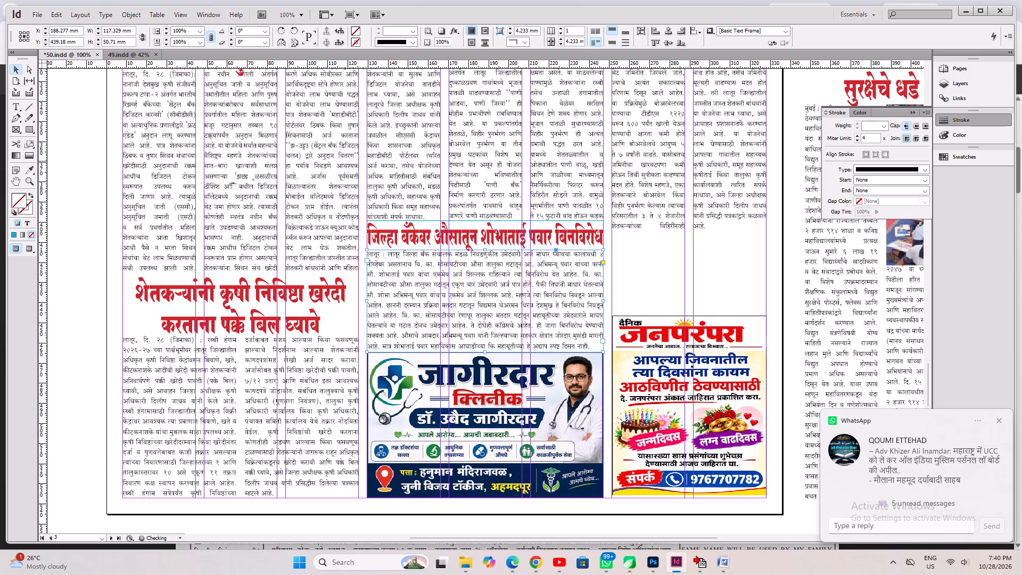
click(562, 29)
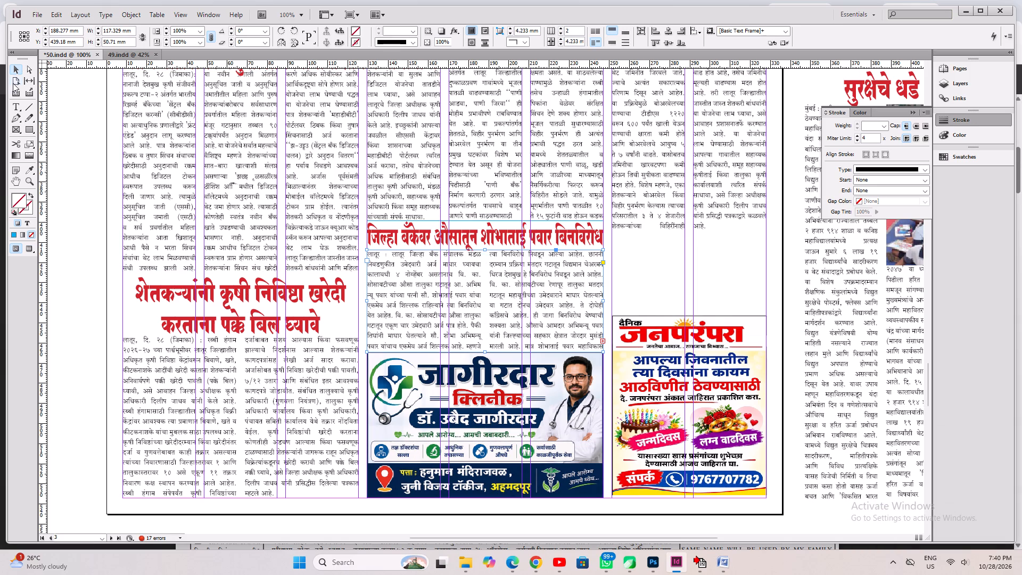
Tighten the tracking to -20 from the story's fourth line onward so all its text fits the two columns, and save.
drag(13, 103, 16, 108)
drag(421, 286, 588, 358)
ctrl+click(413, 260)
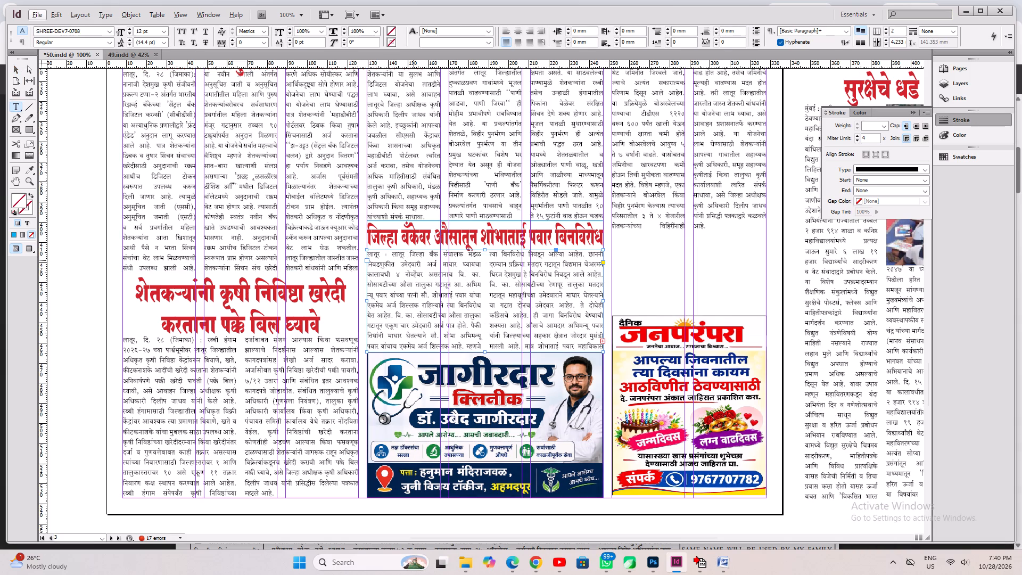
click(402, 295)
drag(394, 286, 693, 366)
key(alt+Left)
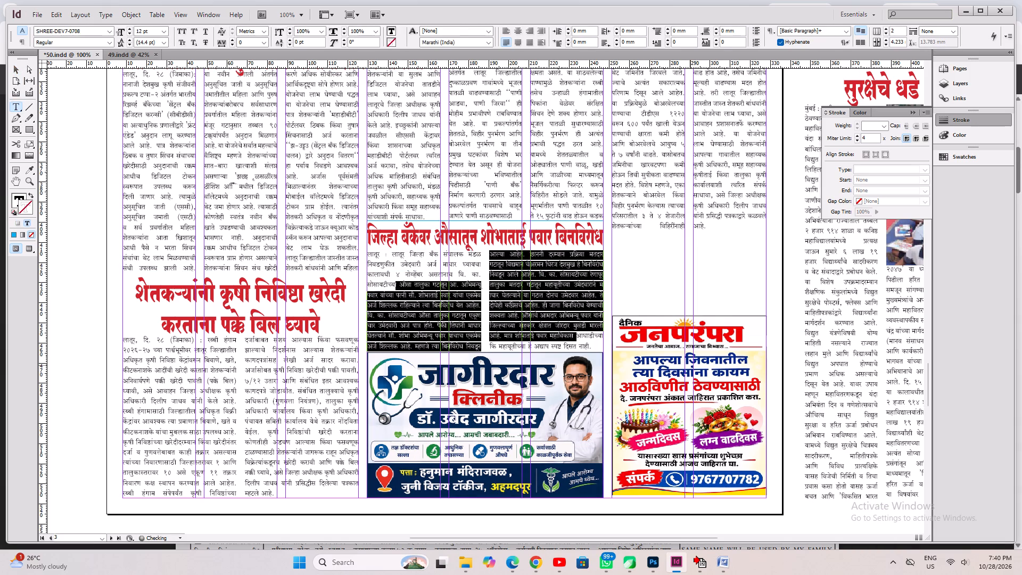
key(ctrl+s)
key(ctrl+0)
key(ctrl+s)
key(ctrl+s)
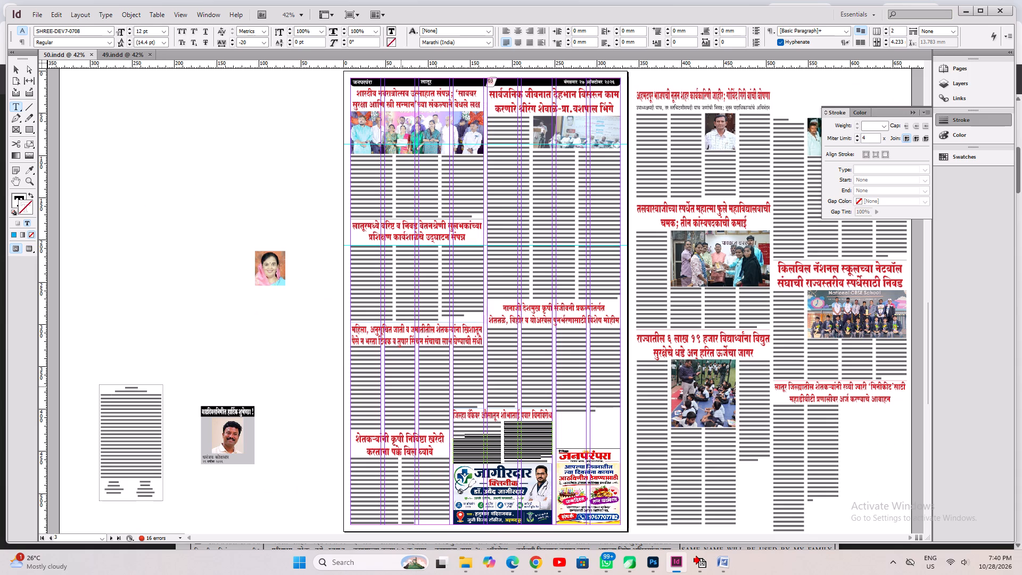
Loosen the tracking to 20 in the well-recharge story's third and fourth columns, fit the frame to the text and save.
click(11, 70)
click(559, 365)
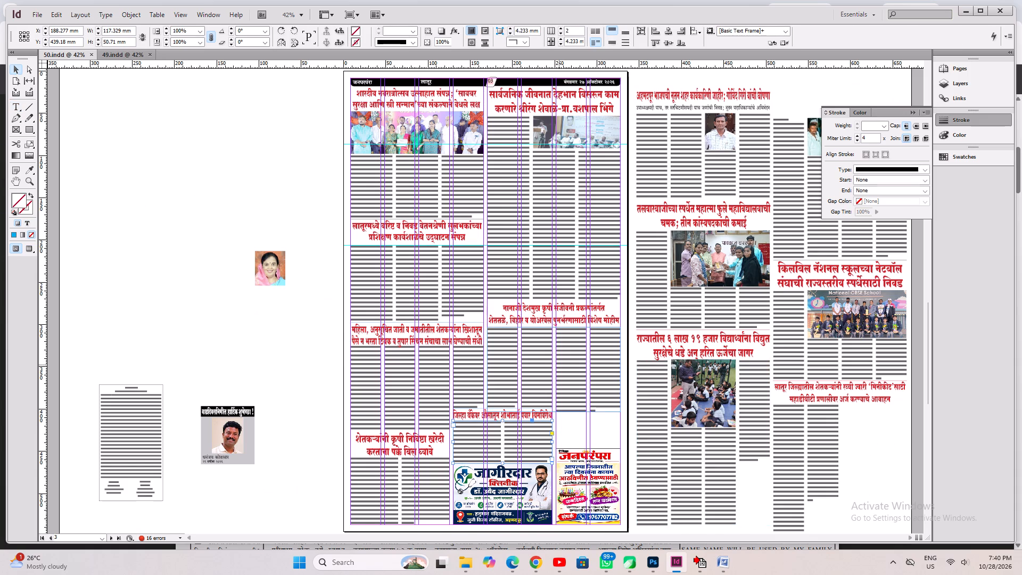
key(ctrl+1)
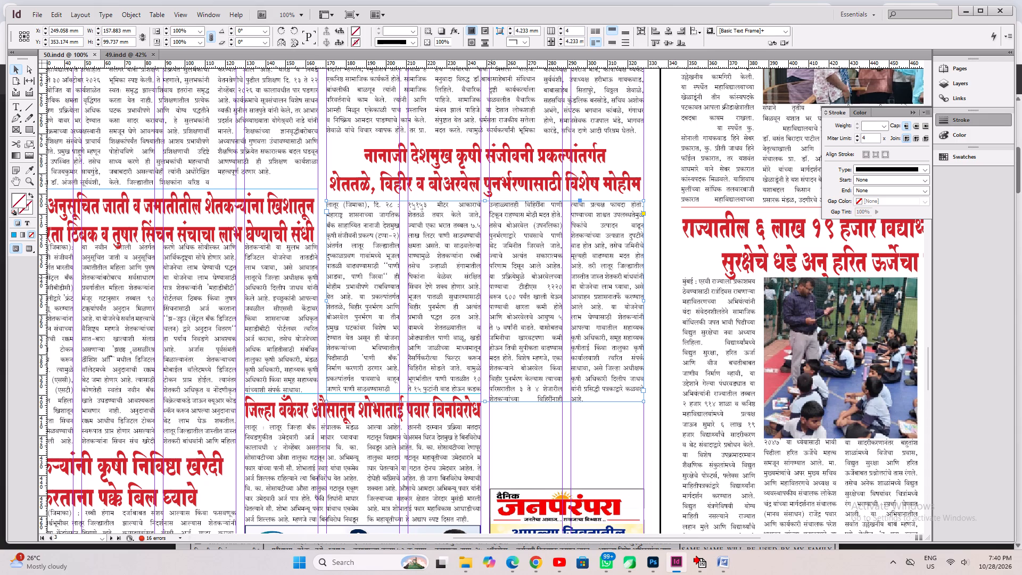
shift+click(465, 180)
scroll(583, 346, up, 2)
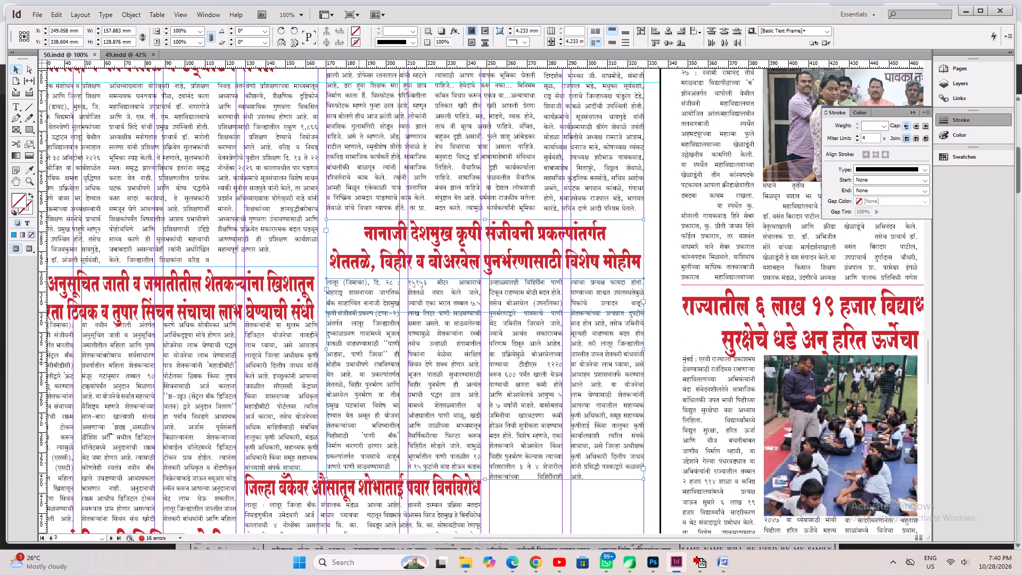
click(12, 107)
click(509, 334)
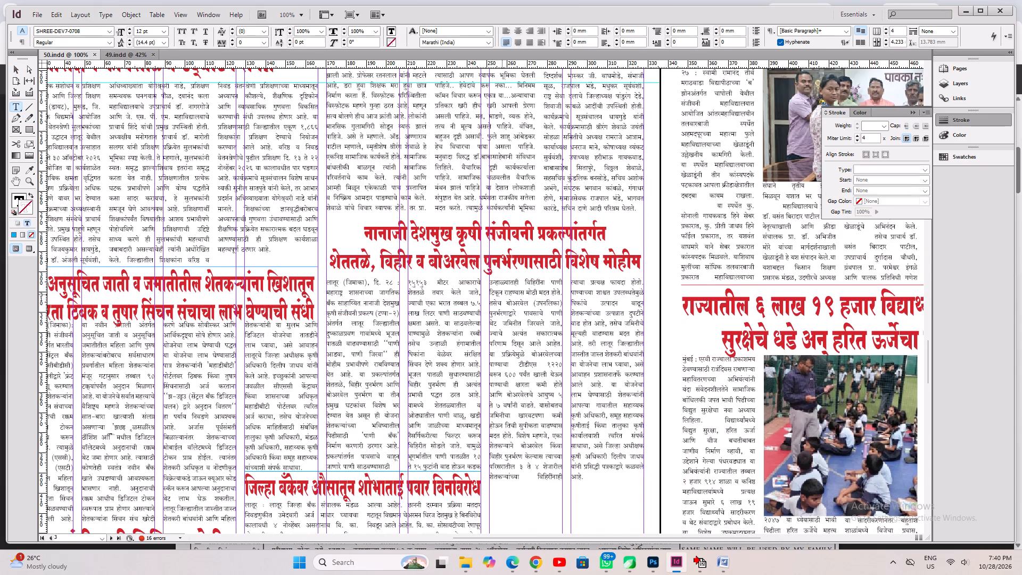
drag(502, 295, 707, 542)
key(alt+Right)
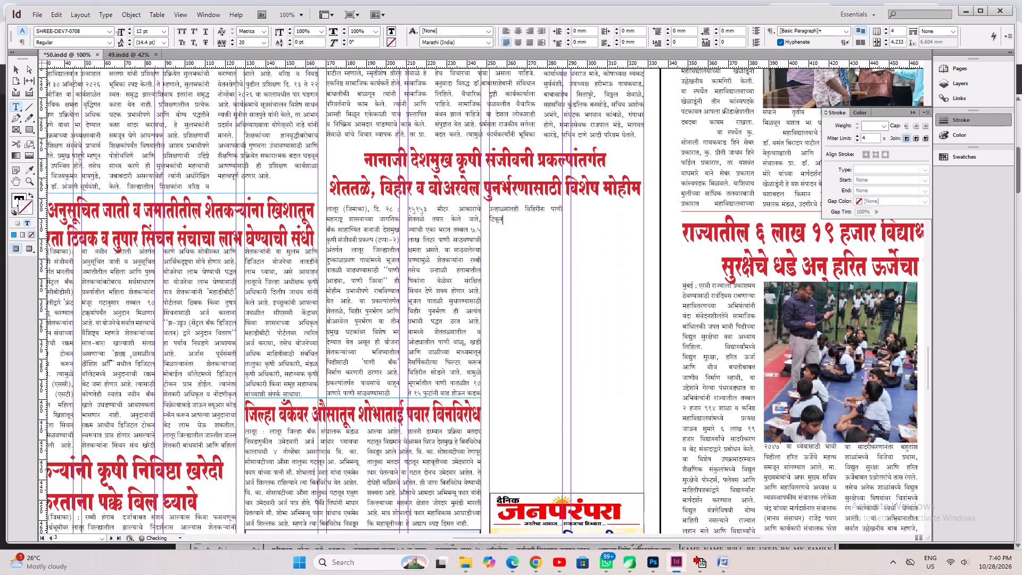
key(ctrl+z)
key(ctrl+alt+c)
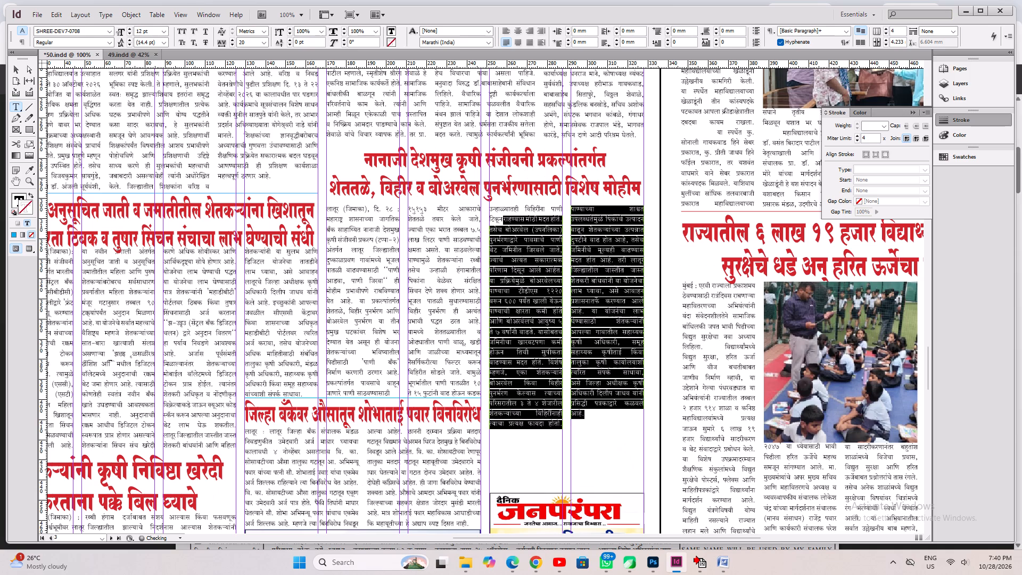
click(574, 368)
key(ctrl+s)
Stretch the Janparampara greetings ad upward to just below the well-recharge text, making it about 120 mm high, and save.
scroll(574, 368, down, 3)
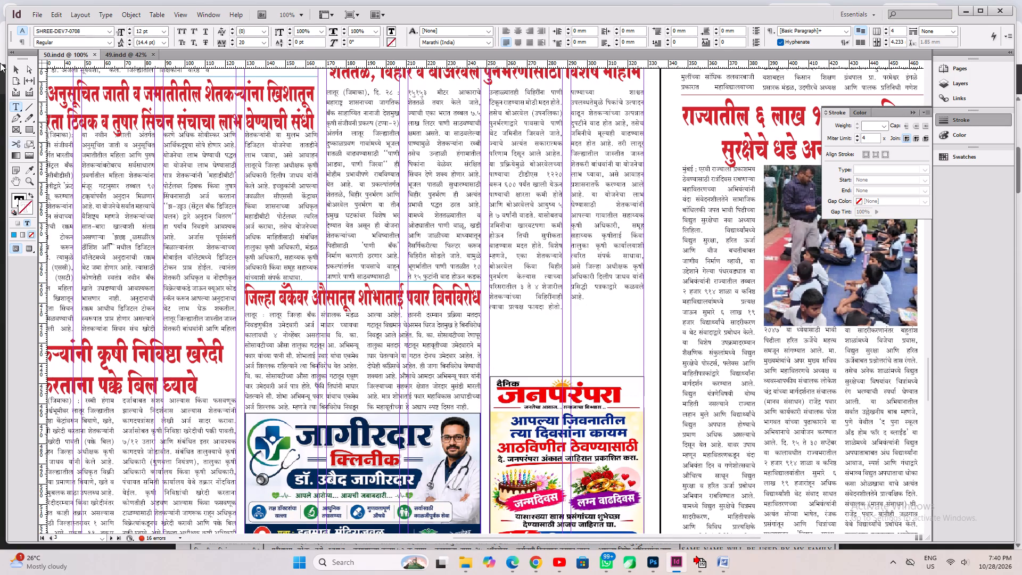
click(13, 69)
ctrl+click(564, 352)
drag(526, 346, 555, 455)
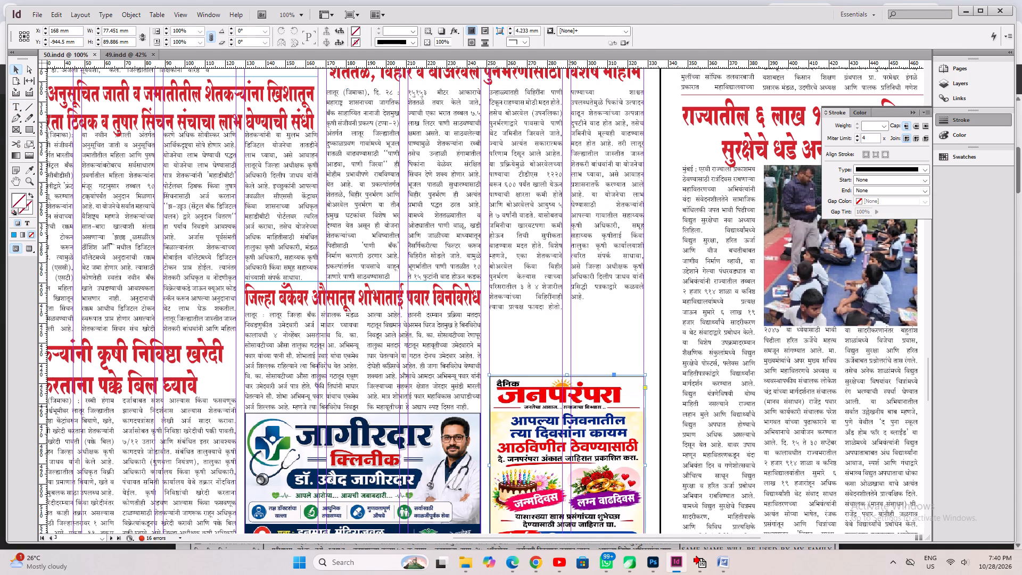
ctrl+drag(566, 376, 562, 311)
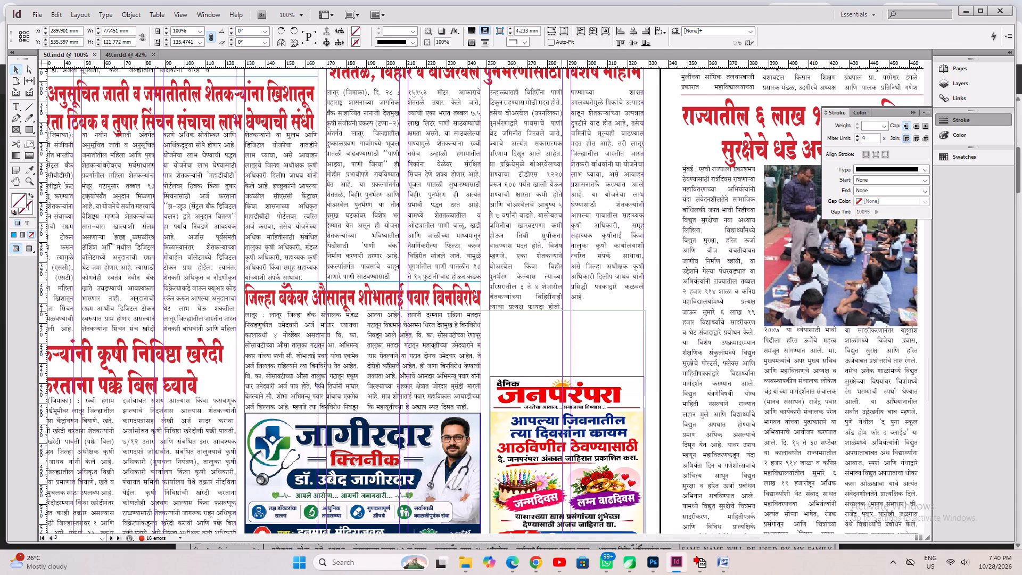
ctrl+drag(562, 311, 563, 313)
key(ctrl+s)
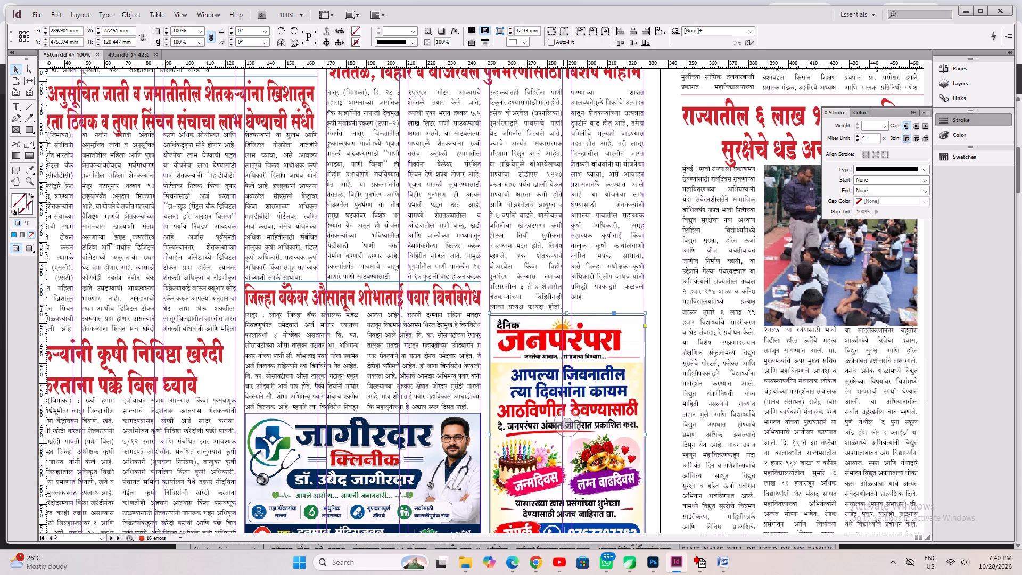
Select everything on the page 3 spread, save the document and deselect.
key(ctrl+0)
key(ctrl+a)
key(ctrl+s)
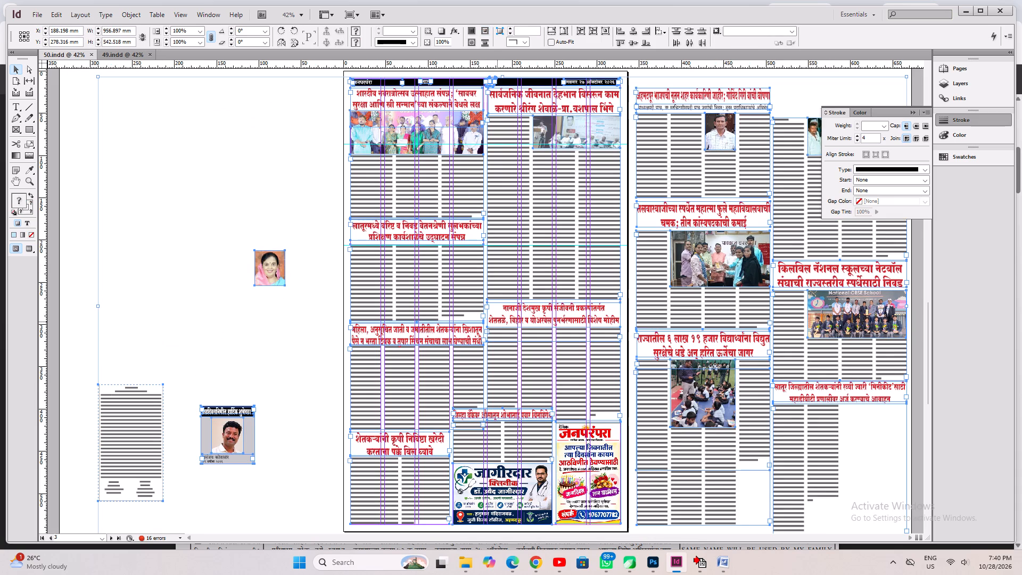
click(212, 162)
key(ctrl+a)
key(ctrl+s)
click(260, 349)
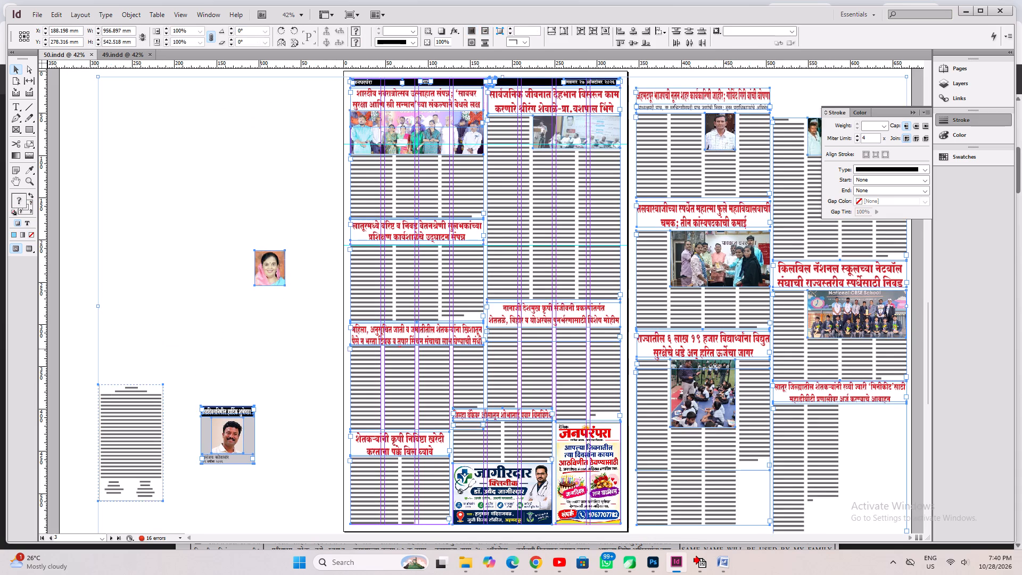
Look over the layout from the end of page 3 back through the earlier pages to the lower half of page 1.
key(space)
key(space)
key(space)
key(space)
key(space)
key(space)
key(space)
key(space)
key(space)
key(space)
key(space)
key(space)
key(space)
key(space)
key(space)
key(space)
key(space)
key(space)
key(space)
key(space)
drag(359, 415, 333, 166)
drag(604, 409, 534, 112)
drag(526, 144, 514, 543)
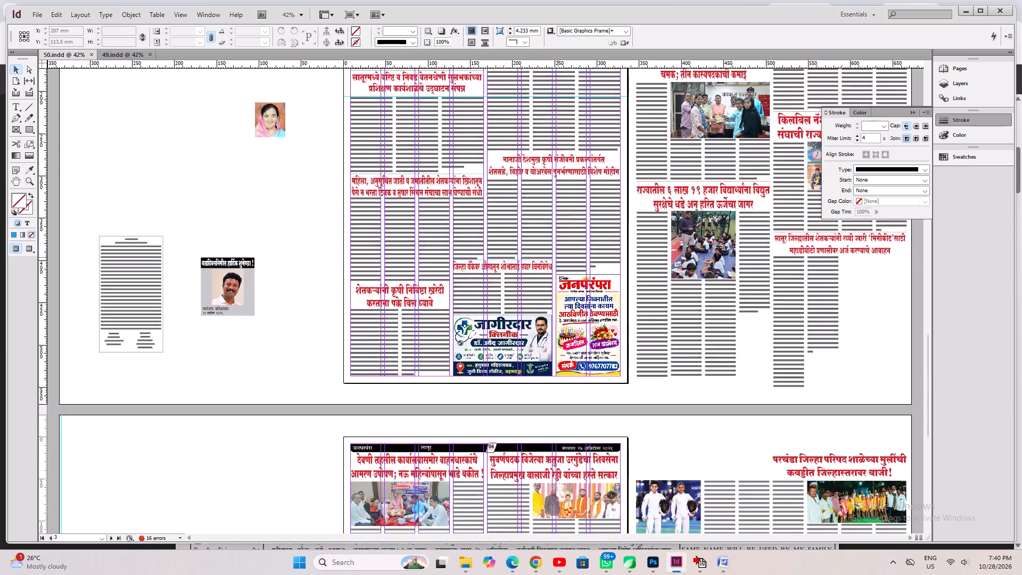
drag(557, 244, 537, 574)
drag(575, 257, 546, 545)
drag(534, 158, 537, 574)
drag(551, 225, 518, 433)
drag(508, 364, 508, 233)
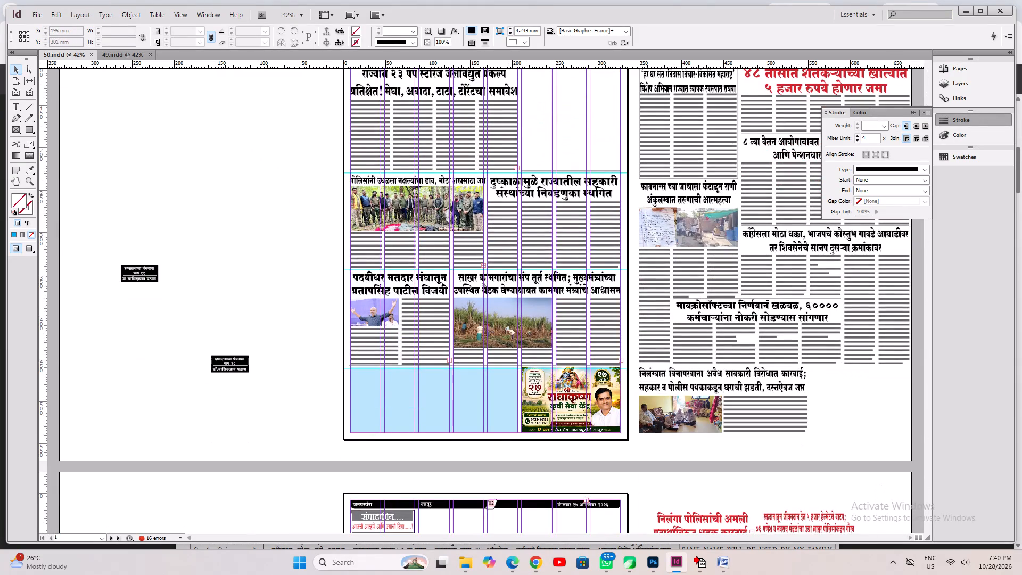
Save the document, then in Chrome open the lead Raj Thackeray story about the Karjat project on the ABP Majha news page.
key(ctrl+s)
click(539, 564)
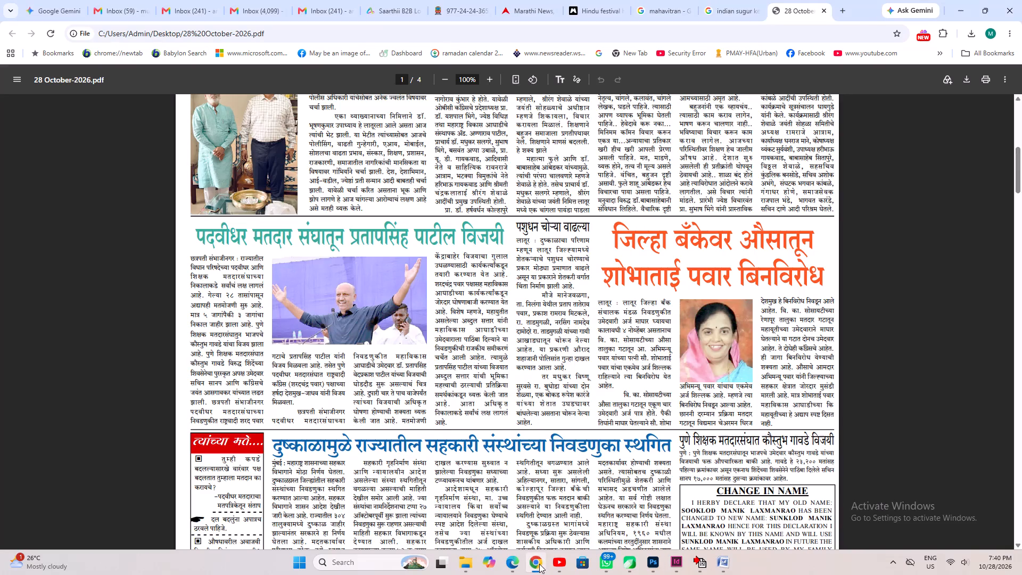
scroll(458, 328, up, 4)
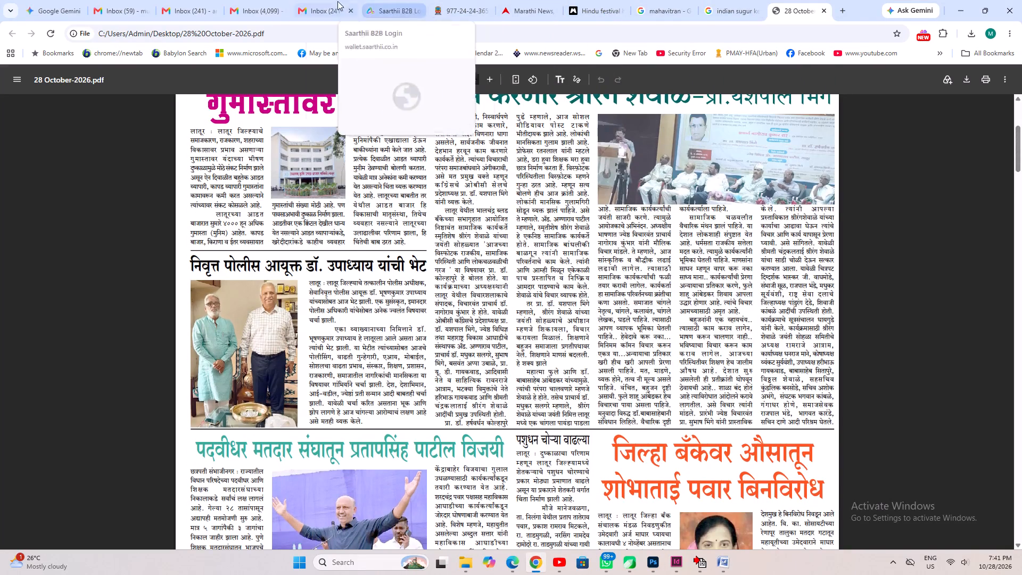
click(531, 3)
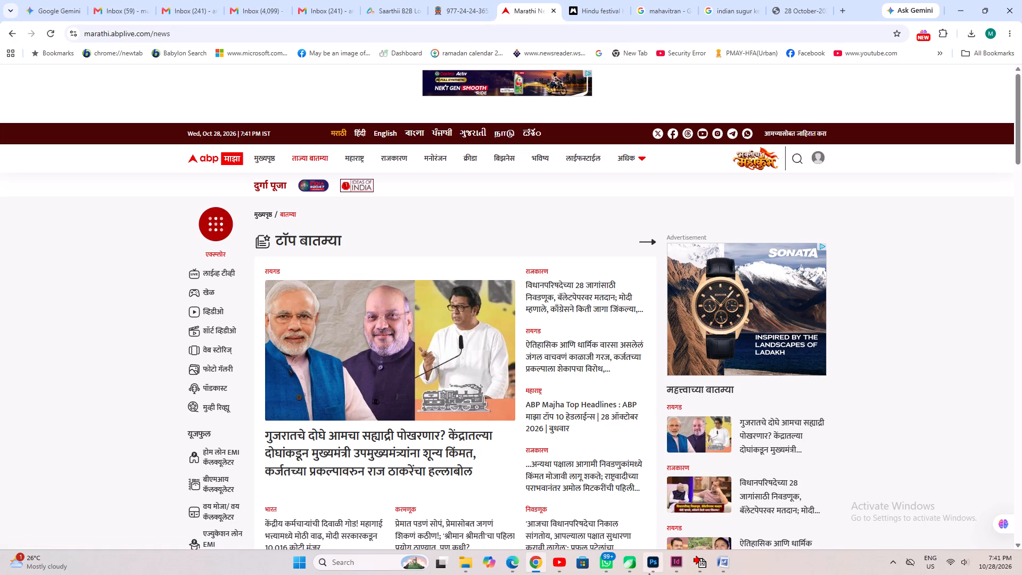
click(334, 437)
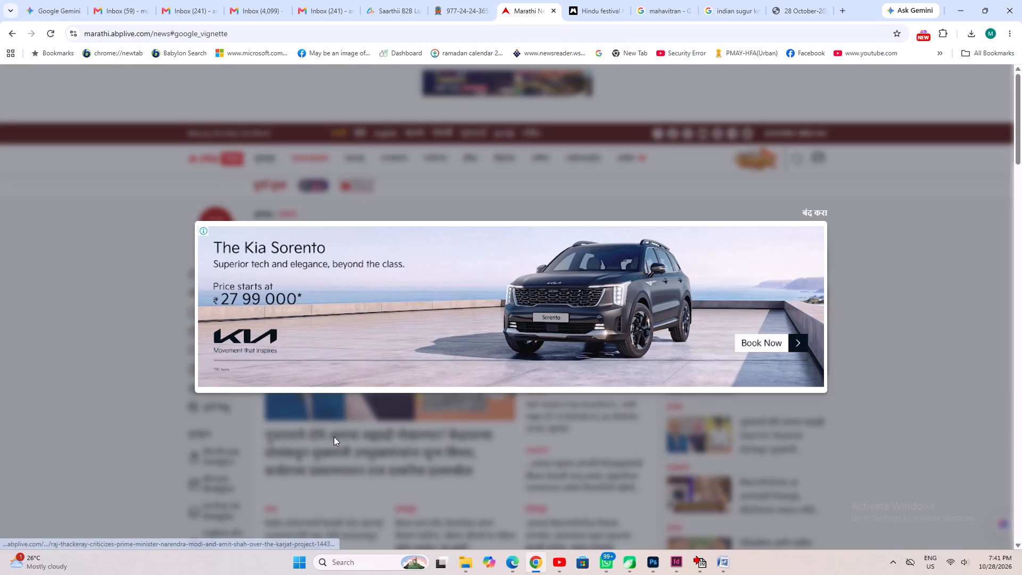
click(817, 212)
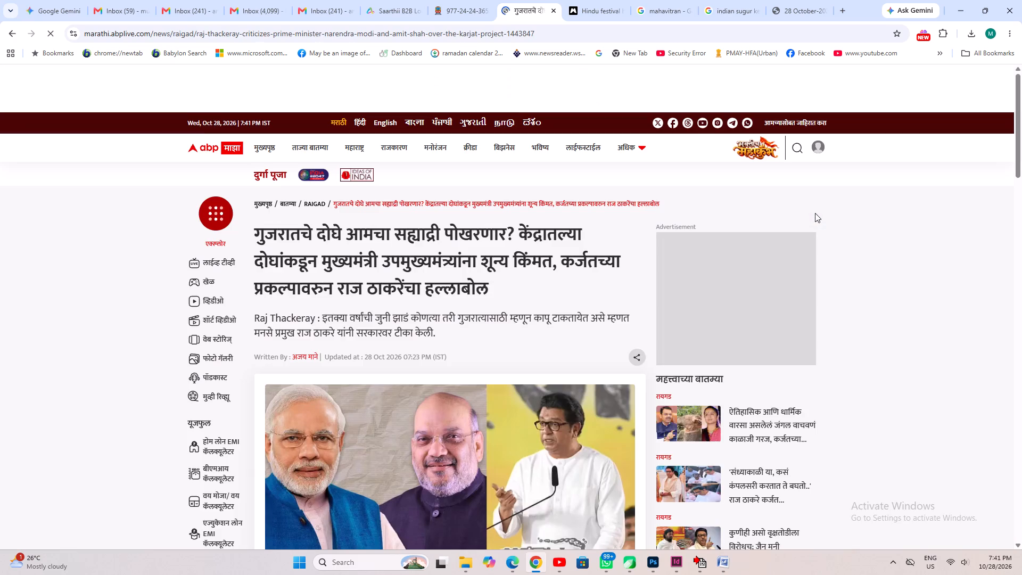
Copy the headline opening "गुजरातचे दोघे आमचा सह्याद्री पोखरणार" without the question mark and convert it from Unicode to Shree-Lipi 7.0 in Exchange Utility.
drag(252, 237, 422, 239)
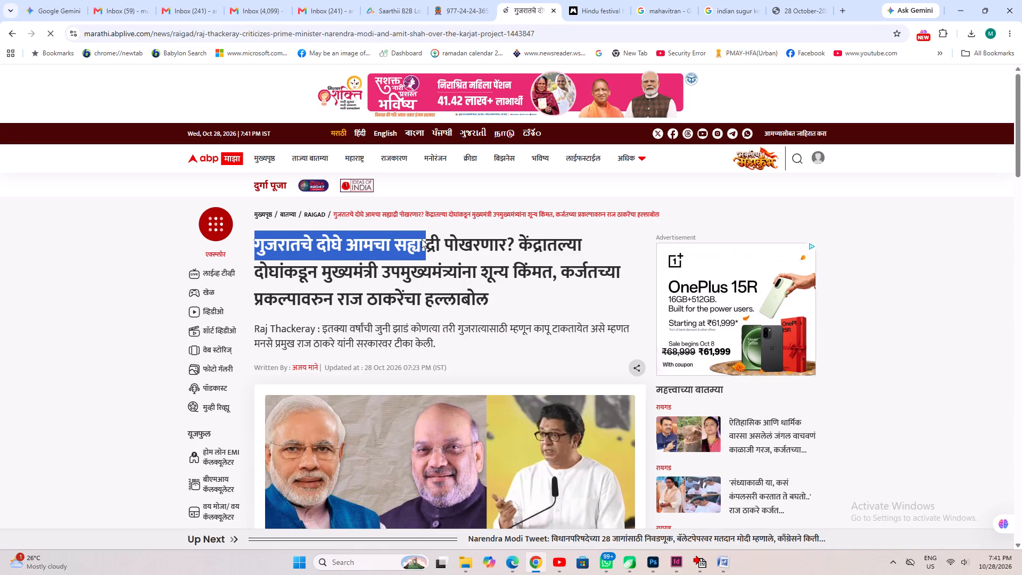
drag(422, 239, 513, 243)
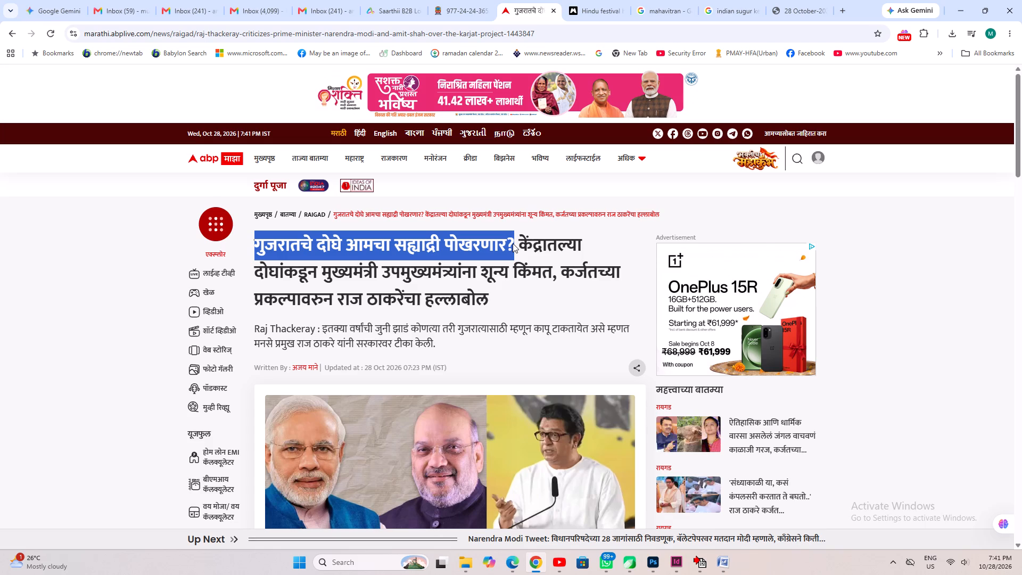
drag(513, 243, 506, 246)
key(ctrl+c)
click(705, 563)
click(619, 524)
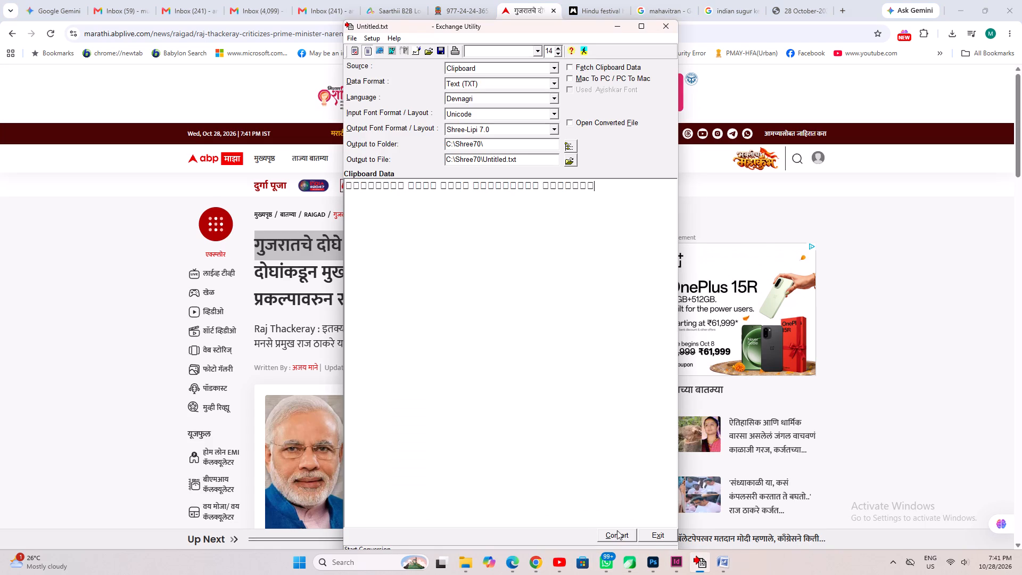
click(617, 530)
click(536, 315)
click(575, 314)
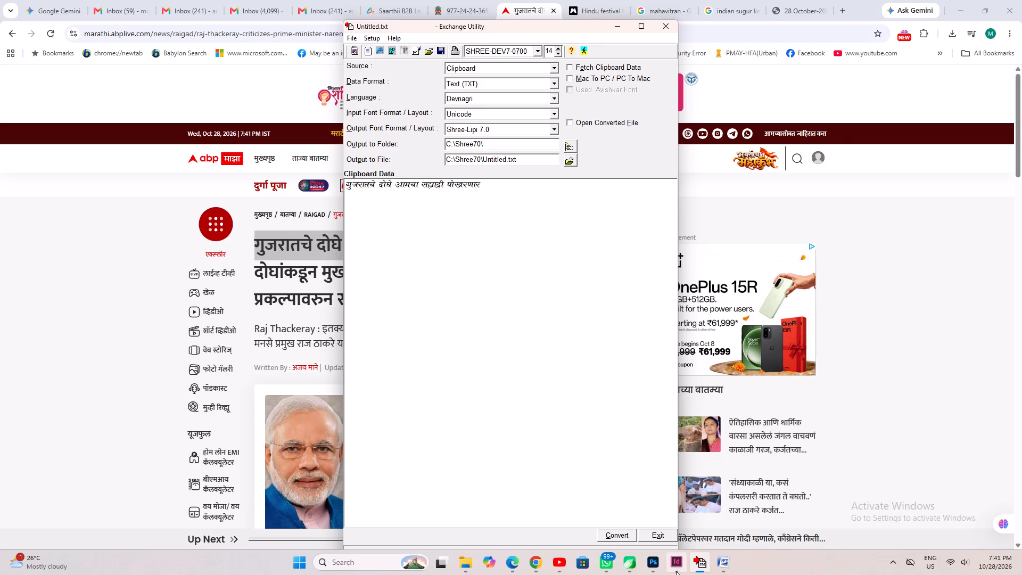
Return to InDesign, select the 'हर घर संत रविदास' headline frame on the pasteboard beside page 1, and mute the computer's sound.
click(683, 570)
scroll(588, 426, up, 5)
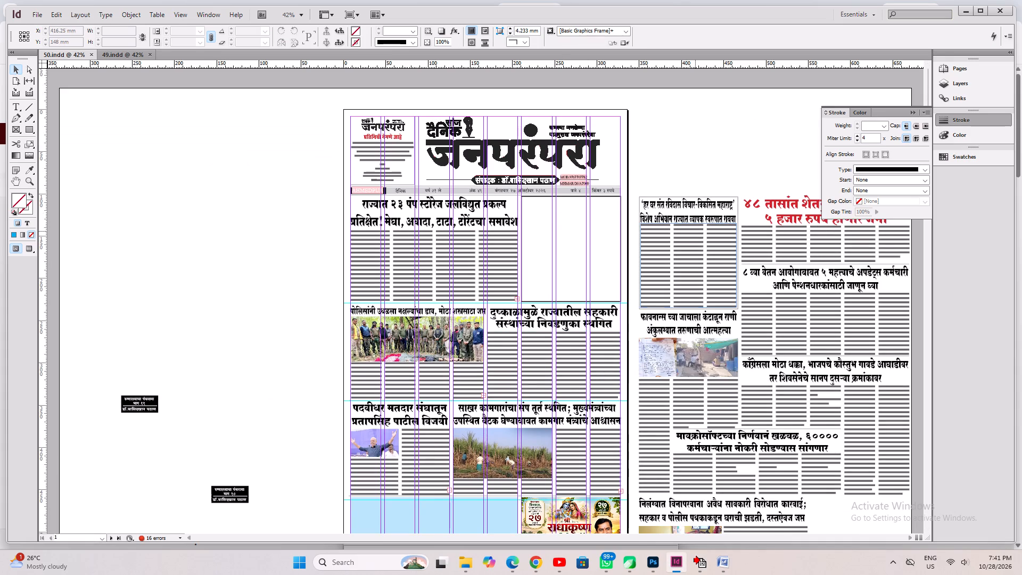
click(695, 225)
click(691, 210)
key(ctrl+1)
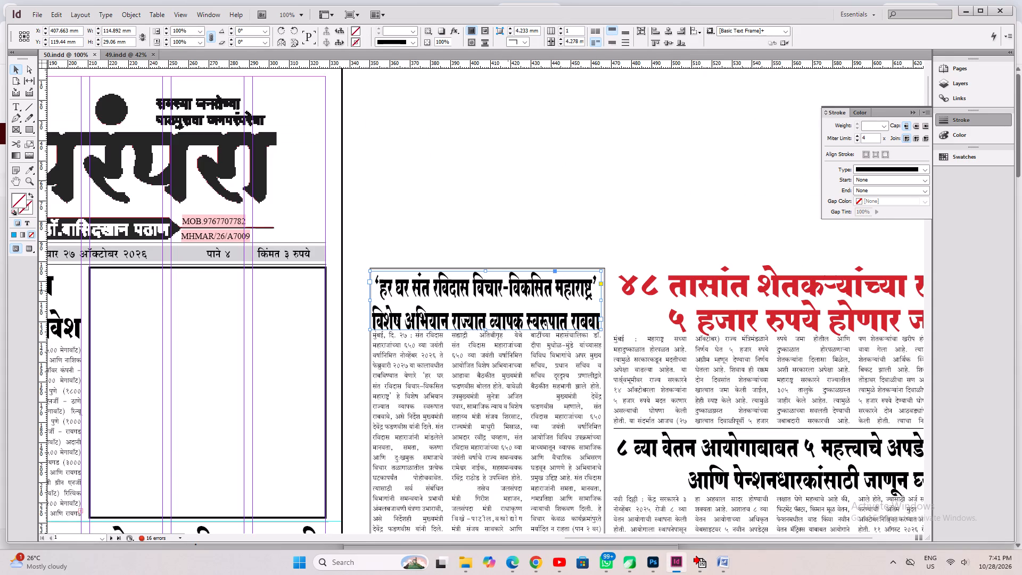
alt+click(530, 290)
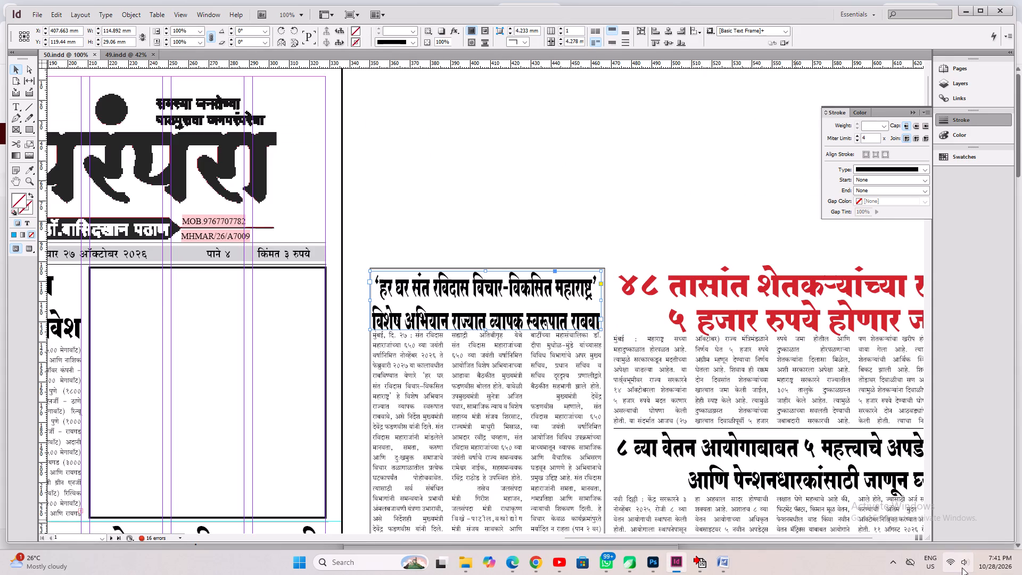
click(963, 564)
click(836, 497)
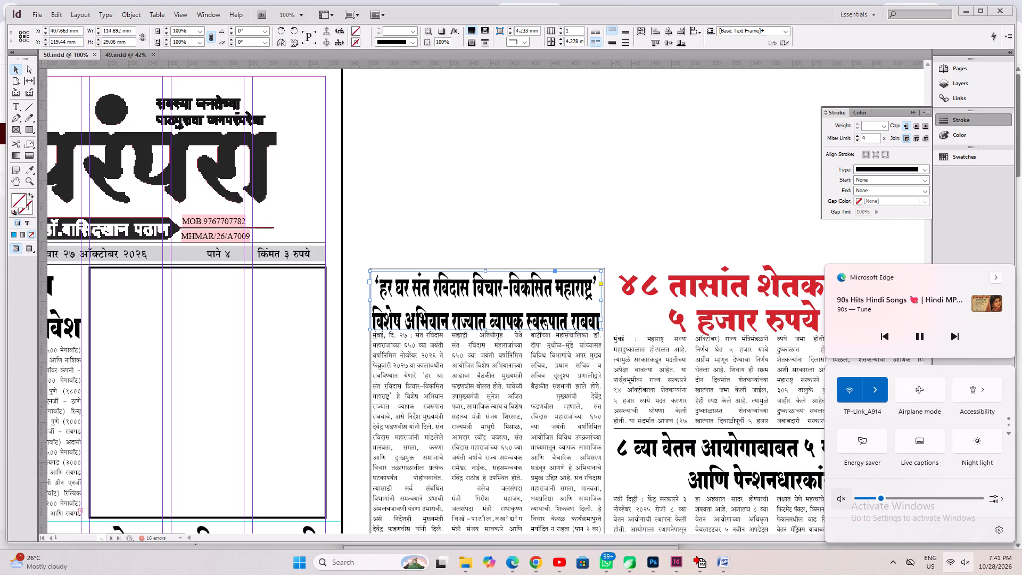
click(682, 172)
Duplicate the 'हर घर संत रविदास' headline frame into the top of the empty bordered box on page 1.
click(524, 302)
drag(537, 301, 241, 305)
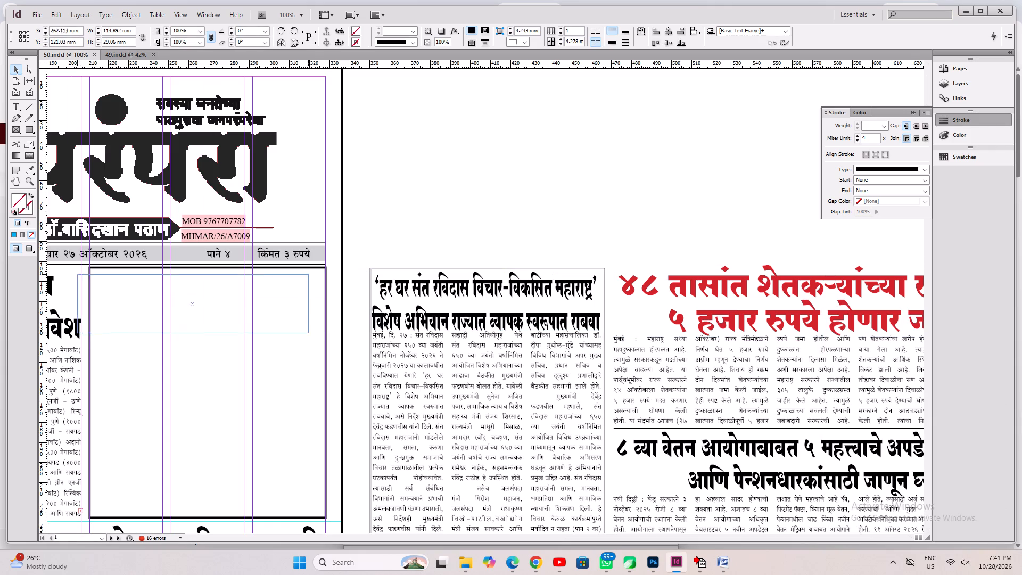
drag(241, 305, 258, 302)
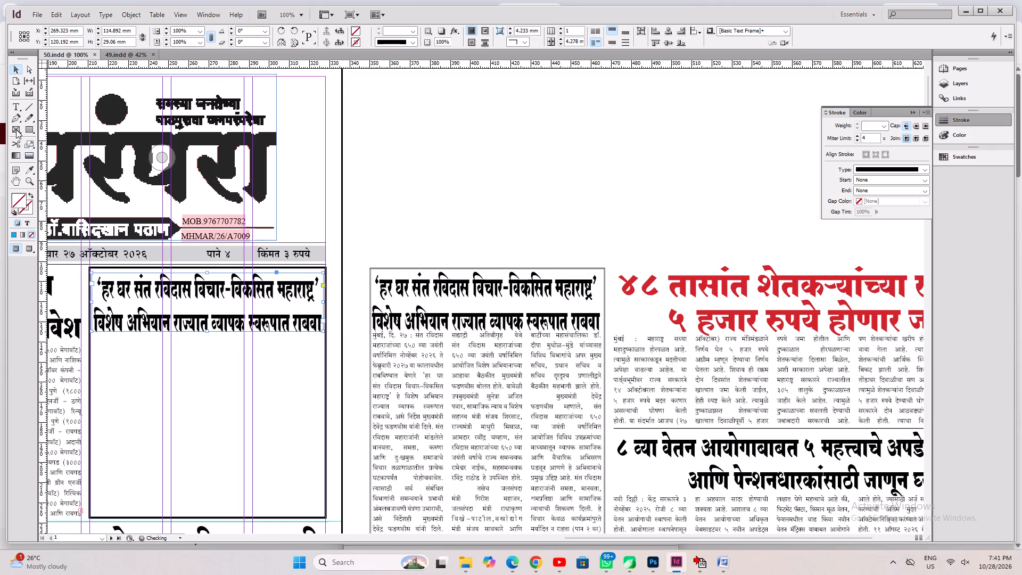
Replace the duplicated headline's text with the converted headline, followed by "-राज ठाकरे".
click(15, 107)
click(182, 317)
key(ctrl+a)
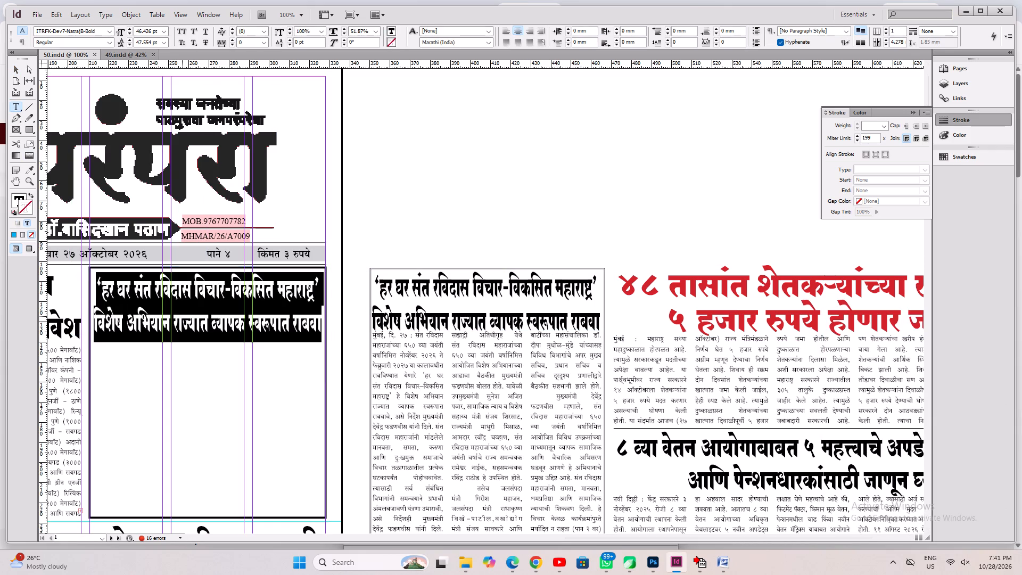
key(ctrl+v)
key(space)
text(-)
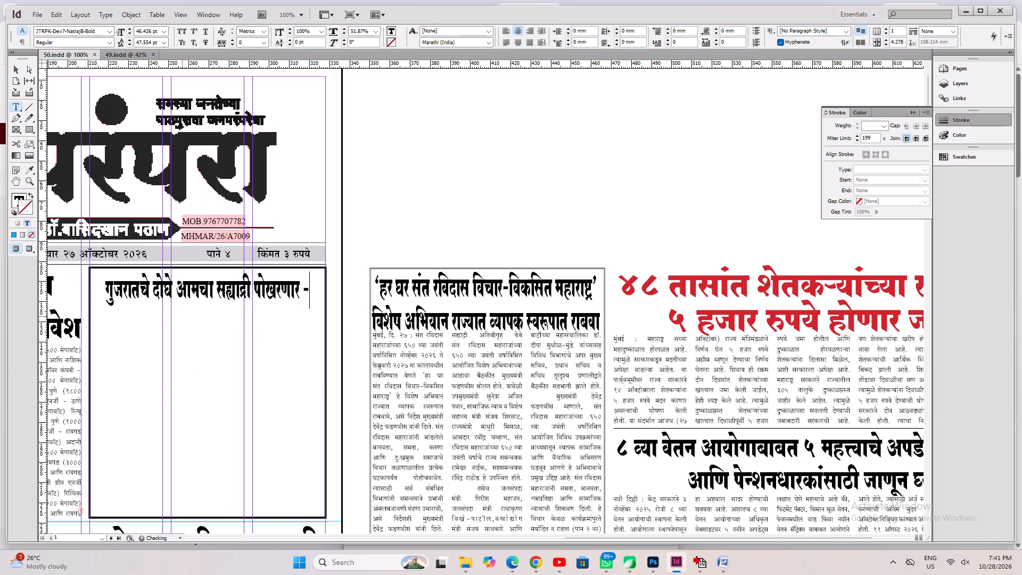
text(JK)
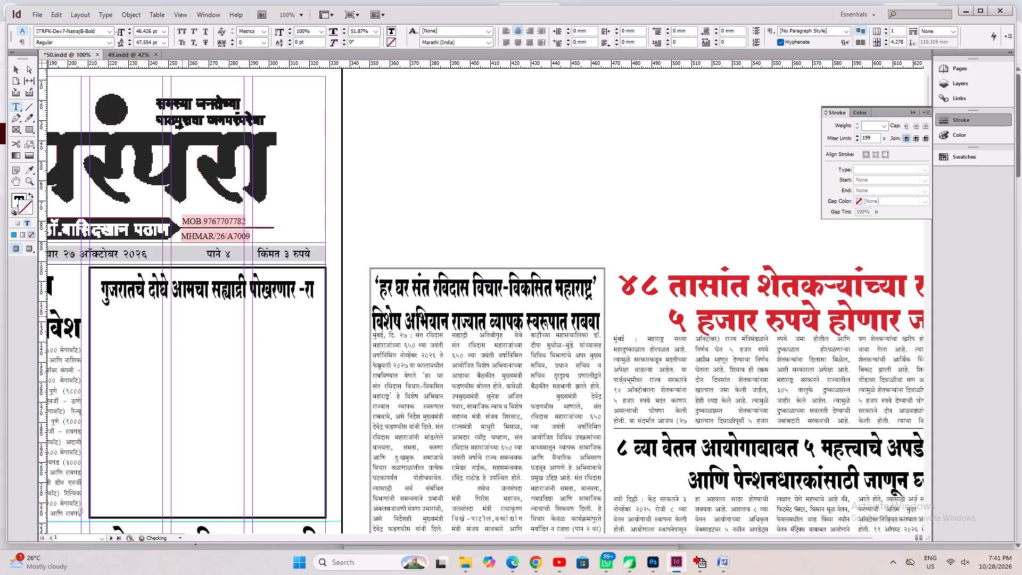
text(T bKDJS)
key(space)
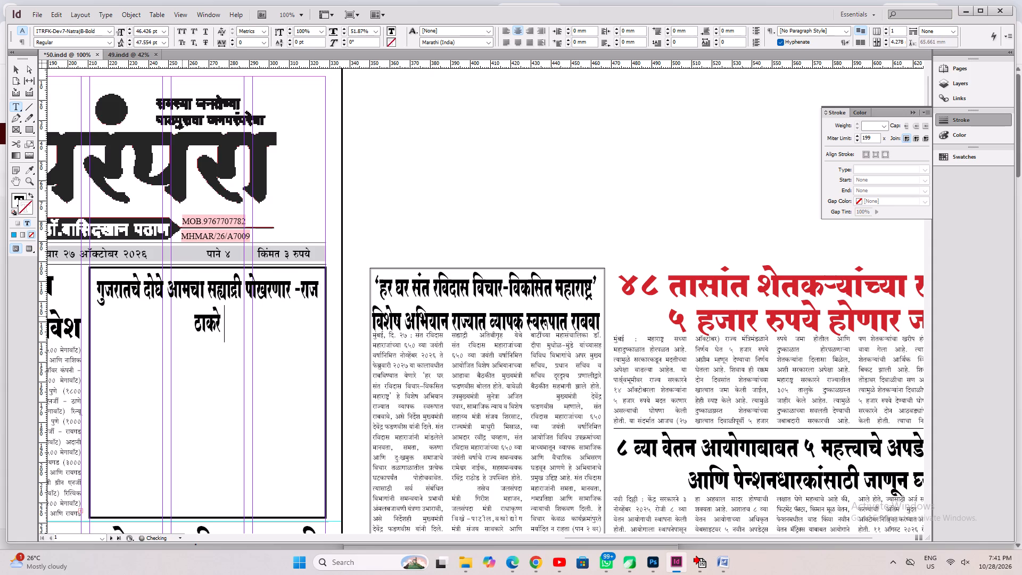
Set the whole new headline's horizontal scale to 100% and fit the frame to its text.
key(ctrl+a)
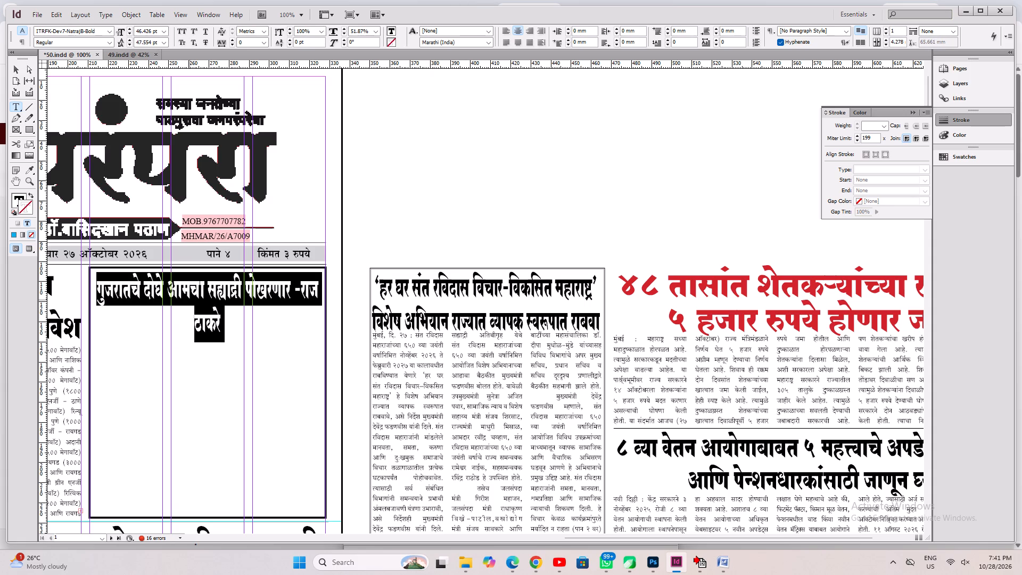
click(189, 299)
key(ctrl+a)
click(366, 34)
key(ctrl+a)
key(4)
key(shift+Left)
key(shift+Left)
text(100)
key(Return)
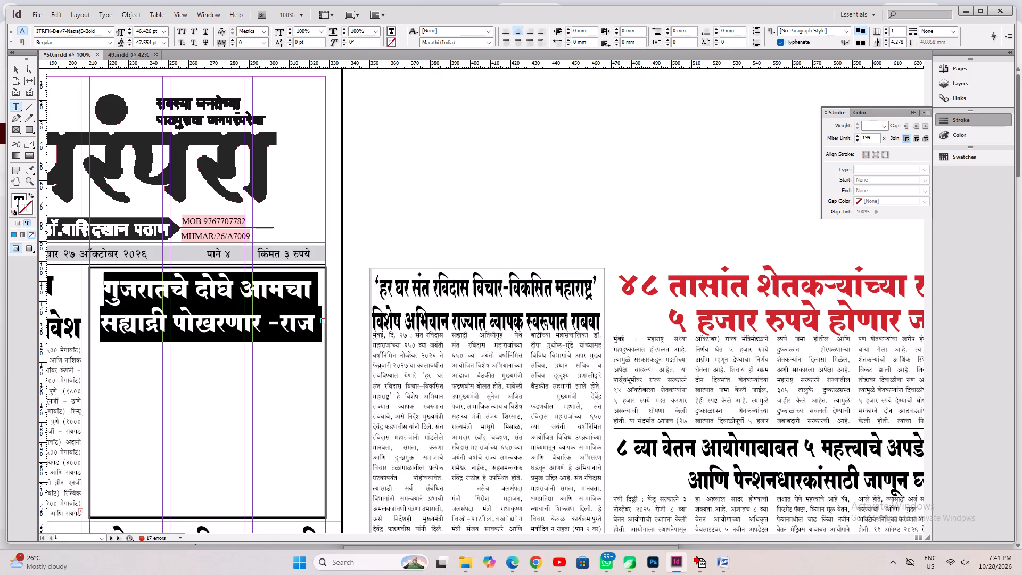
key(ctrl+alt+c)
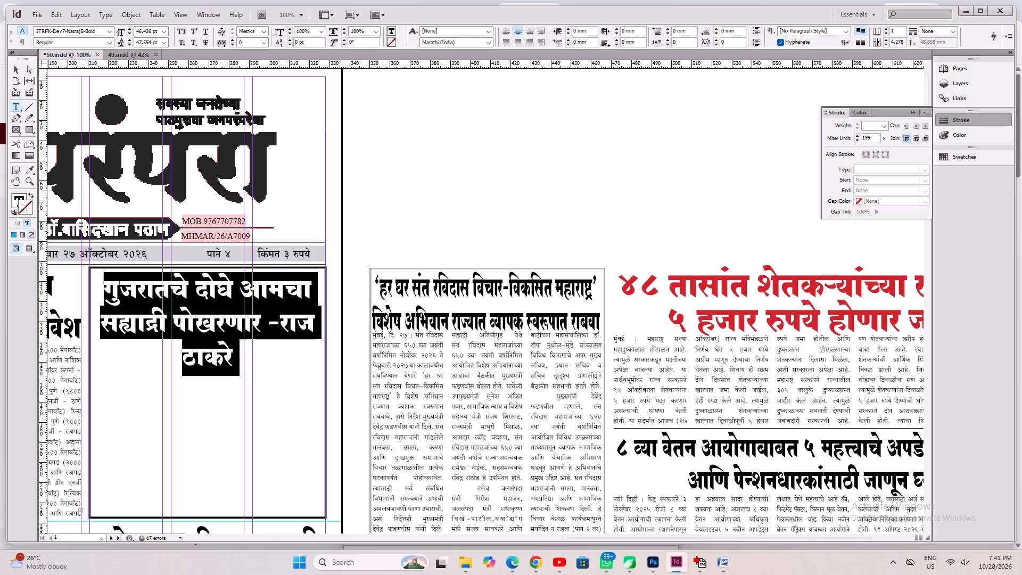
Reduce the new headline to 38.426 pt with 39.554 pt leading, and save the document.
key(ctrl+shift+comma)
key(ctrl+shift+comma)
key(ctrl+shift+comma)
key(ctrl+shift+comma)
key(alt+Up)
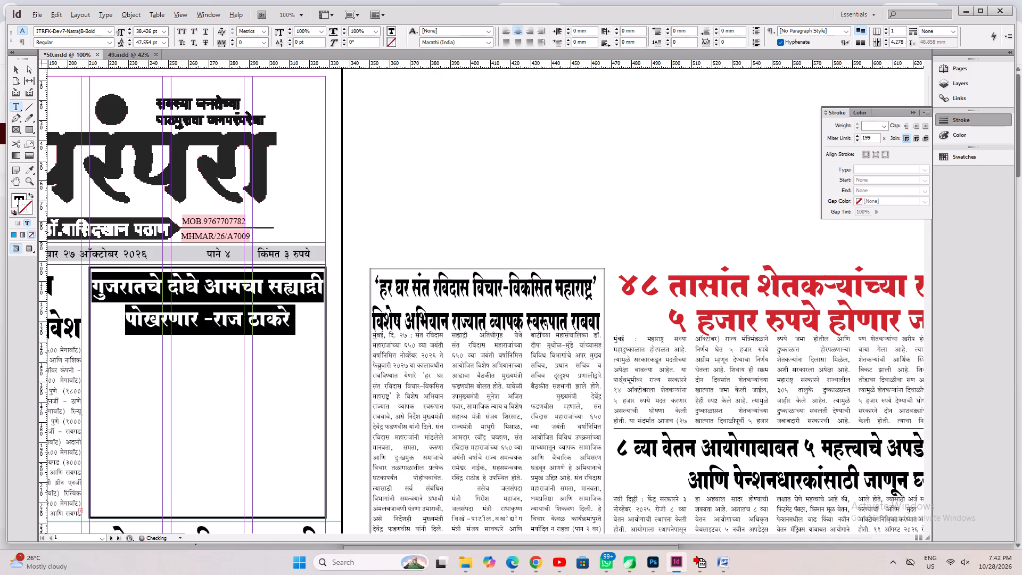
key(alt+Up)
key(alt+Up)
key(alt+Up)
key(alt+Up)
key(alt+Down)
key(ctrl+z)
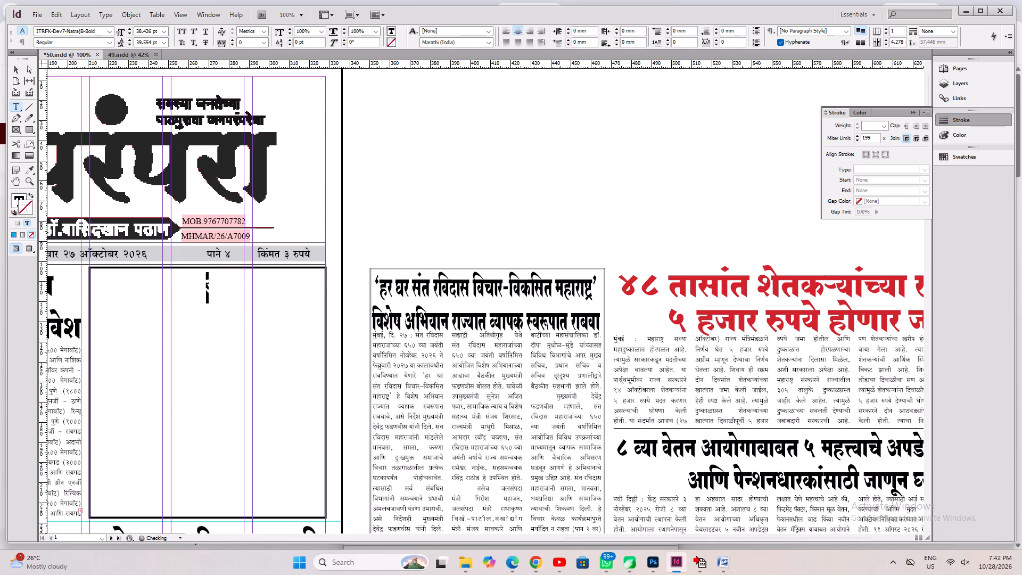
key(ctrl+s)
key(ctrl+s)
key(ctrl+0)
key(ctrl+s)
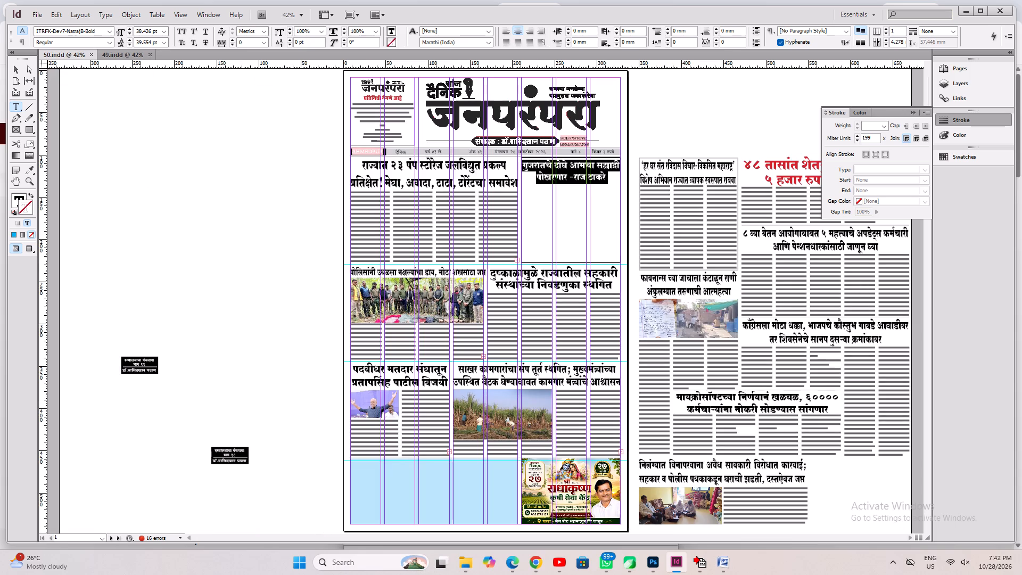
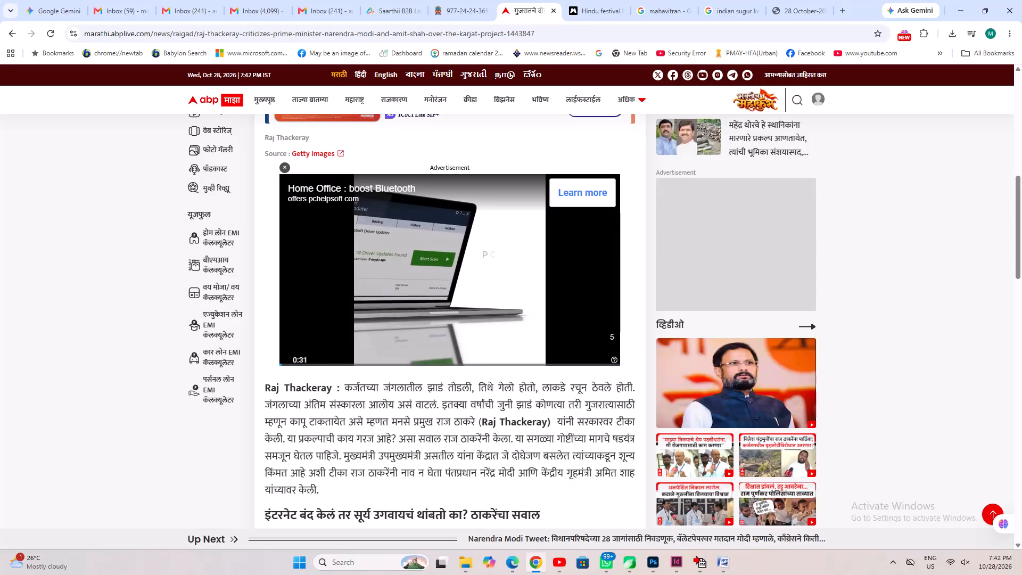
Copy the Raj Thackeray article's body text, from 'कर्जतच्या जंगलातील' through 'राज ठाकरे म्हणाले', including the subheading.
drag(343, 389, 363, 487)
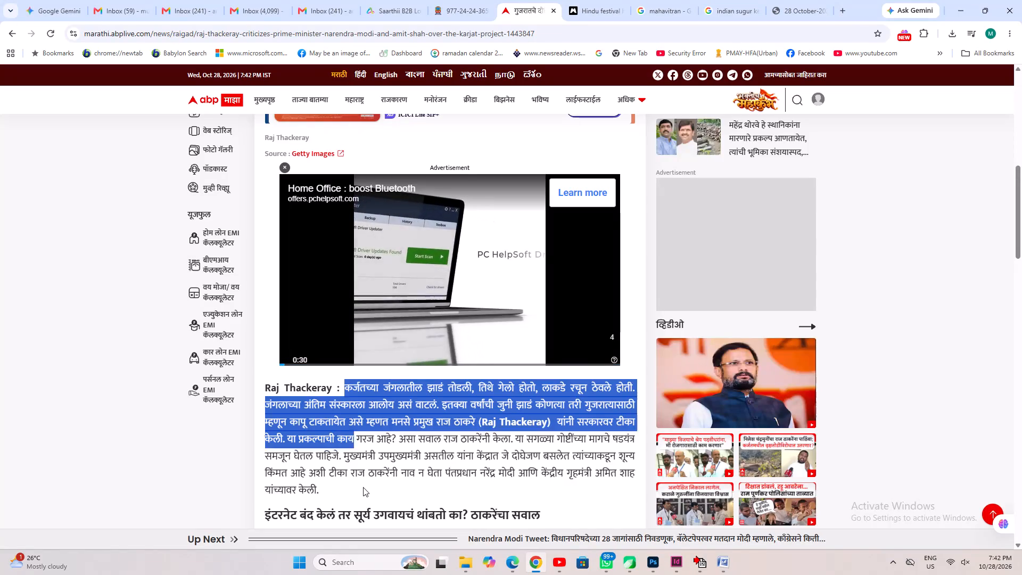
drag(363, 487, 365, 490)
scroll(365, 490, down, 5)
shift+click(430, 401)
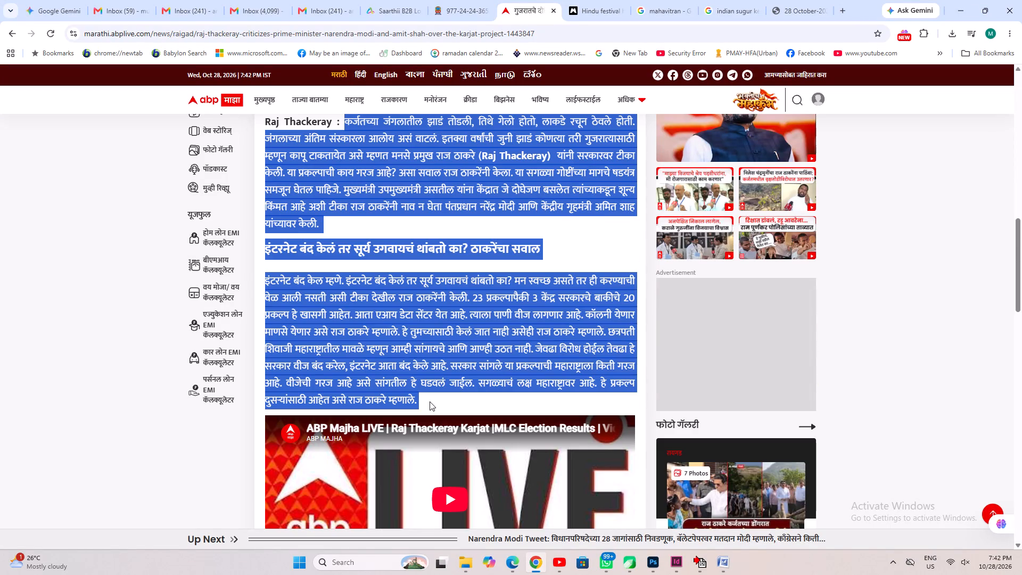
right_click(418, 282)
click(437, 301)
Convert the copied article text from Unicode to Shree-Lipi 7.0 in the Exchange Utility.
click(699, 571)
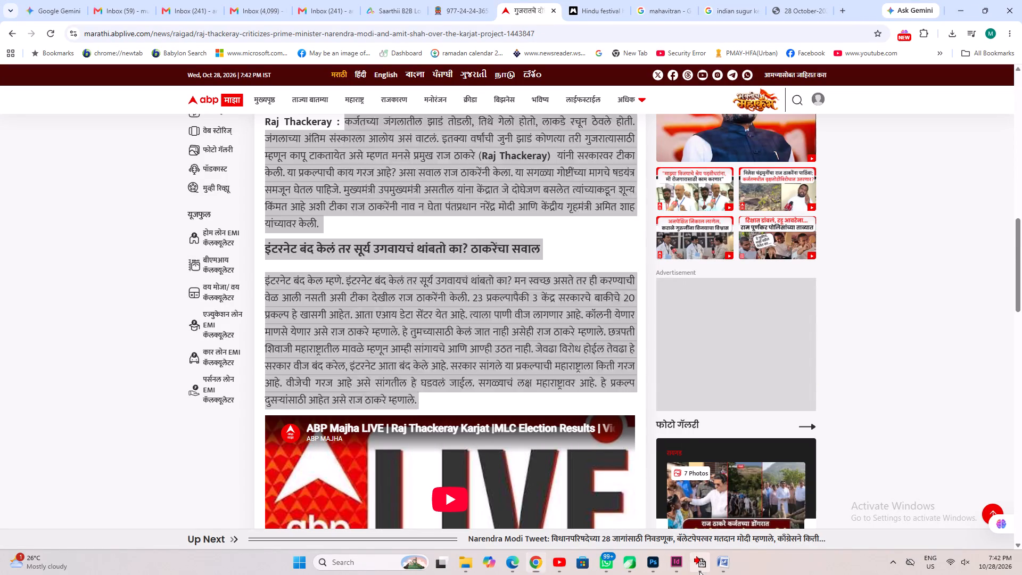
click(623, 535)
click(554, 320)
click(577, 316)
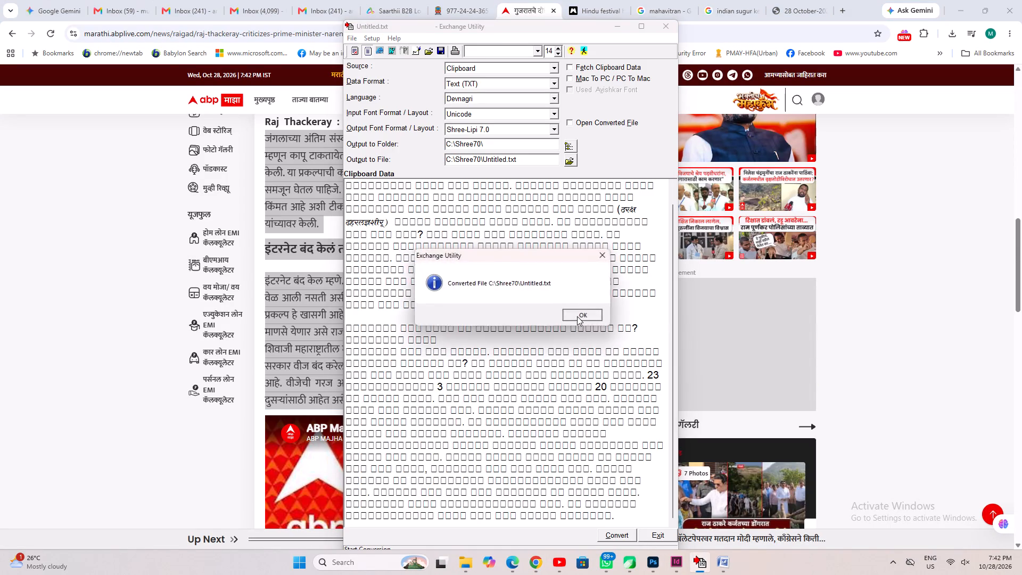
Switch to 50.indd and paste the converted story into a new text frame on the pasteboard beside page 1.
click(678, 567)
click(176, 176)
drag(167, 127, 221, 229)
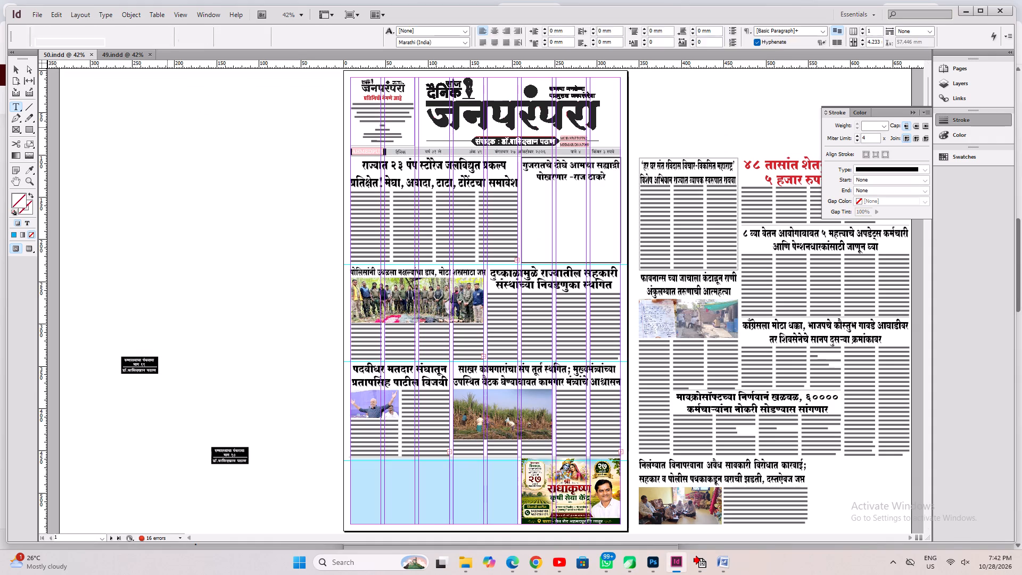
drag(221, 229, 306, 346)
key(ctrl+v)
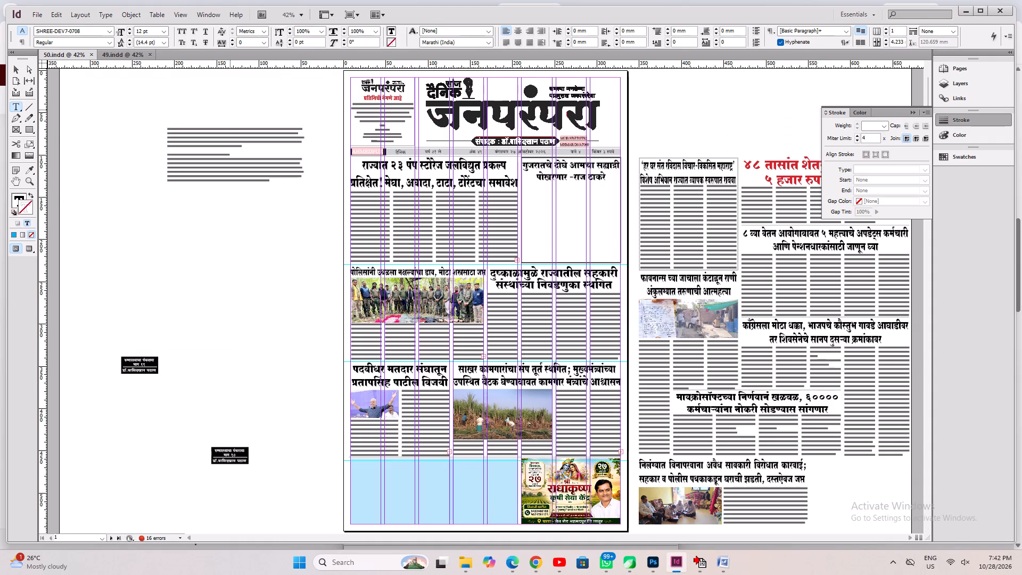
Insert the dateline 'मुंबई :- ' at the start of the pasted story.
key(ctrl+2)
alt+drag(197, 171, 480, 400)
click(328, 283)
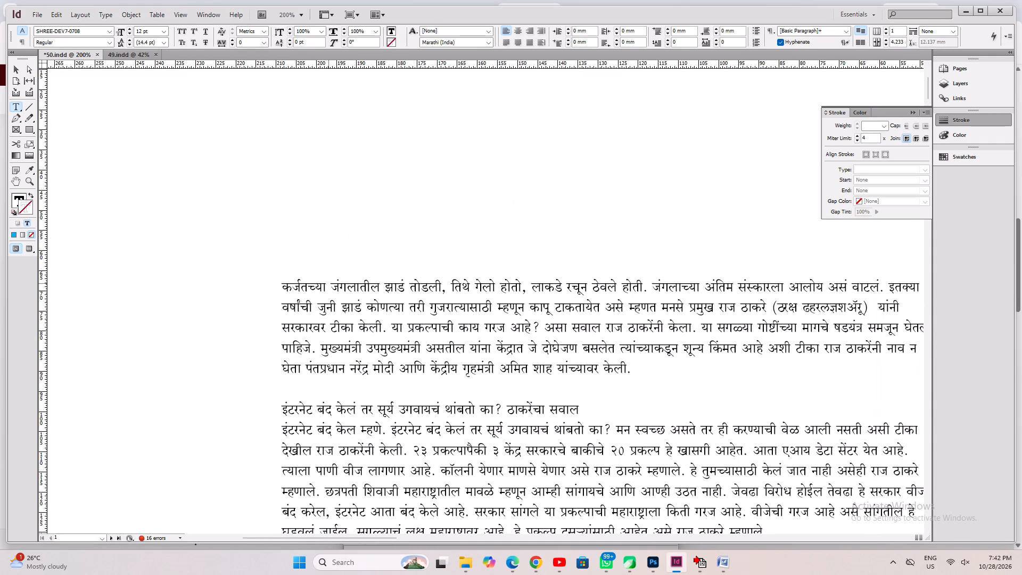
key(Home)
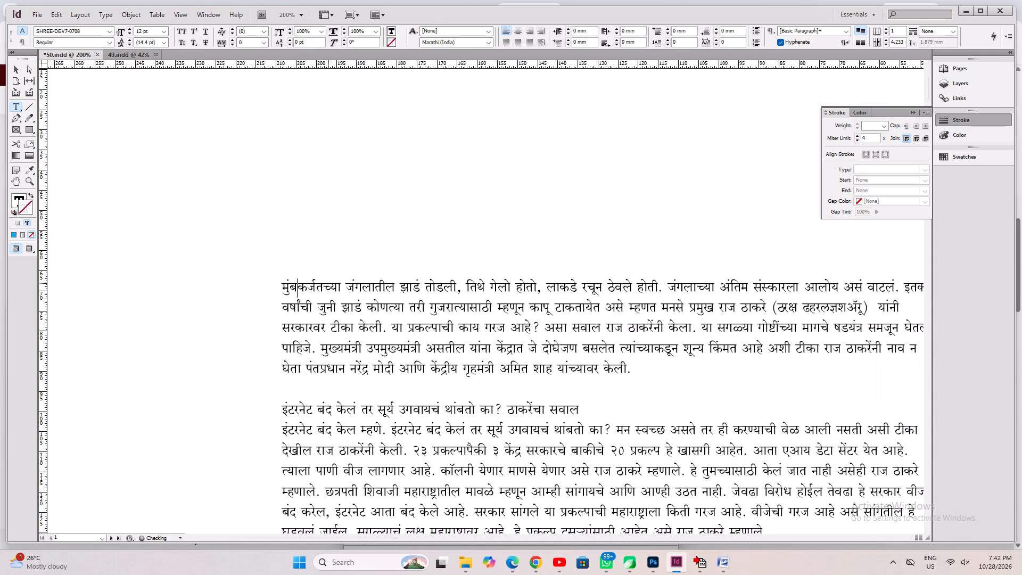
text(:-)
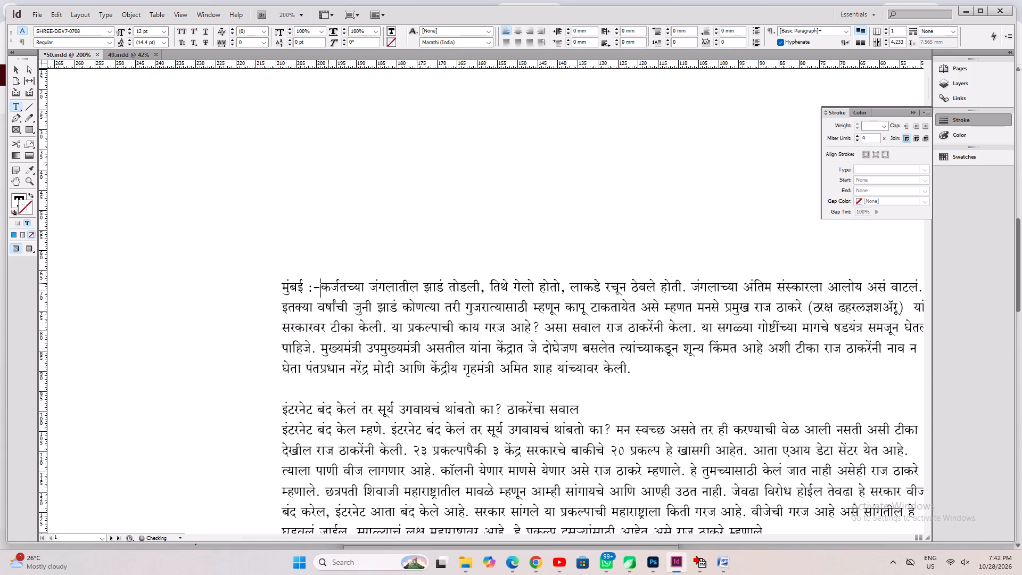
key(space)
Delete the blank line before the 'इंटरनेट बंद केलं' subheading in the story and save the document.
key(Down)
key(Down)
key(Down)
key(Down)
key(Down)
key(Delete)
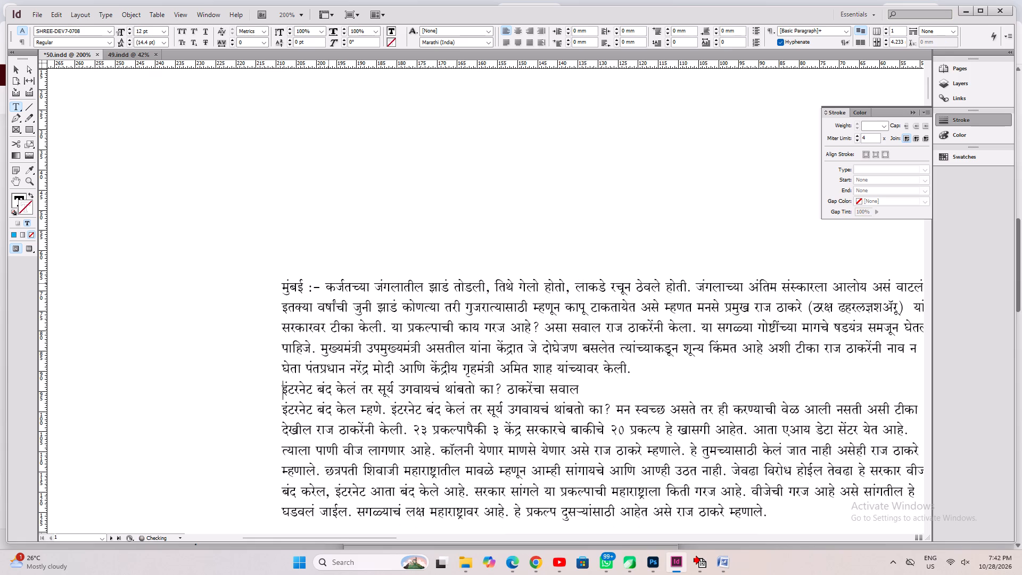
key(Down)
key(Down)
key(Down)
key(Down)
key(Down)
key(Down)
key(Down)
key(Down)
key(Down)
key(Down)
key(Down)
key(Down)
key(Down)
key(ctrl+s)
key(ctrl+0)
key(ctrl+s)
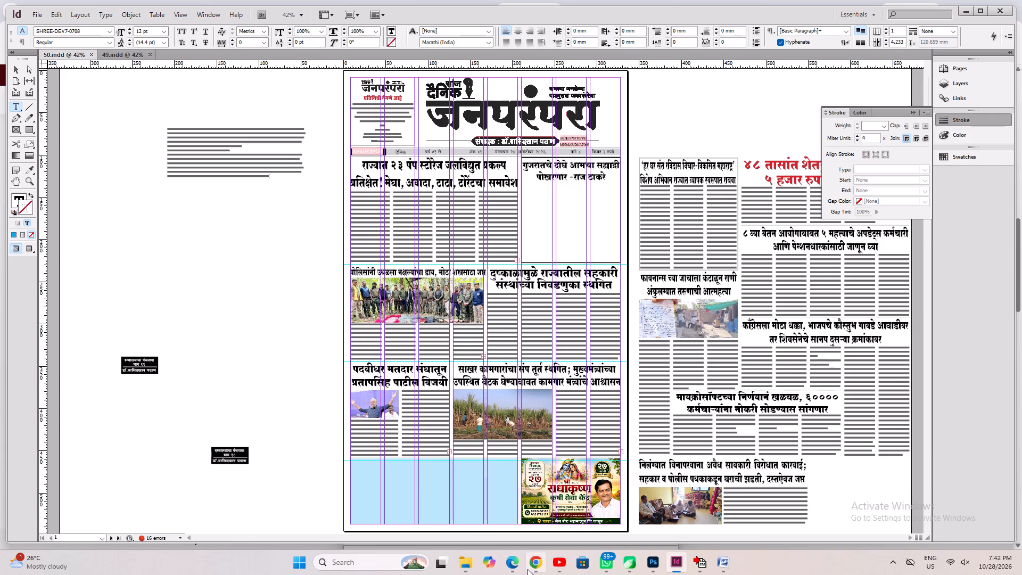
Copy the lead photo of the three politicians from the ABP Majha article in the browser.
click(530, 569)
scroll(512, 495, down, 7)
scroll(487, 427, down, 3)
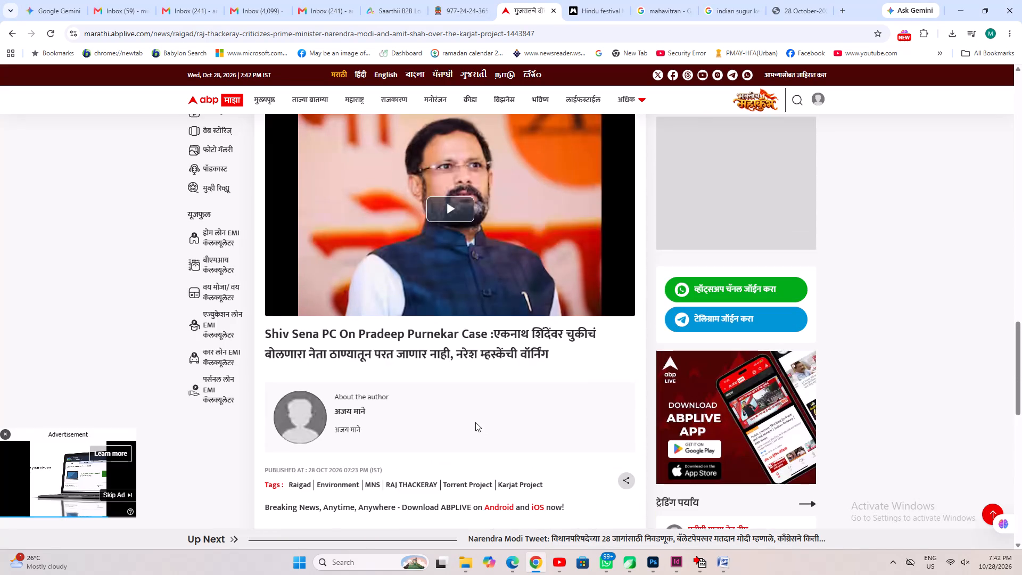
scroll(407, 397, down, 8)
scroll(407, 397, up, 20)
scroll(407, 397, up, 1)
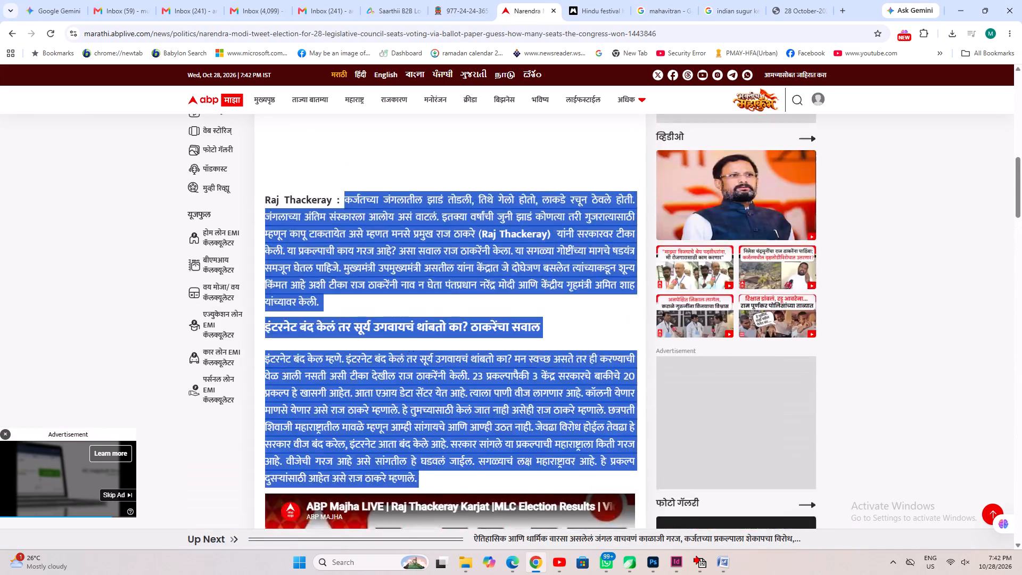
scroll(407, 397, up, 7)
right_click(551, 266)
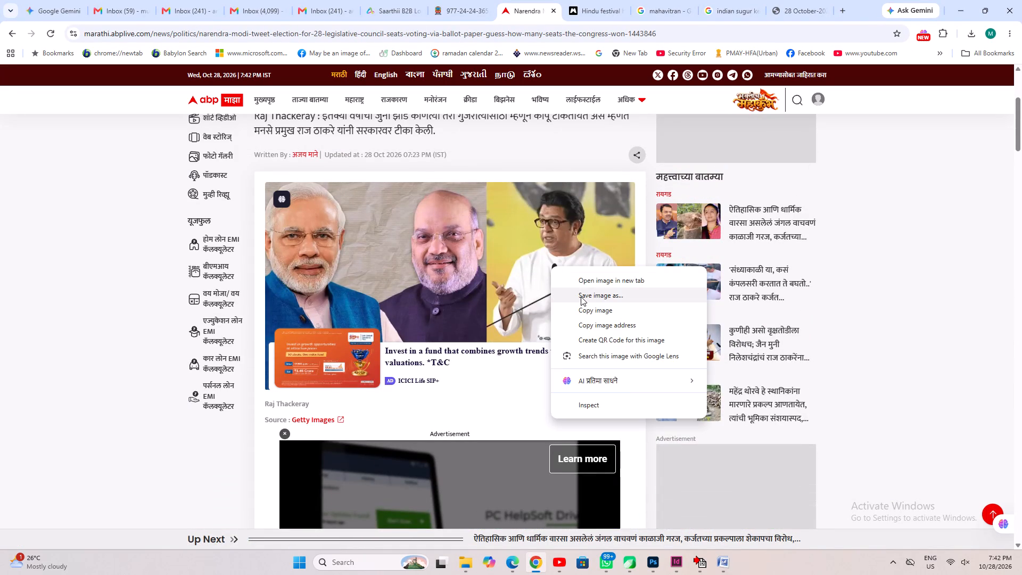
click(582, 307)
Paste the photo into 50.indd, scale it to about 127 × 71 mm, and place it under the Raj Thackeray headline.
click(671, 569)
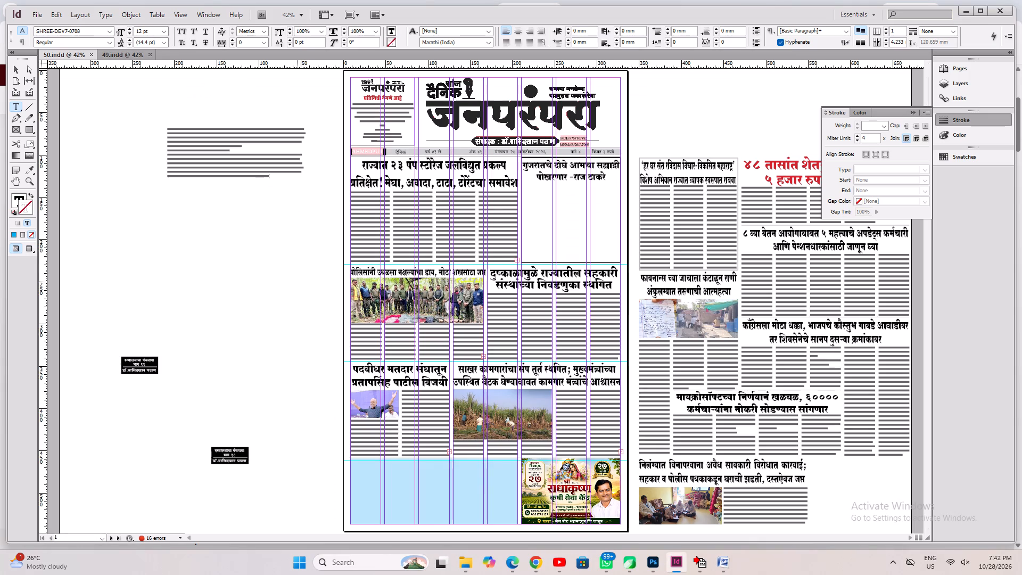
click(18, 67)
click(191, 94)
right_click(191, 92)
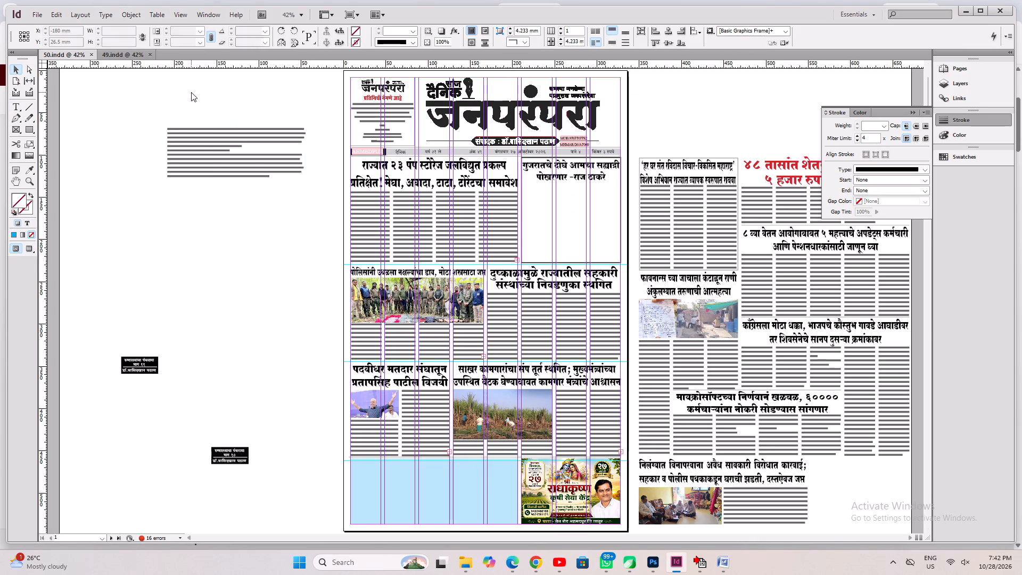
click(199, 98)
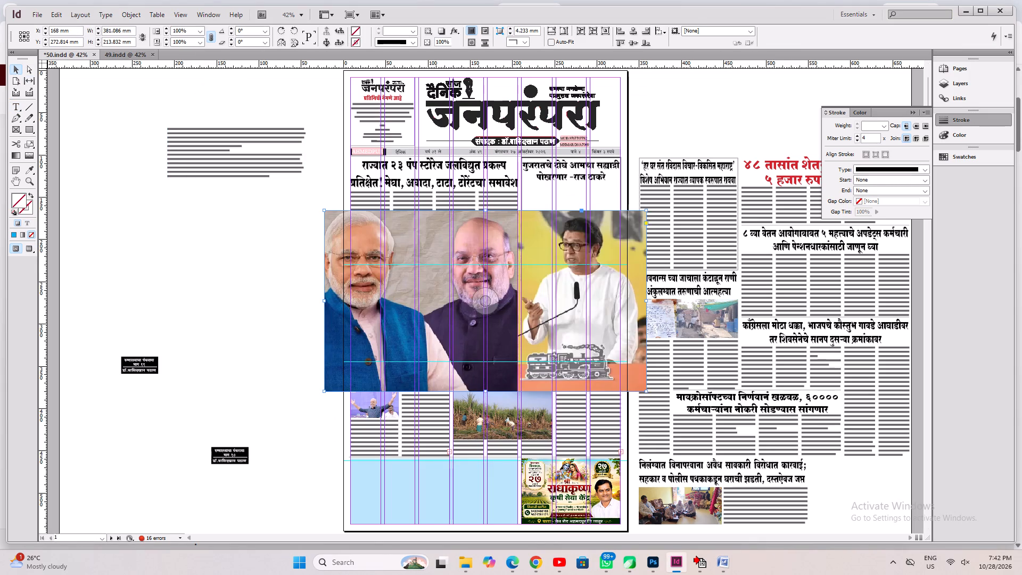
ctrl+shift+drag(326, 302, 539, 328)
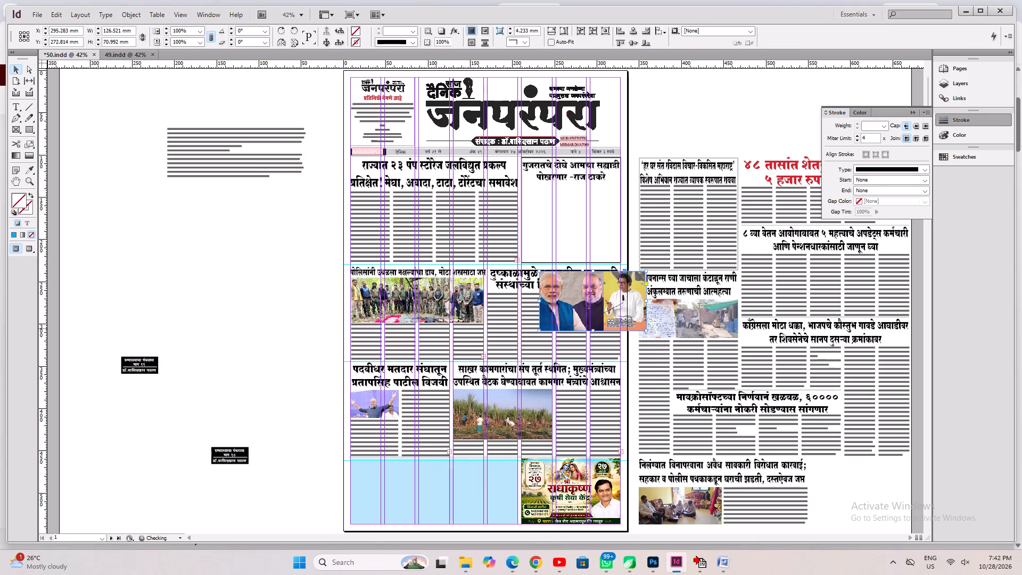
drag(597, 322, 582, 232)
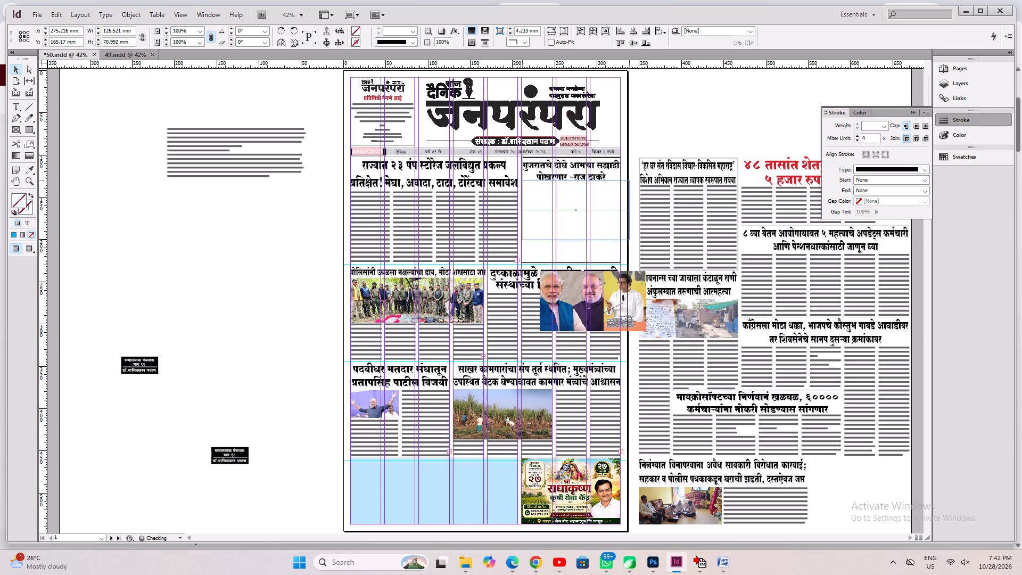
drag(582, 232, 583, 234)
Resize the photo to about 112 × 61 mm to fit inside the bordered box, nudge it down slightly, and save.
key(ctrl+1)
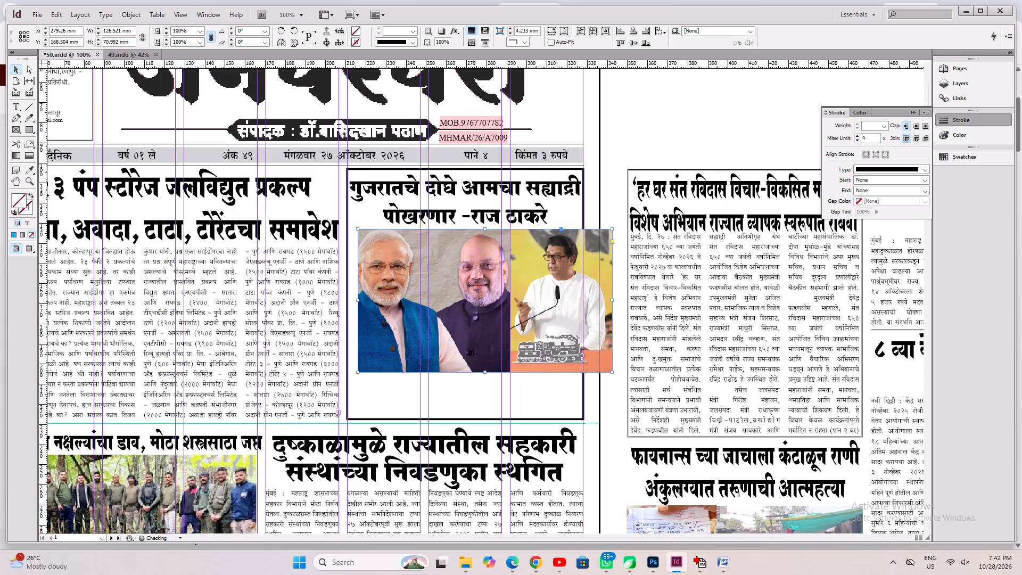
ctrl+shift+drag(614, 373, 575, 338)
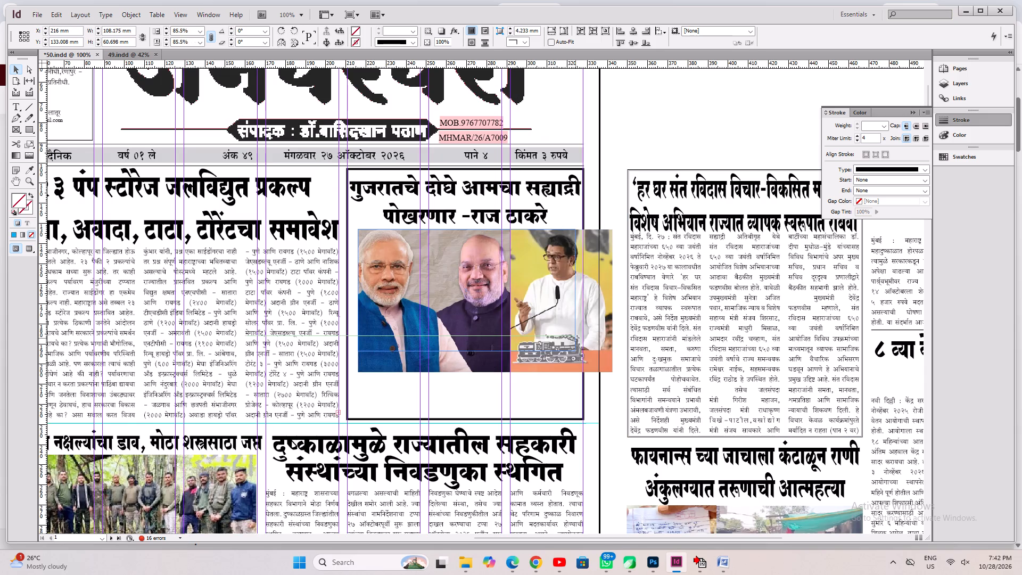
ctrl+shift+drag(575, 338, 575, 339)
click(468, 351)
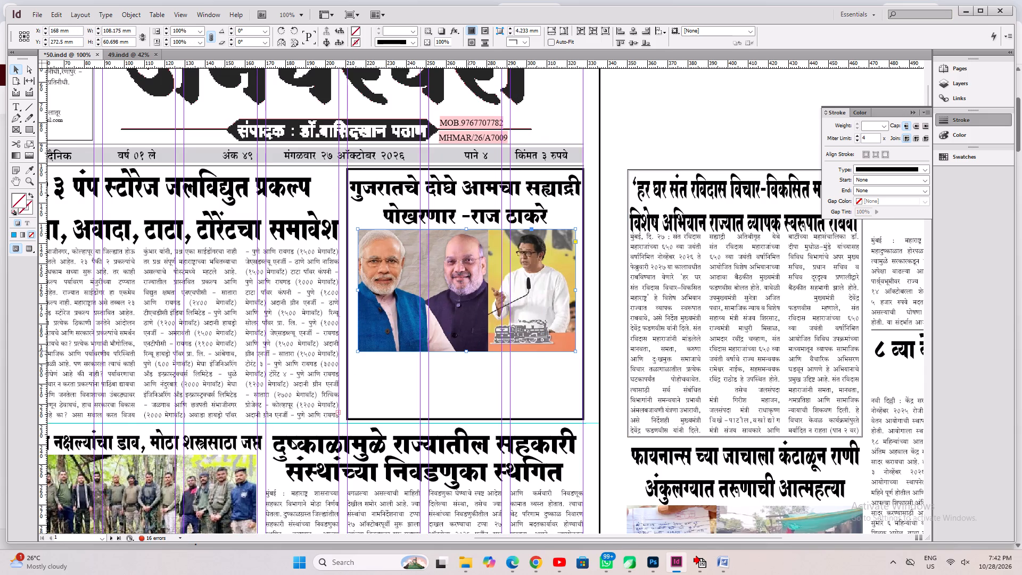
ctrl+shift+click(357, 289)
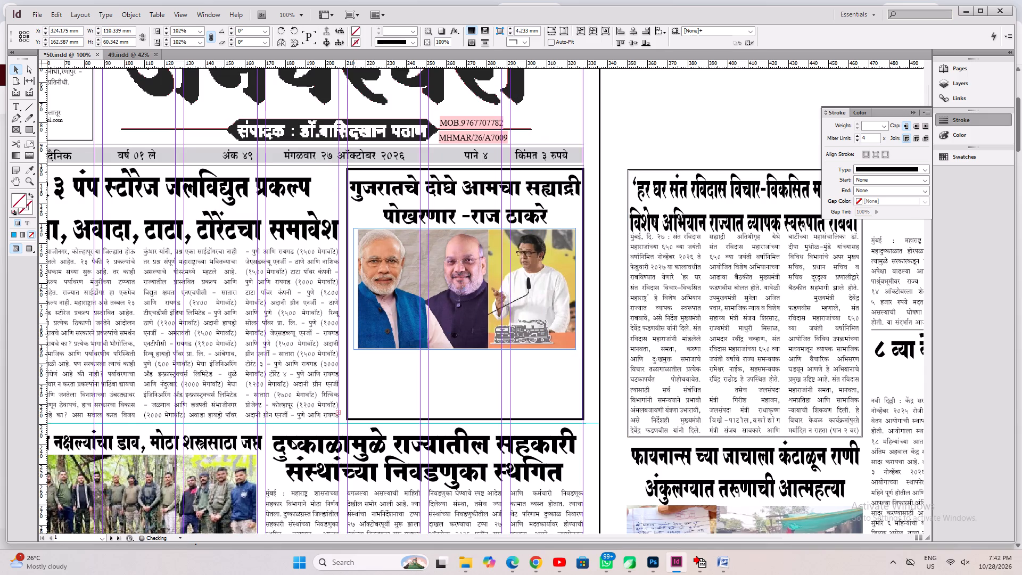
ctrl+shift+click(574, 288)
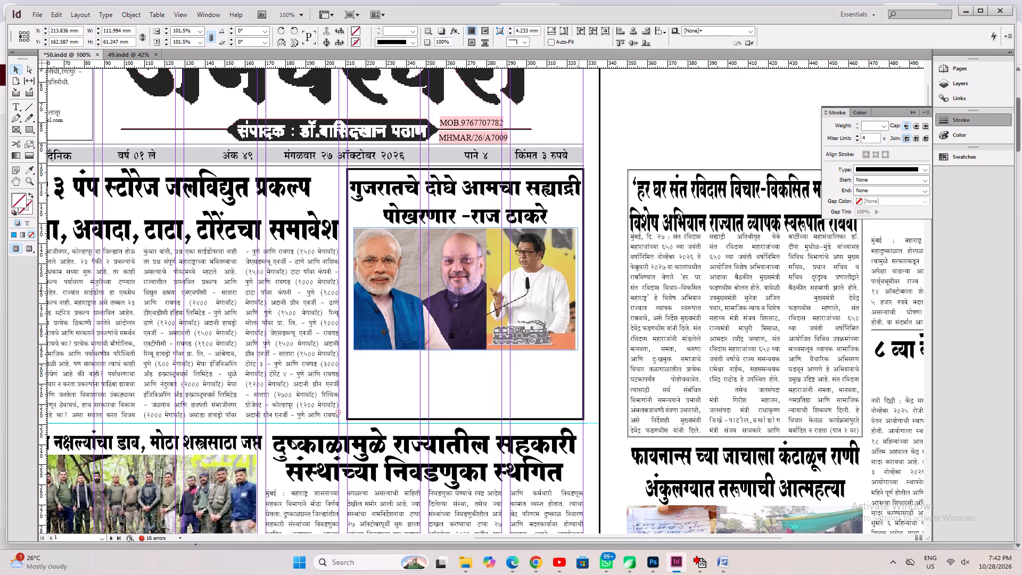
key(Down)
key(Down)
key(ctrl+s)
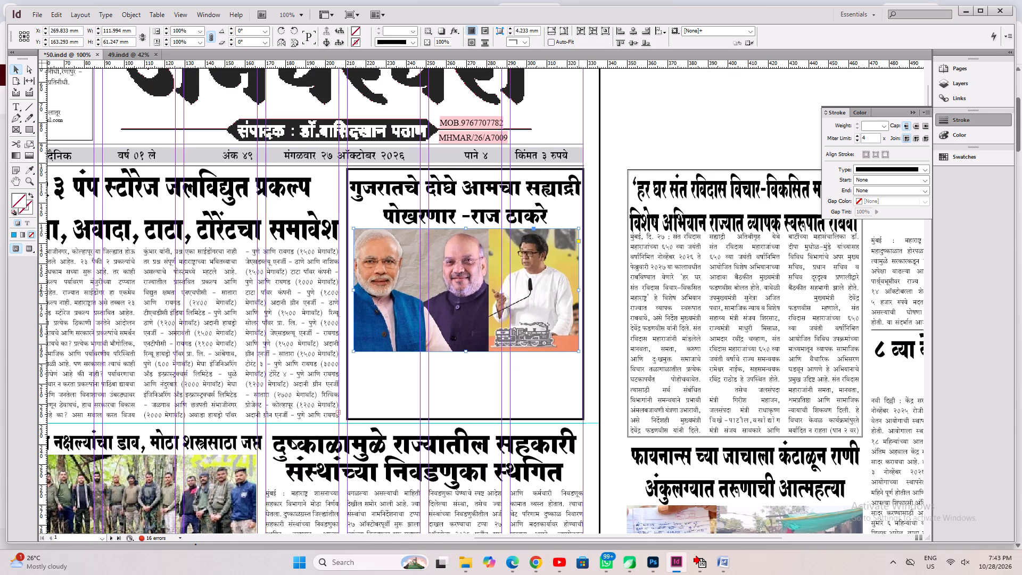
Fit the pasteboard story frame to its text and move it just below the photo in the bordered box.
key(ctrl+0)
click(249, 168)
key(ctrl+alt+c)
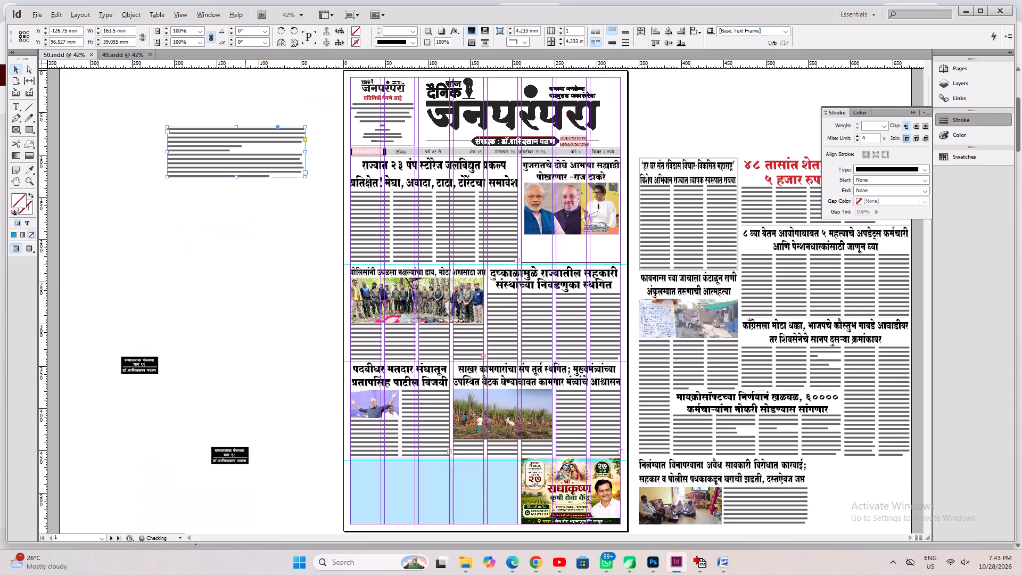
drag(197, 143, 554, 252)
key(ctrl+1)
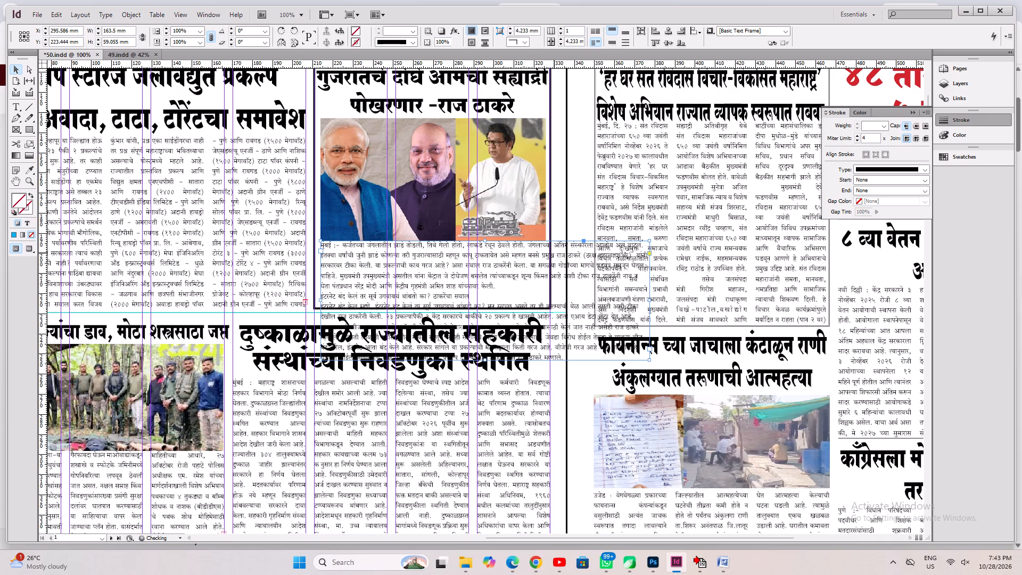
key(Down)
key(Down)
key(Down)
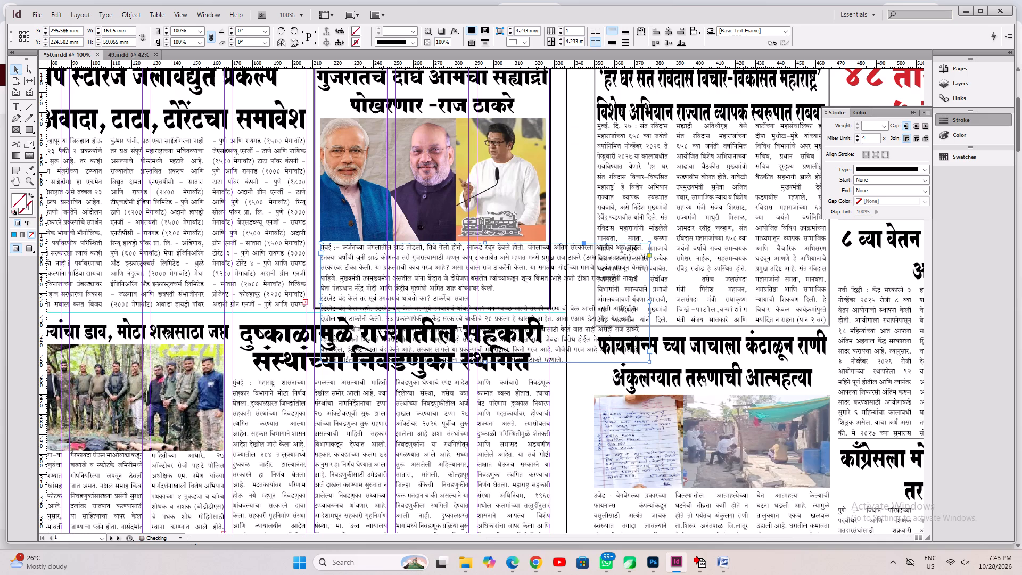
Resize the story frame to about 112 × 33 mm inside the box, justify its text, and nudge it down slightly.
drag(648, 303, 545, 320)
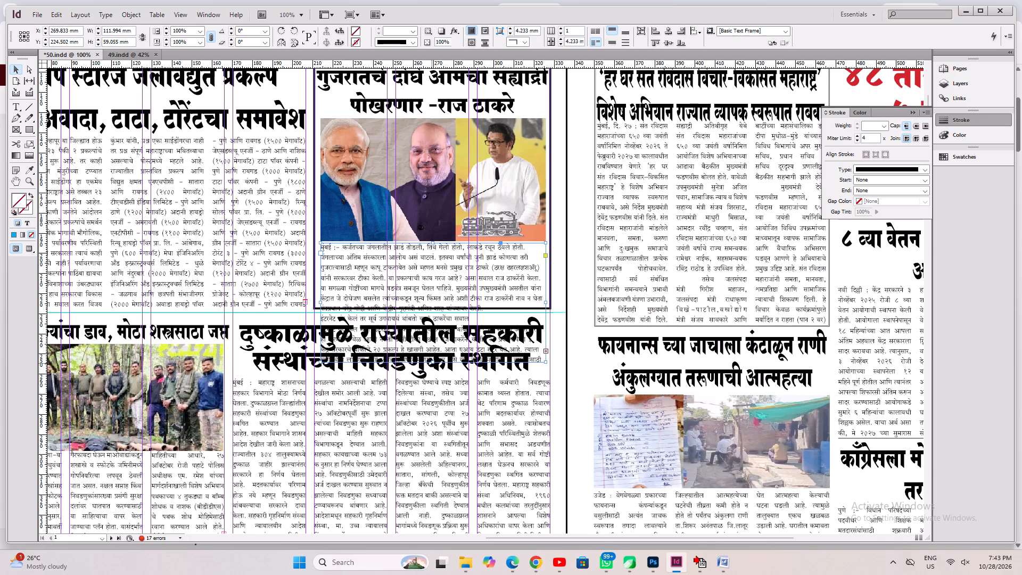
drag(431, 363, 433, 308)
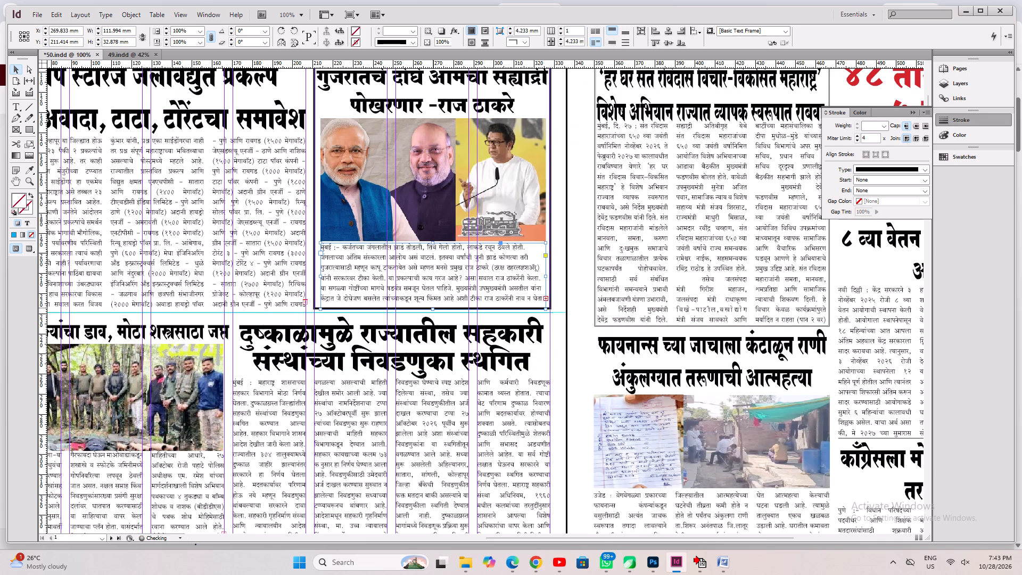
key(ctrl+shift+j)
key(ctrl+2)
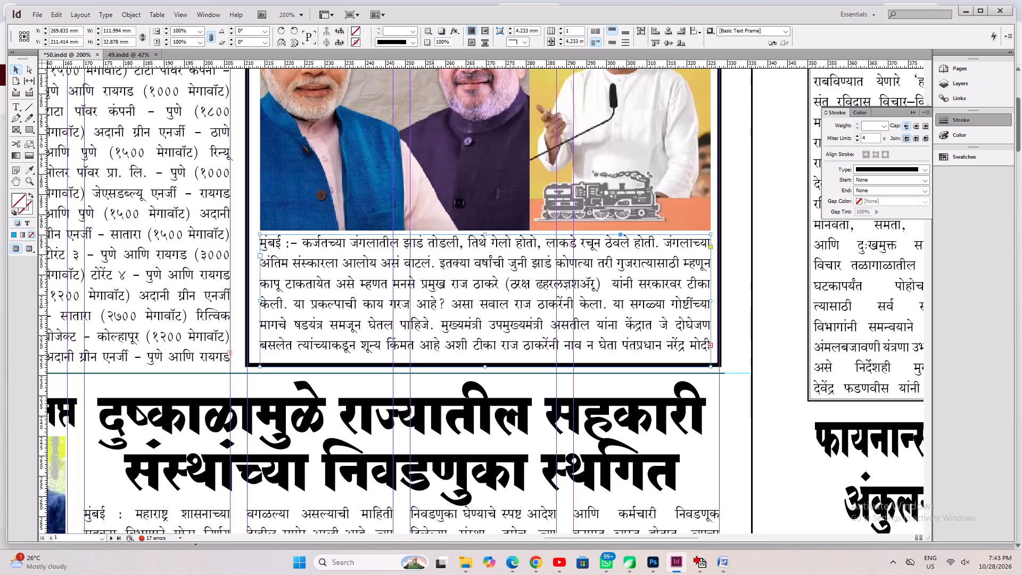
key(Down)
drag(261, 302, 260, 305)
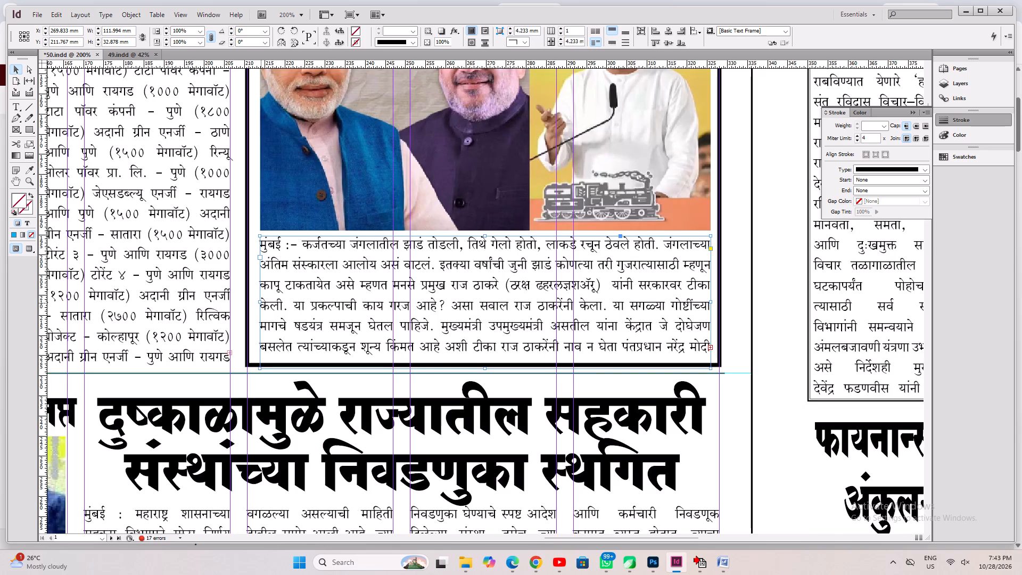
drag(260, 305, 260, 307)
Split the Raj Thackeray story frame below the photo into 2 columns and save 50.indd.
click(560, 25)
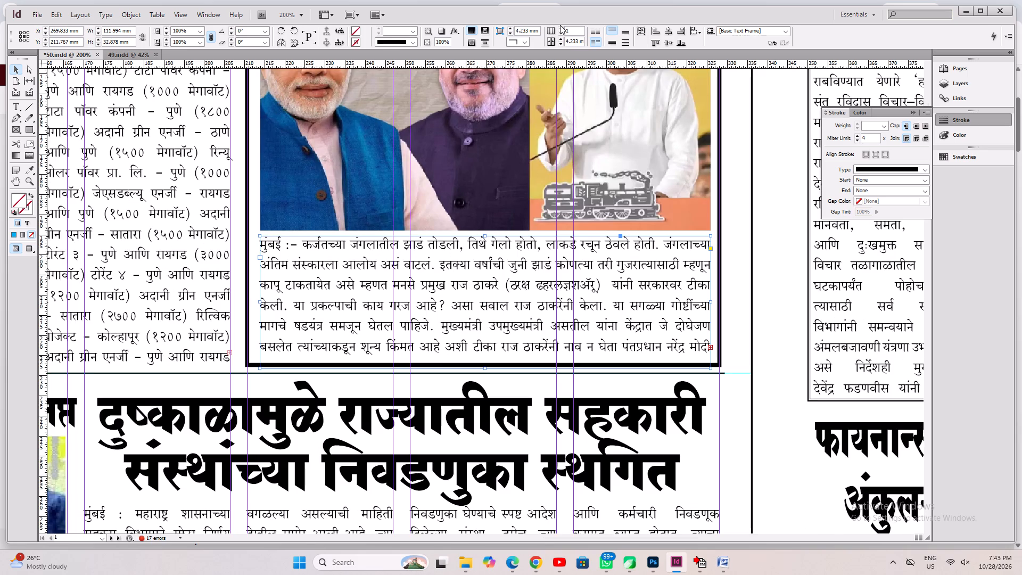
click(562, 26)
click(562, 27)
key(ctrl+s)
key(ctrl+0)
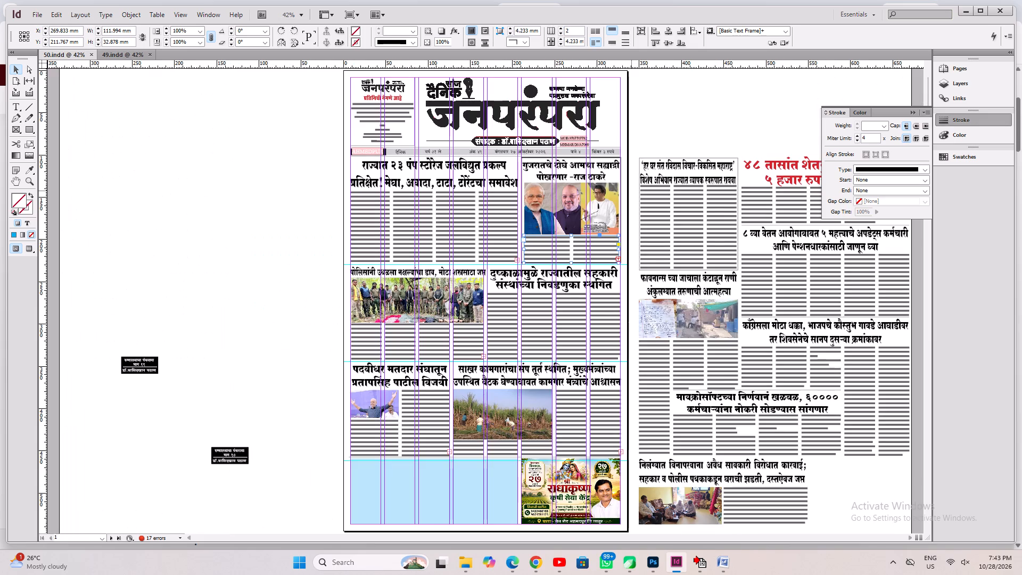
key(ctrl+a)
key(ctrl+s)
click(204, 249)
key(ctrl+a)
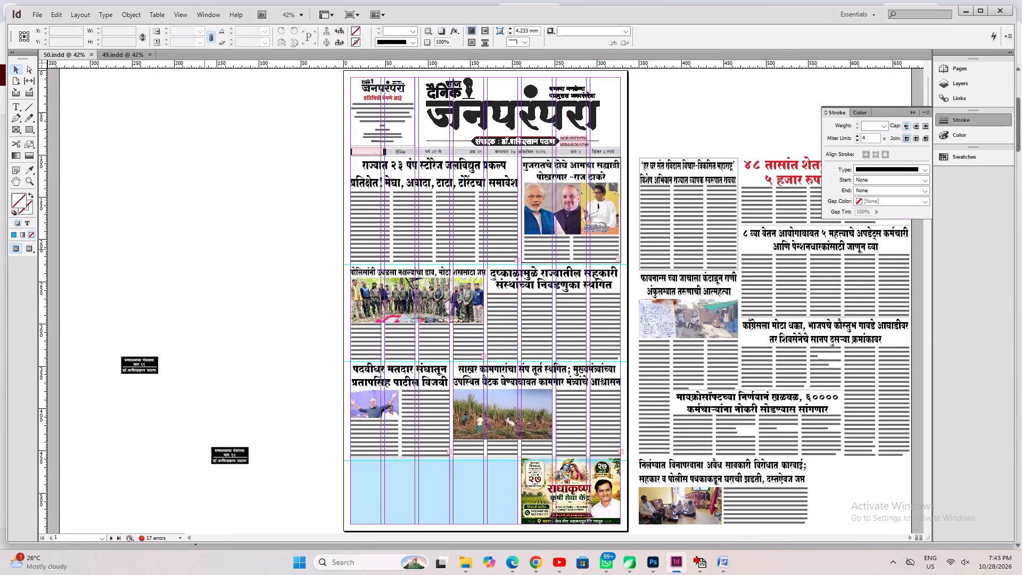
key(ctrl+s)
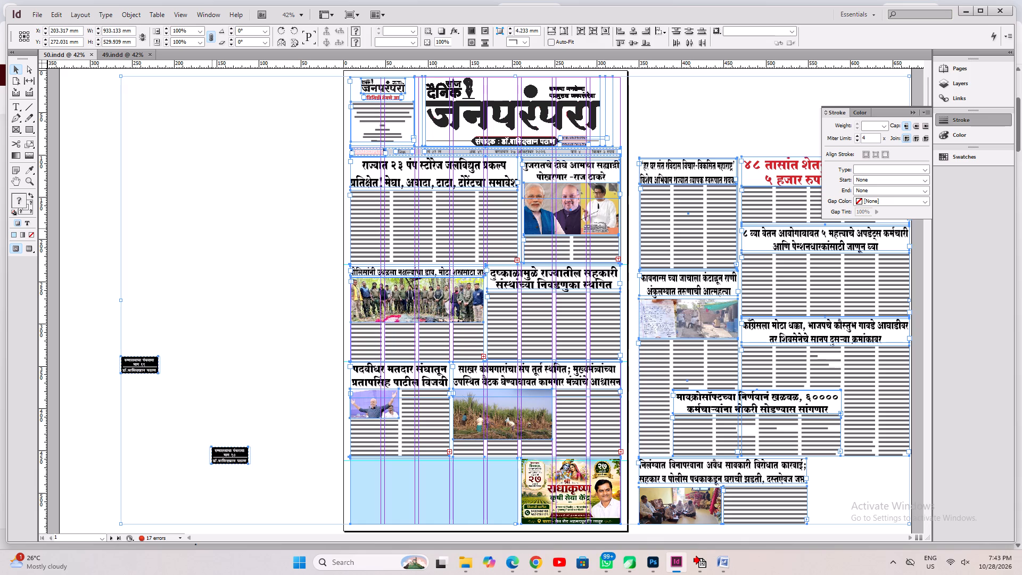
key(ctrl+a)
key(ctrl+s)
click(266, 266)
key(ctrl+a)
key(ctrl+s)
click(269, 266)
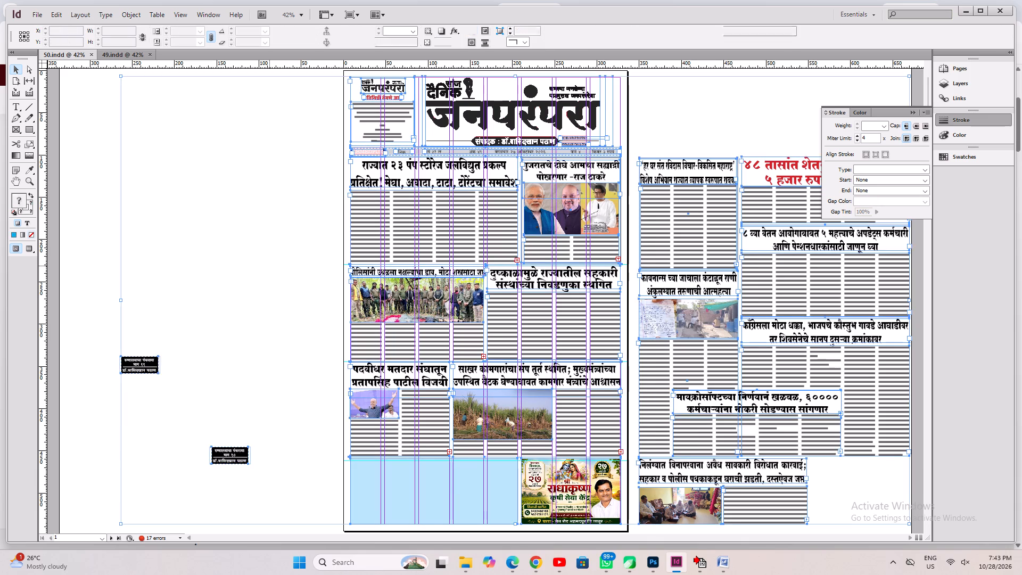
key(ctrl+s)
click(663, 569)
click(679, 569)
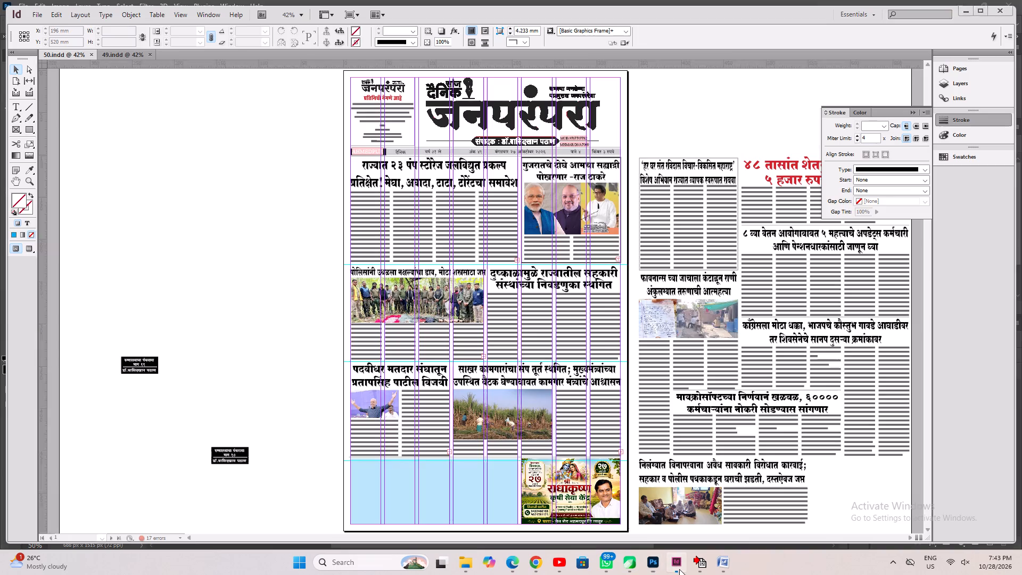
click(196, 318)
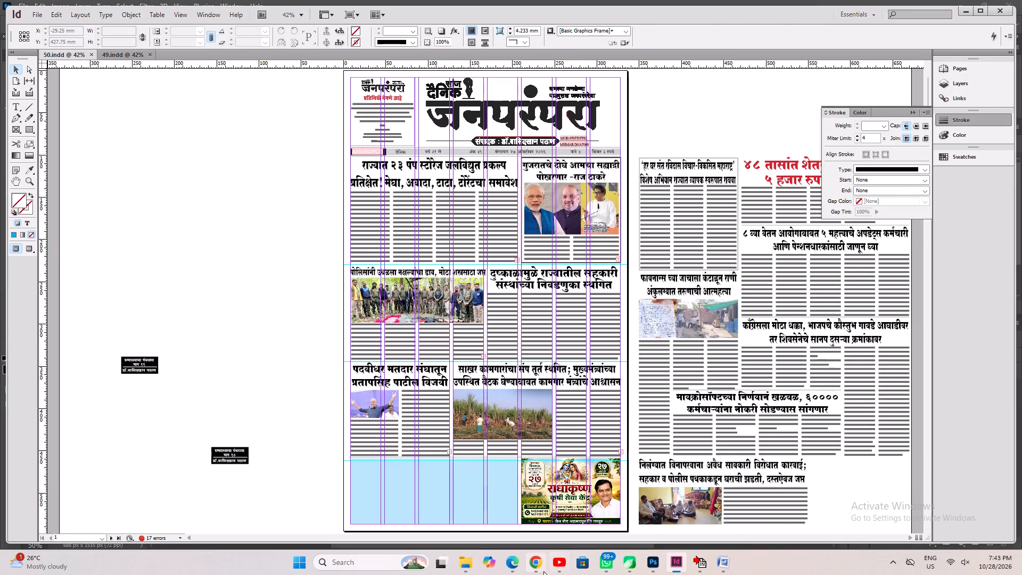
Switch to Chrome, go to the ABP Majha latest news page, and open the PNB Bank Fraud article.
click(543, 571)
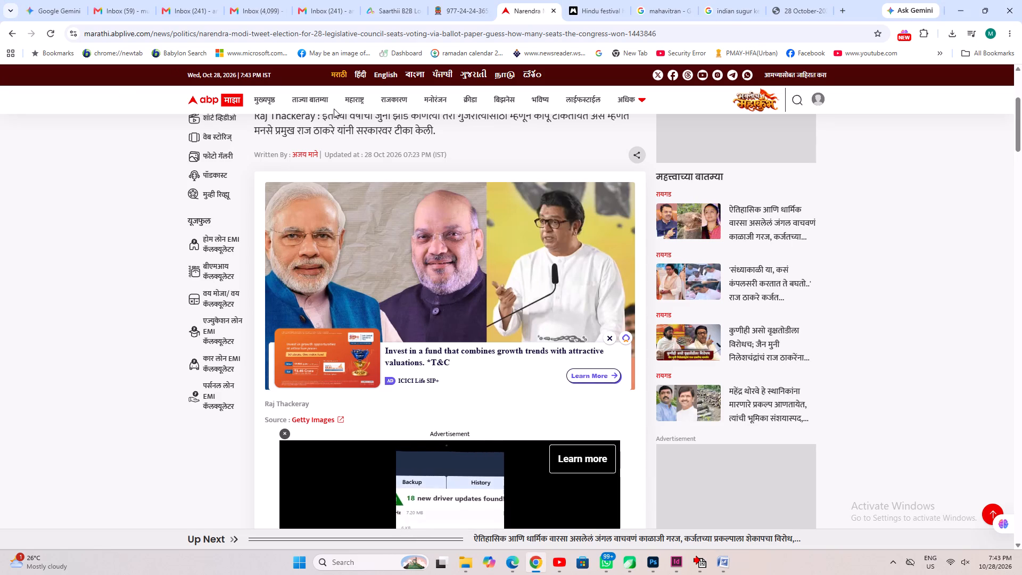
click(314, 100)
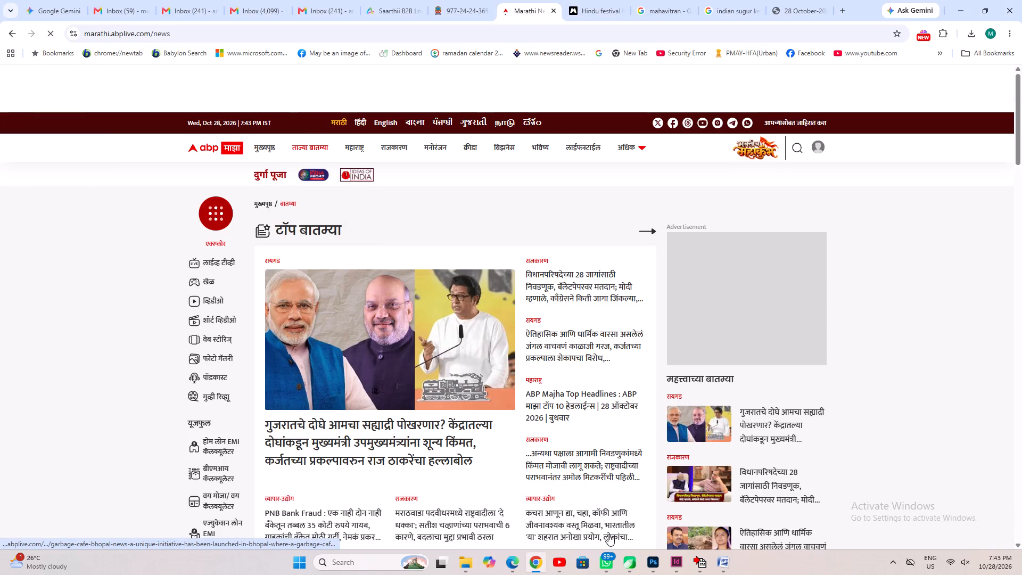
scroll(405, 428, down, 2)
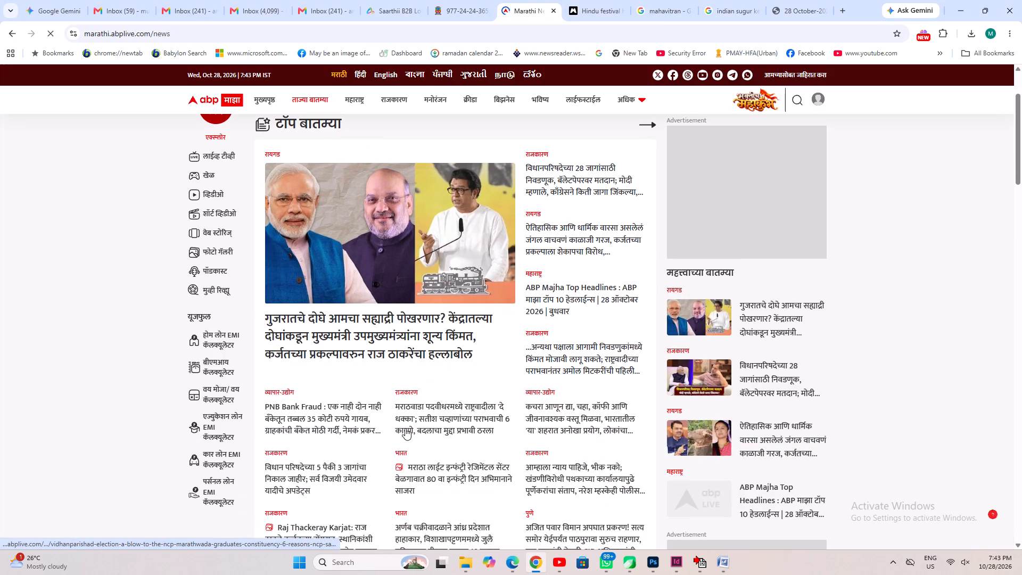
click(350, 433)
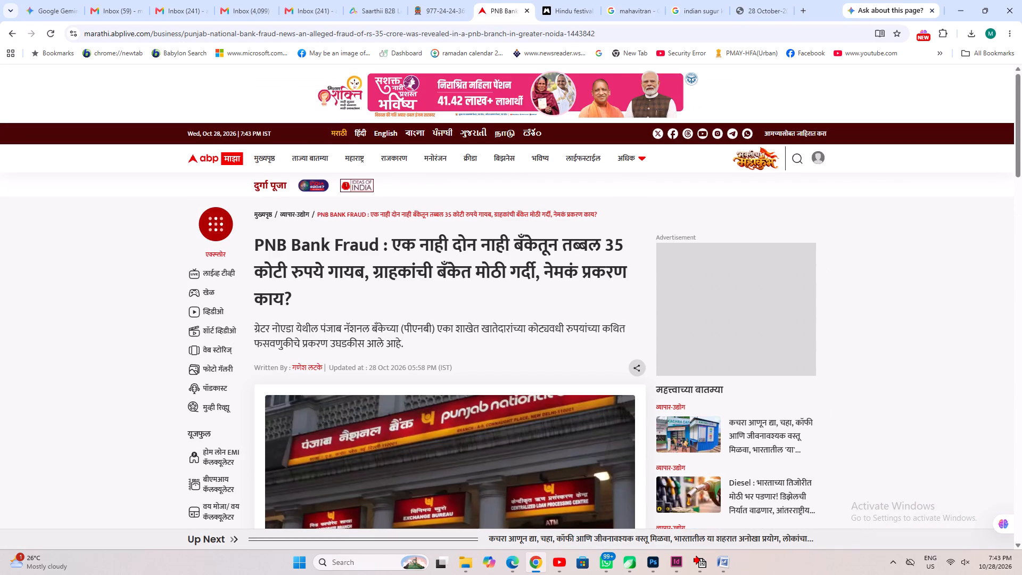
Read through the PNB Bank Fraud article to judge its content and length for page 1.
scroll(383, 274, down, 8)
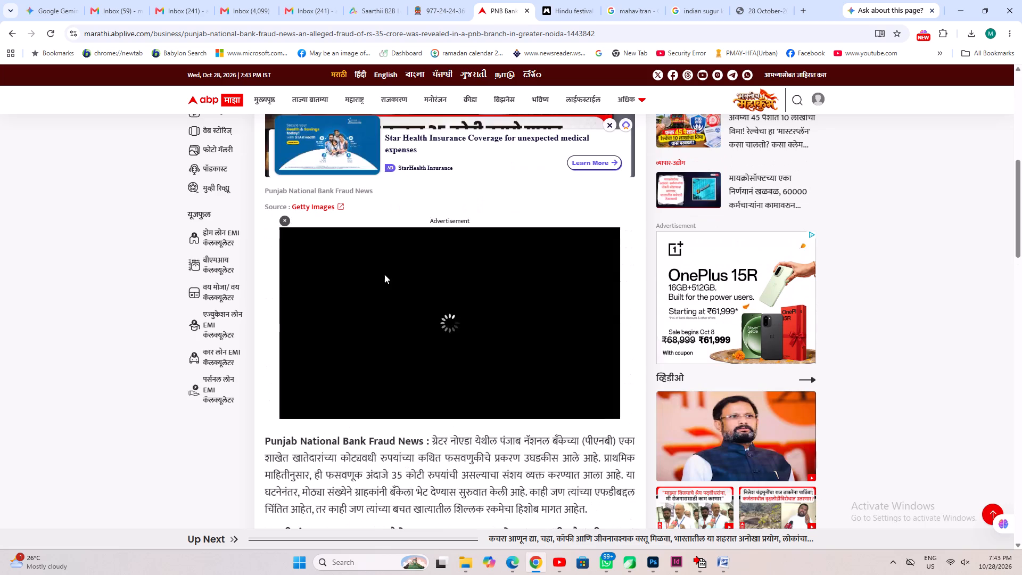
scroll(384, 274, down, 4)
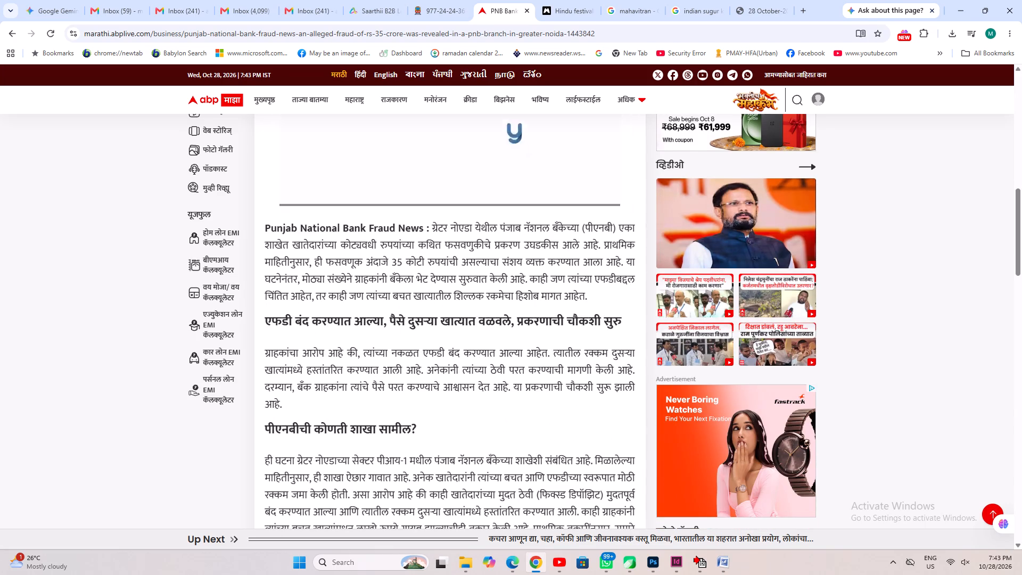
scroll(384, 274, down, 10)
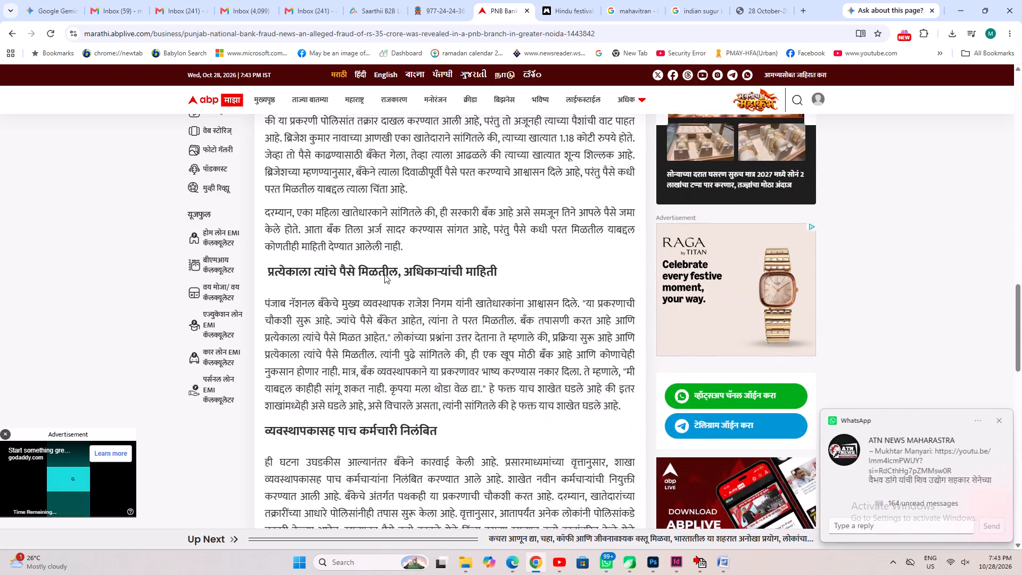
scroll(384, 274, down, 6)
scroll(384, 274, up, 19)
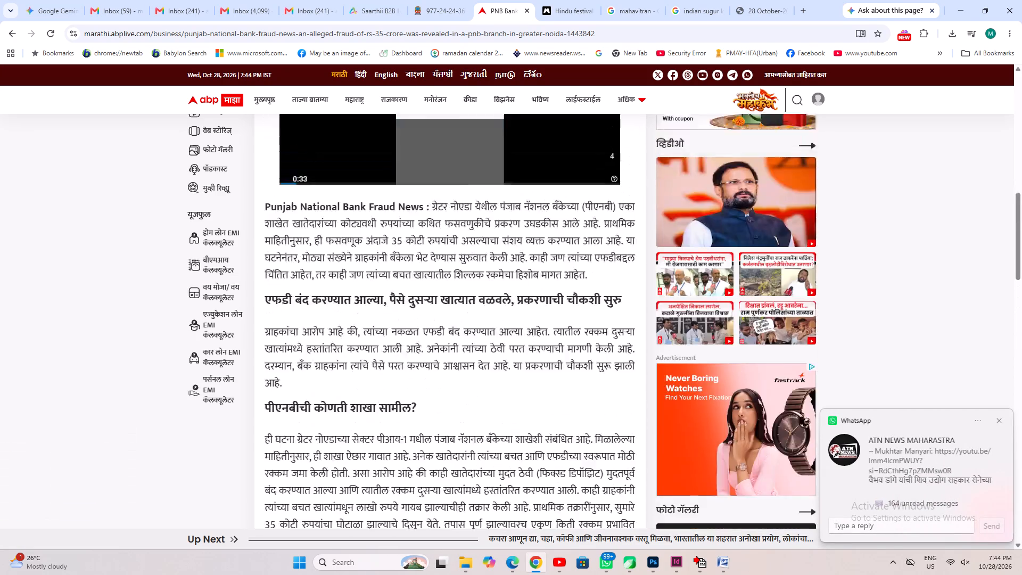
scroll(384, 274, up, 12)
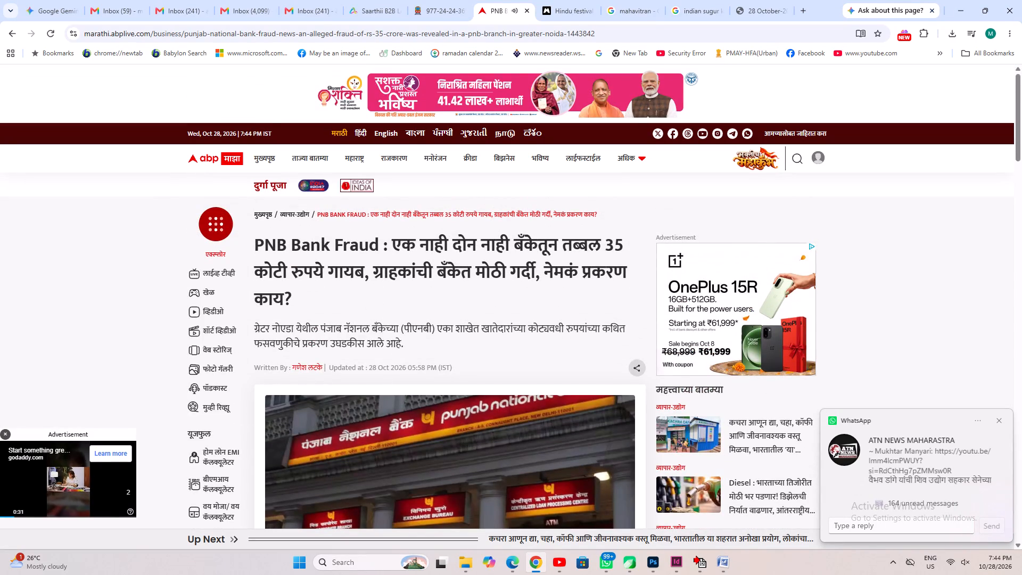
Copy the article headline's wording from "एक नाही दोन नाही" through "मोठी गर्दी", leaving out the PNB Bank Fraud prefix.
drag(393, 244, 375, 263)
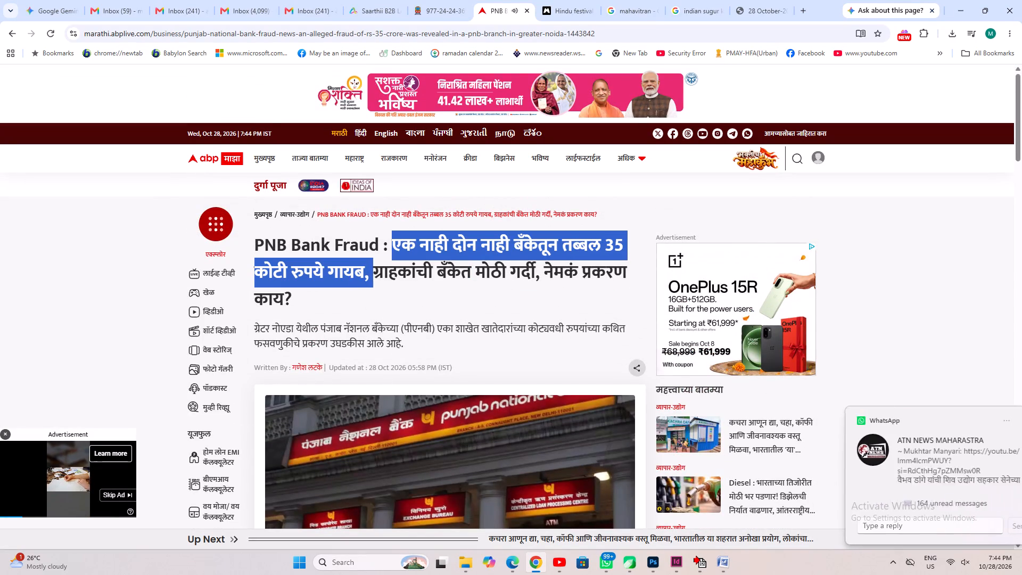
drag(375, 263, 532, 270)
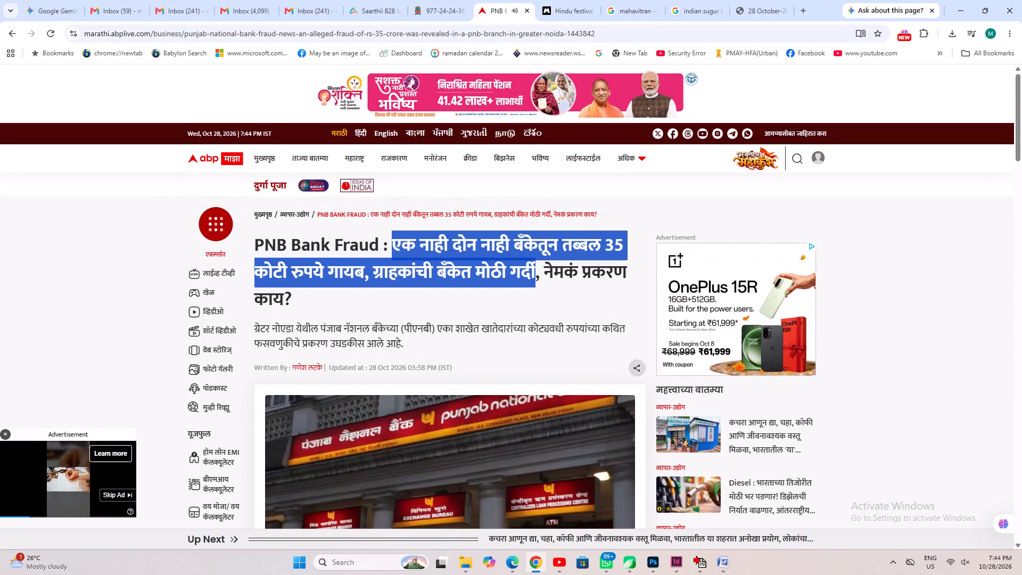
drag(532, 270, 340, 259)
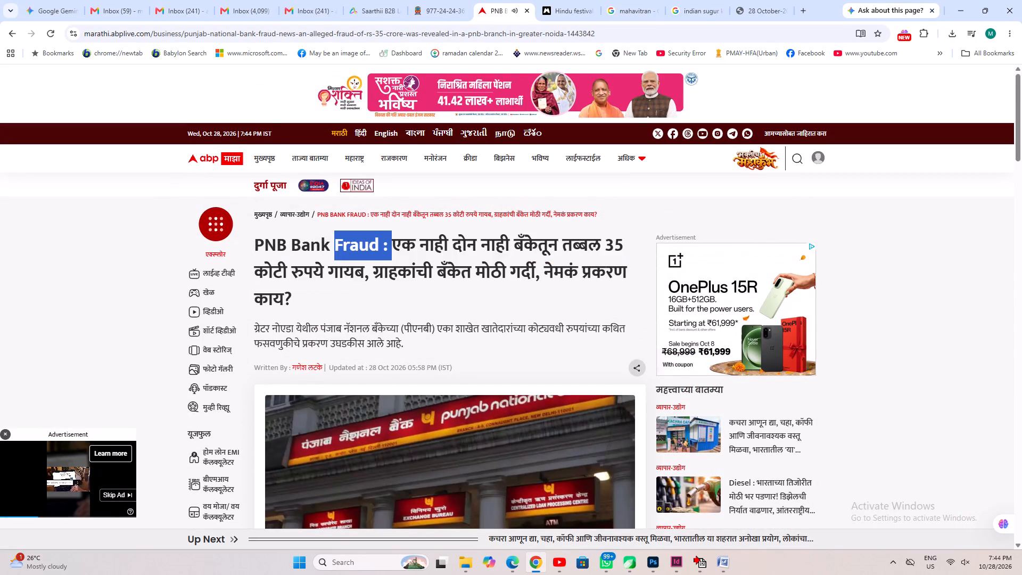
drag(340, 259, 535, 269)
key(ctrl+c)
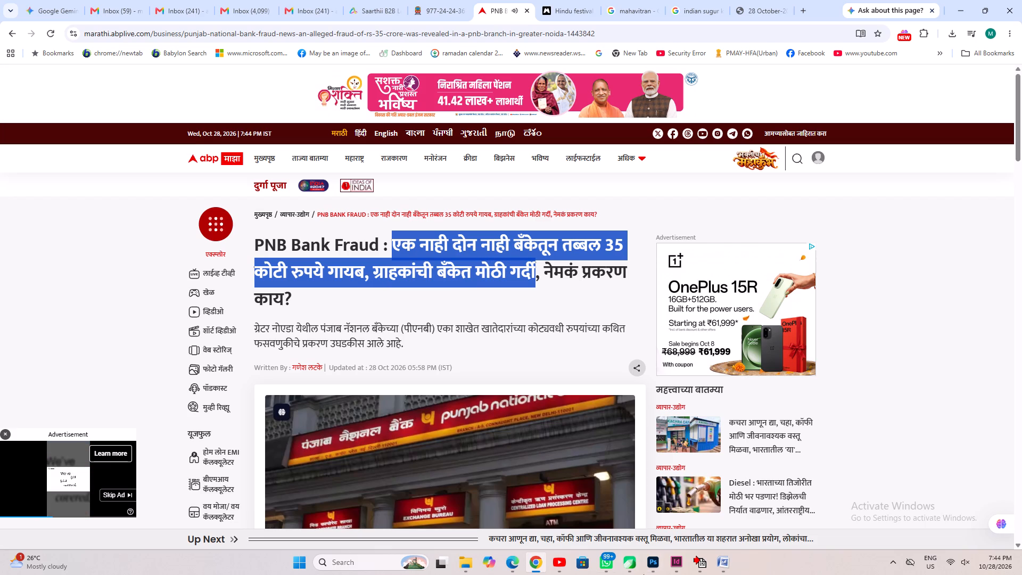
Convert the copied headline from Unicode to Shree-Lipi 7.0 in Exchange Utility, overwriting the existing output file.
click(700, 562)
drag(621, 530, 617, 524)
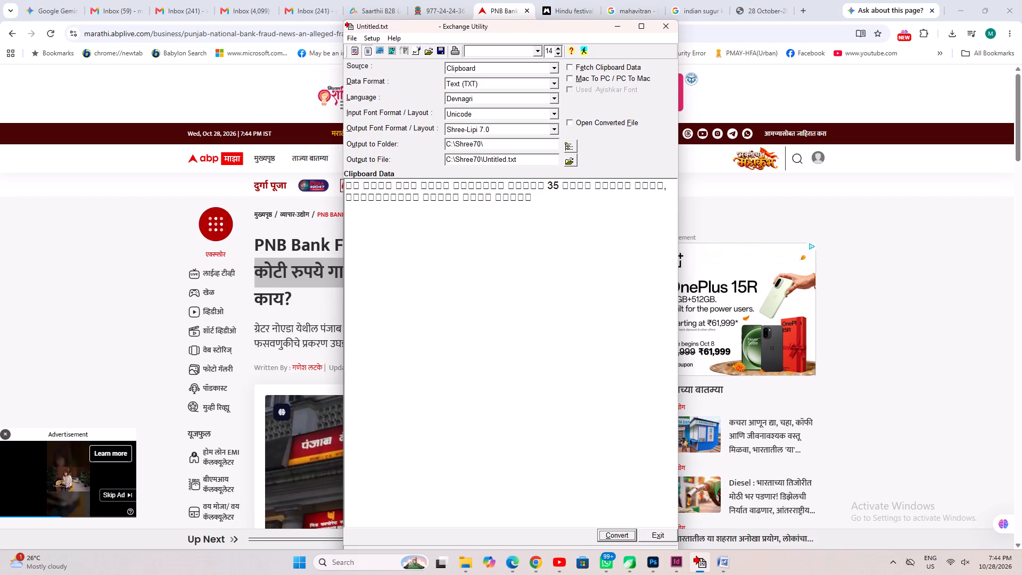
click(622, 524)
click(622, 530)
click(546, 313)
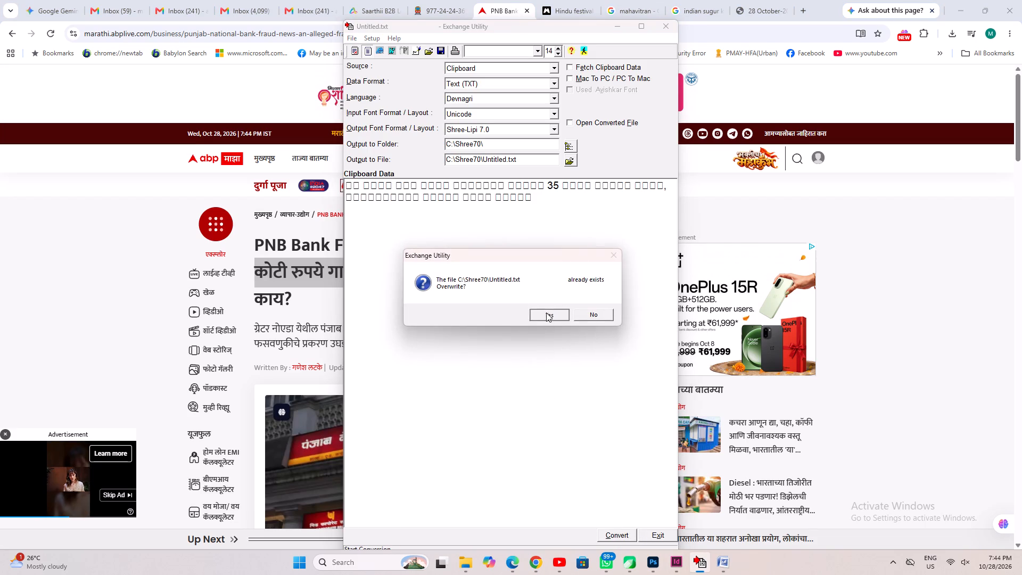
click(575, 314)
Back in 50.indd, duplicate the "दुष्काळामुळे" headline frame to the front of page 1's empty bottom box and resize it to about 195 × 36 mm.
click(671, 565)
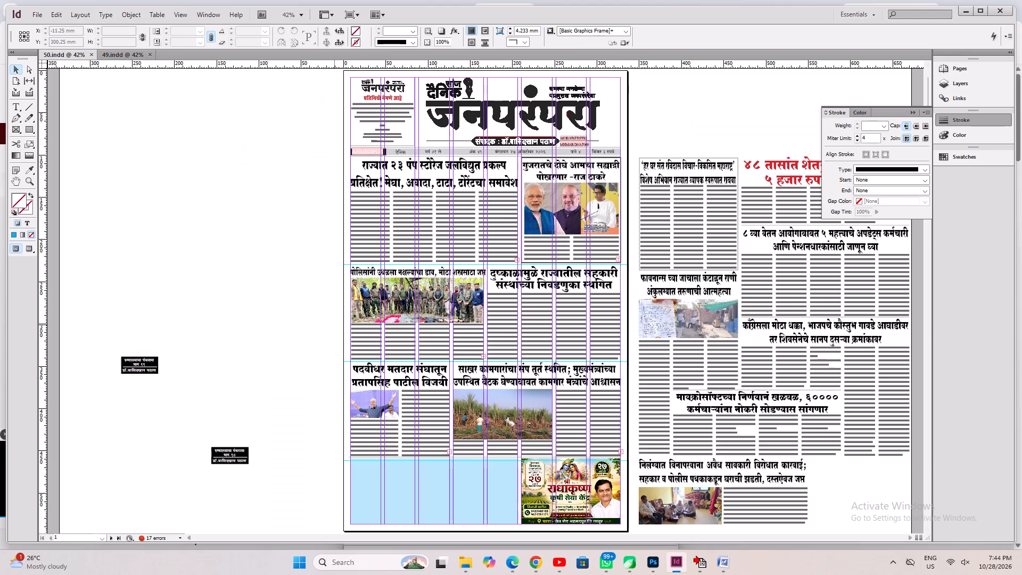
click(309, 377)
click(555, 160)
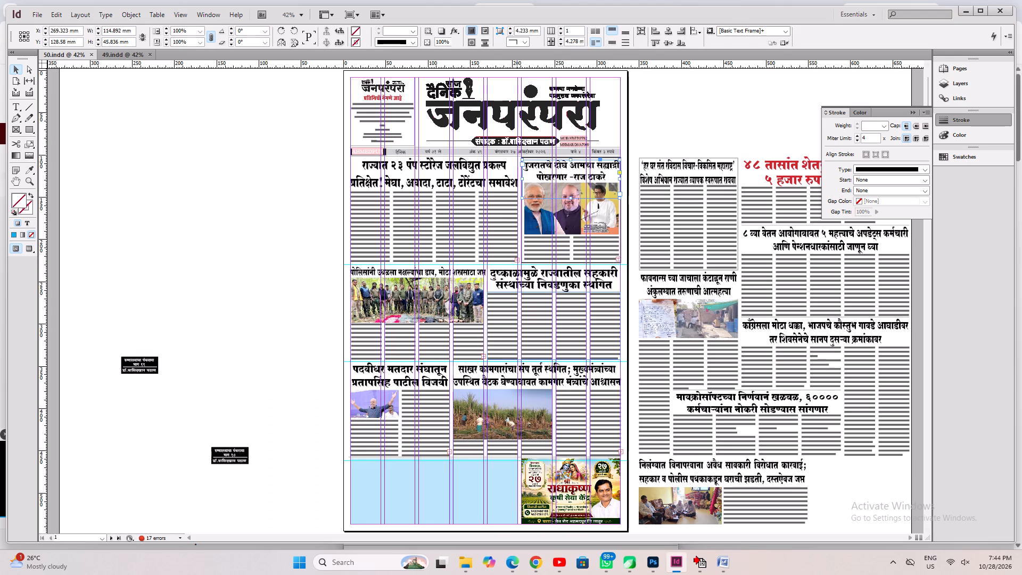
click(528, 274)
alt+drag(566, 279, 433, 477)
key(ctrl+1)
key(ctrl+shift+bracketright)
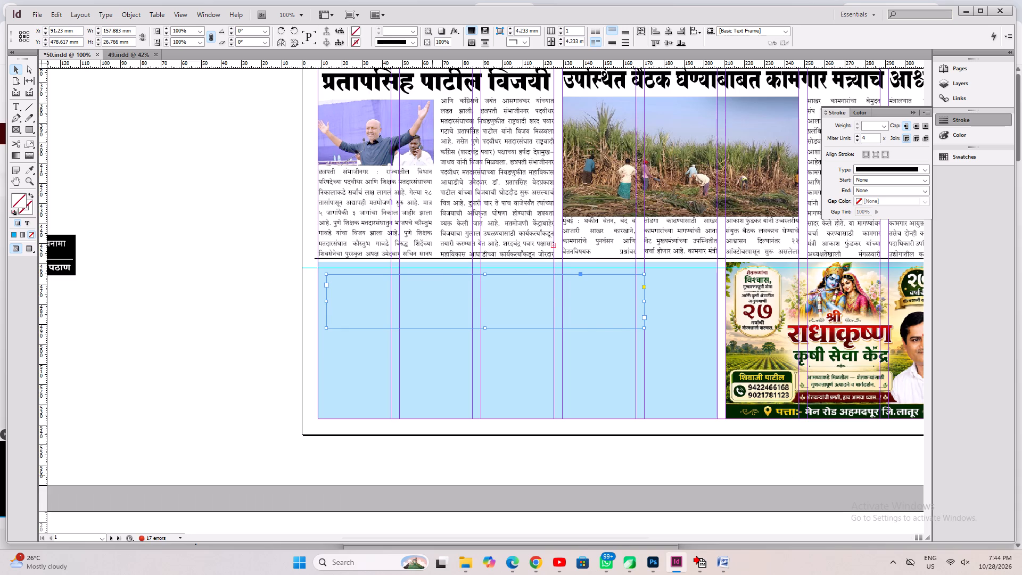
key(Left)
key(shift+Up)
key(shift+Left)
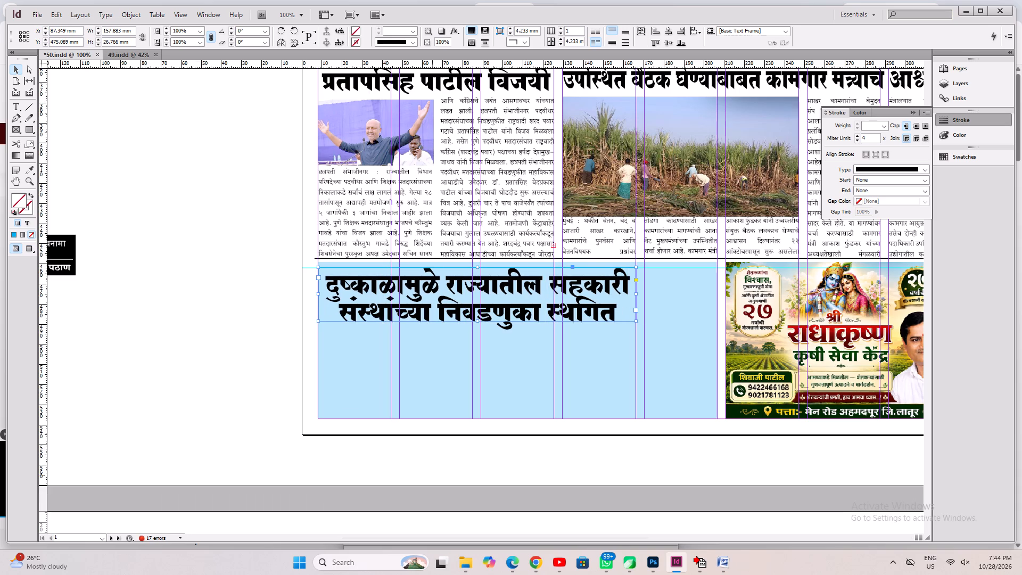
key(Right)
key(Right)
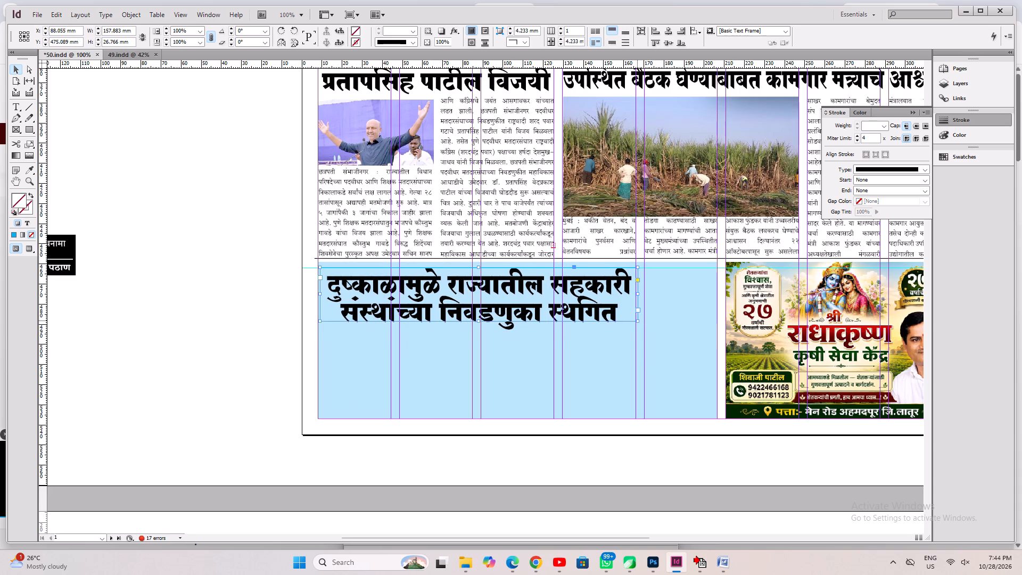
drag(637, 321, 713, 342)
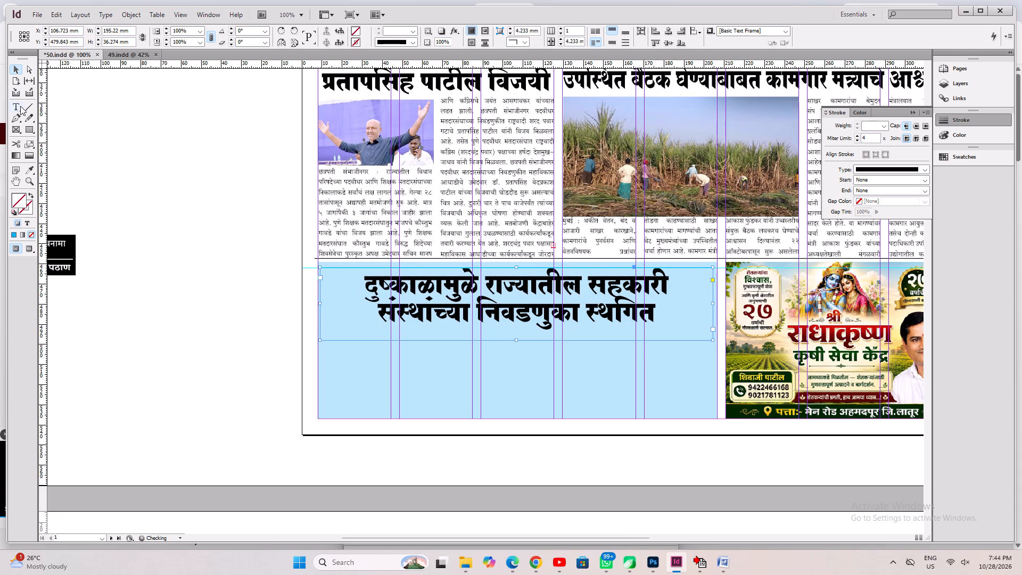
Replace the duplicated headline's text with the converted bank fraud headline and fit the frame to its content.
click(20, 104)
click(375, 273)
key(ctrl+a)
key(ctrl+v)
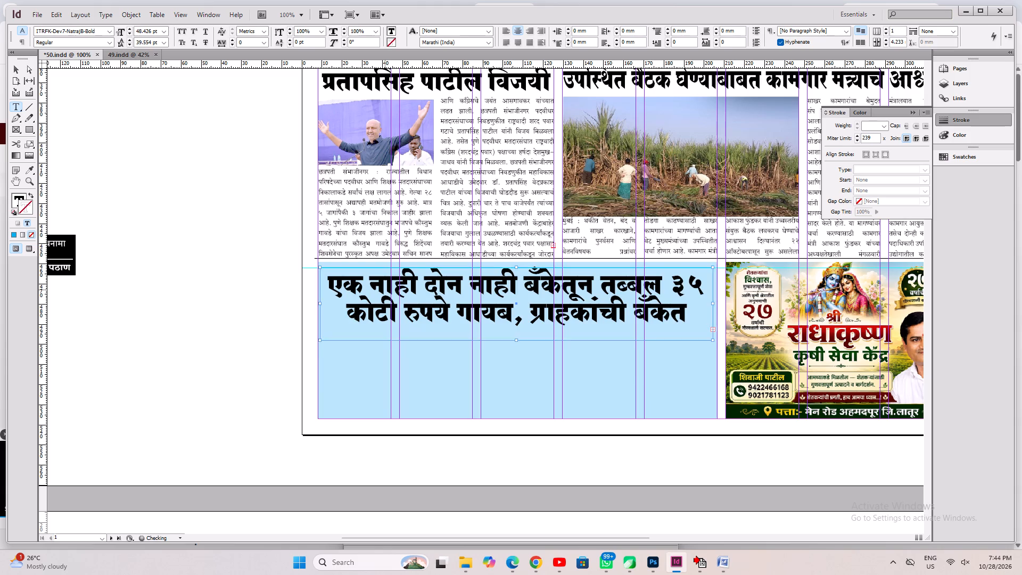
key(ctrl+alt+c)
Set the horizontal scale of the entire bank fraud headline to 65%.
key(ctrl+a)
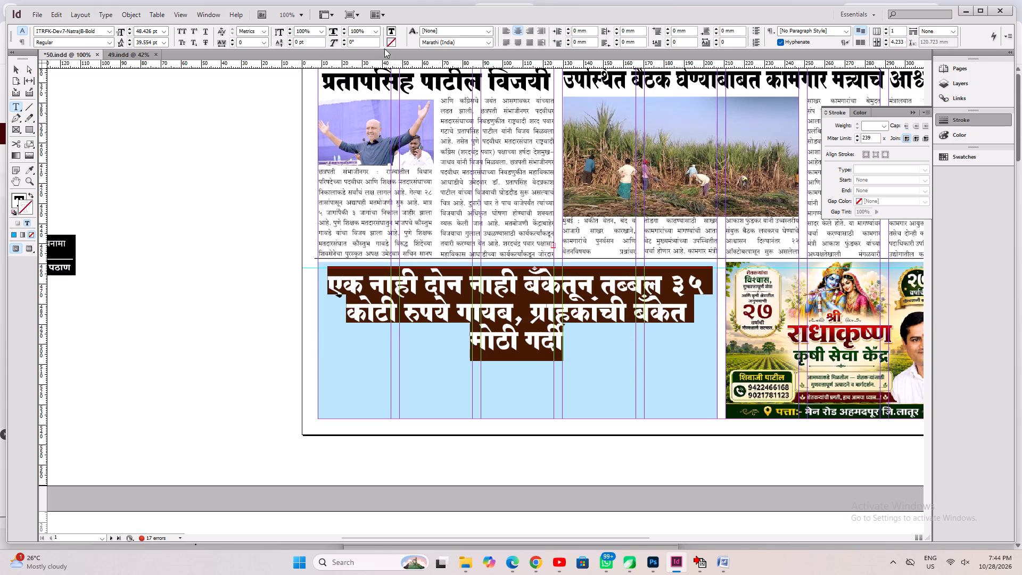
key(ctrl+a)
drag(366, 29, 105, 29)
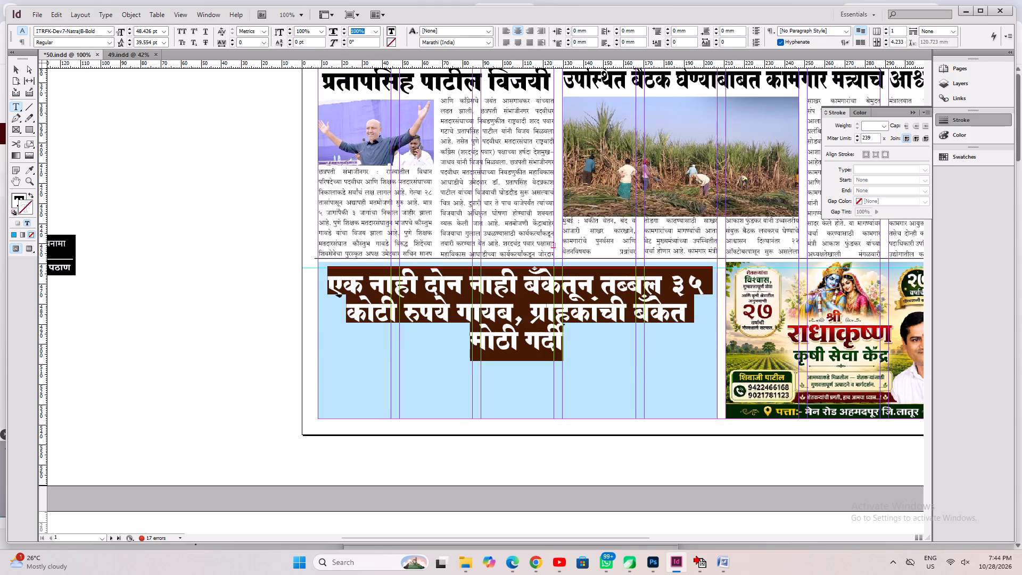
text(65)
key(Return)
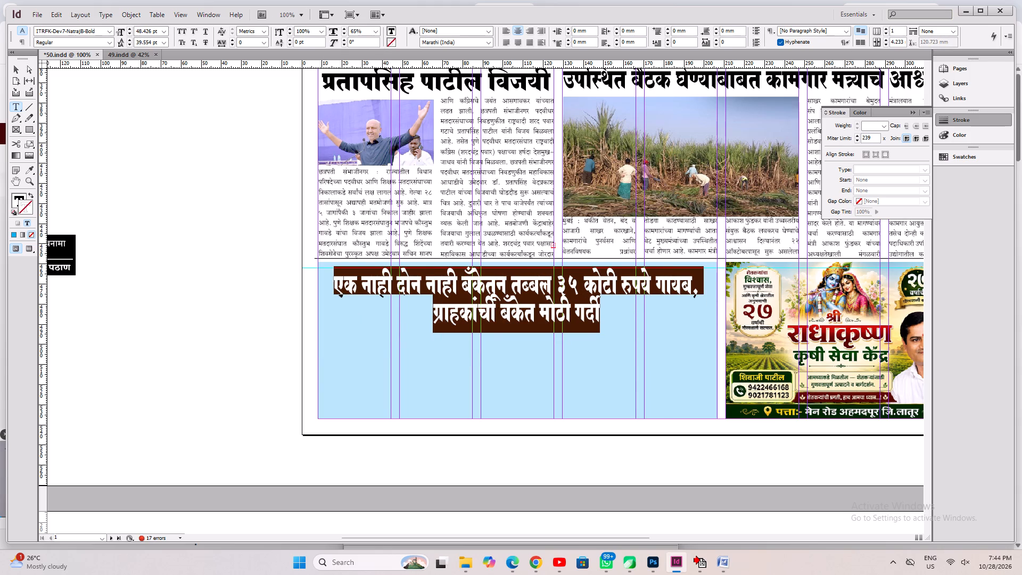
Delete the comma after "गायब" and the second line "ग्राहकांची बँकेत मोठी गर्दी" from the bank fraud headline.
click(458, 290)
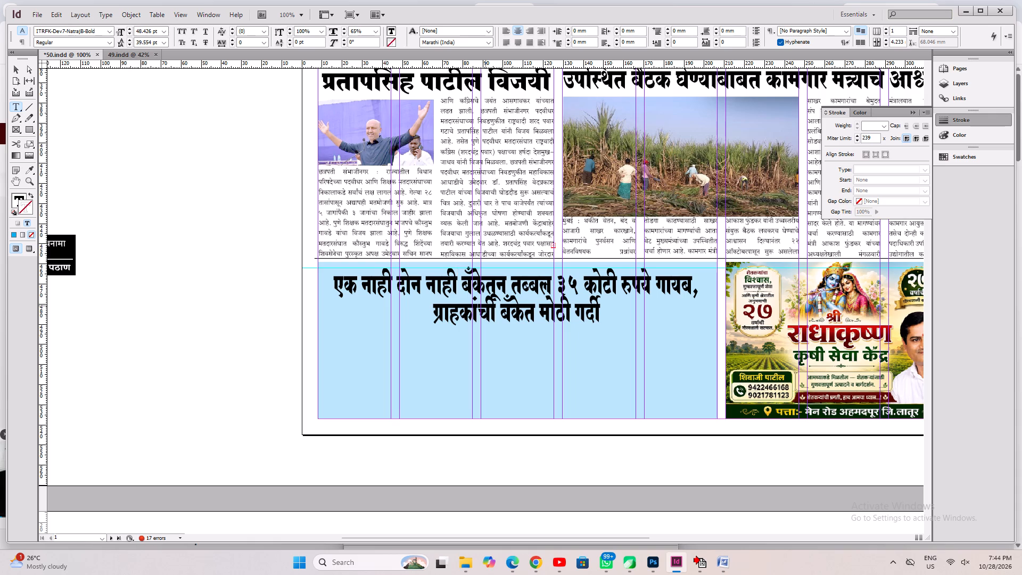
key(End)
key(Left)
key(Left)
key(shift+Down)
key(shift+Down)
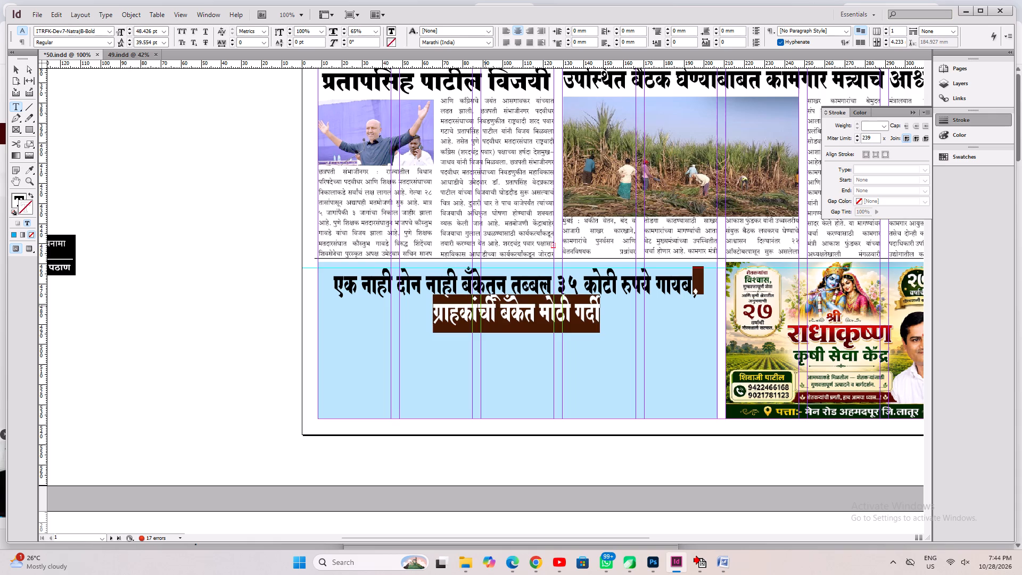
key(BackSpace)
Fit the headline frame to its text and scale both together to about 196 × 14 mm, spanning the blue box's width.
key(ctrl+a)
key(alt+c)
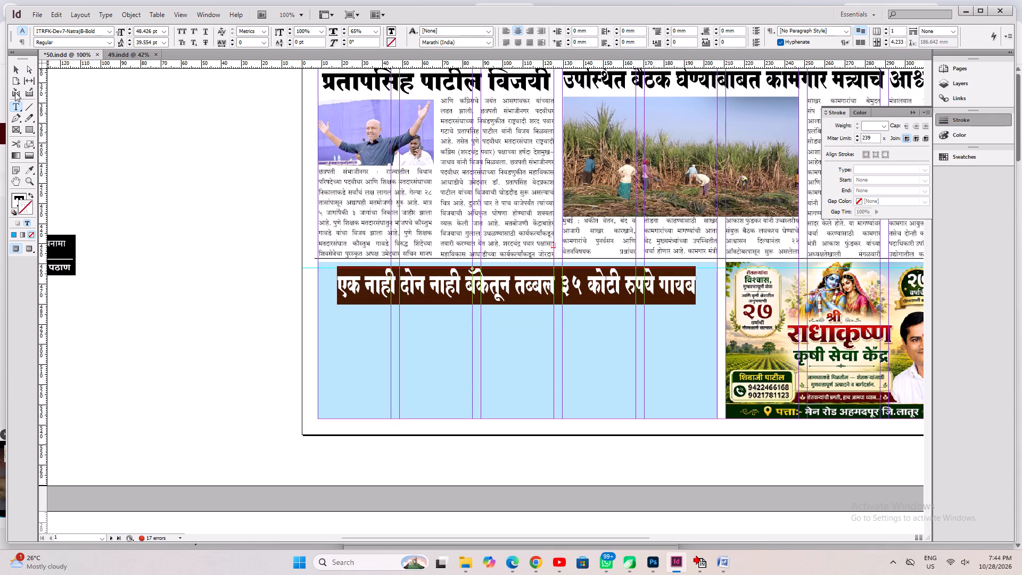
click(17, 69)
key(ctrl+2)
key(ctrl+alt+c)
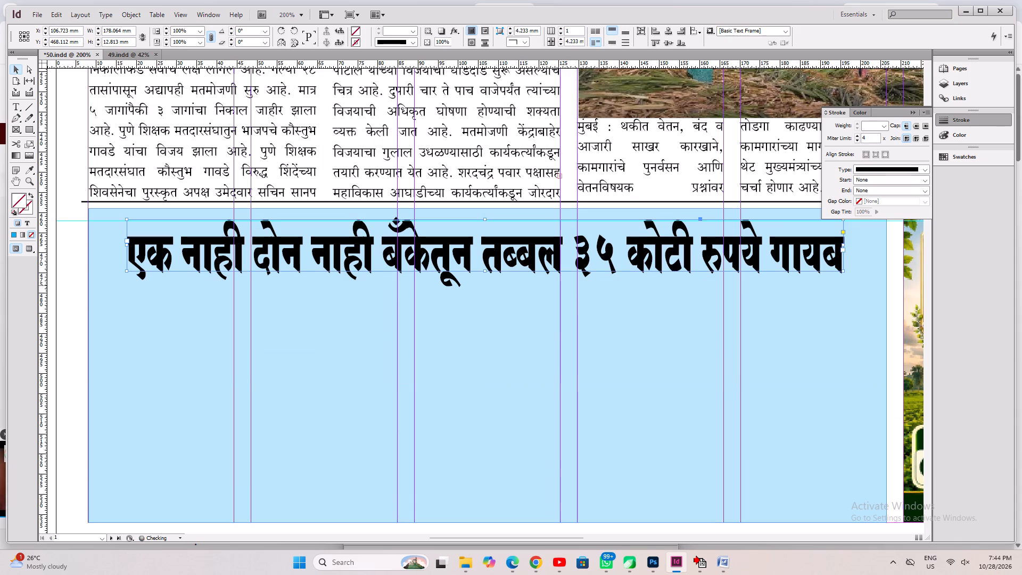
ctrl+drag(128, 270, 97, 275)
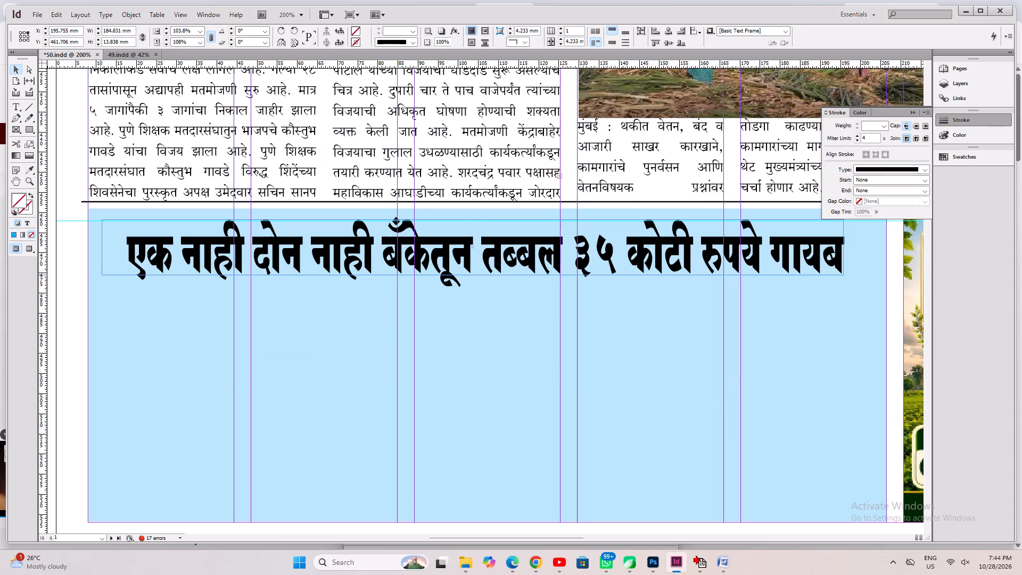
ctrl+drag(97, 275, 93, 275)
key(space)
drag(661, 386, 270, 363)
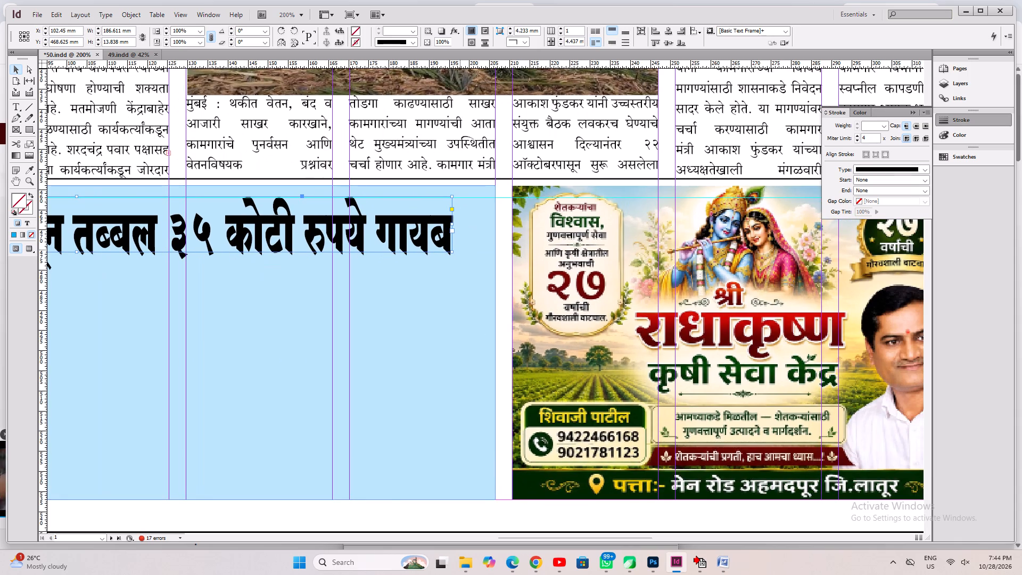
ctrl+drag(454, 252, 489, 252)
key(ctrl+1)
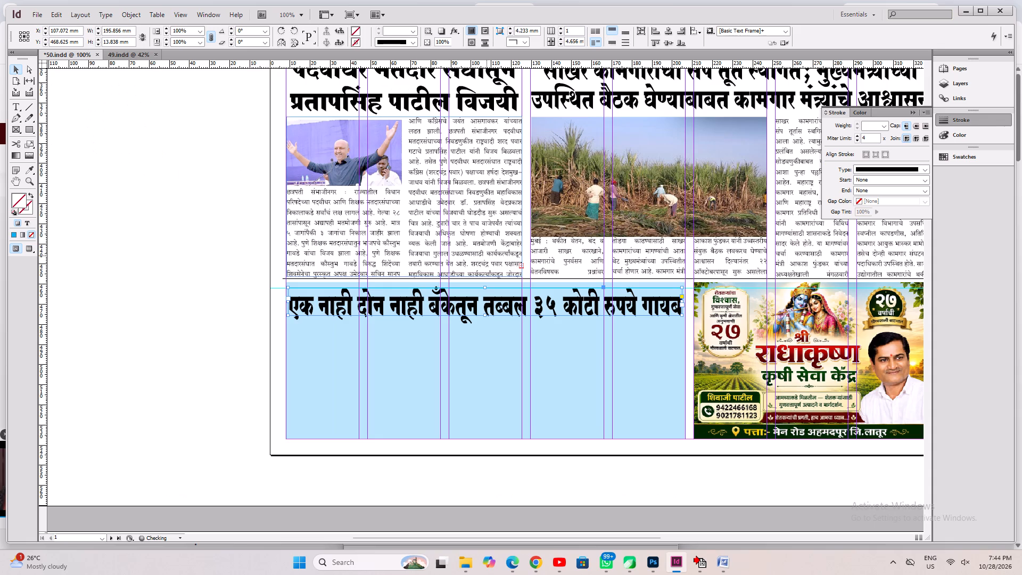
Save the document and nudge the bank fraud headline up about 1 mm, leaving it deselected.
key(ctrl+s)
key(Up)
key(Up)
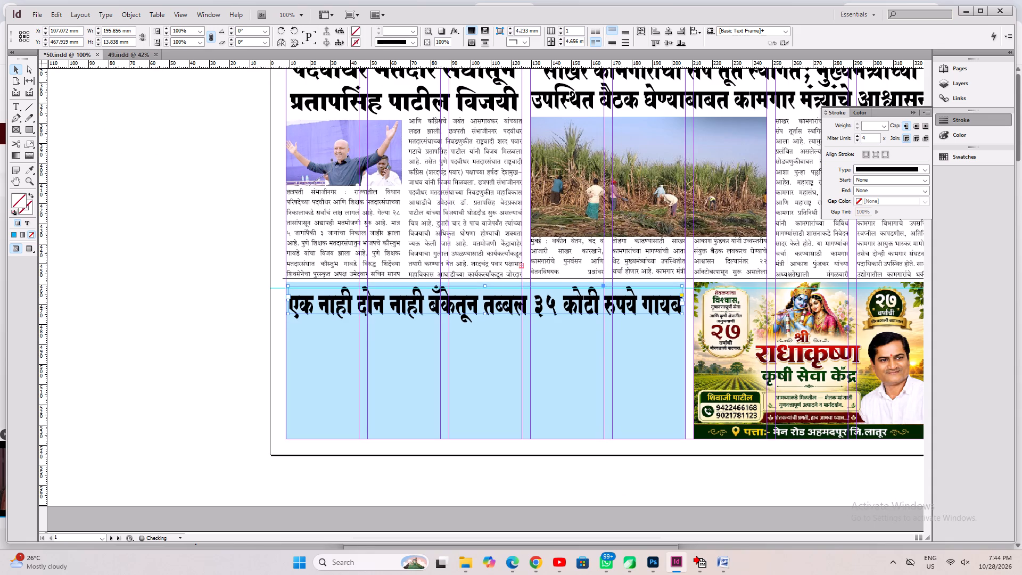
key(Up)
click(160, 406)
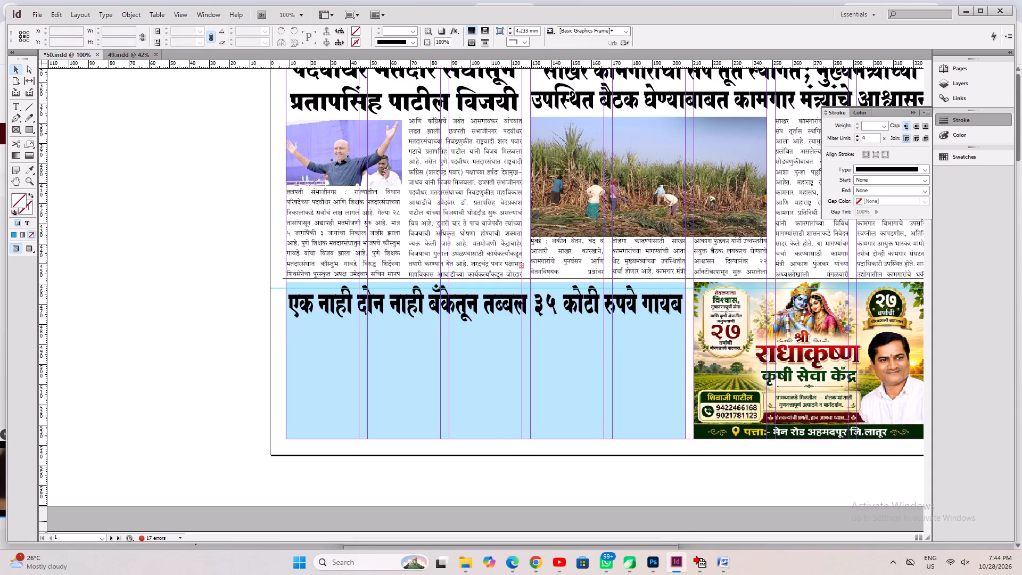
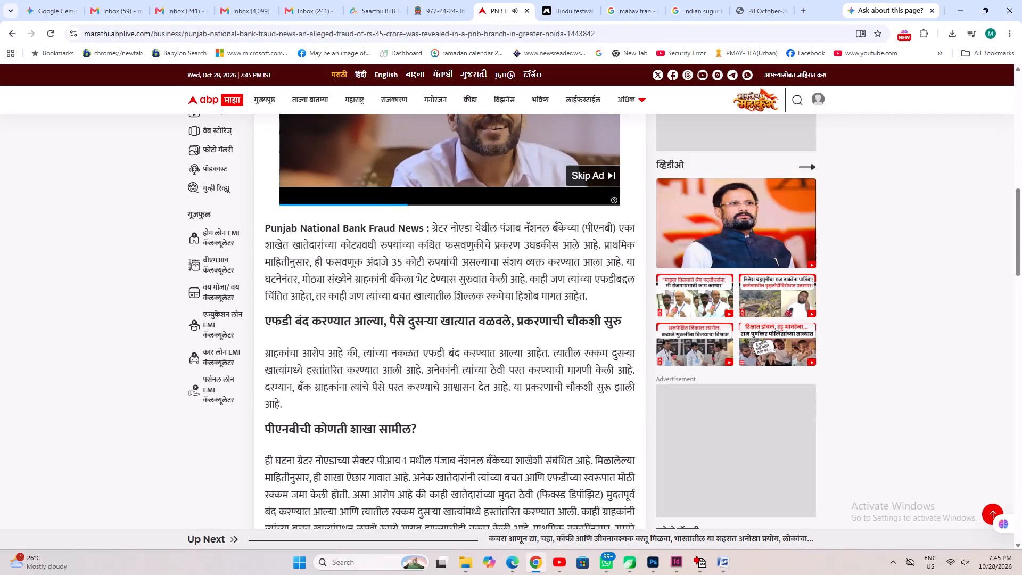
Copy the PNB fraud article's body text from "ग्रेटर नोएडा येथील" through the end of the section on the suspended employees.
drag(433, 228, 446, 398)
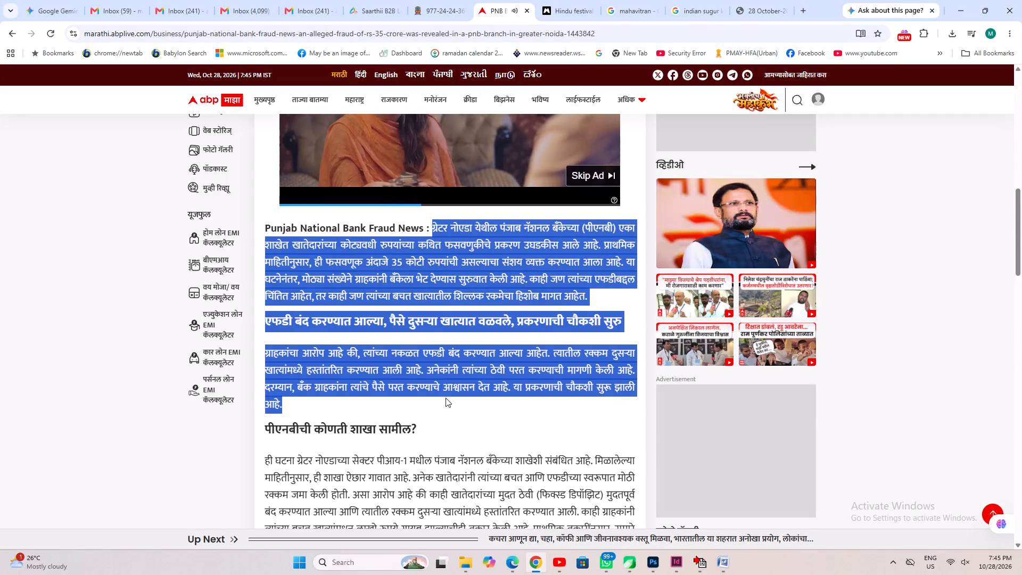
scroll(446, 398, down, 13)
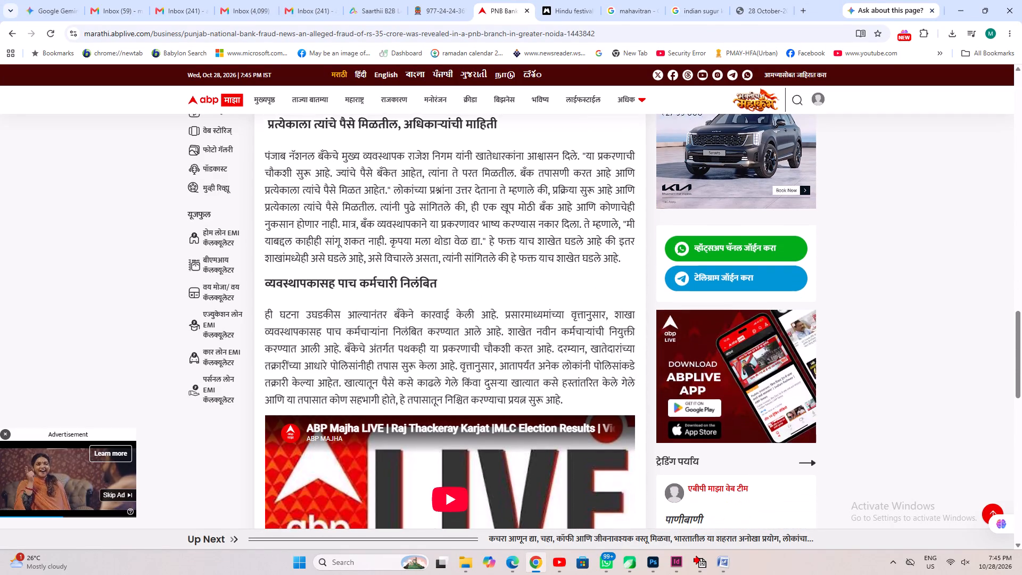
shift+click(587, 395)
scroll(581, 393, down, 6)
scroll(570, 407, up, 6)
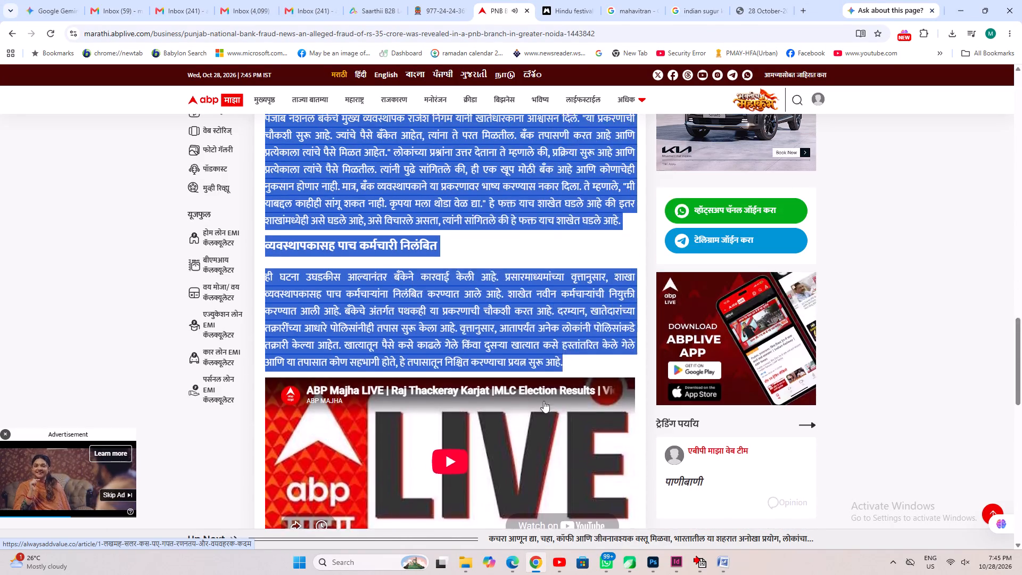
scroll(543, 401, up, 2)
right_click(478, 273)
click(488, 284)
Switch to Exchange Utility and convert the copied article from Unicode to Shree-Lipi 7.0, overwriting Untitled.txt.
click(701, 571)
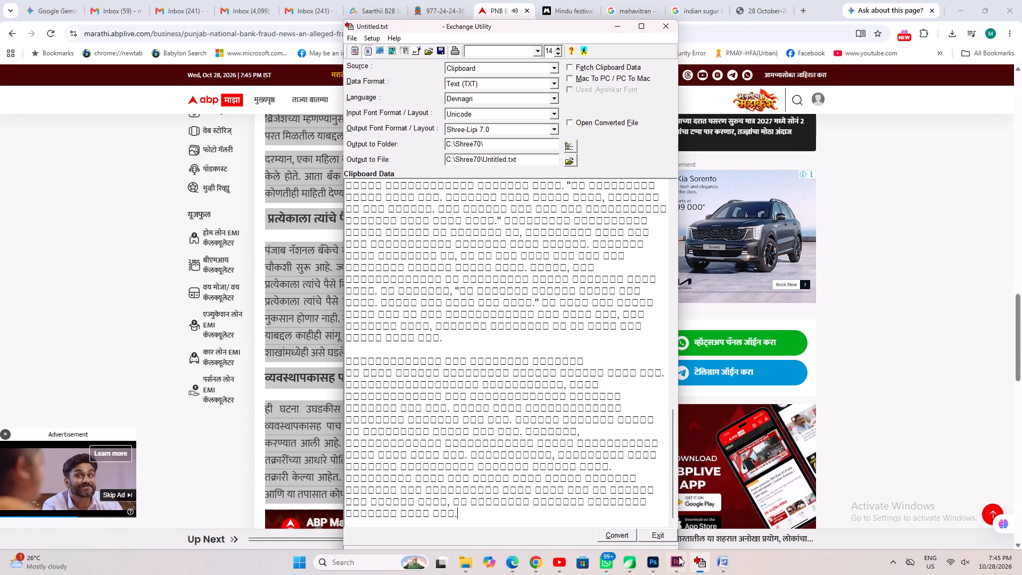
click(618, 532)
click(618, 536)
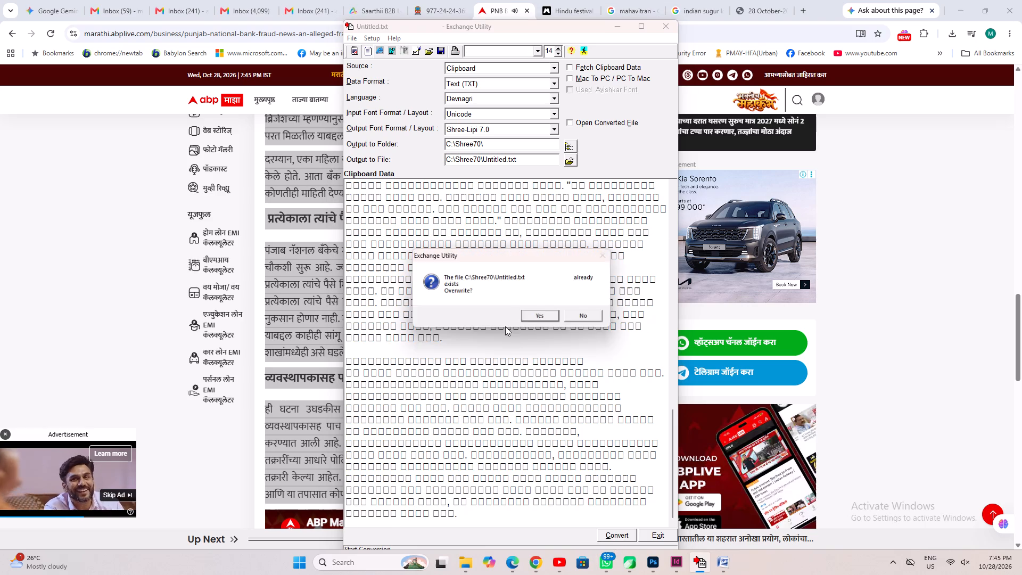
click(548, 320)
click(565, 319)
click(587, 310)
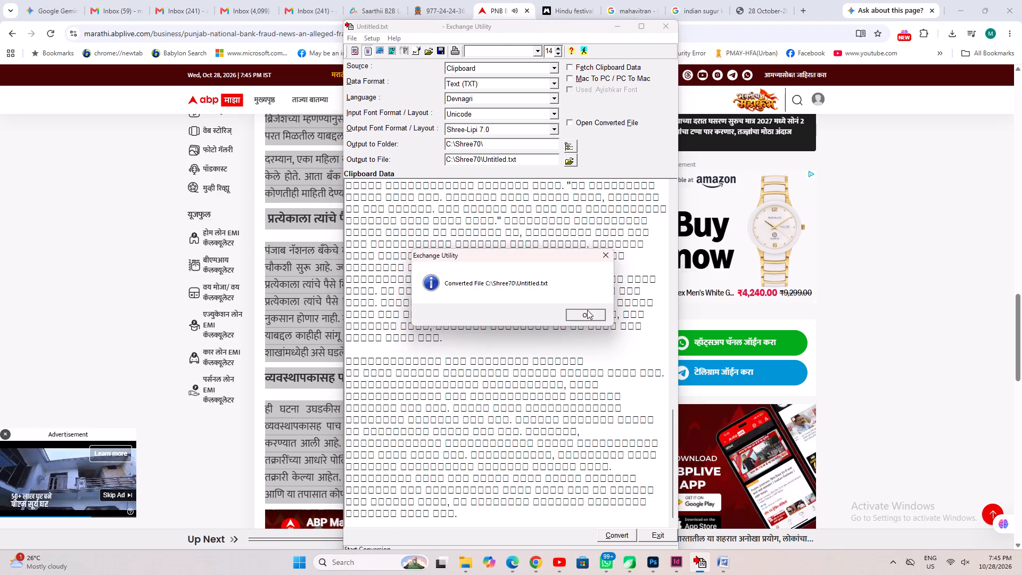
In InDesign, draw a text frame about 80 mm wide on the pasteboard beside page 1 and paste the converted article.
click(673, 568)
click(152, 196)
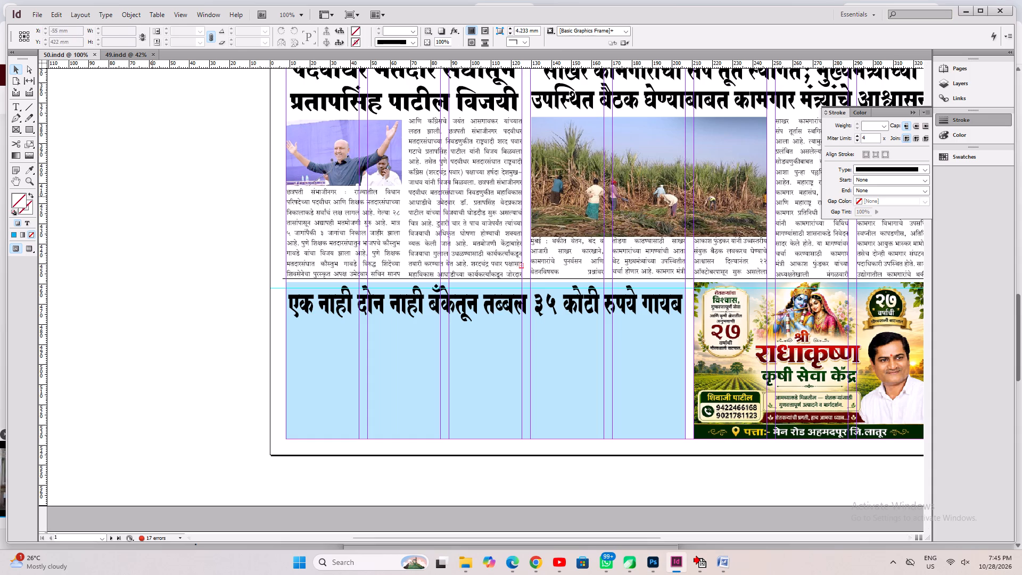
click(19, 104)
drag(62, 136, 224, 421)
key(ctrl+v)
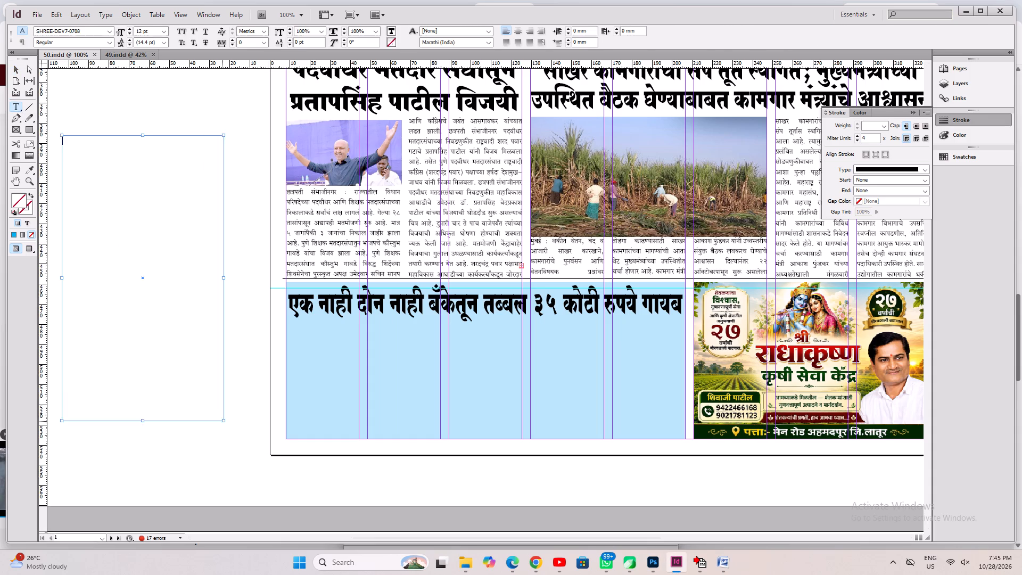
Insert ":-" followed by two spaces after the dateline "ग्रेटर नोएडा" in the pasted article.
click(112, 143)
key(ctrl+2)
key(Left)
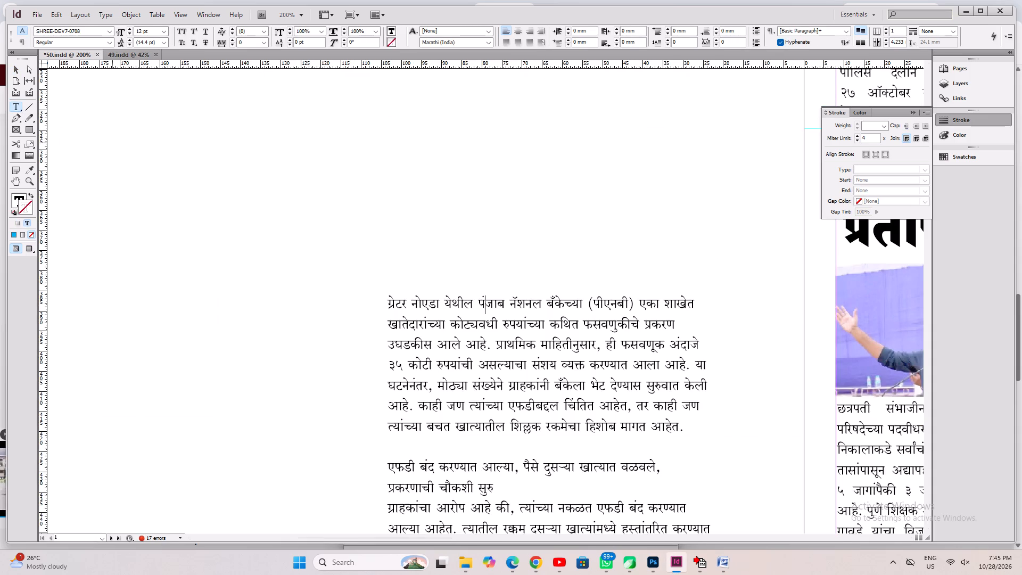
key(Left)
key(Left)
key(Left)
key(Left)
key(Left)
key(Left)
key(Left)
key(Left)
key(Right)
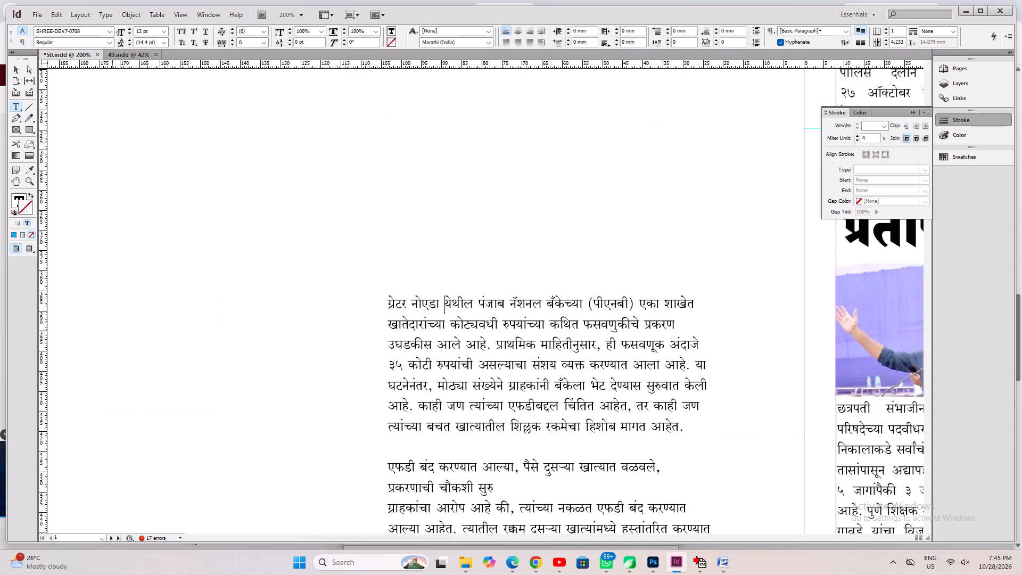
text(:-)
key(space)
key(BackSpace)
key(BackSpace)
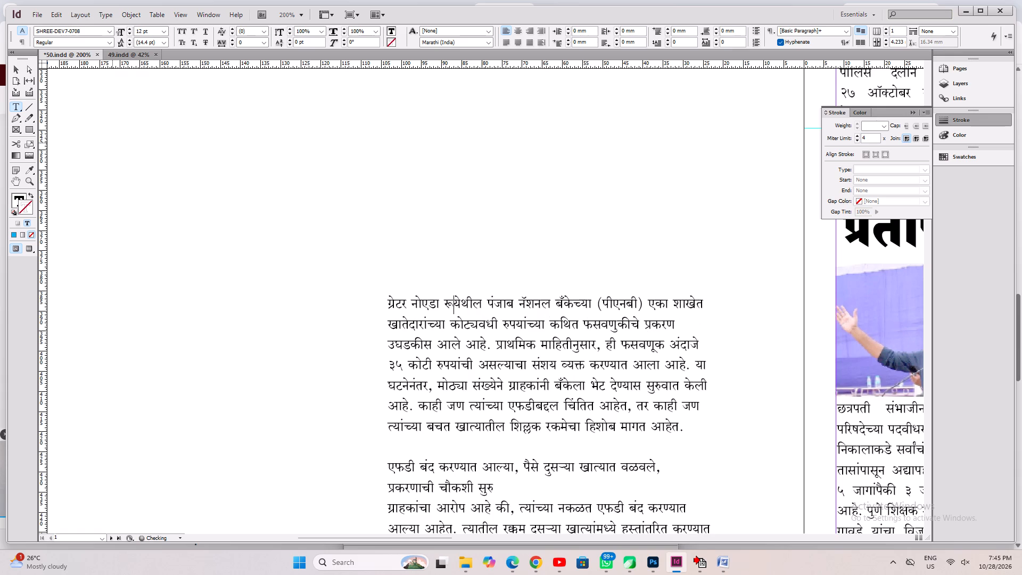
key(BackSpace)
key(BackSpace)
text(:-)
key(space)
key(space)
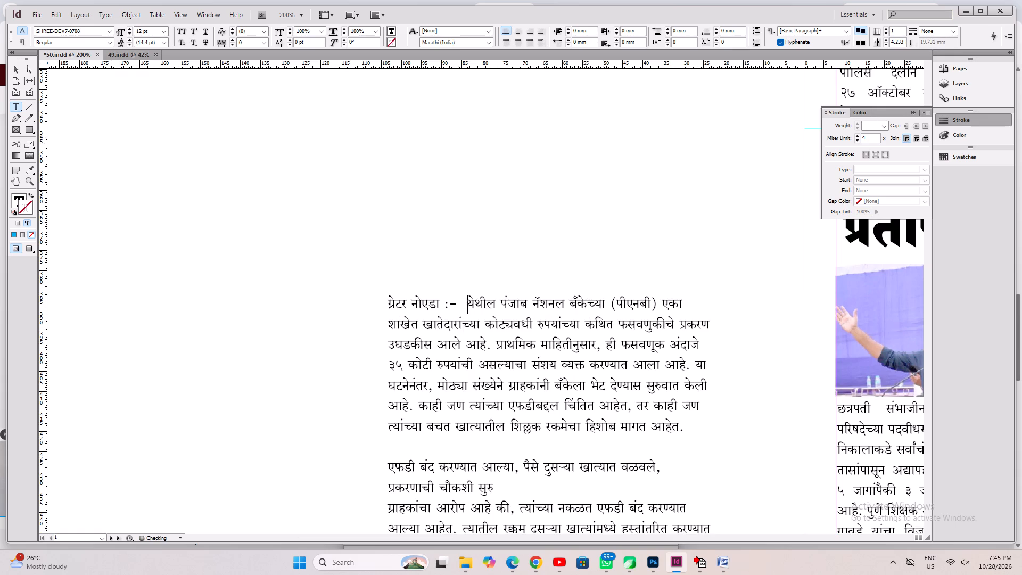
Justify all of the pasted article's text.
key(ctrl+a)
key(ctrl+shift+j)
Delete the blank line before "एफडी बंद करण्यात आल्या", indent that line with a tab and save the document.
key(Left)
key(Down)
key(Down)
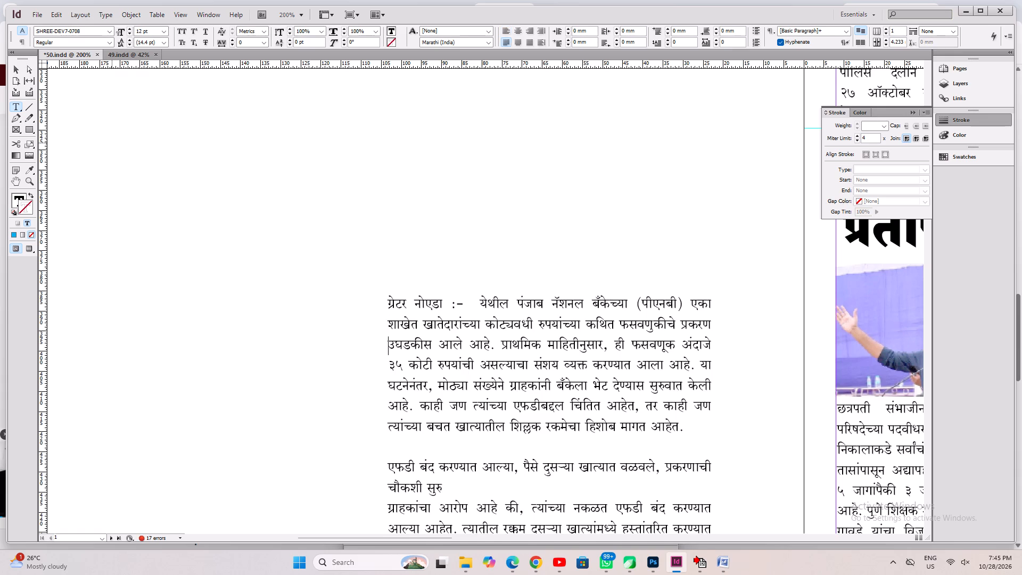
key(Down)
key(Down)
key(Down)
key(Down)
key(Down)
key(Delete)
key(Tab)
key(Down)
key(Down)
key(Down)
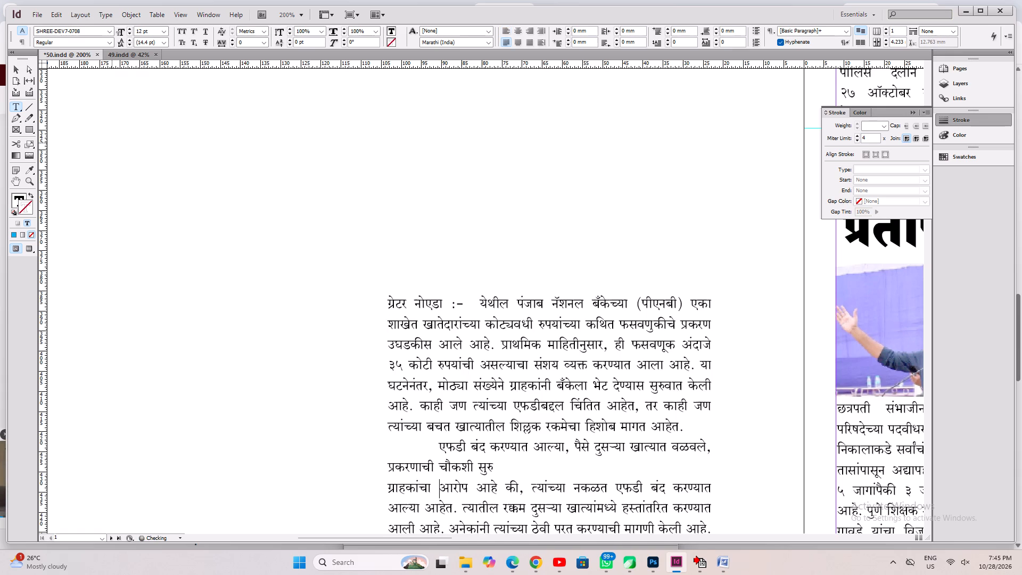
key(Up)
key(Down)
key(Down)
key(ctrl+s)
Fit the article frame to its text and move it onto page 1's blue box, beneath the bank fraud headline.
key(ctrl+0)
key(ctrl+a)
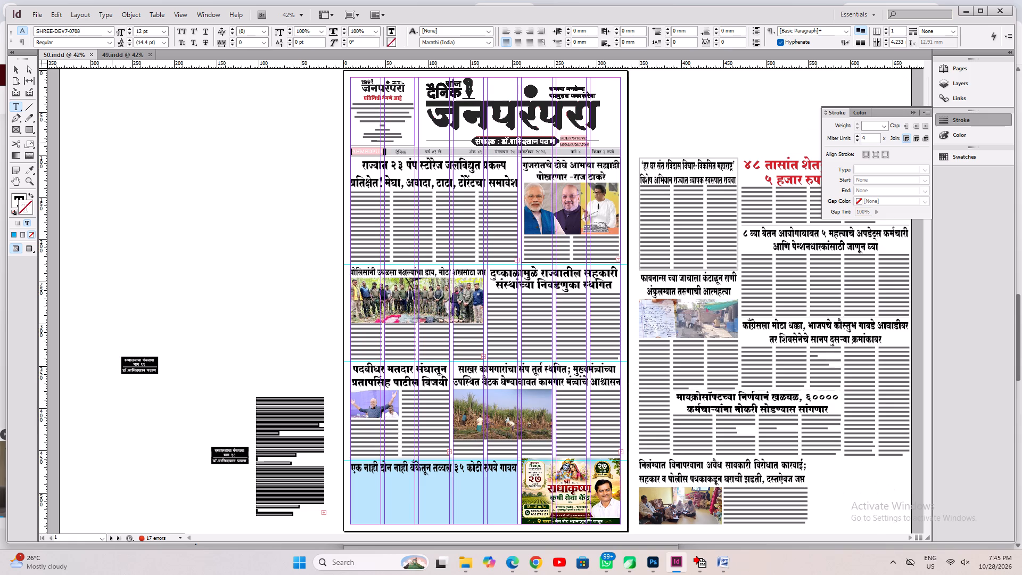
key(ctrl+alt+c)
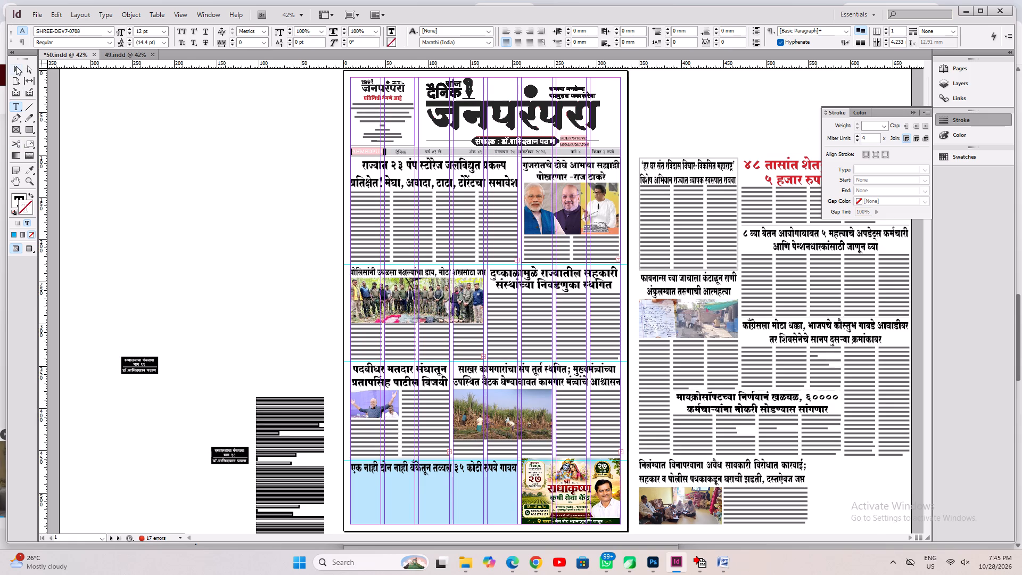
click(15, 67)
scroll(286, 266, down, 5)
drag(275, 308, 377, 391)
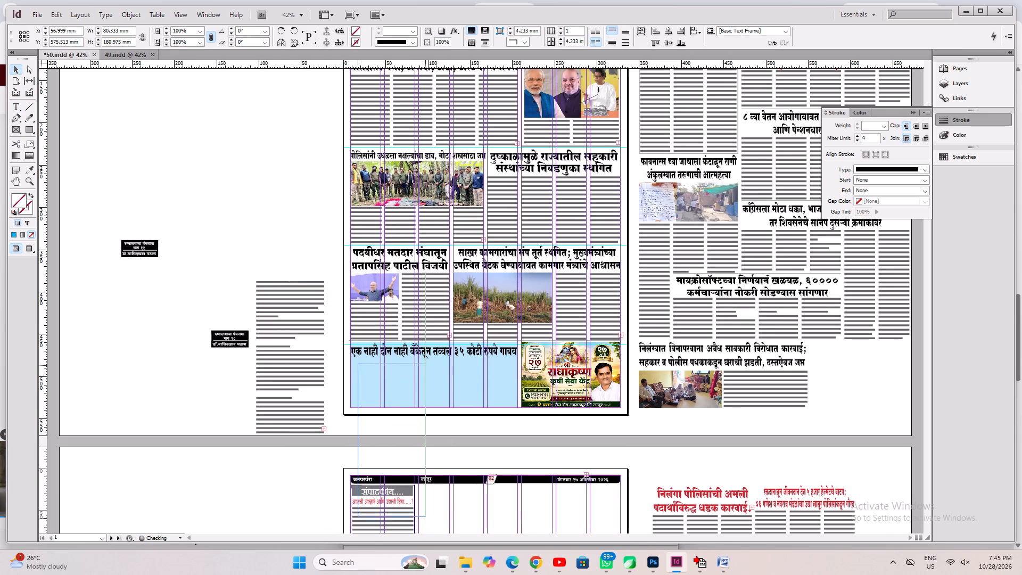
drag(377, 391, 372, 390)
key(ctrl+2)
key(Up)
key(Up)
key(Up)
key(Up)
Resize the article frame to about 195 × 56.5 mm so it fills the blue box below the headline.
key(space)
key(space)
key(space)
key(space)
key(space)
key(space)
key(space)
key(space)
key(space)
key(space)
key(space)
key(space)
key(space)
key(space)
key(space)
key(space)
key(space)
drag(620, 356, 502, 574)
click(412, 259)
key(space)
key(space)
key(space)
key(space)
key(space)
key(space)
key(space)
key(space)
key(space)
drag(588, 445, 491, 368)
drag(432, 437, 885, 428)
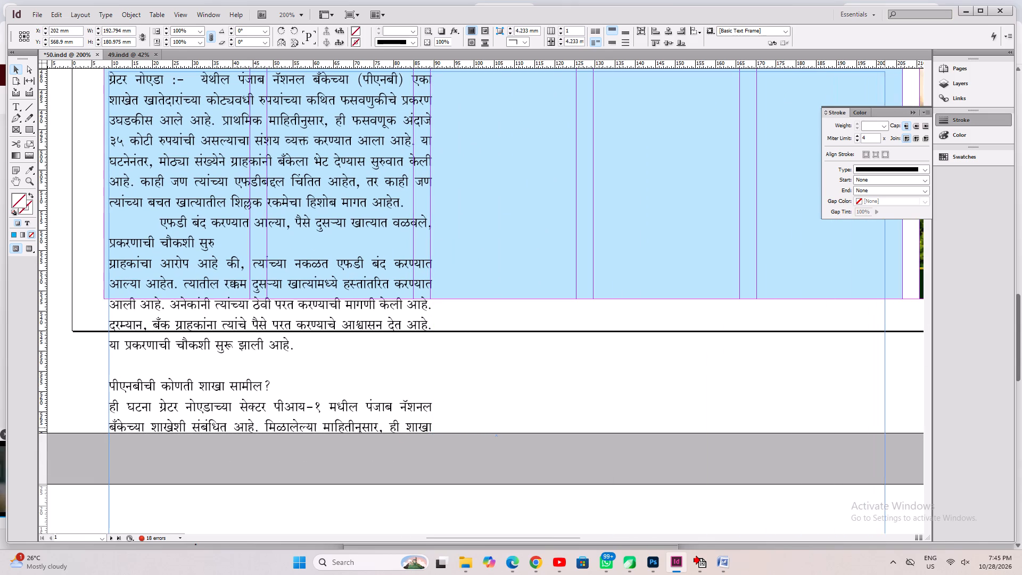
drag(885, 428, 892, 427)
key(ctrl+alt+c)
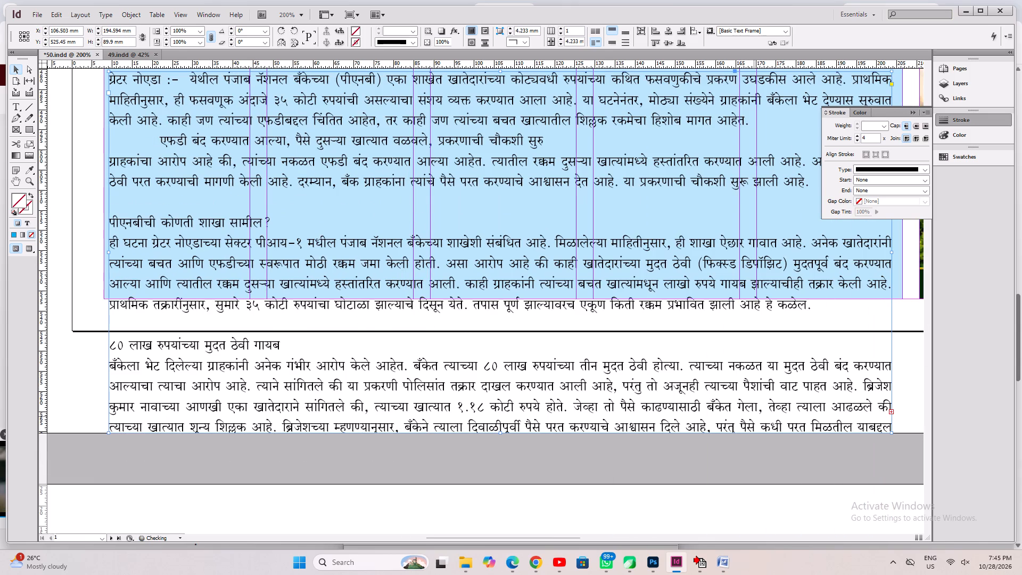
key(ctrl+1)
drag(485, 392, 485, 390)
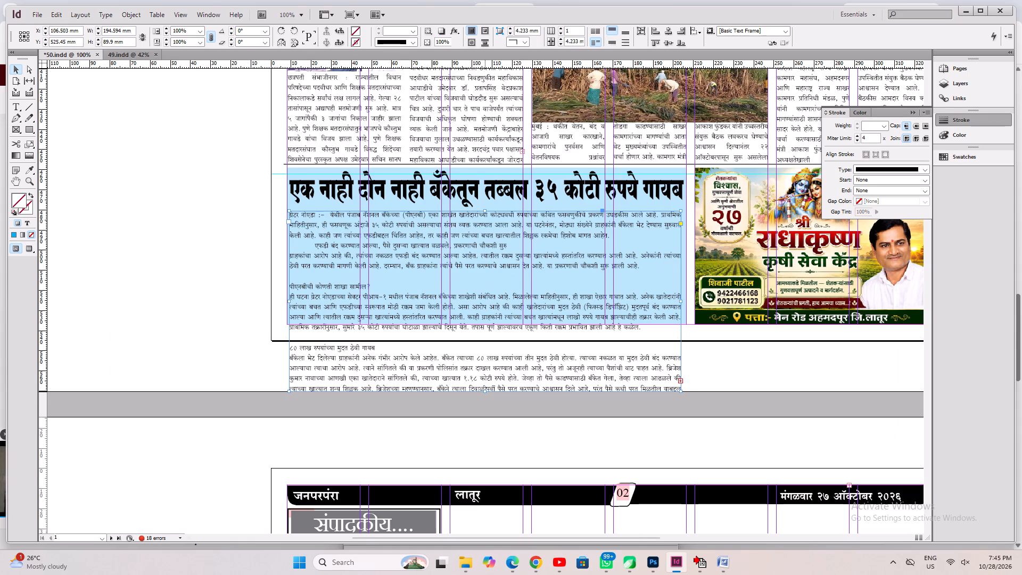
drag(485, 390, 475, 326)
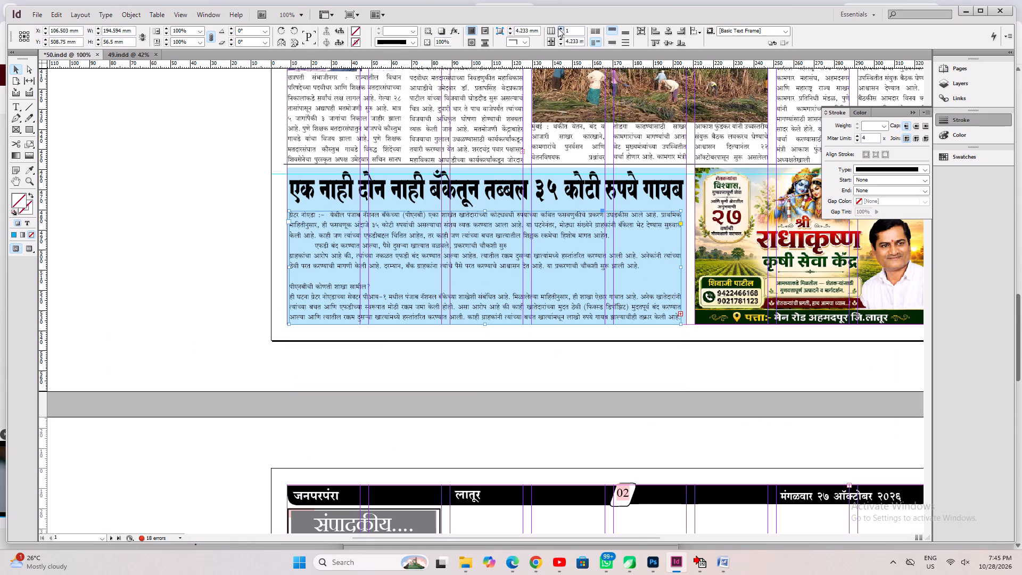
Divide the bank fraud article frame into four columns.
double_click(561, 27)
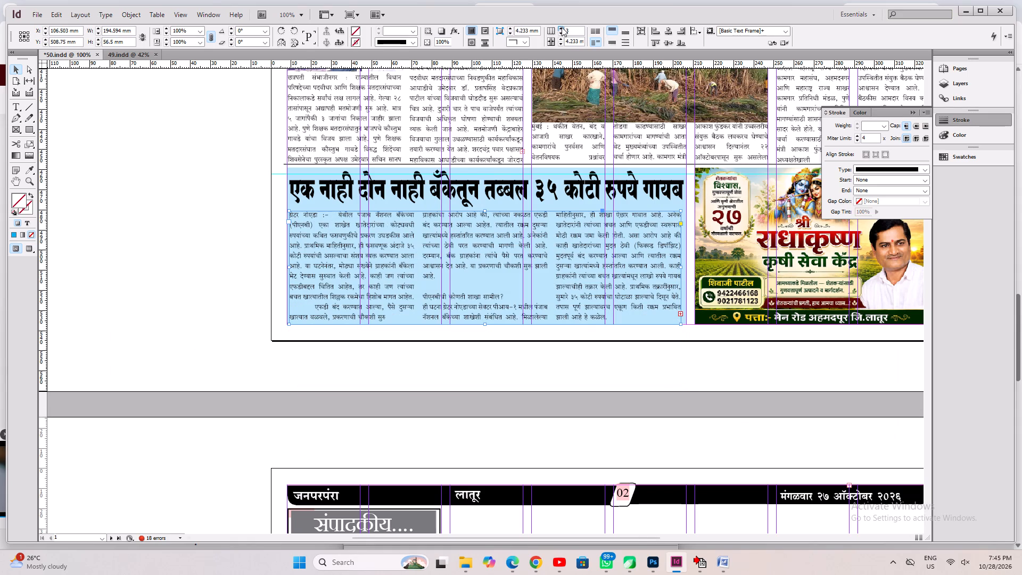
click(560, 28)
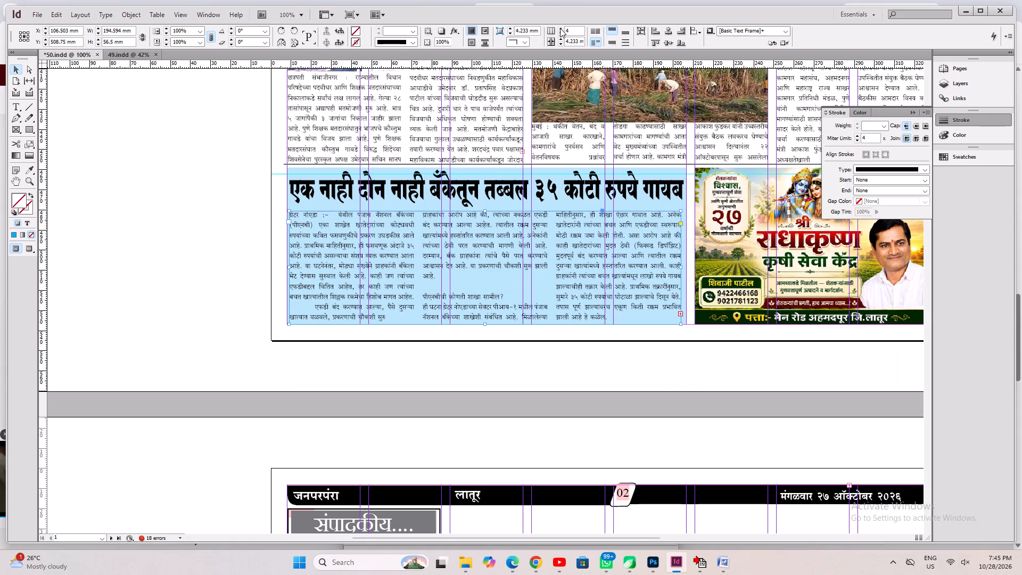
Nudge the four-column article frame up about 1 mm, deselect it and save the document.
key(Up)
key(Up)
key(Up)
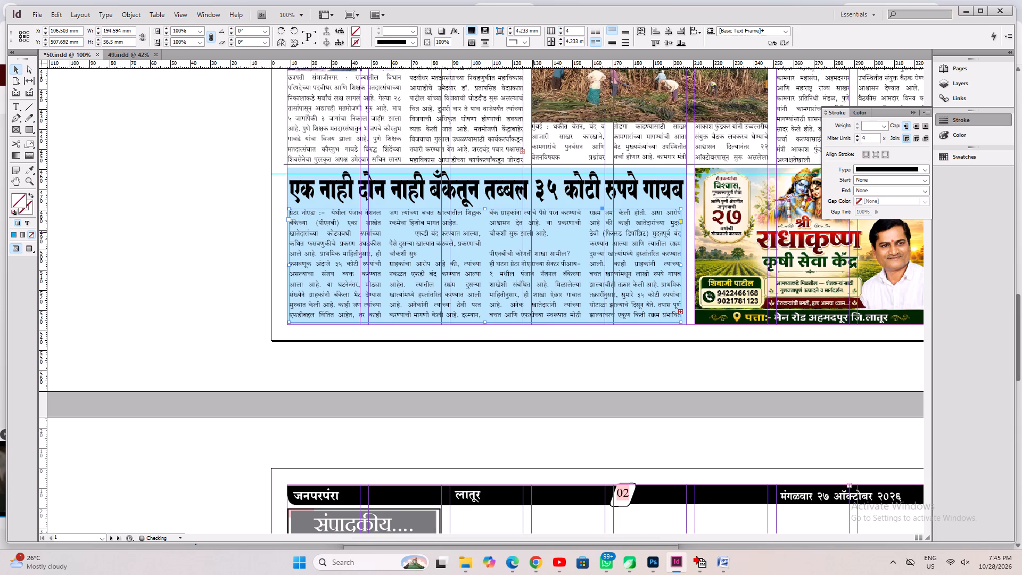
key(ctrl+s)
click(494, 357)
key(ctrl+s)
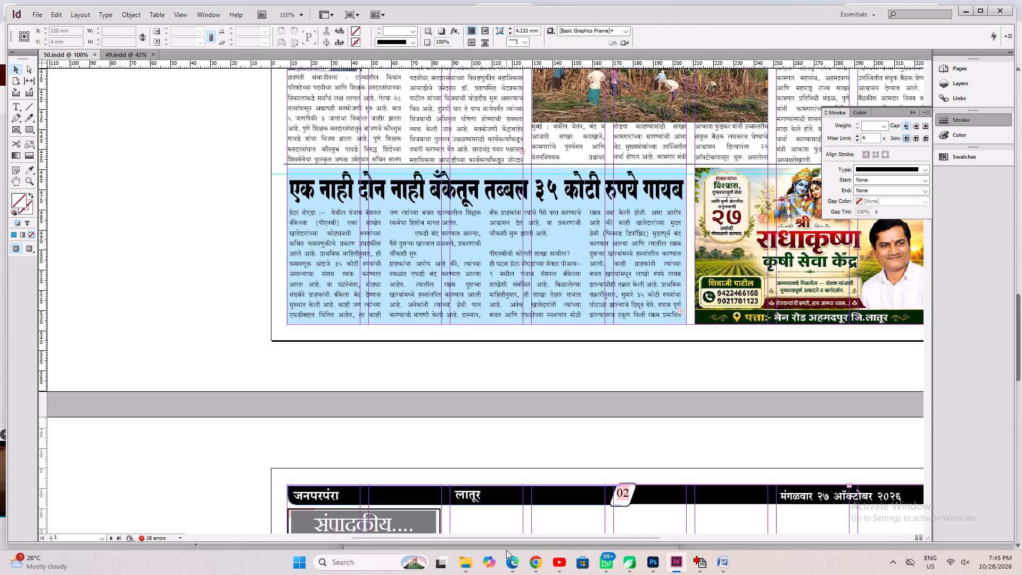
Switch to Chrome and copy the Punjab National Bank photo from the top of the fraud article.
click(540, 569)
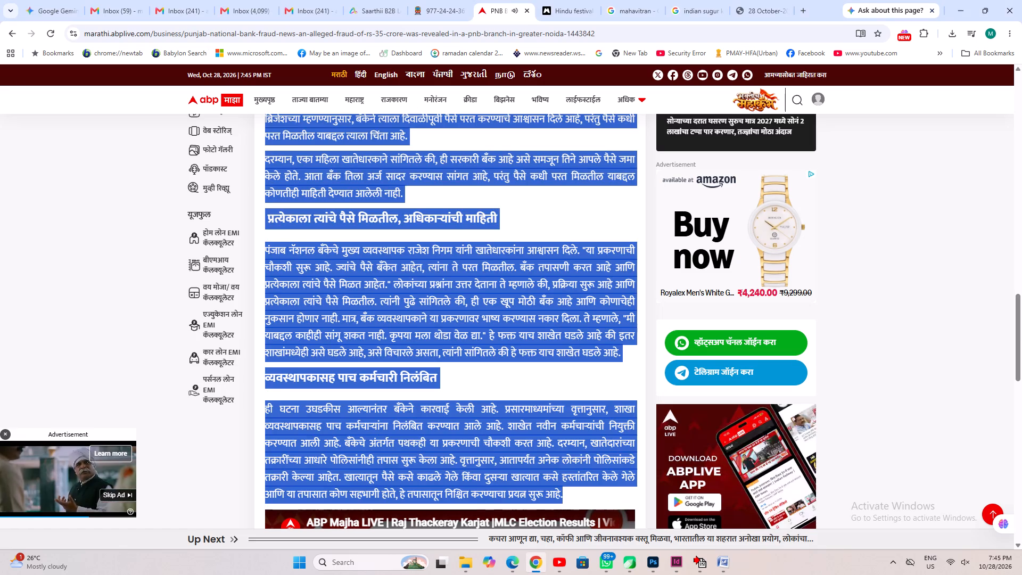
scroll(432, 373, down, 5)
scroll(432, 373, up, 20)
scroll(432, 373, up, 6)
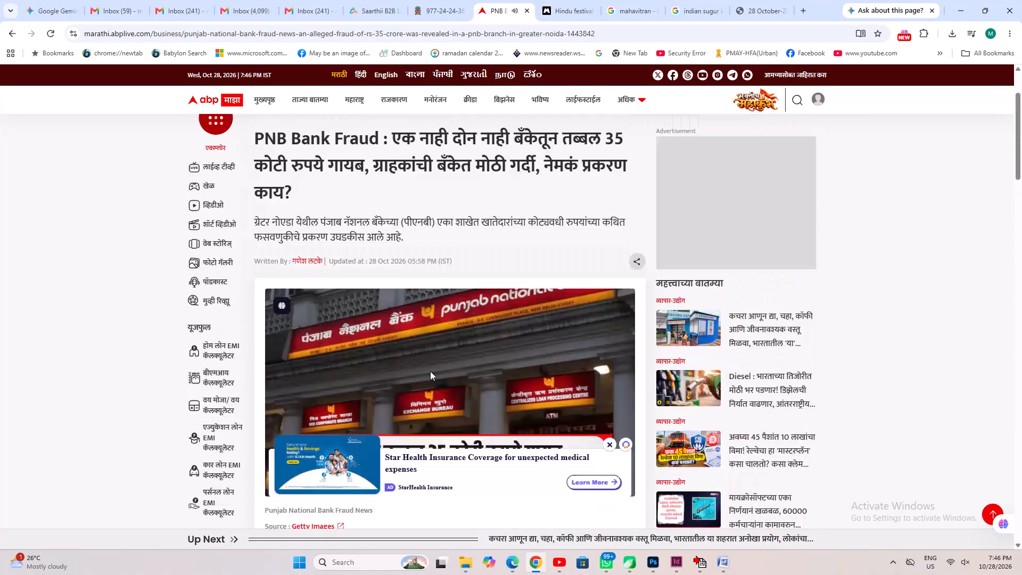
right_click(430, 371)
click(457, 418)
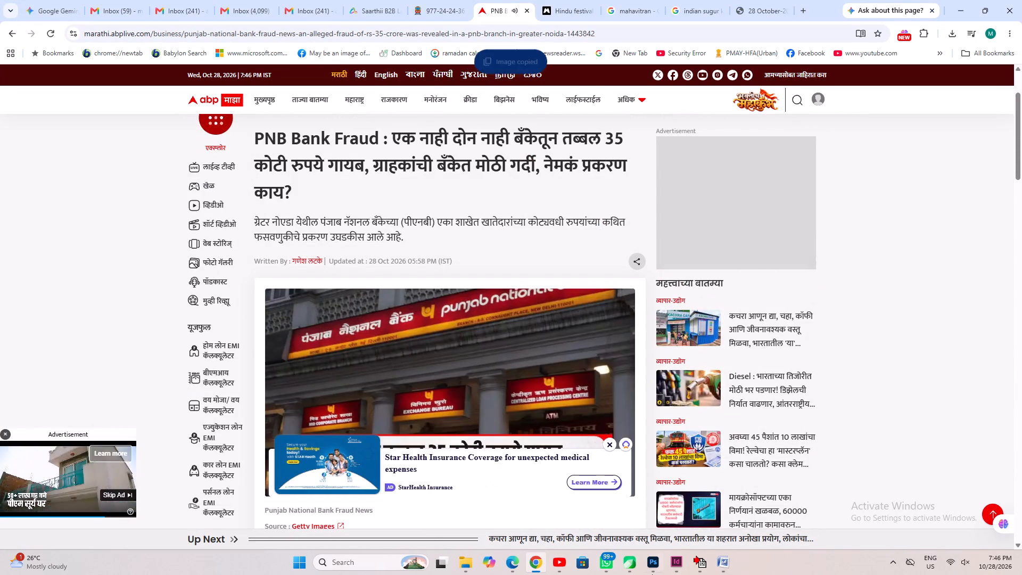
Paste the bank photo into the InDesign layout and scale it down with its frame to about 92 × 52 mm.
click(679, 568)
drag(164, 263, 164, 255)
right_click(154, 176)
click(160, 183)
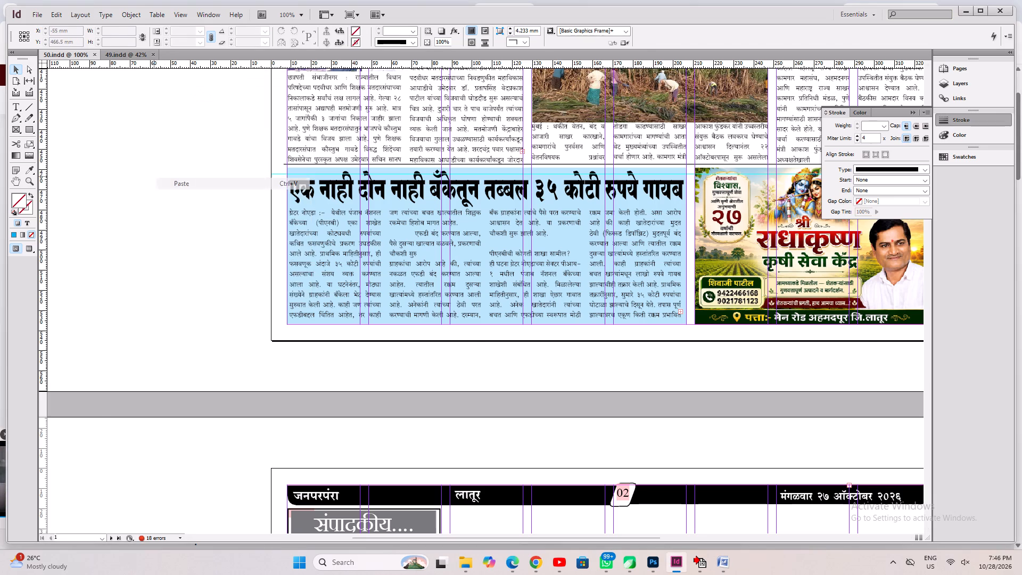
ctrl+shift+click(100, 228)
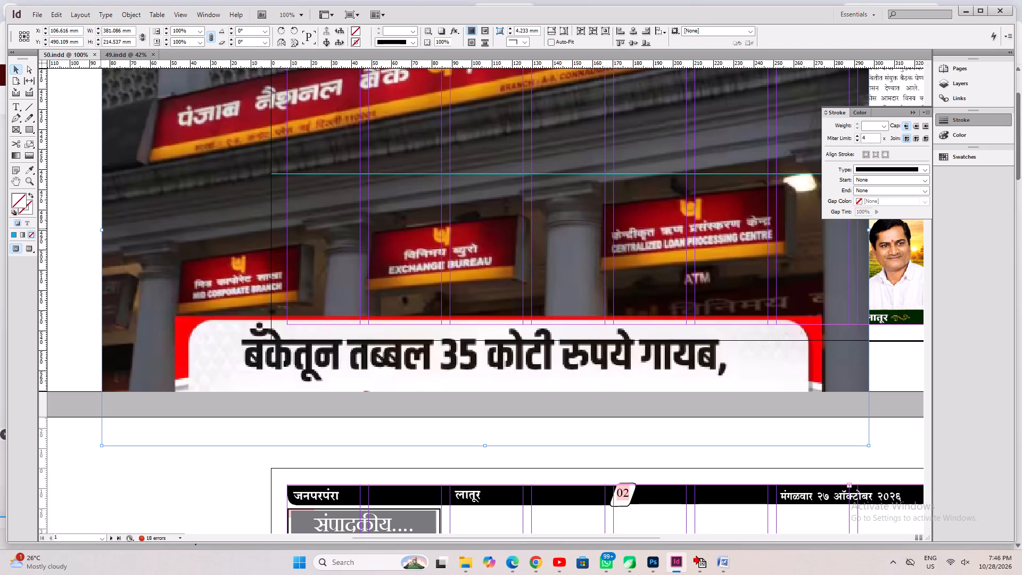
click(103, 229)
ctrl+shift+drag(100, 229, 683, 307)
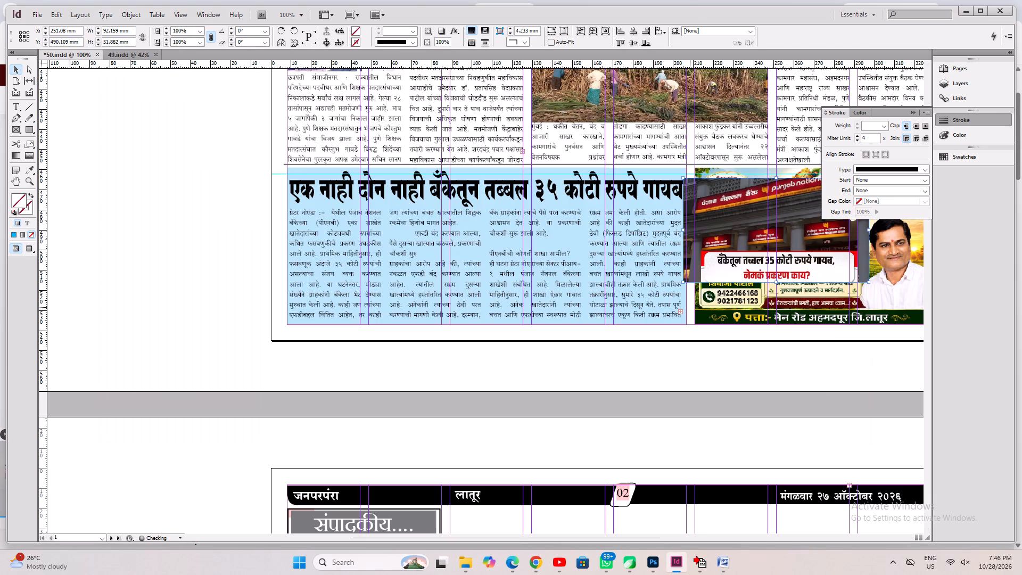
Move the bank photo over the middle two columns of the bank fraud article, directly below the headline.
drag(755, 288, 171, 287)
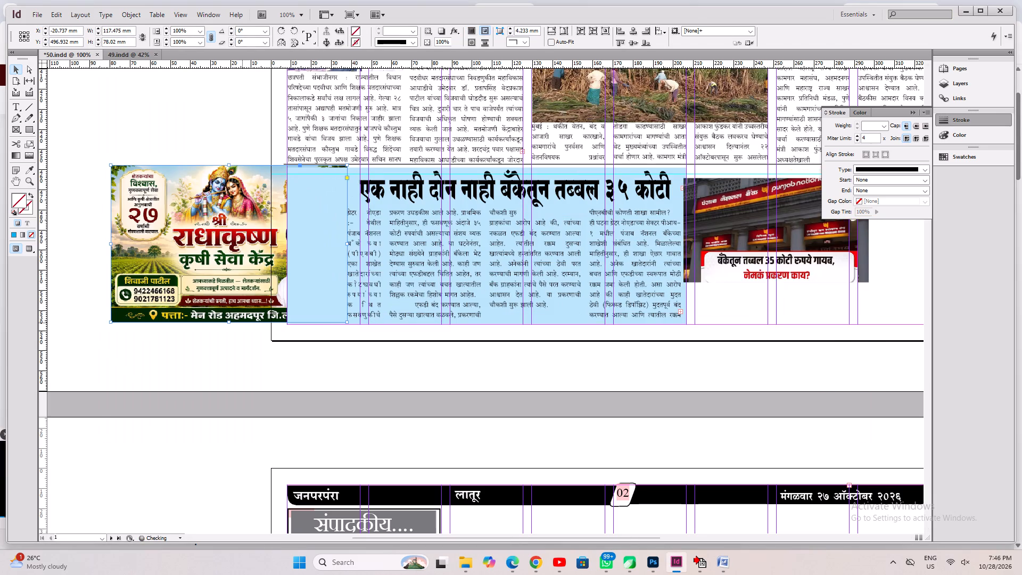
key(ctrl+z)
ctrl+double_click(692, 252)
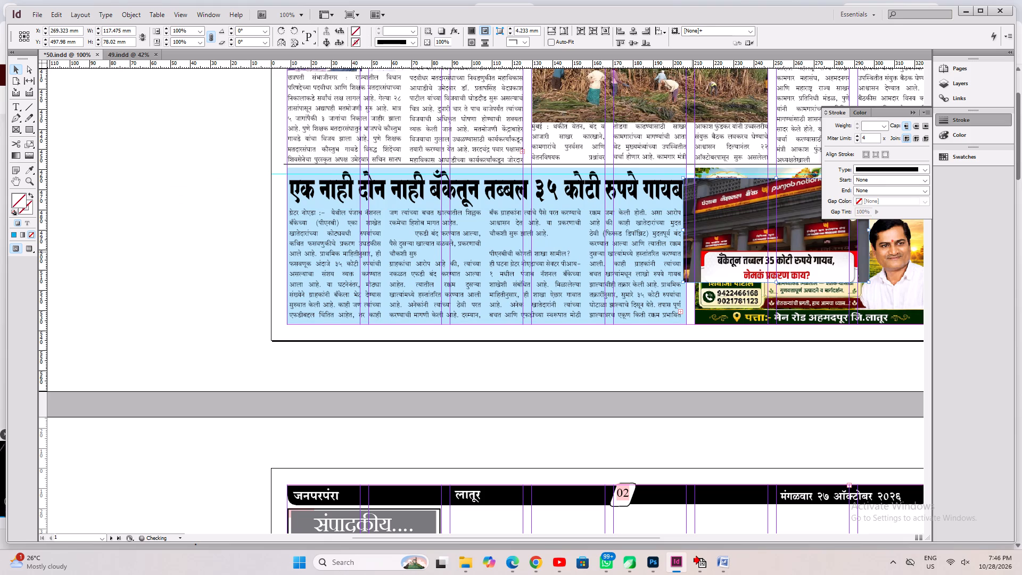
drag(708, 248, 415, 276)
Scale the bank photo to about 95 mm wide across two columns and crop its bottom to a 38 mm height.
key(ctrl+2)
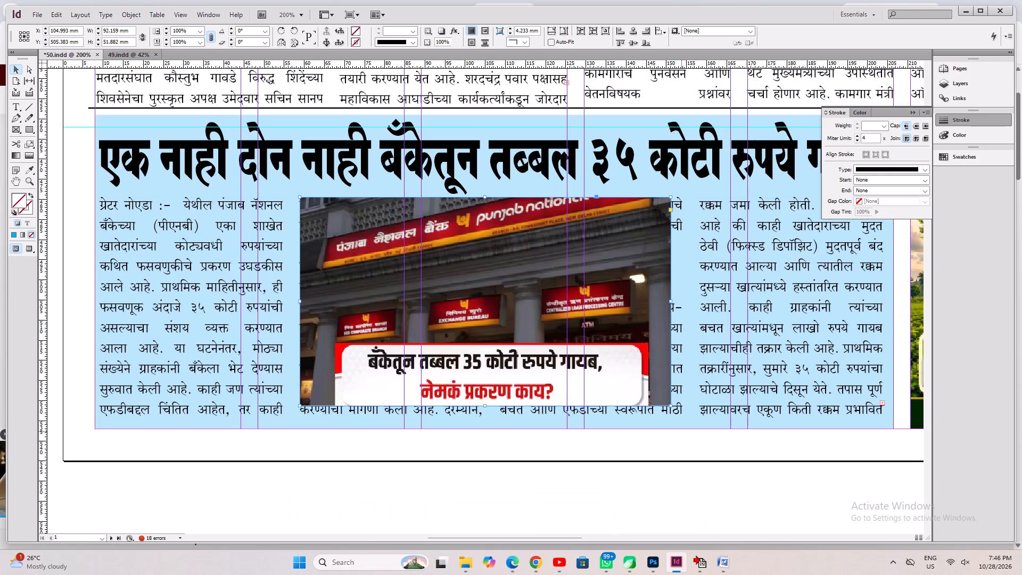
ctrl+shift+drag(672, 407, 681, 413)
drag(491, 414, 490, 350)
Apply a text wrap around the bank photo's bounding box so the article text flows around it.
key(ctrl+alt+w)
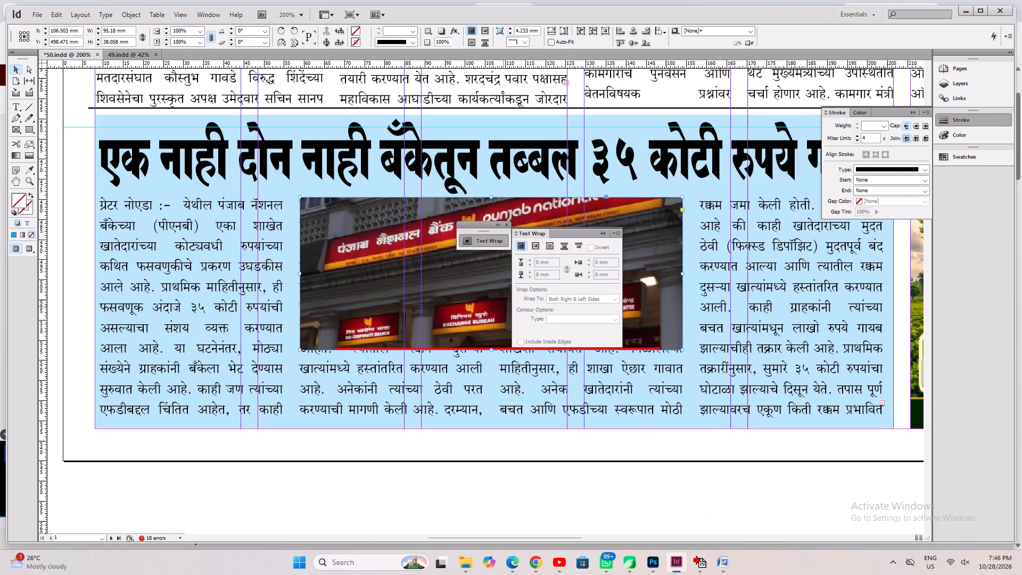
click(537, 250)
click(507, 226)
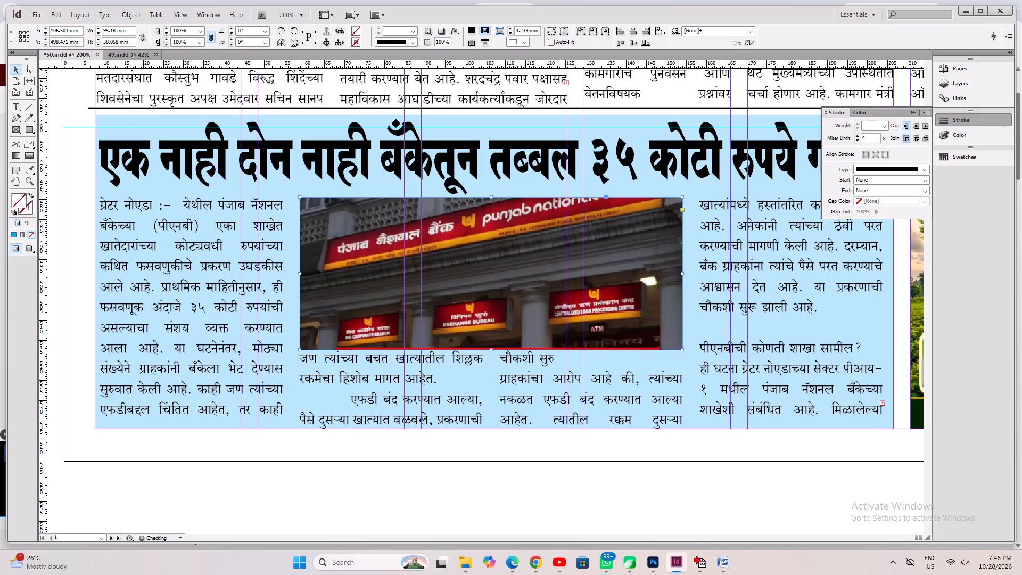
click(672, 457)
Delete the blank line above the subheading "पीएनबीची कोणती शाखा सामील?" in the bank fraud article's last column.
ctrl+click(738, 371)
click(14, 106)
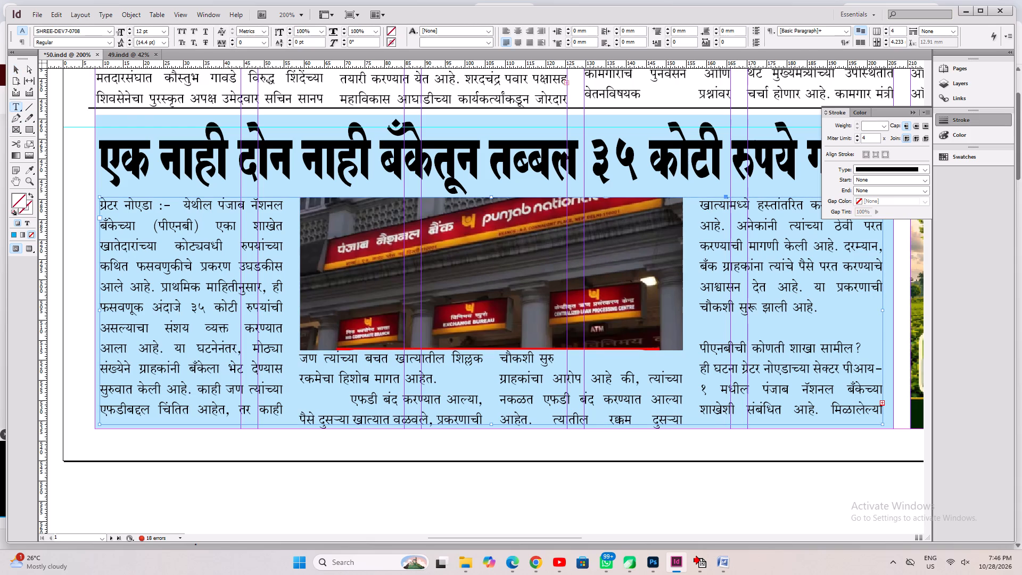
click(728, 348)
key(Home)
key(BackSpace)
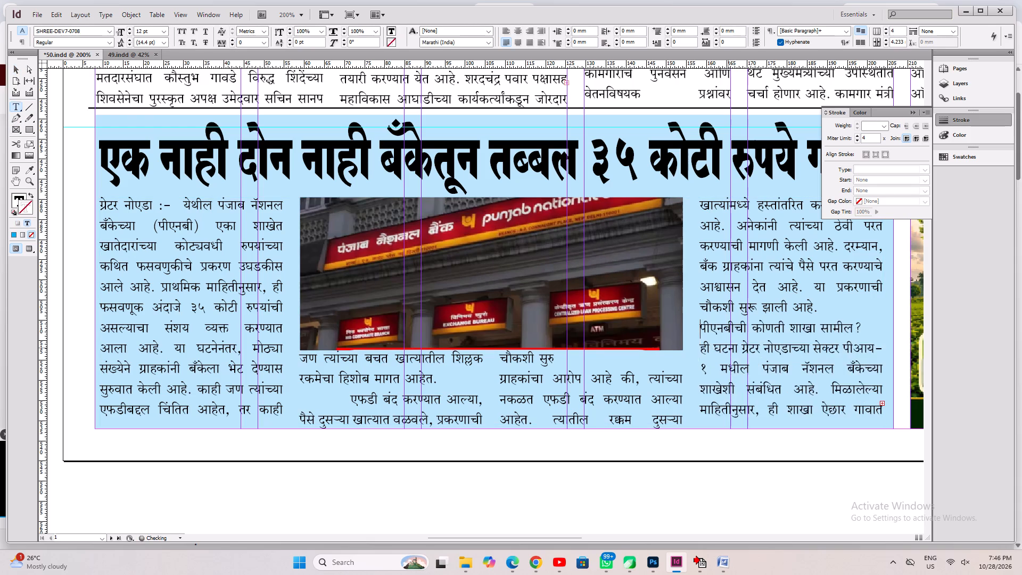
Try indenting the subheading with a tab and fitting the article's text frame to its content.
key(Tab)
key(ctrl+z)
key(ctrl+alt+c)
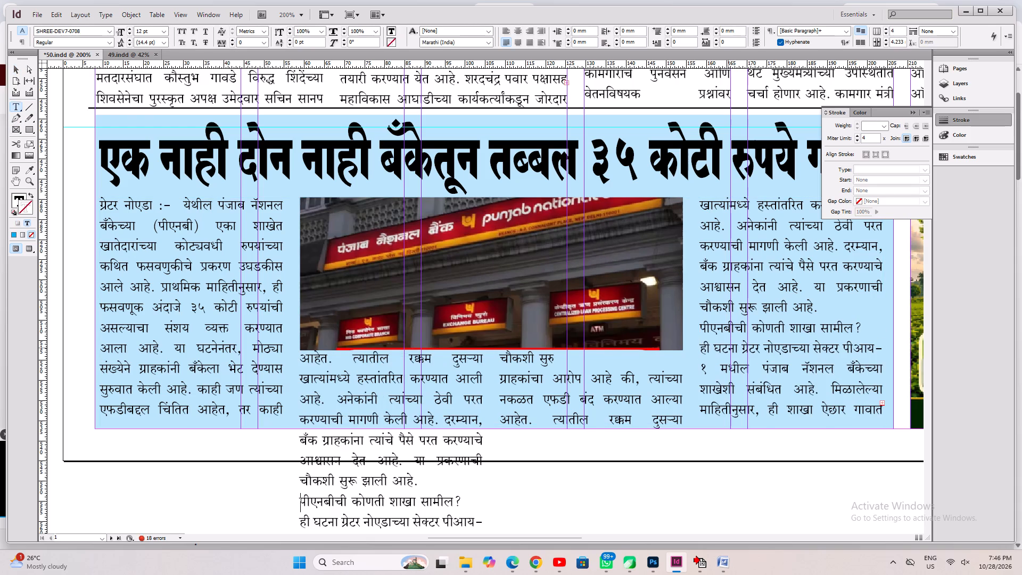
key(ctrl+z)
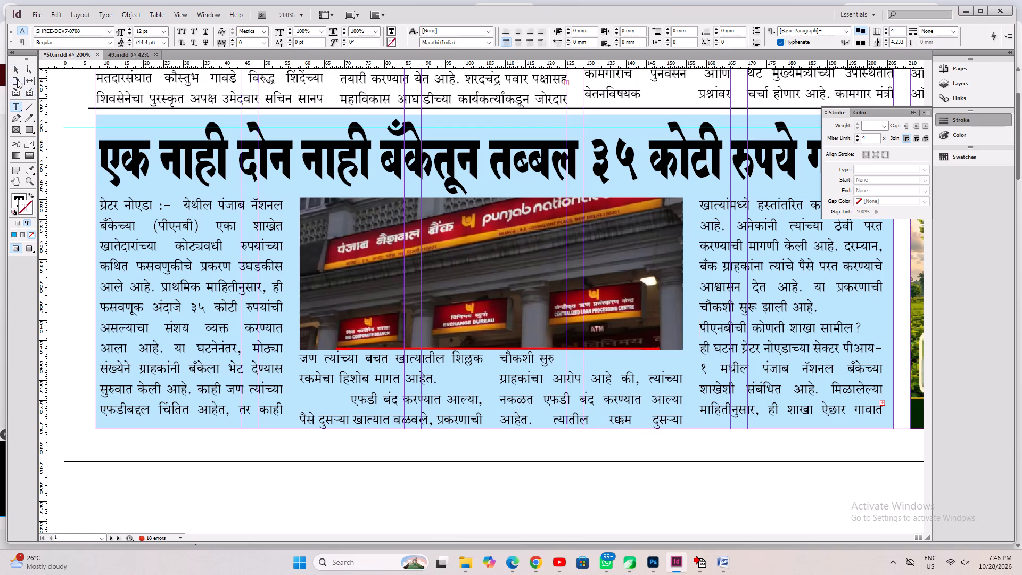
Crop the bottom edge of the bank photo slightly, to a height of about 37.5 mm.
ctrl+click(16, 68)
ctrl+click(545, 328)
ctrl+click(494, 344)
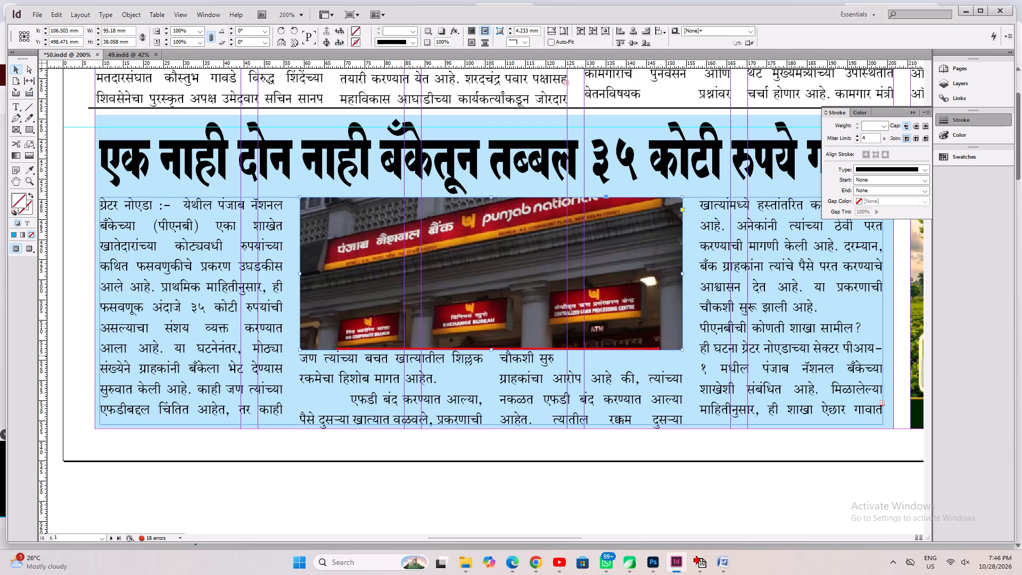
click(490, 351)
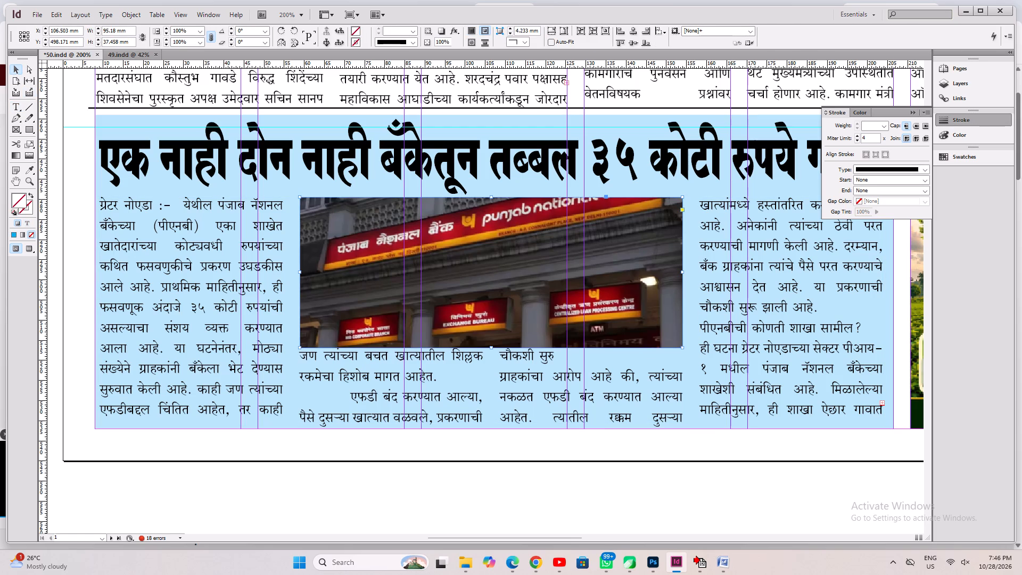
Break the bank article's last line after "ही शाखा", pushing the following words out of the frame, and save.
click(806, 414)
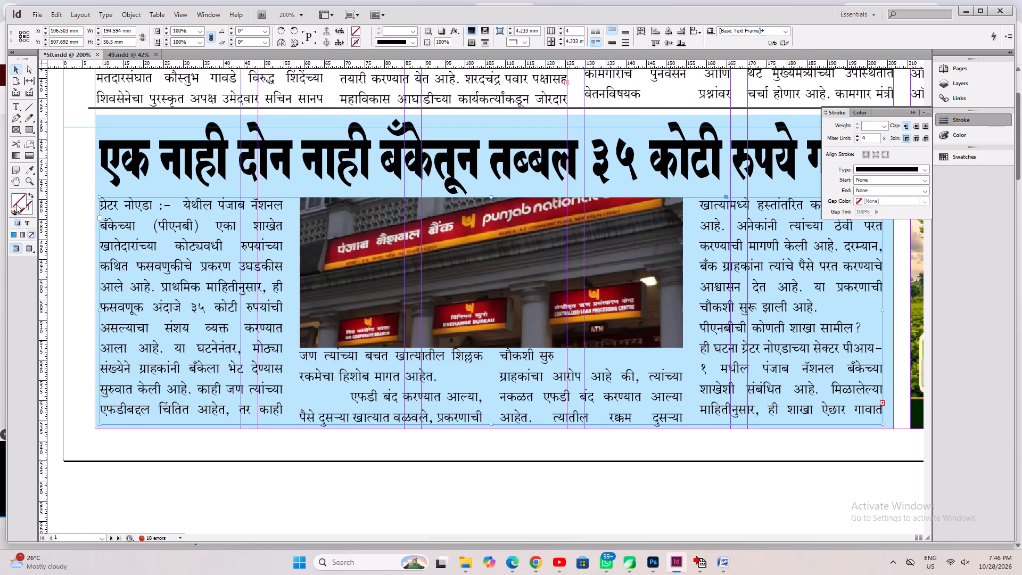
click(13, 106)
click(821, 408)
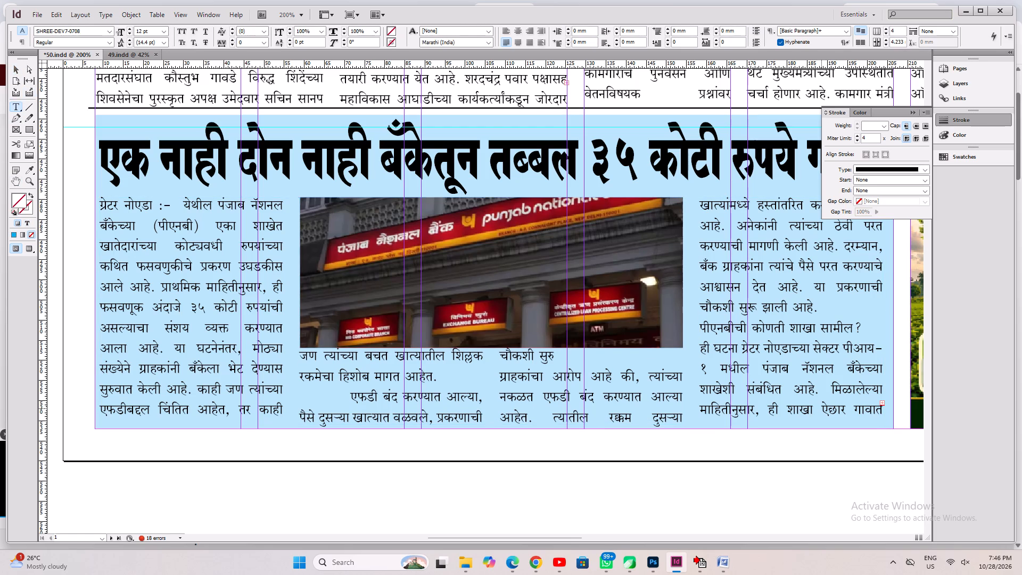
key(Return)
key(Left)
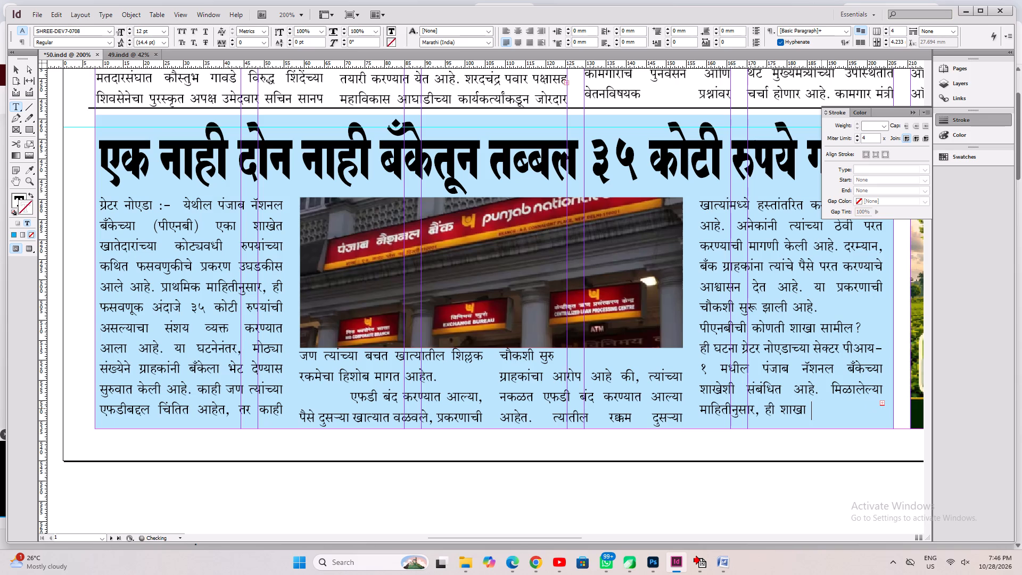
key(ctrl+s)
Add the continuation note "(पान २ वर)" after "ही शाखा", with extra spaces before it, and save.
text(())
key(ctrl+2)
key(Left)
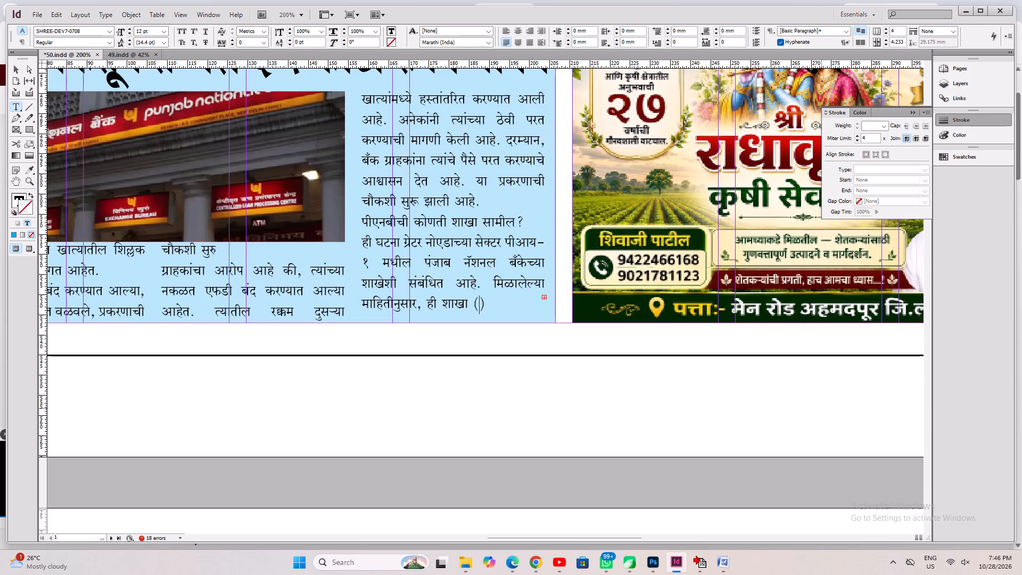
key(i)
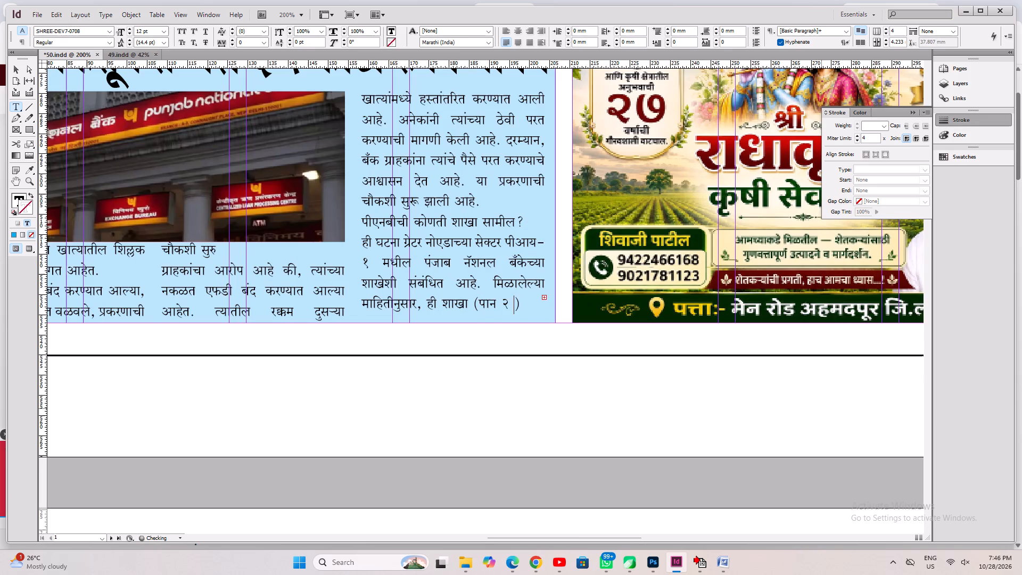
key(Left)
key(Left)
key(Left)
key(Left)
key(Left)
key(Left)
key(Left)
key(Left)
key(Left)
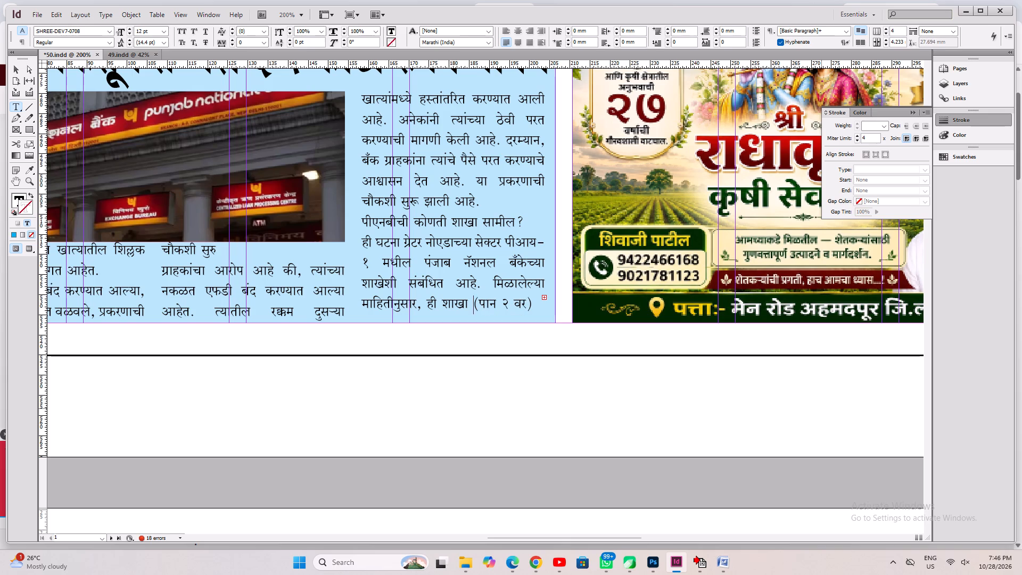
key(space)
key(space)
key(ctrl+s)
Copy the whole headline text of the bank fraud article and save the document.
alt+drag(424, 306, 625, 473)
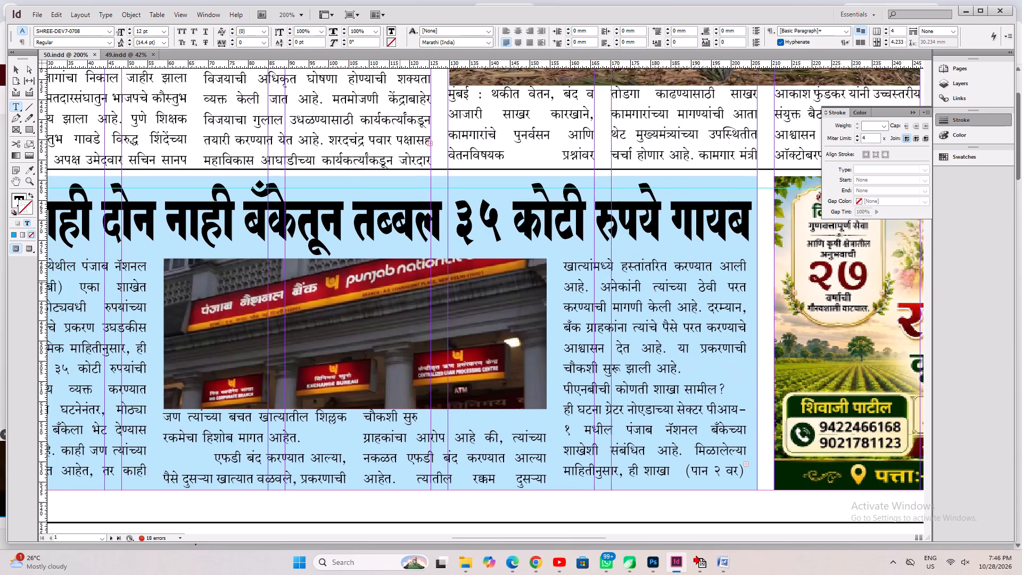
click(399, 254)
key(ctrl+a)
click(393, 231)
ctrl+click(391, 226)
click(391, 219)
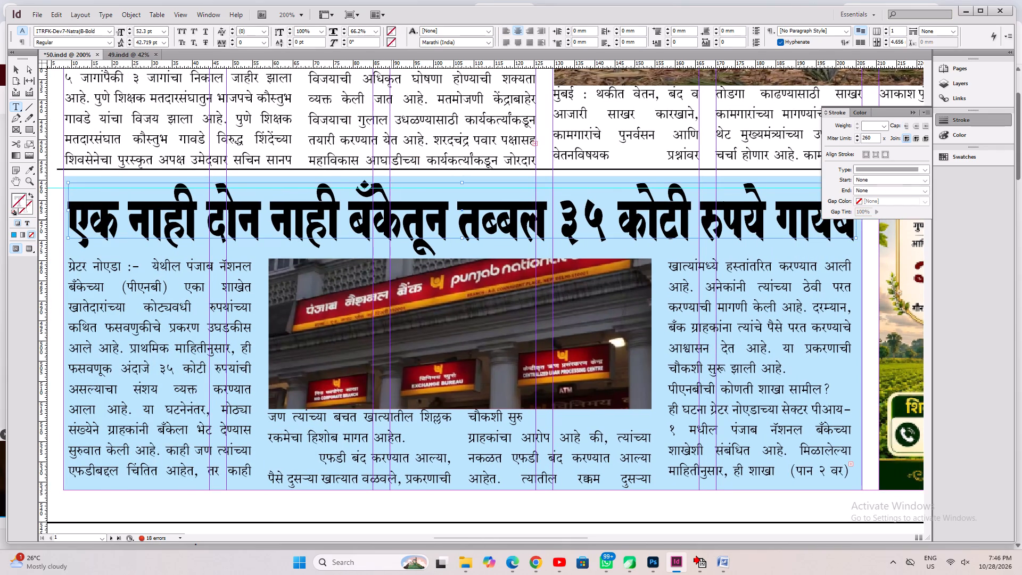
key(ctrl+a)
key(ctrl+c)
alt+drag(633, 333, 433, 203)
click(537, 250)
key(ctrl+a)
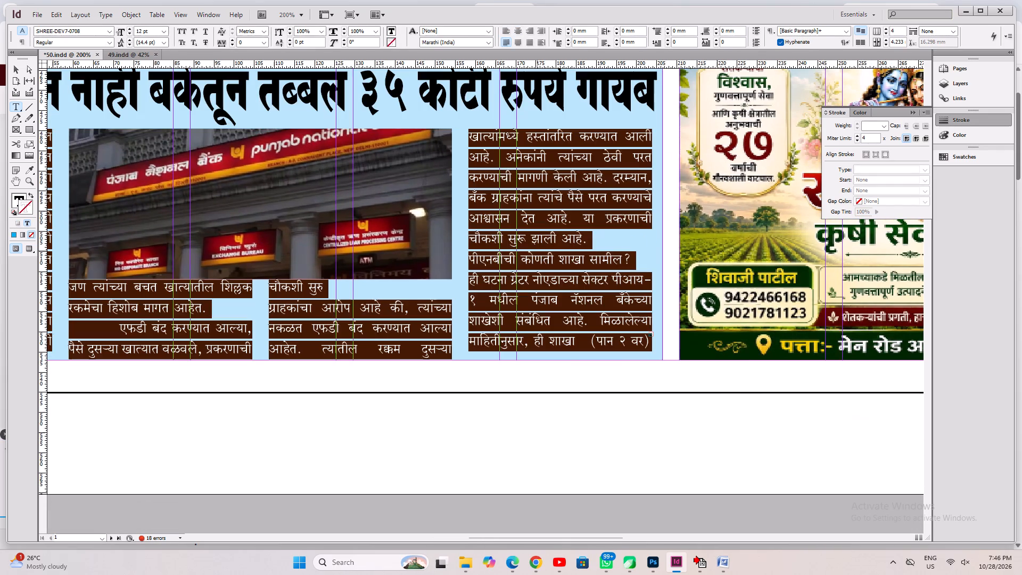
key(Down)
key(ctrl+s)
key(ctrl+0)
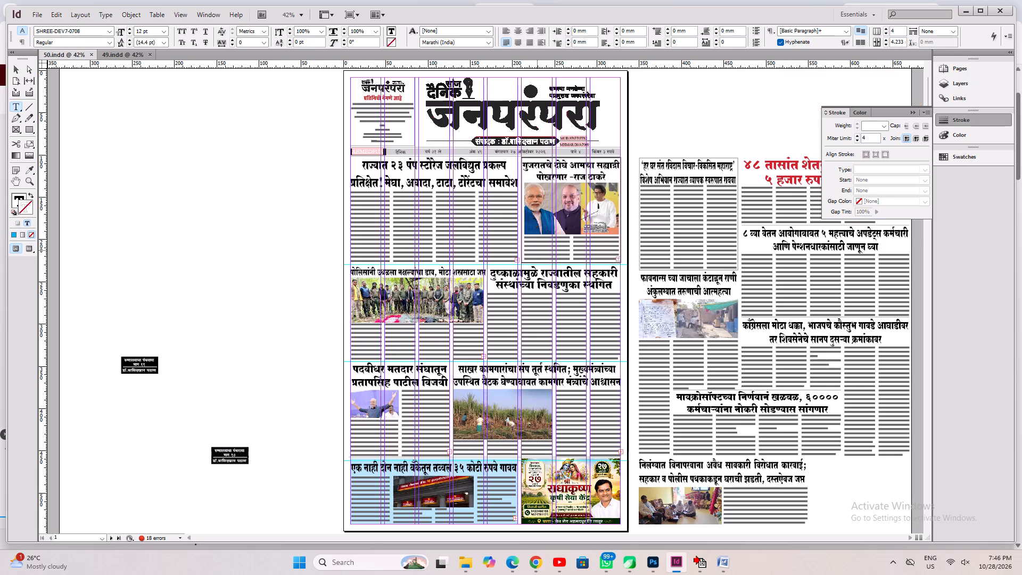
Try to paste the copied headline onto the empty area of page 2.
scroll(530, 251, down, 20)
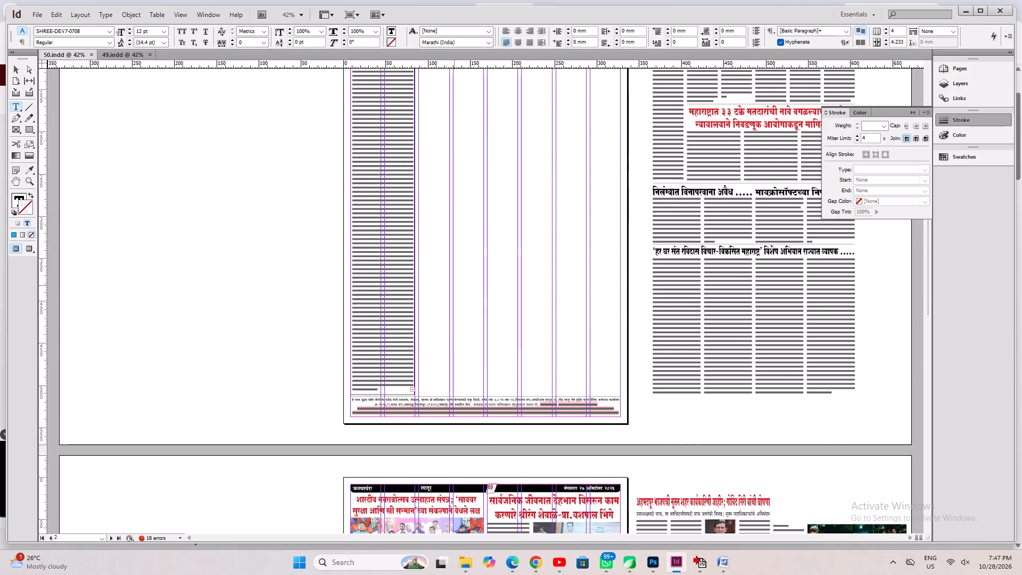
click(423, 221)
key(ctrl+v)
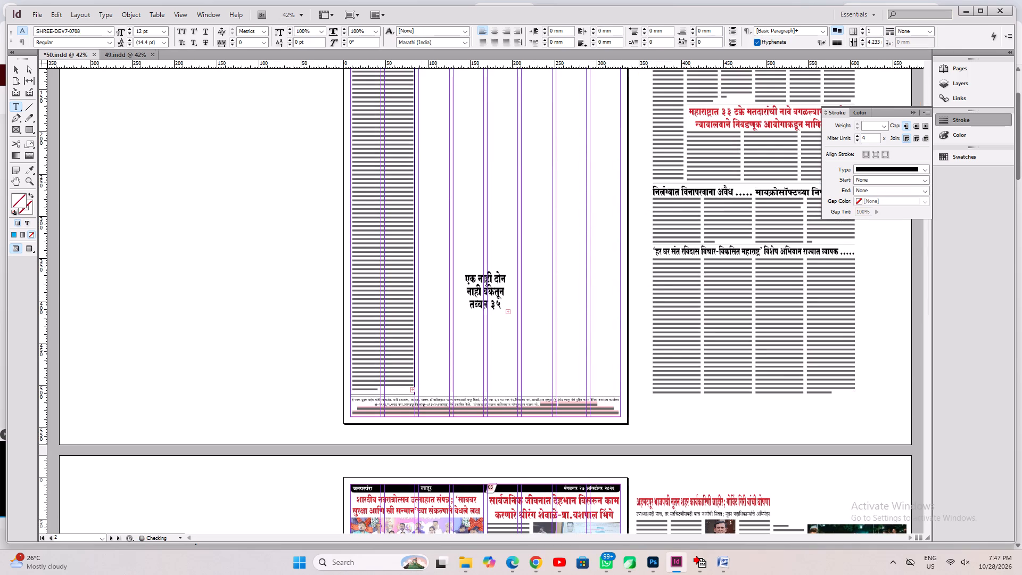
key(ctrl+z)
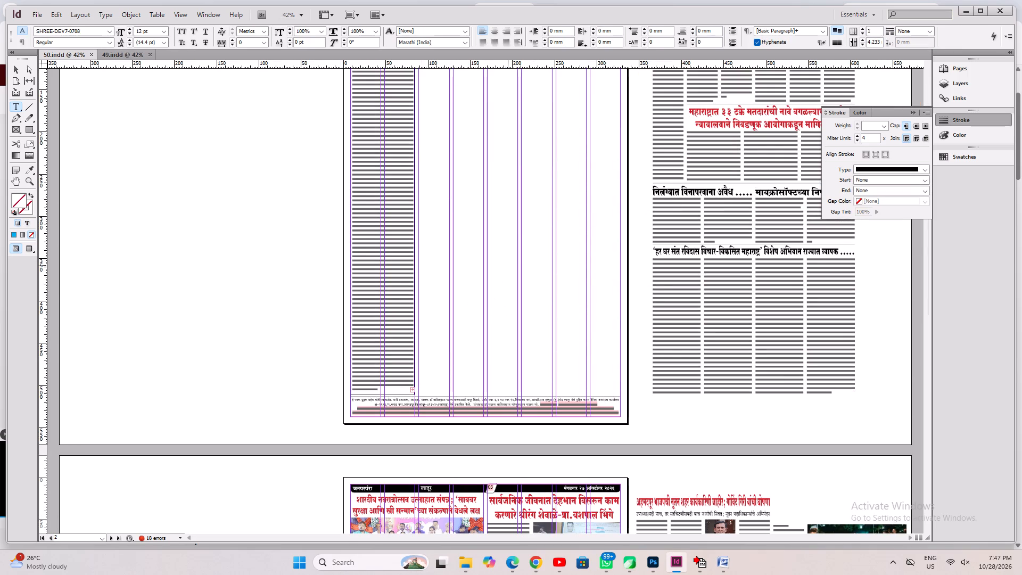
Paste the copied bank fraud headline onto page 2's empty area, move it up a little, and save.
click(17, 73)
click(567, 264)
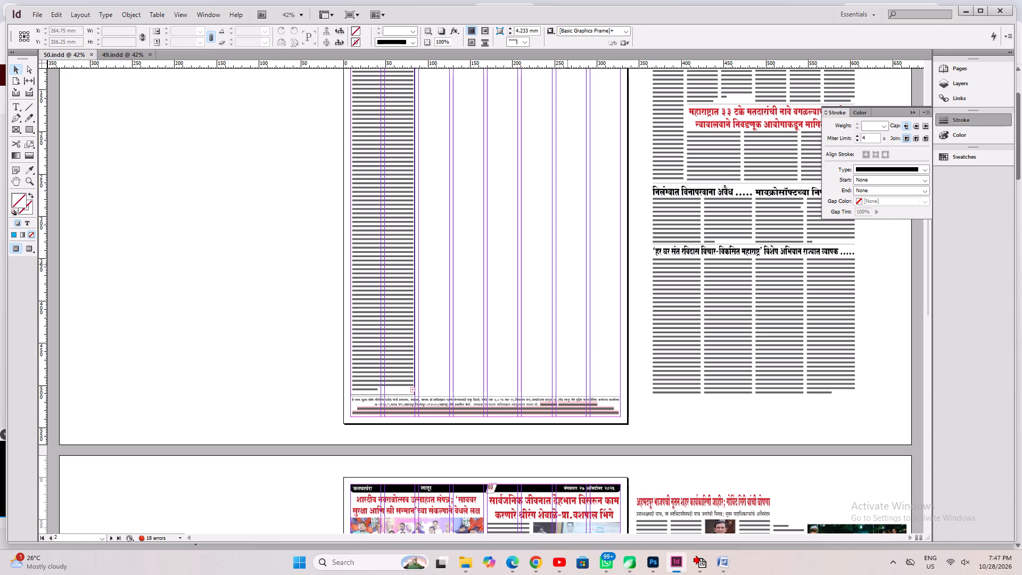
right_click(492, 221)
drag(515, 236, 517, 225)
drag(487, 288, 491, 245)
key(ctrl+s)
Flow the bank article's overset text from its page 1 frame into an empty column on page 2.
click(561, 187)
key(space)
key(space)
key(space)
key(space)
key(space)
key(space)
key(space)
key(space)
key(space)
key(space)
key(space)
drag(545, 155, 505, 483)
drag(497, 284, 498, 391)
click(500, 332)
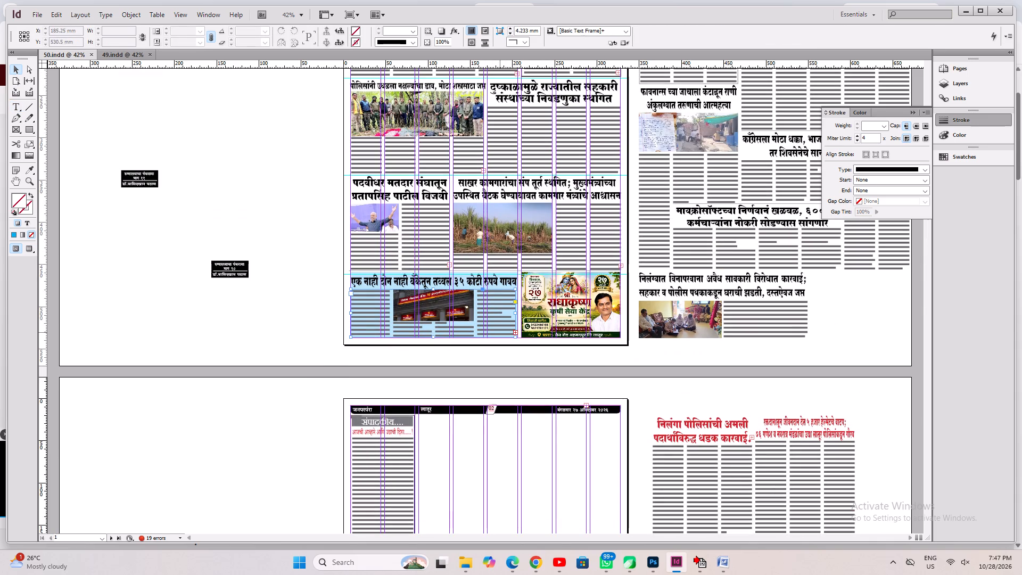
click(515, 333)
scroll(515, 333, down, 2)
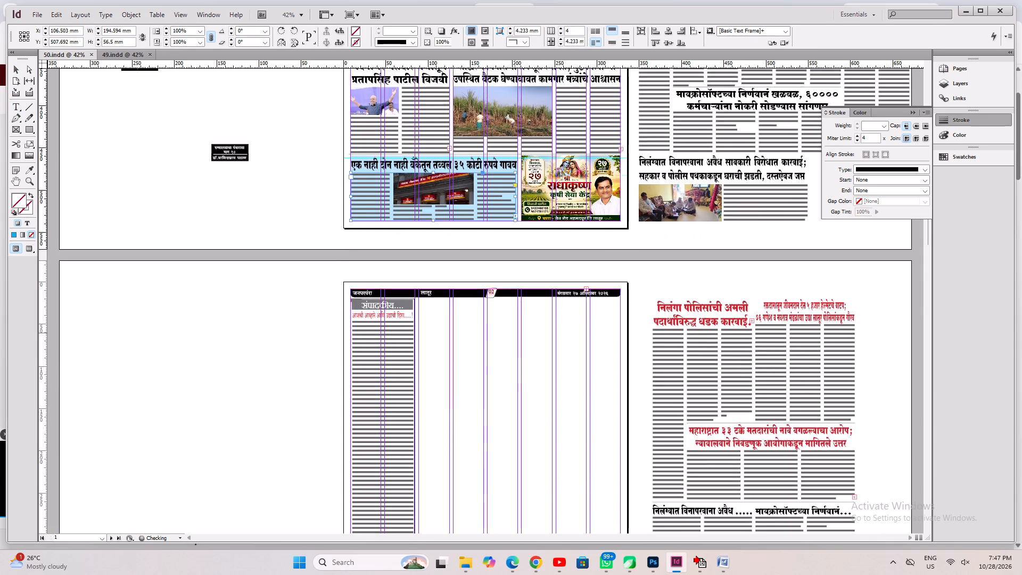
scroll(522, 335, down, 4)
click(535, 319)
scroll(542, 330, down, 5)
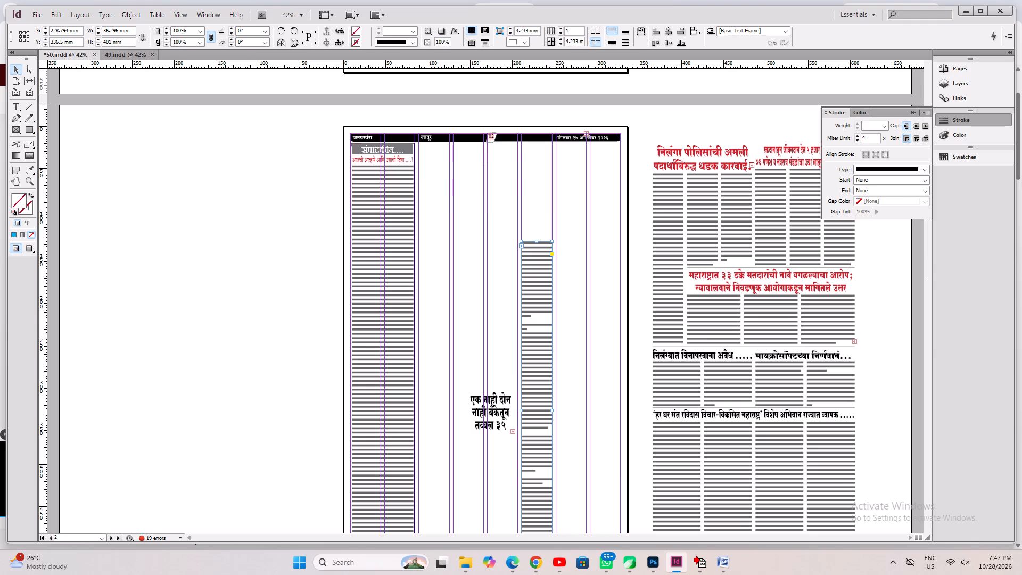
Widen the continuation text frame on page 2 across three columns to about 117 mm and fit its height to the text.
drag(553, 410, 621, 411)
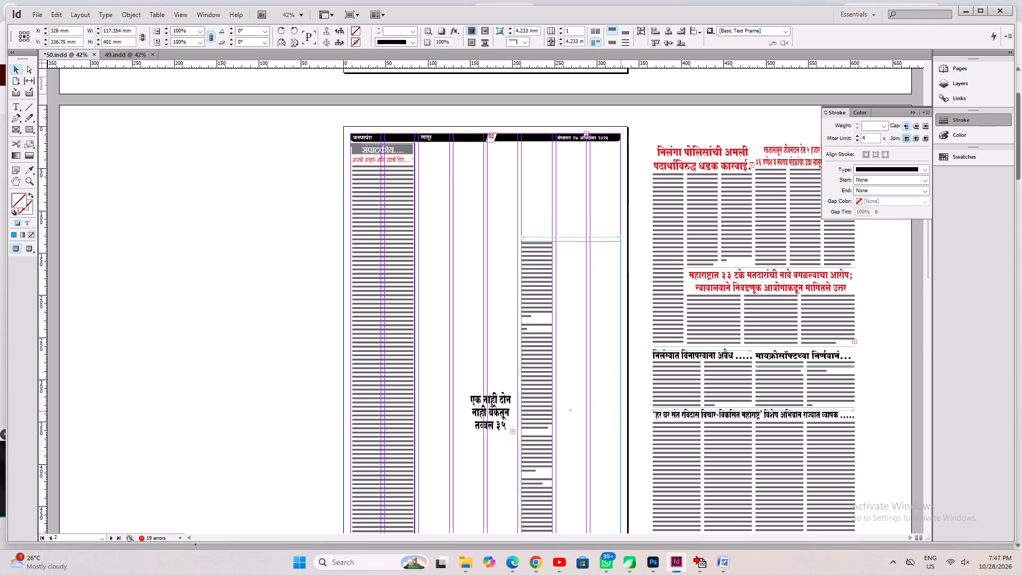
key(ctrl+alt+c)
Delete the blank line above the subheading "८० लाख रुपयांच्या मुदत ठेवी गायब" in the continuation text.
key(ctrl+1)
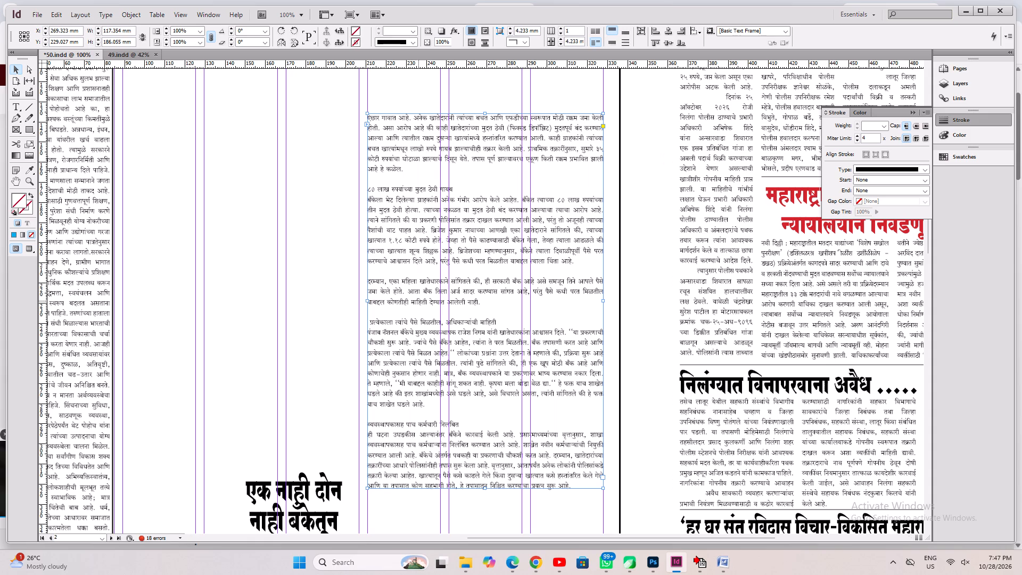
click(20, 108)
click(405, 188)
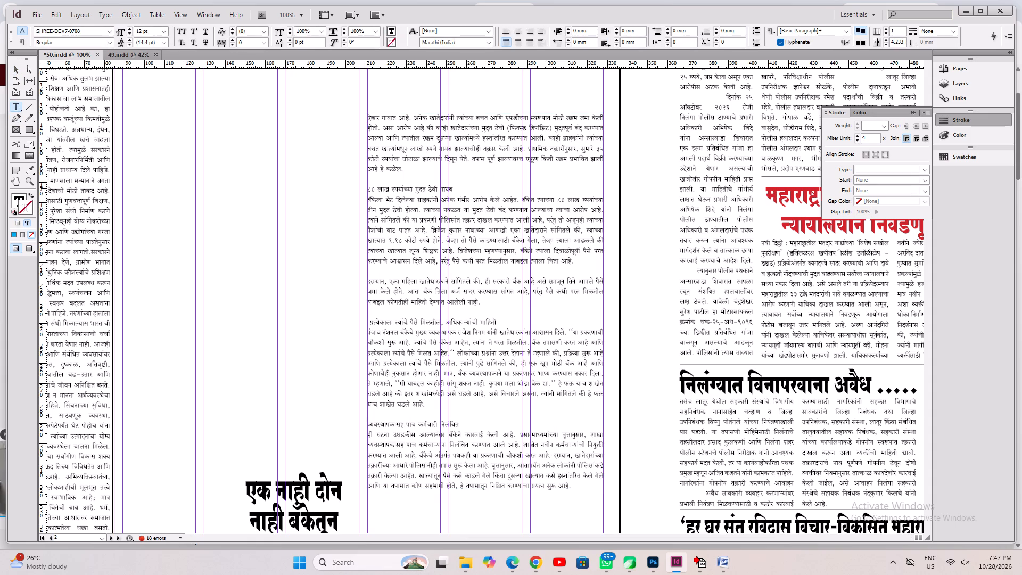
key(Up)
key(Delete)
Delete the blank lines directly before and after the paragraph beginning "दरम्यान, एका महिला" in the continuation text.
key(Down)
key(Down)
key(Down)
key(Down)
key(Down)
key(Down)
key(Down)
key(Down)
key(Down)
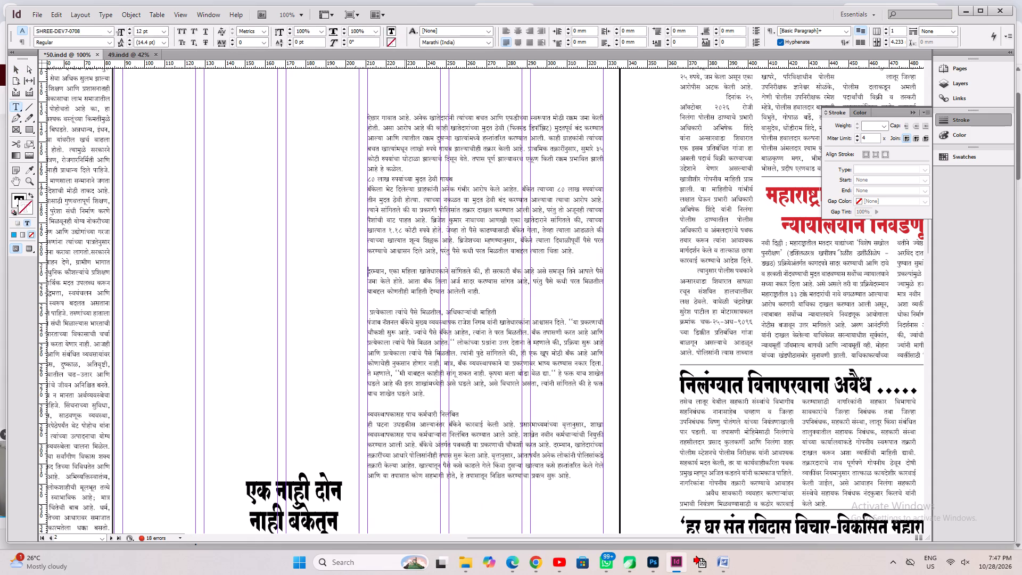
key(Up)
key(Delete)
key(Down)
key(Down)
key(Down)
key(Delete)
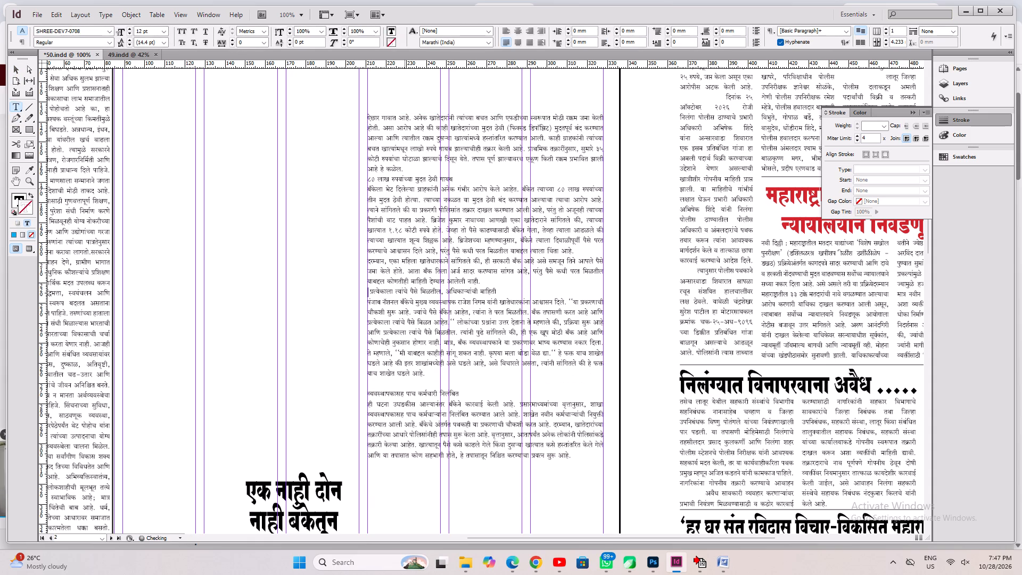
Delete the blank line above the subheading "व्यवस्थापकासह पाच कर्मचारी निलंबित" and save the document.
key(Down)
key(Down)
key(Down)
key(Down)
key(Down)
key(Down)
key(Down)
key(Down)
key(Down)
key(Down)
key(Up)
key(Delete)
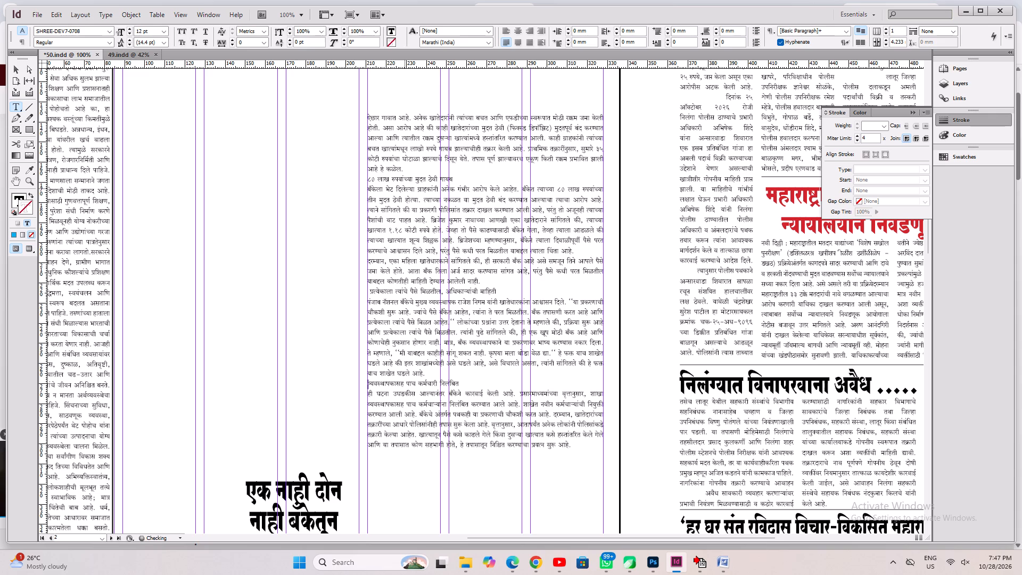
key(ctrl+a)
key(ctrl+s)
key(ctrl+0)
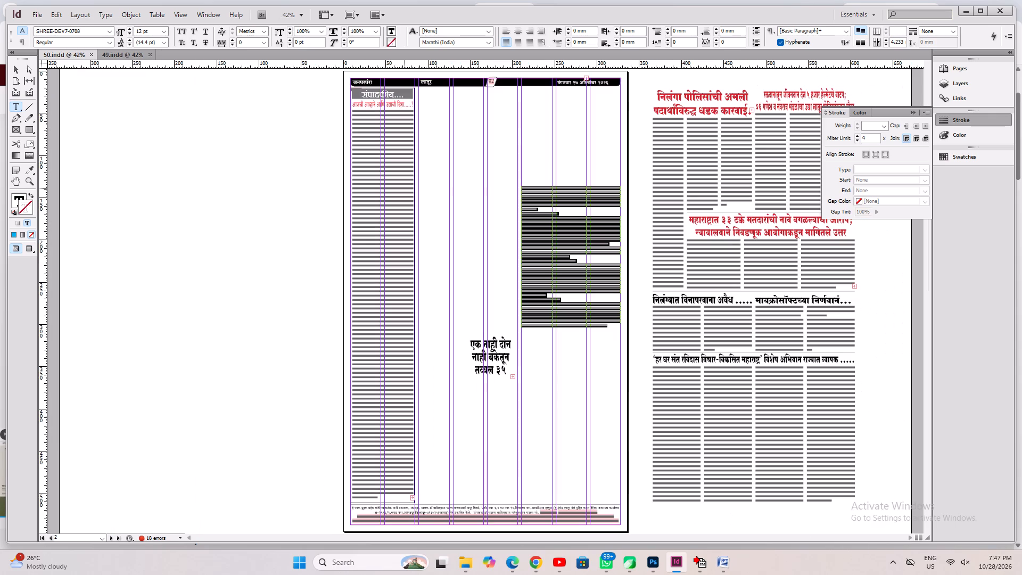
Set the page 2 continuation text frame to two columns and fit the frame to its content.
key(ctrl+alt+c)
click(20, 72)
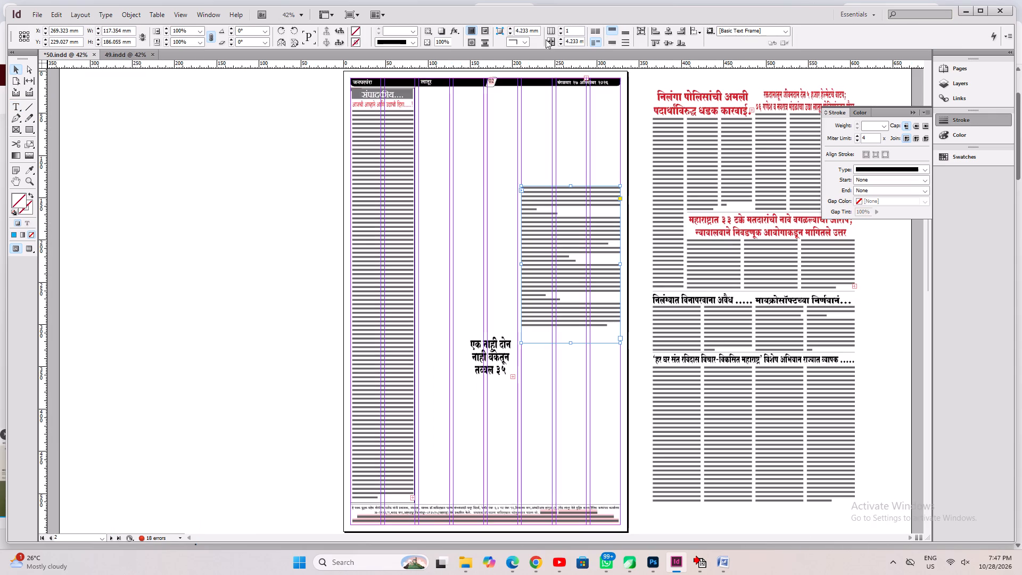
double_click(559, 29)
key(ctrl+alt+c)
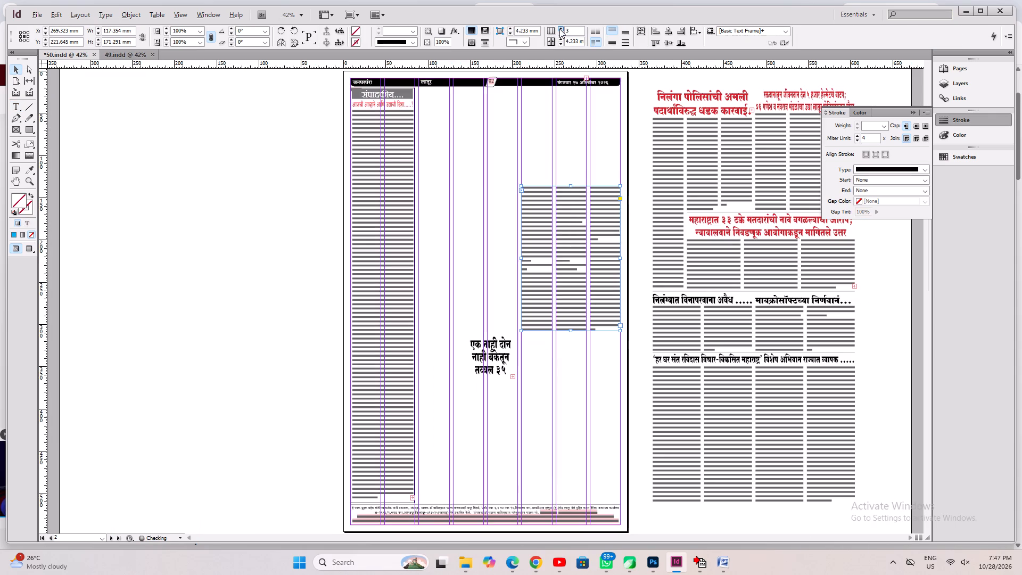
click(559, 34)
key(ctrl+alt+c)
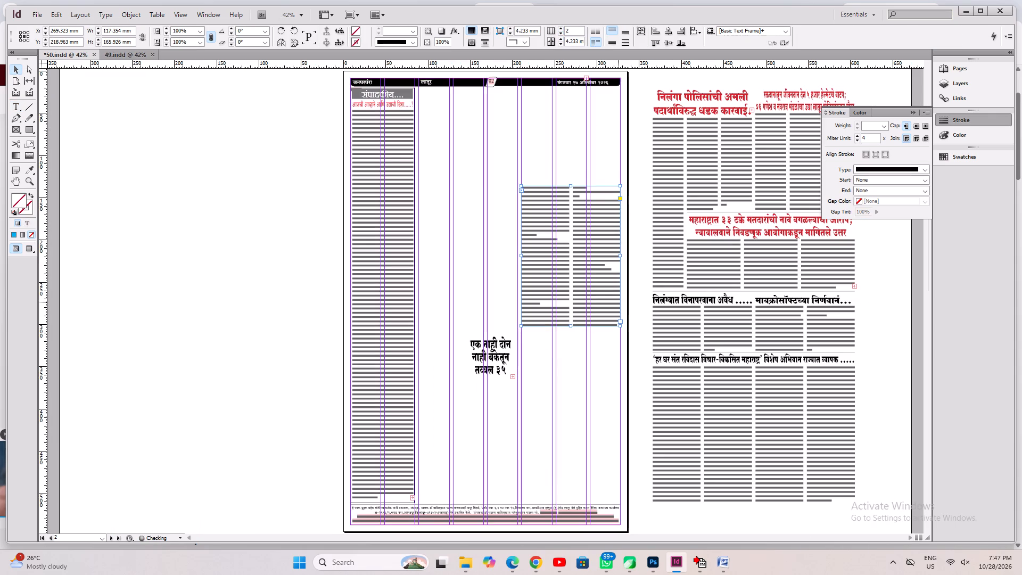
Move the two-column continuation text frame down to the foot of page 2, just above the imprint lines.
shift+drag(562, 272, 559, 450)
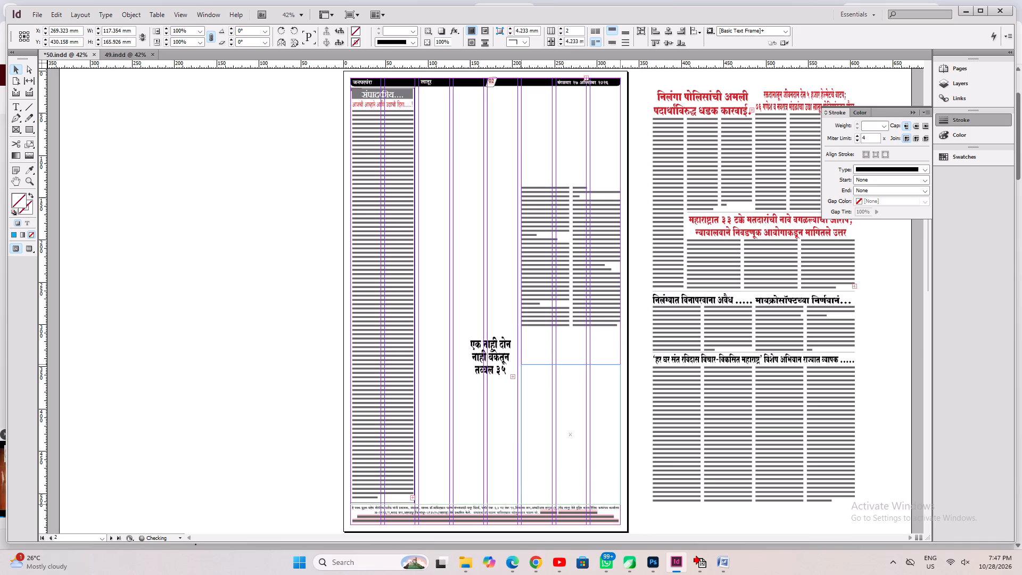
shift+drag(559, 450, 559, 447)
Move the headline beginning "एक नाही दोन" above the continuation text, aligned to its outer column edge, and adjust its frame's corner.
key(ctrl+1)
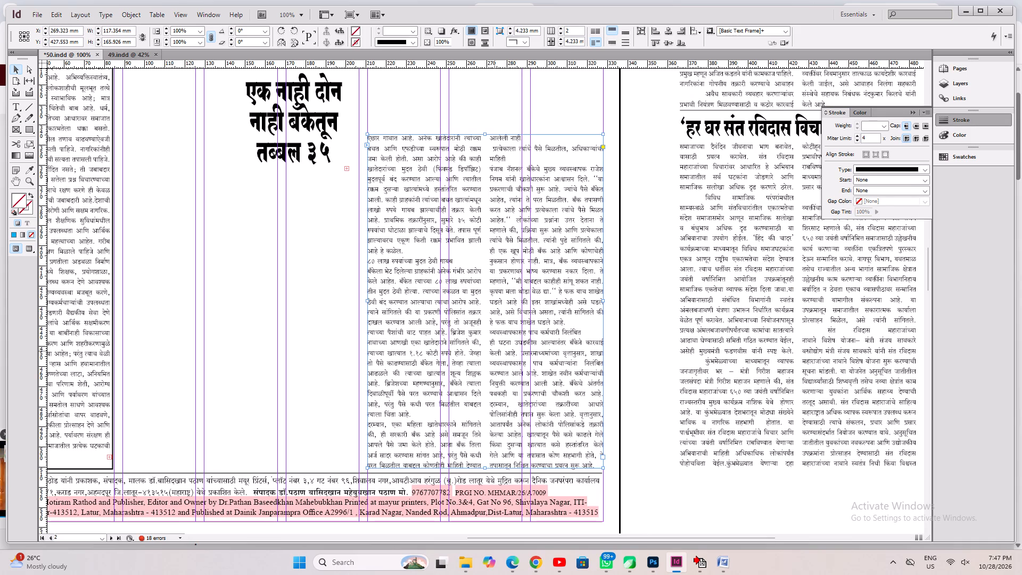
drag(305, 133, 433, 140)
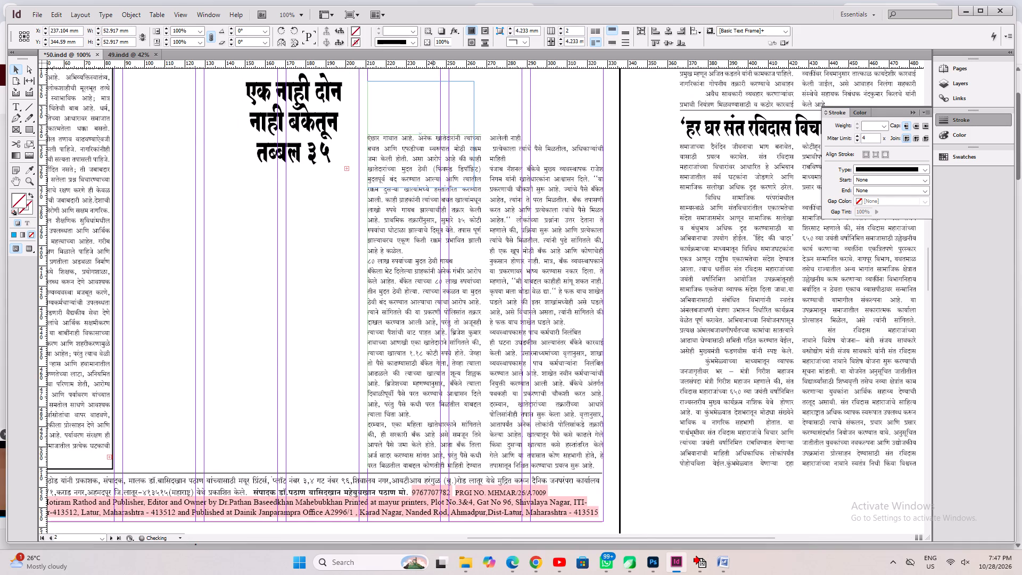
key(space)
drag(480, 149, 373, 298)
drag(368, 231, 378, 234)
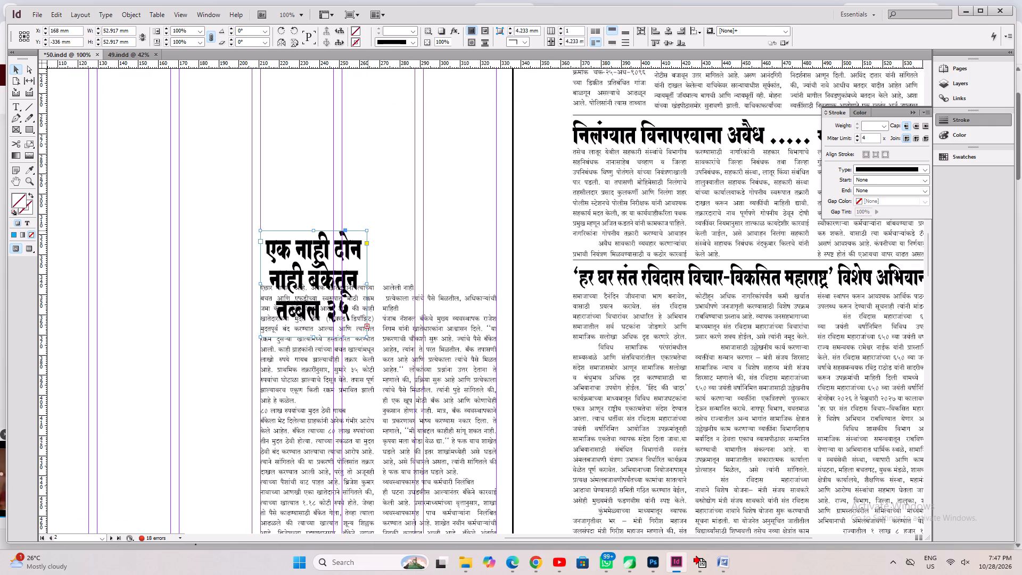
Widen the "एक नाही दोन" headline frame to about 117 mm, spanning both columns of the continuation text.
drag(378, 234, 497, 240)
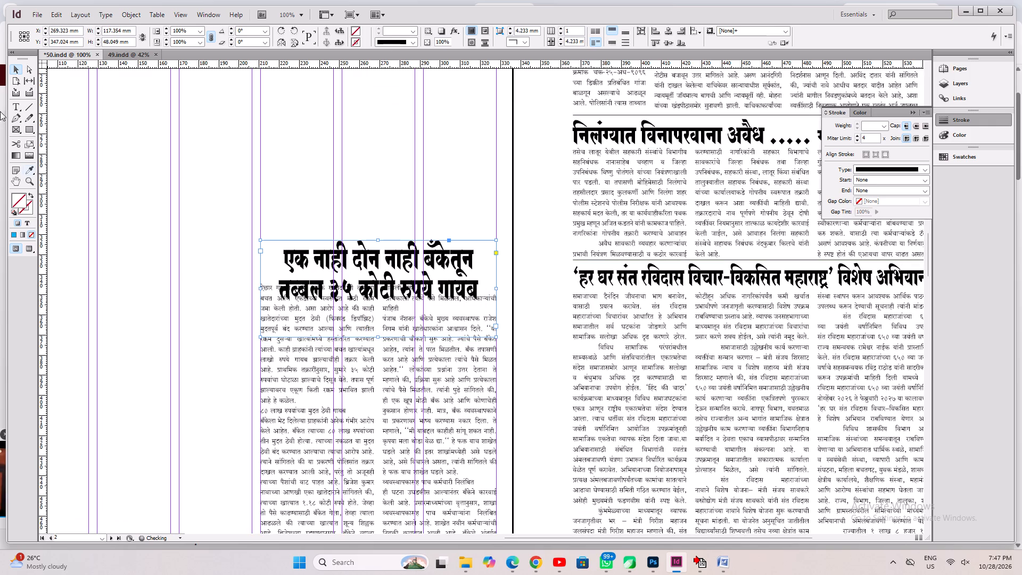
Set the whole "एक नाही दोन" headline to 100% horizontal scale, justified, with the font size reduced to 46.3 pt.
click(20, 104)
click(361, 266)
key(ctrl+a)
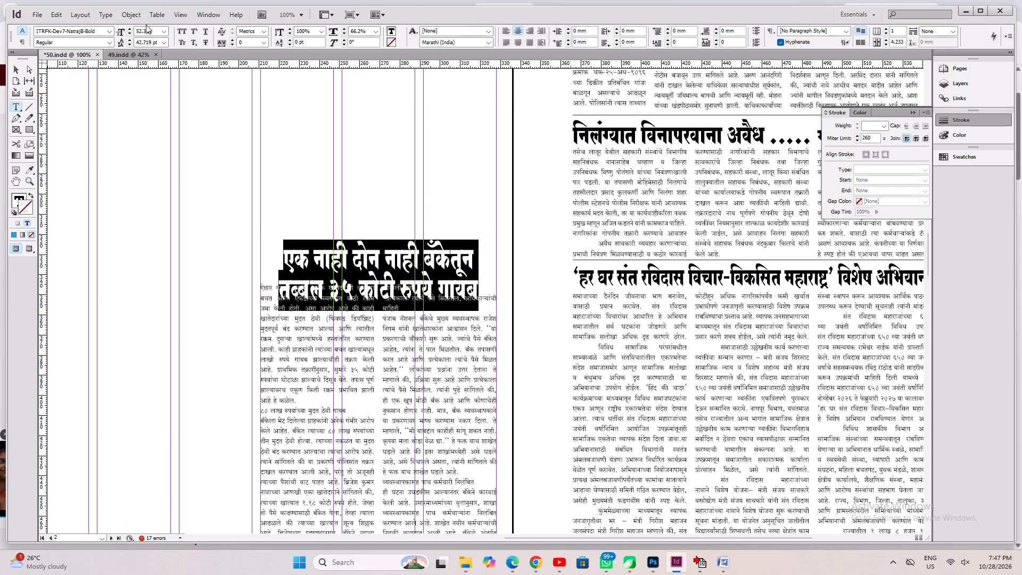
click(360, 31)
key(ctrl+a)
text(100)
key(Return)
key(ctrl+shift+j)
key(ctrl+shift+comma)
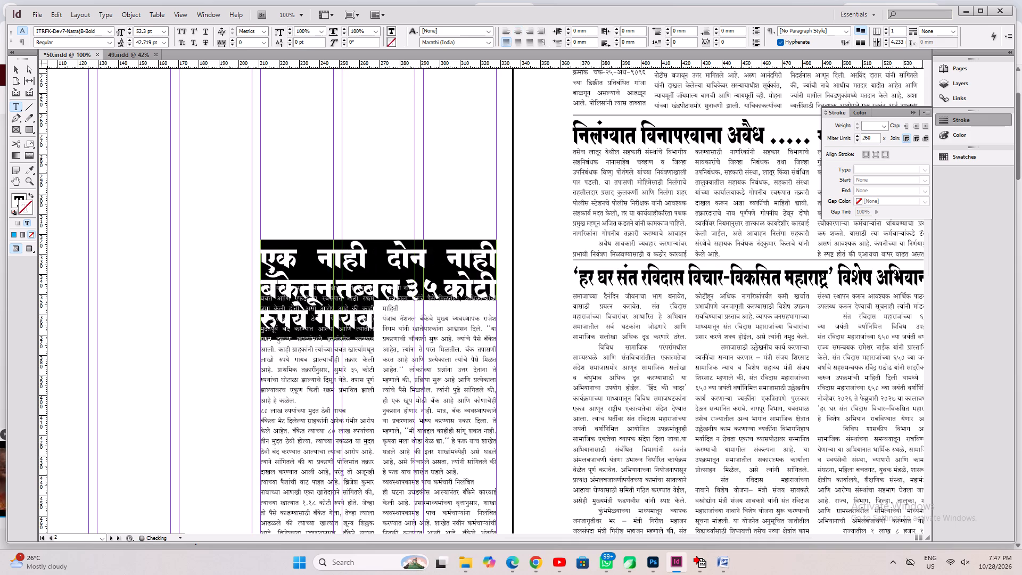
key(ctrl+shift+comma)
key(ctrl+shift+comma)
Replace the headline wording after the first line with "...." so it reads "एक नाही दोन नाही ....", and save.
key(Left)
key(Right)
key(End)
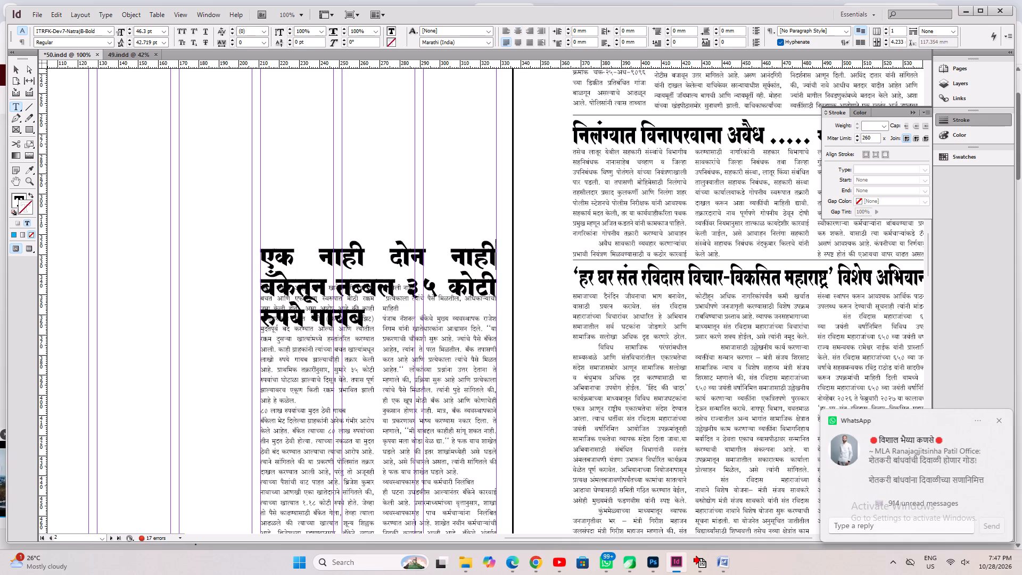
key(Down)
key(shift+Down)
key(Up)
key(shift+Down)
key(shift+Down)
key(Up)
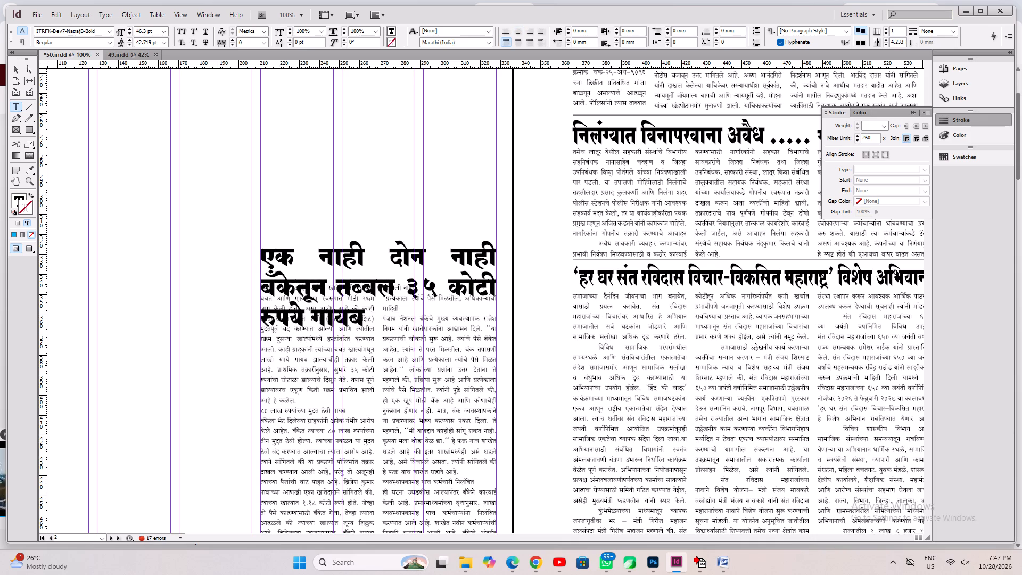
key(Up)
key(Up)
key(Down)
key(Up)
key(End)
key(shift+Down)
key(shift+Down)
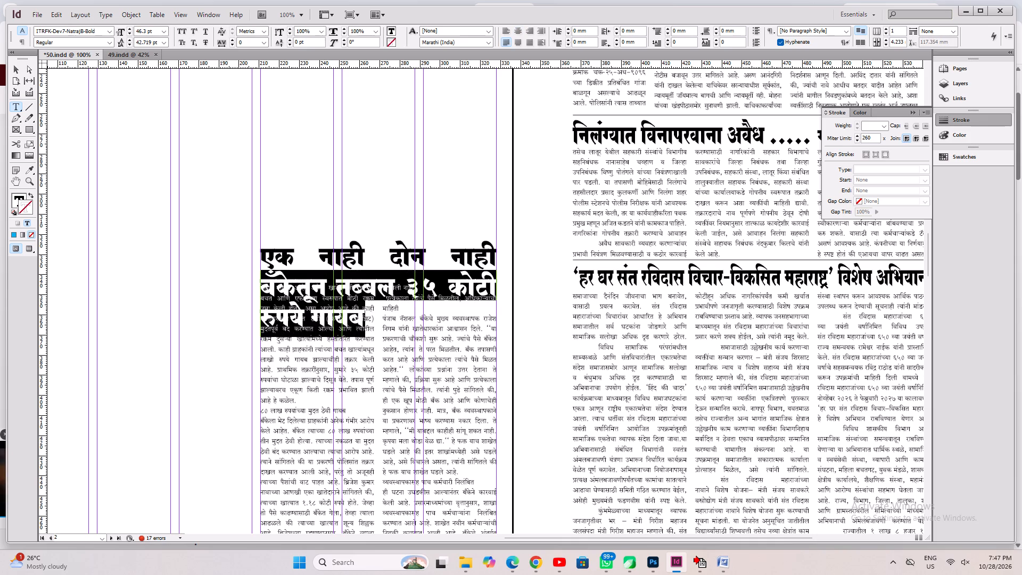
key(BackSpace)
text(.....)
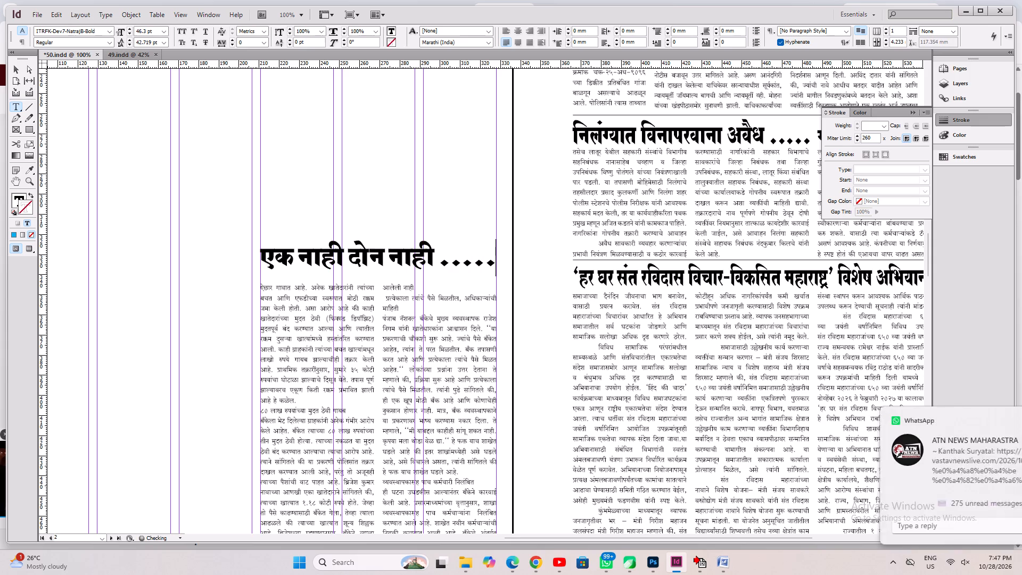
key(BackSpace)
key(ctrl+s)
Fit the headline frame to its content, move it down just above the two-column continuation text, and save.
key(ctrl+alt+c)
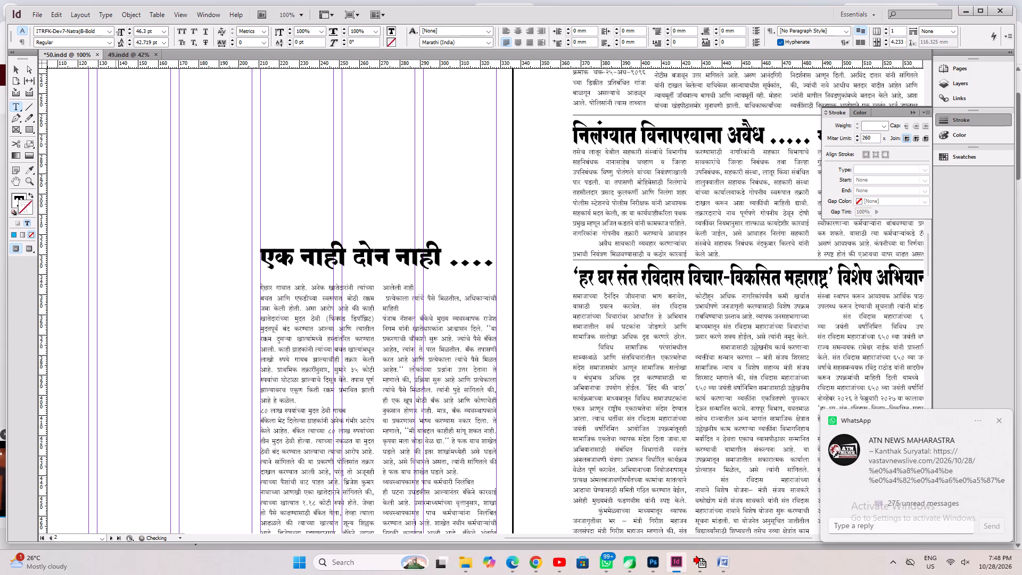
click(17, 67)
key(shift+Down)
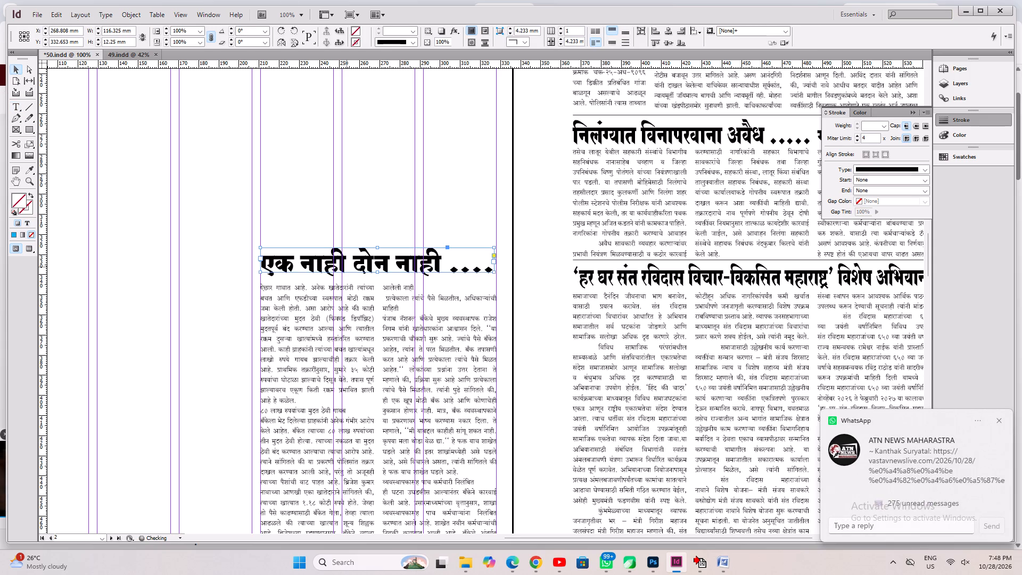
key(shift+Down)
key(Up)
key(Up)
key(ctrl+s)
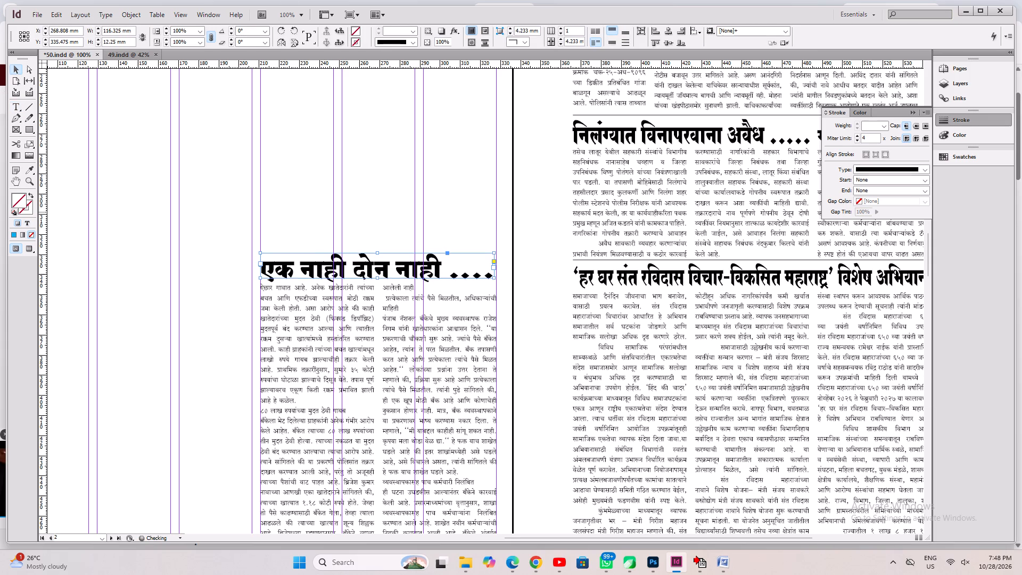
Place the horizontal rule from above the "हर घर संत रविदास" headline directly above "एक नाही दोन नाही ...." and shorten it to the two-column width.
click(297, 204)
ctrl+click(605, 260)
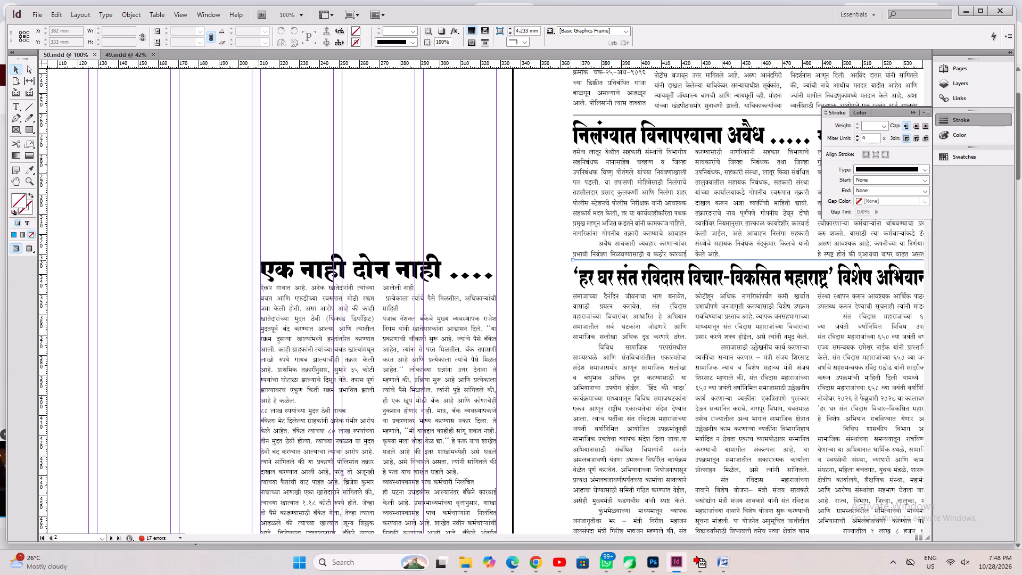
drag(605, 260, 294, 251)
shift+drag(742, 252, 512, 301)
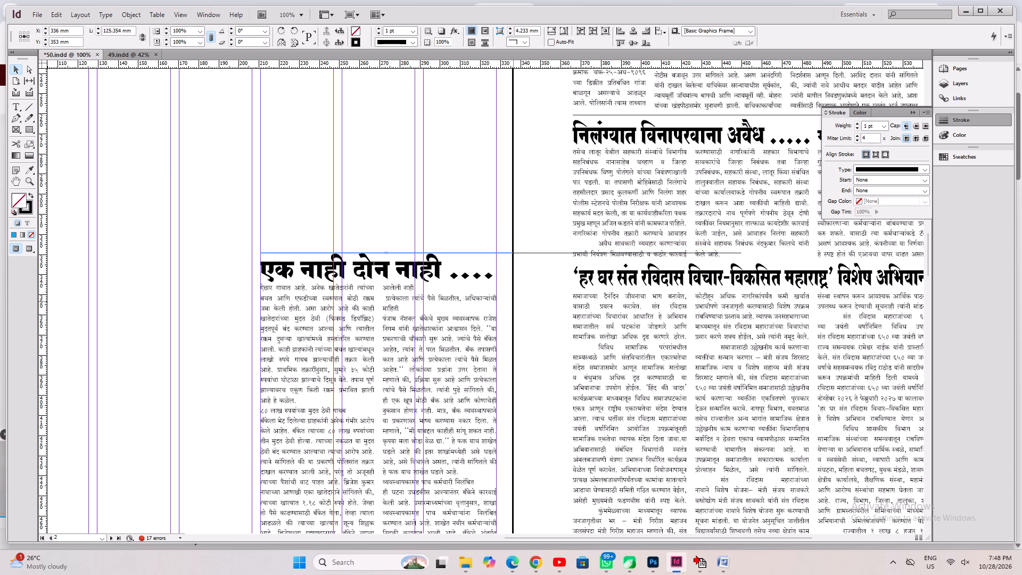
shift+drag(512, 301, 496, 305)
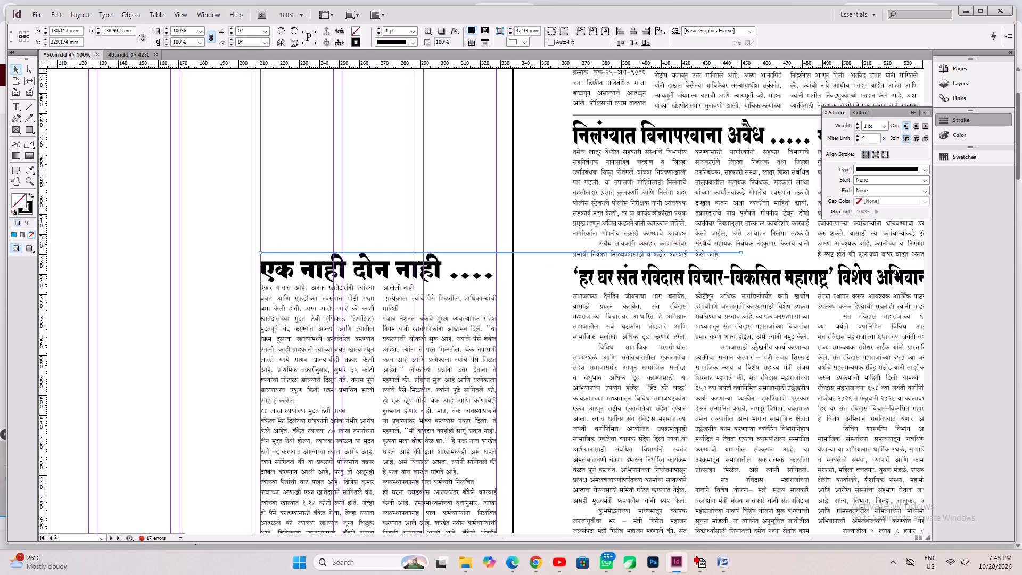
Shorten the rule above the "एक नाही दोन नाही ...." headline to the text frame's width, about 117.35 mm, and nudge it up slightly.
drag(740, 252, 493, 302)
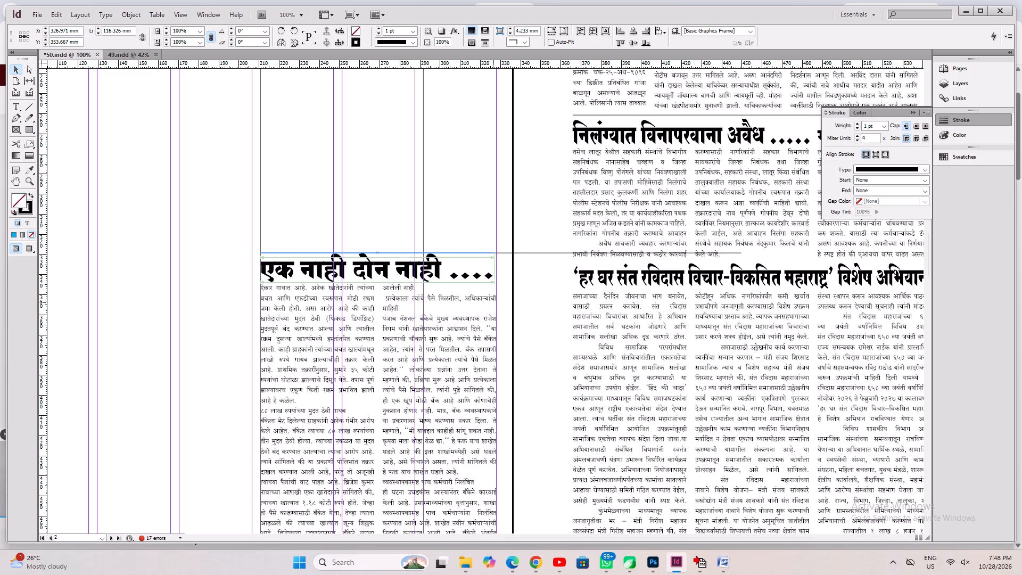
key(ctrl+2)
key(Up)
key(Up)
key(Up)
key(Up)
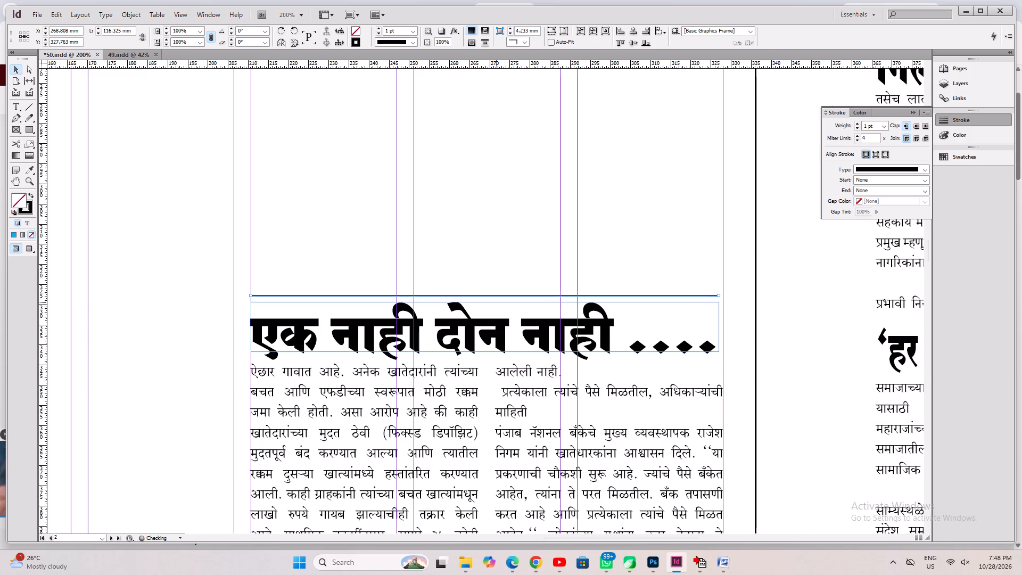
drag(720, 297, 724, 305)
click(741, 348)
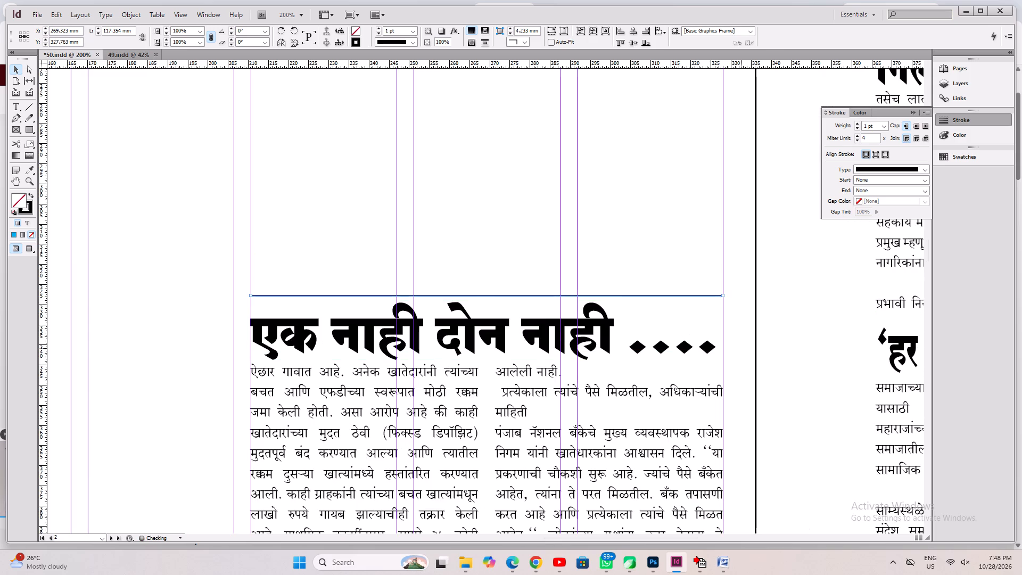
Save the document with the whole page 2 spread in view and nothing left selected.
key(ctrl+s)
key(ctrl+0)
key(ctrl+a)
key(ctrl+s)
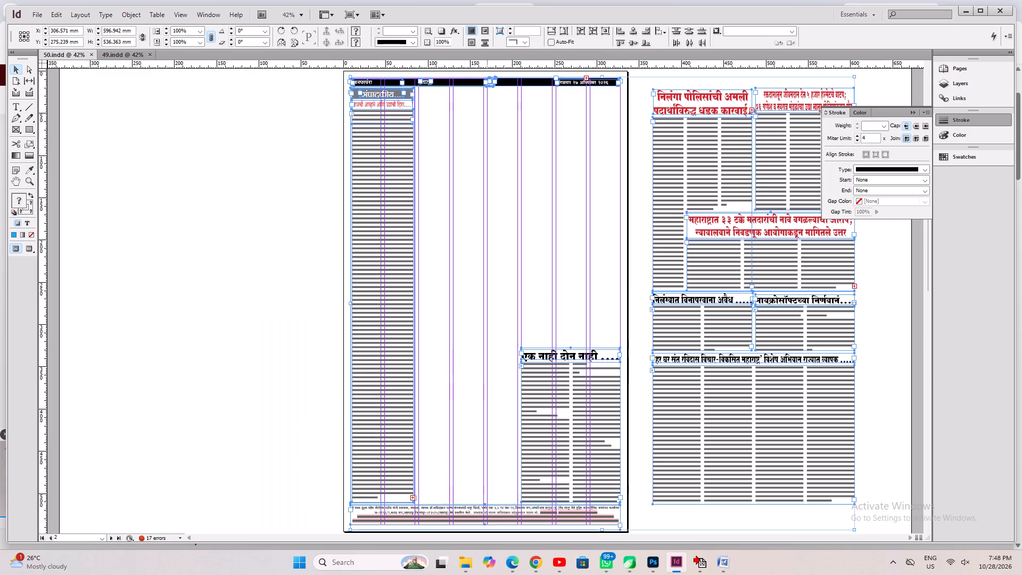
click(471, 381)
key(ctrl+s)
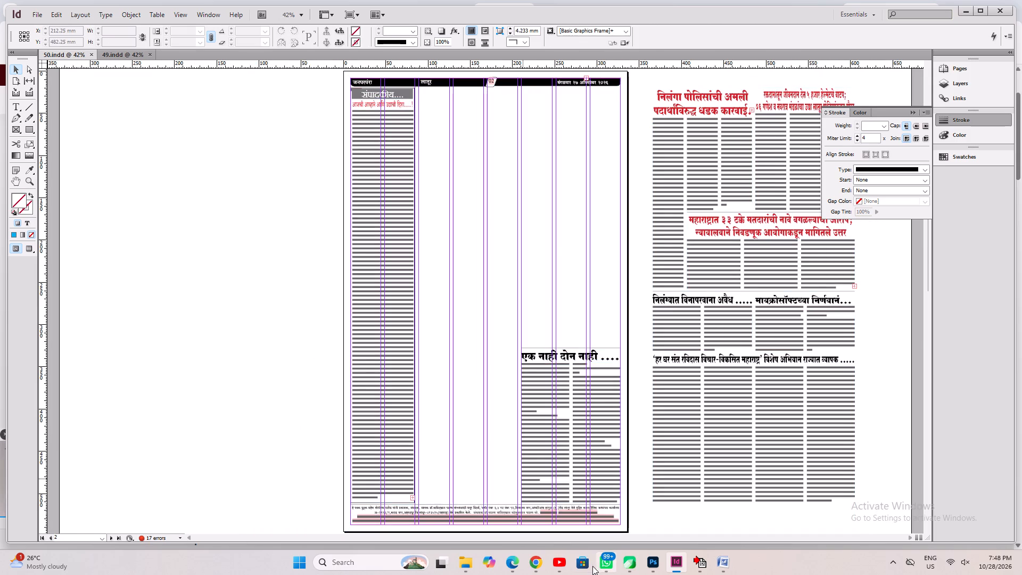
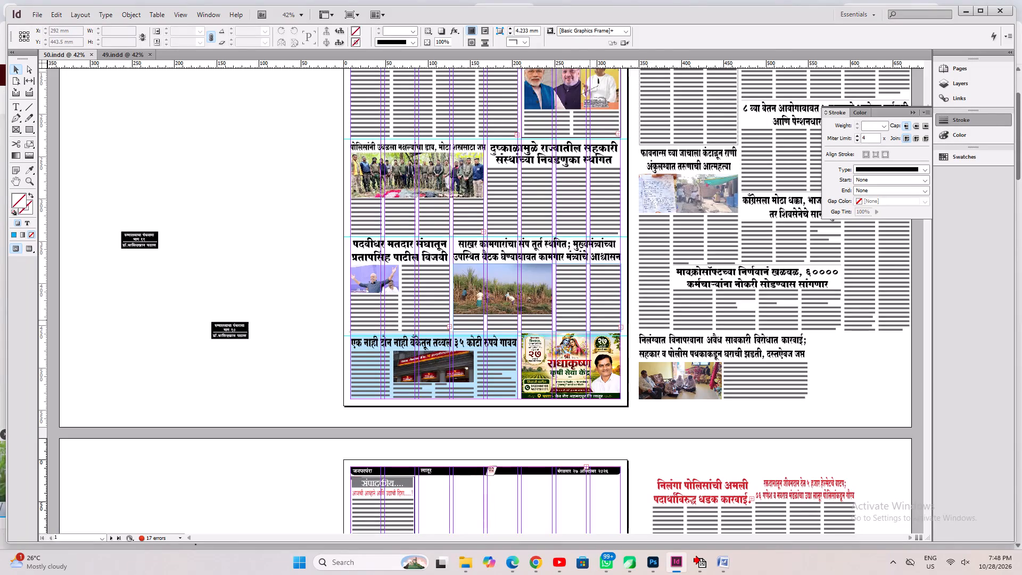
Widen the narrow sugar-workers continuation text frame on page 2 to 117.354 mm and fit its height to the text.
click(619, 327)
scroll(619, 329, down, 13)
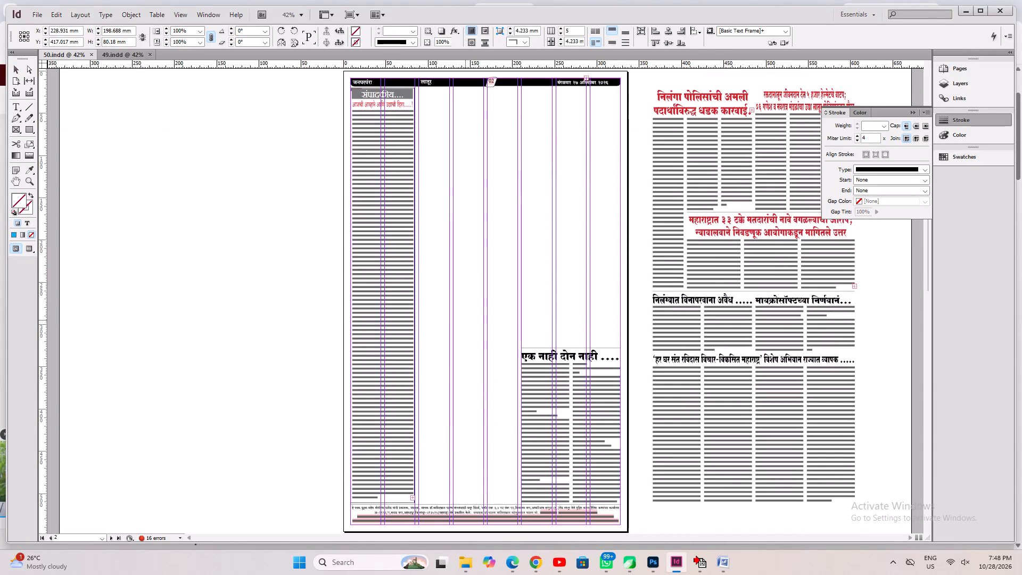
click(433, 290)
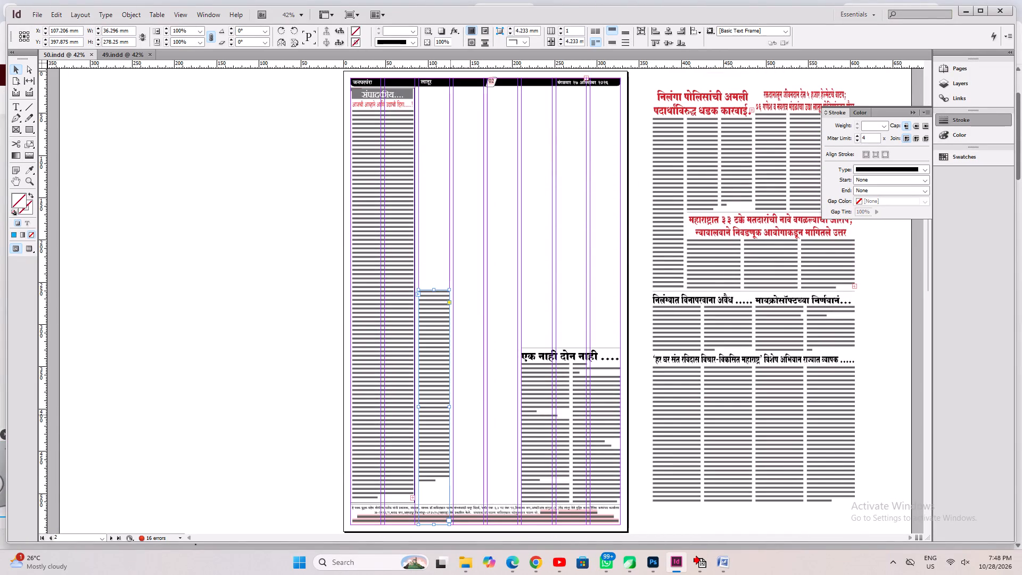
key(ctrl+alt+c)
key(ctrl+alt+c)
drag(451, 386, 506, 407)
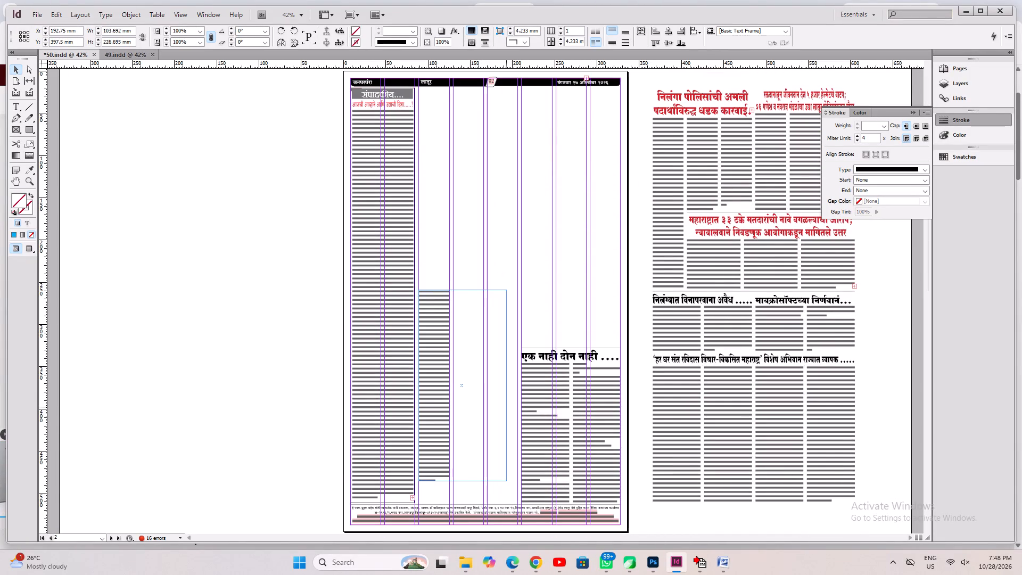
drag(506, 407, 517, 416)
key(ctrl+alt+c)
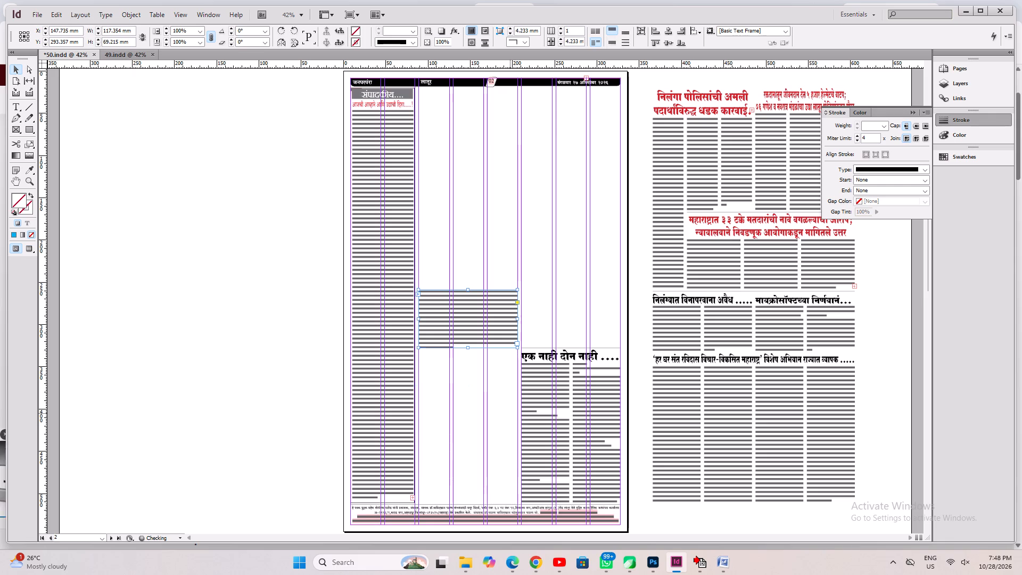
Place the sugar-workers continuation frame just above the imprint lines, set it to two columns and fit it to its text.
shift+drag(484, 328, 493, 481)
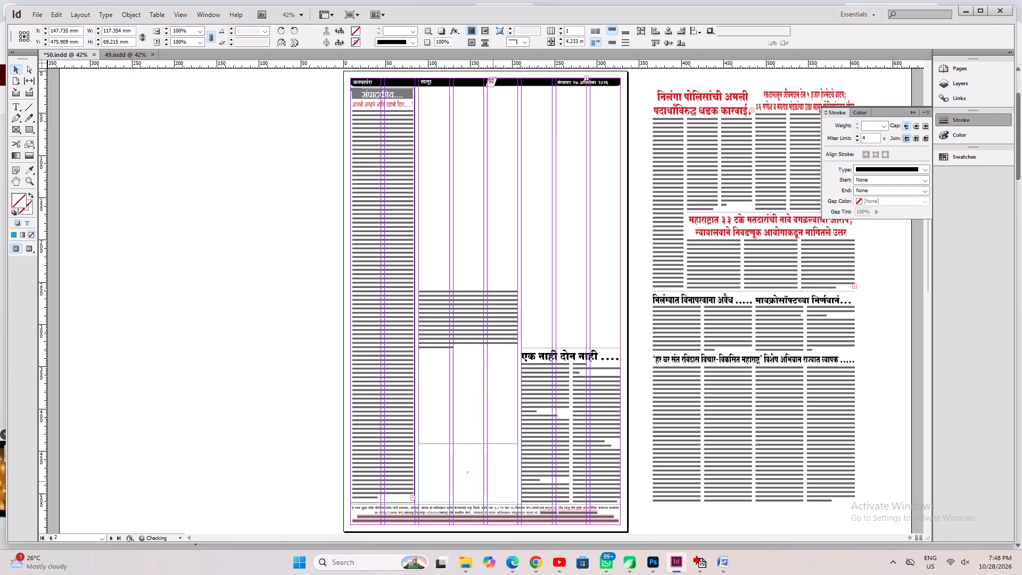
key(ctrl+1)
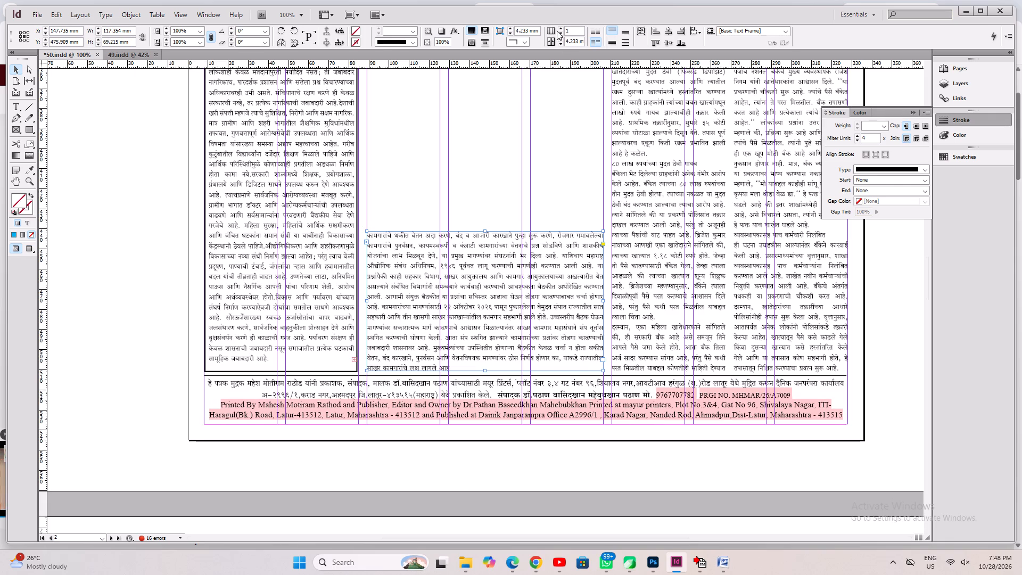
click(560, 29)
key(ctrl+alt+c)
drag(511, 286, 511, 274)
key(ctrl+alt+c)
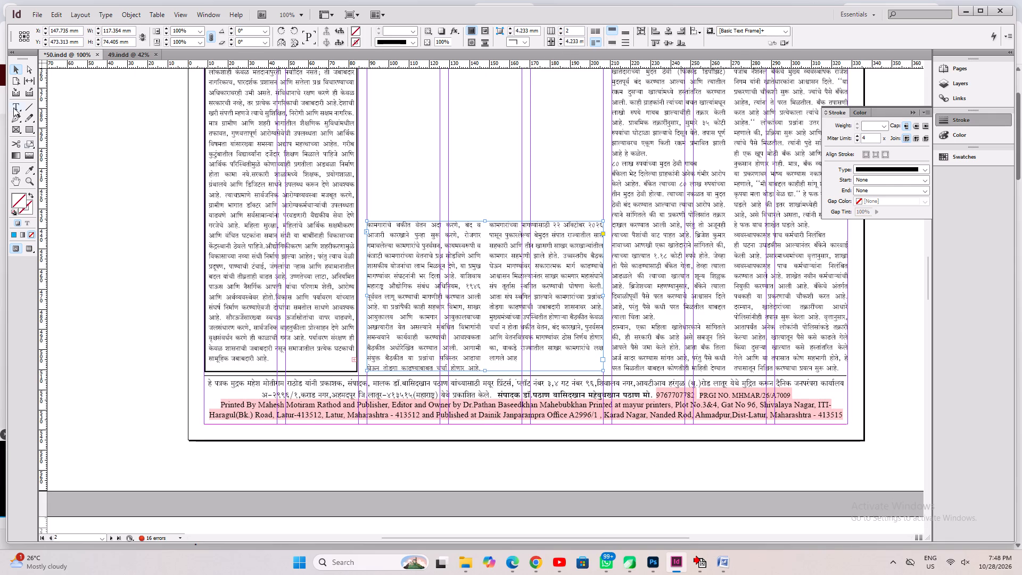
Add the missing vowel sign so the continuation's last word reads "आहे".
ctrl+alt+click(14, 108)
click(529, 359)
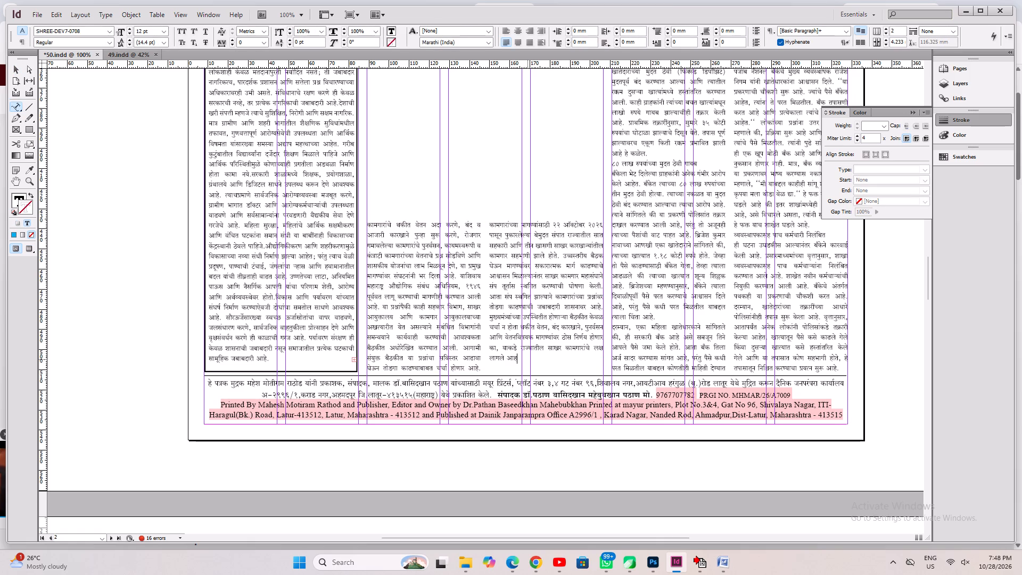
key(s)
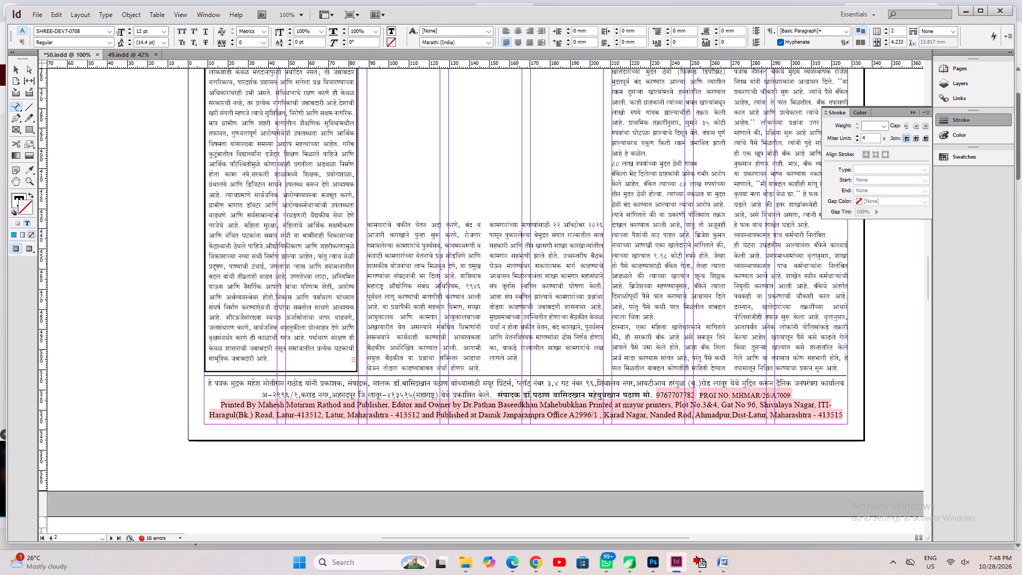
Set the tracking of the middle part of the sugar-workers continuation text to 20 and save the document.
drag(526, 245, 548, 323)
click(434, 261)
drag(439, 256, 606, 288)
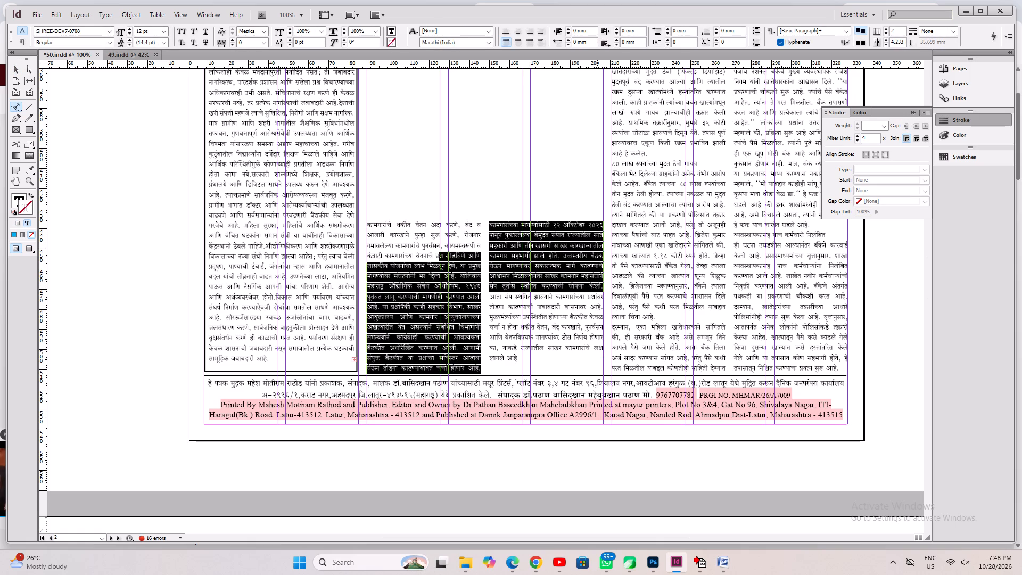
key(alt+Right)
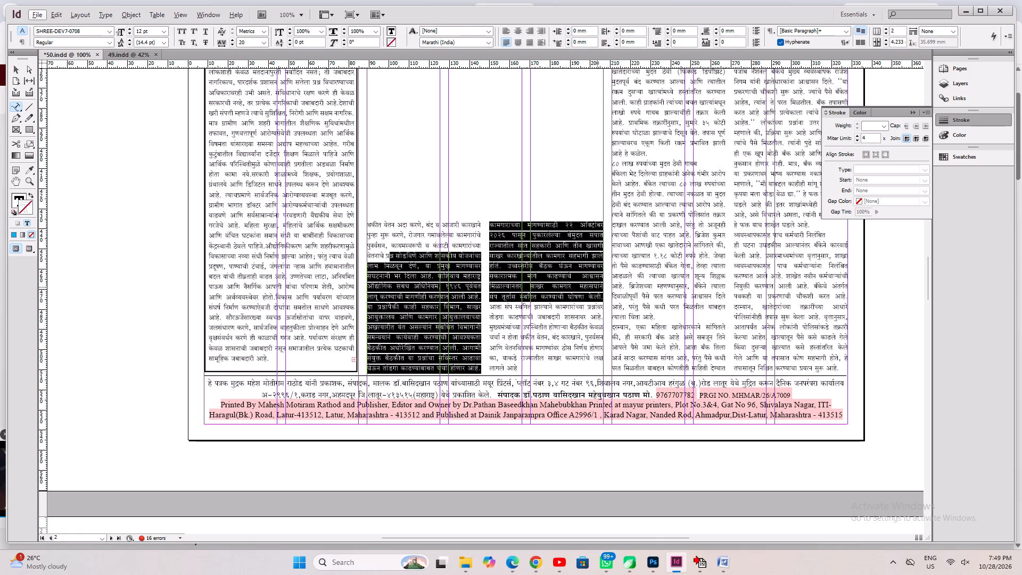
key(ctrl+s)
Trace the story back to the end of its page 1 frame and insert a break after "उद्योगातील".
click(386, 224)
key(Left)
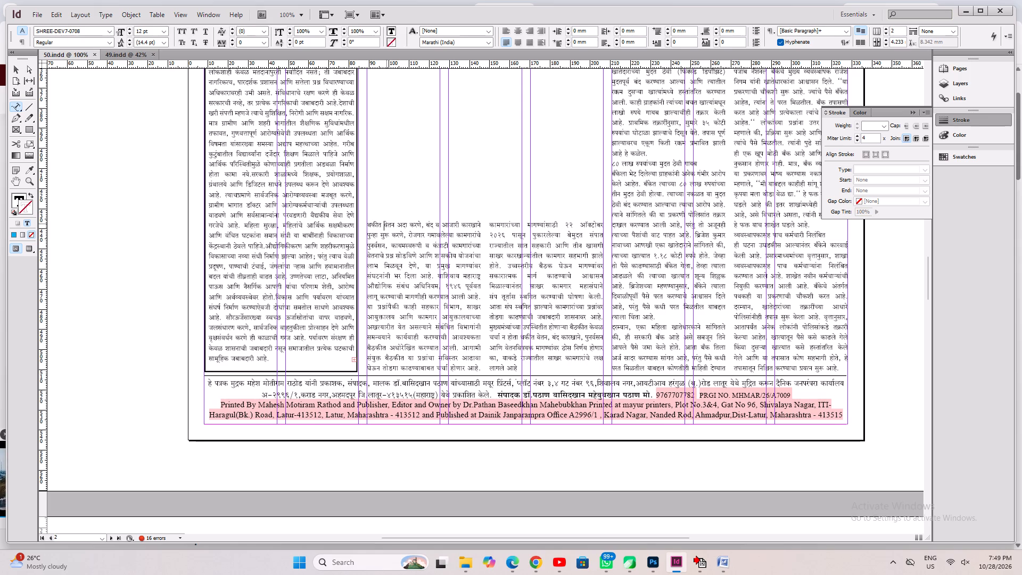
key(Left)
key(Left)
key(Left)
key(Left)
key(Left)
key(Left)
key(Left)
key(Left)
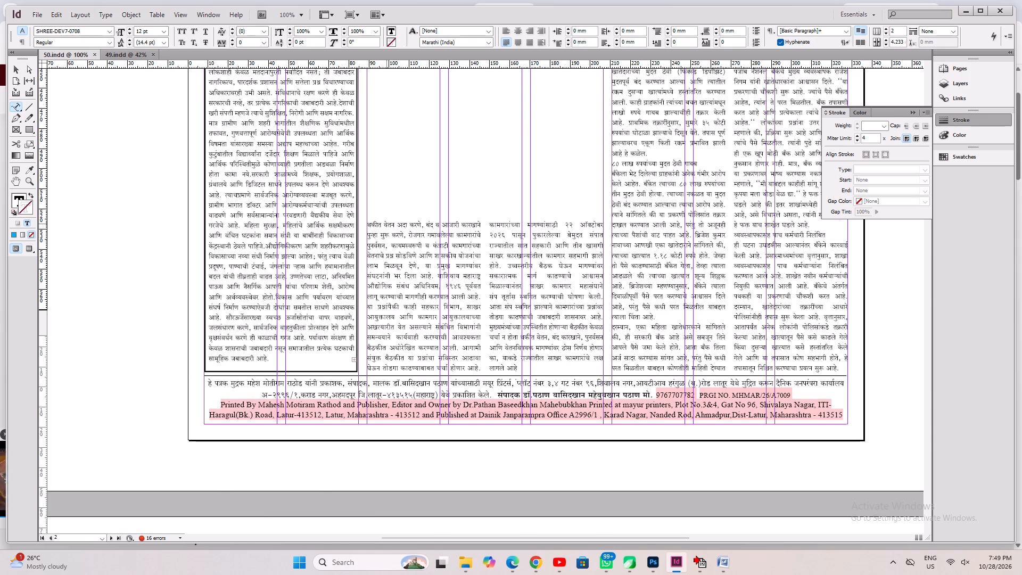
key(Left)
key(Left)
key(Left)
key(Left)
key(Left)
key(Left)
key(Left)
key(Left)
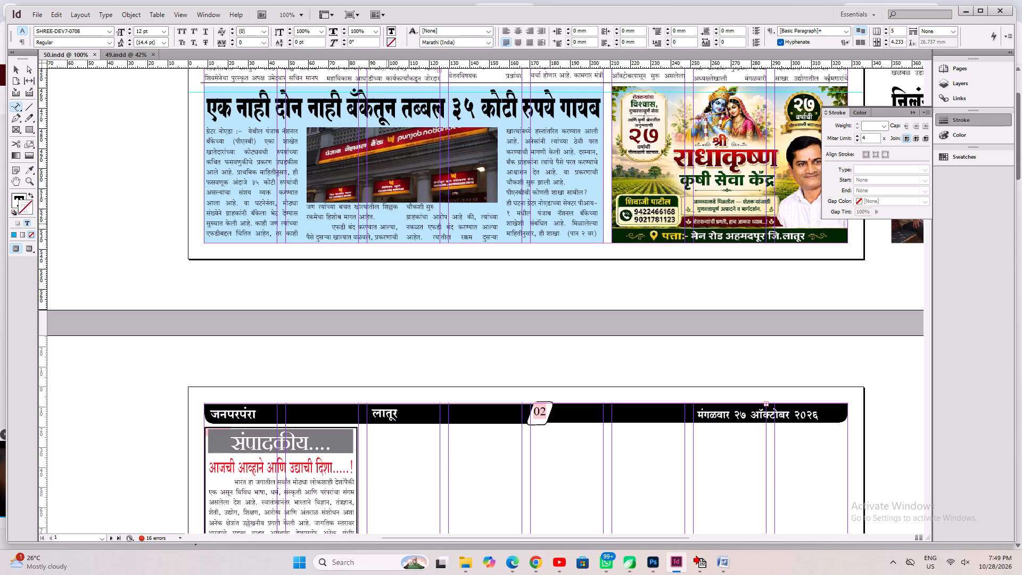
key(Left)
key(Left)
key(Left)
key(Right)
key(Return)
Insert a break after "साखर" at the end of the page 1 story, sending "उद्योगातील" to page 2.
key(Left)
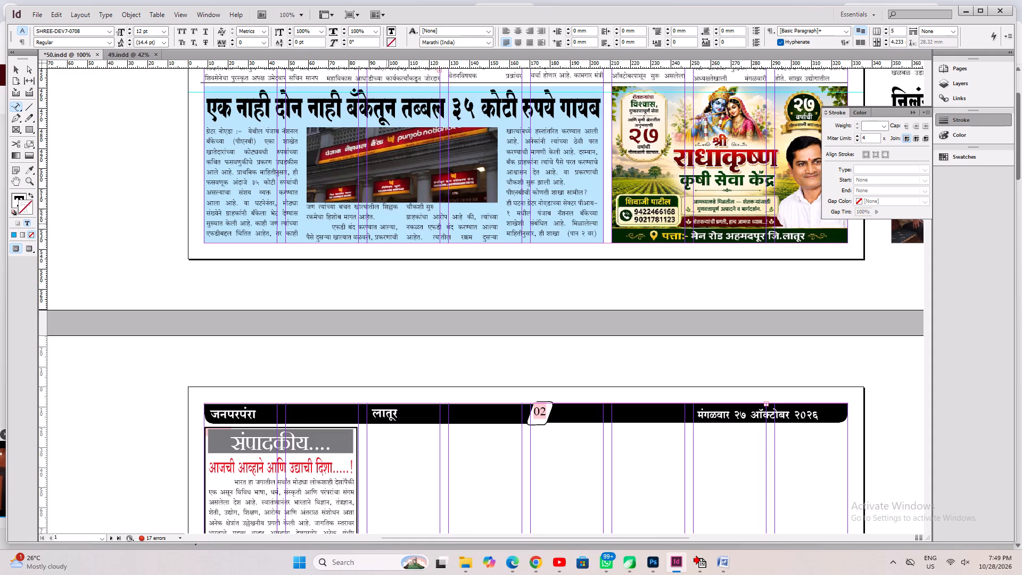
key(Left)
key(Left)
key(Left)
key(Left)
key(Left)
key(Left)
key(Left)
key(Left)
key(Left)
key(Left)
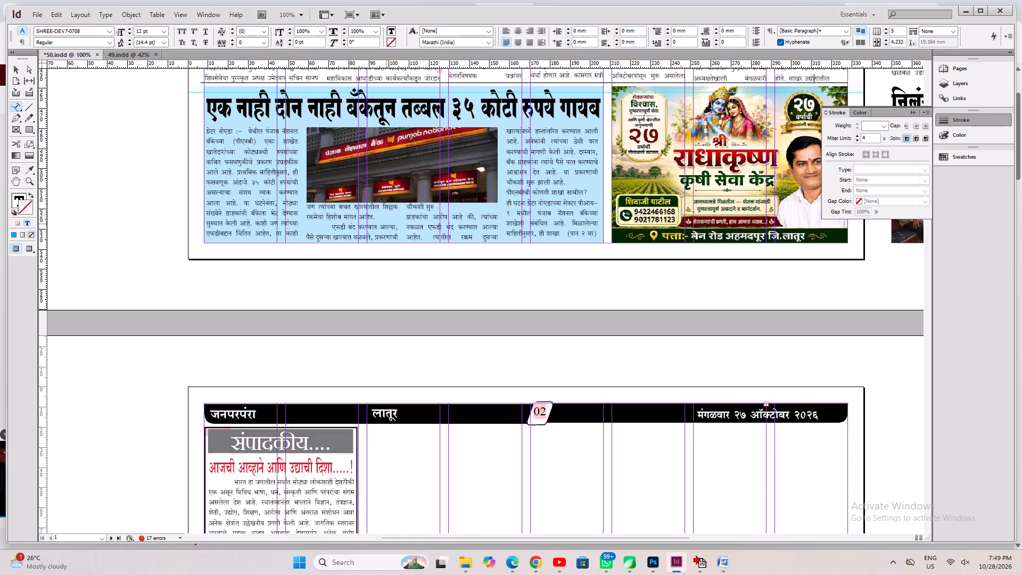
key(Left)
key(Left)
key(Right)
key(Right)
key(Return)
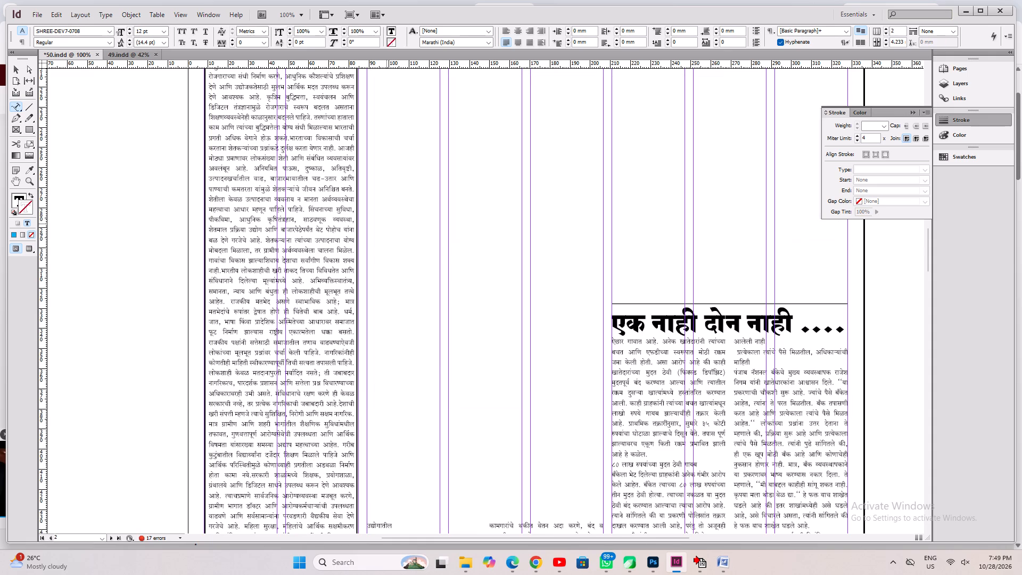
key(Left)
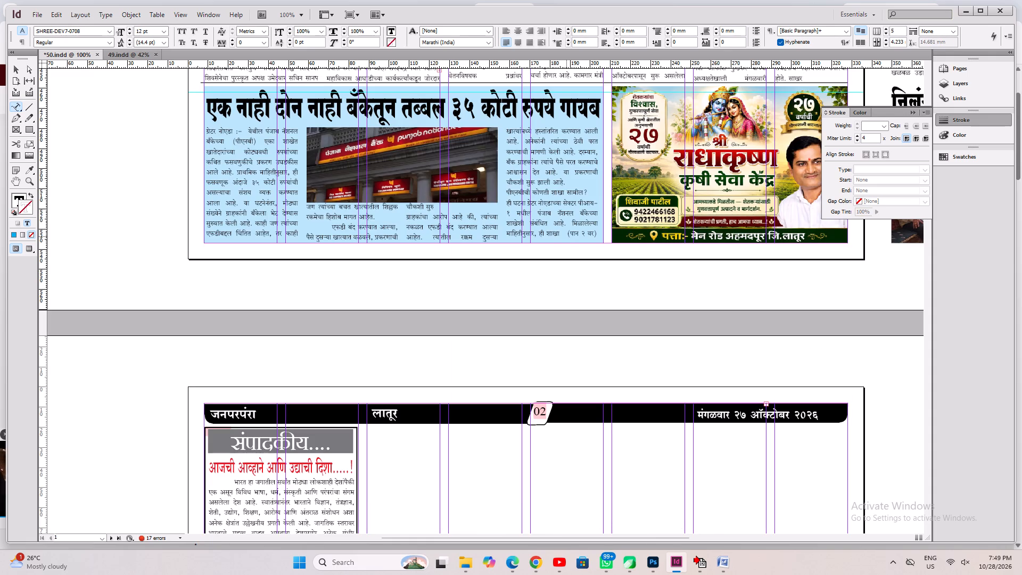
Copy the "(पान २ वर)" jump line from the PNB story and paste it after "साखर" in the sugar-workers story.
drag(566, 236, 603, 240)
key(ctrl+c)
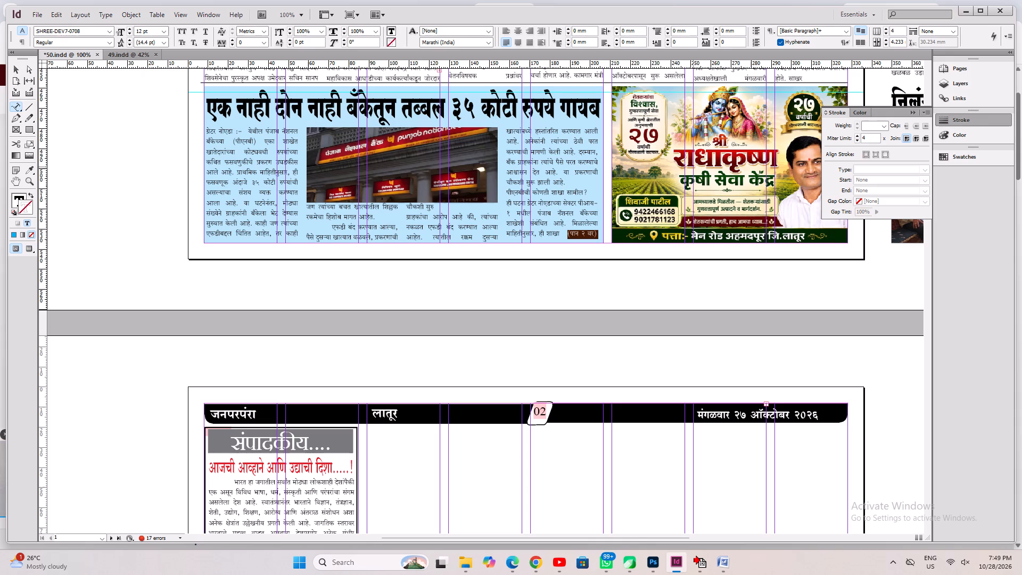
alt+drag(551, 227, 337, 328)
click(609, 179)
key(ctrl+v)
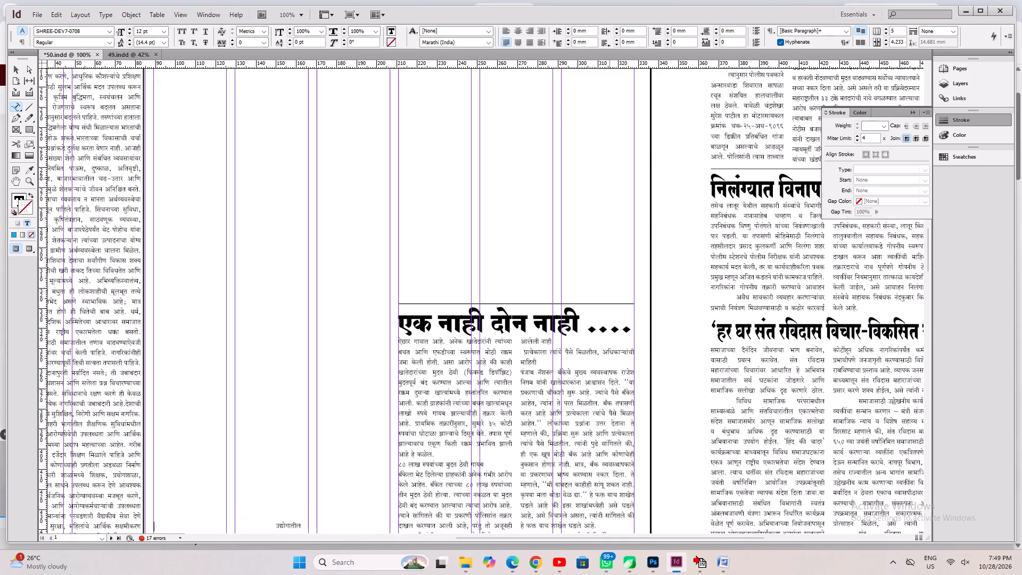
key(Left)
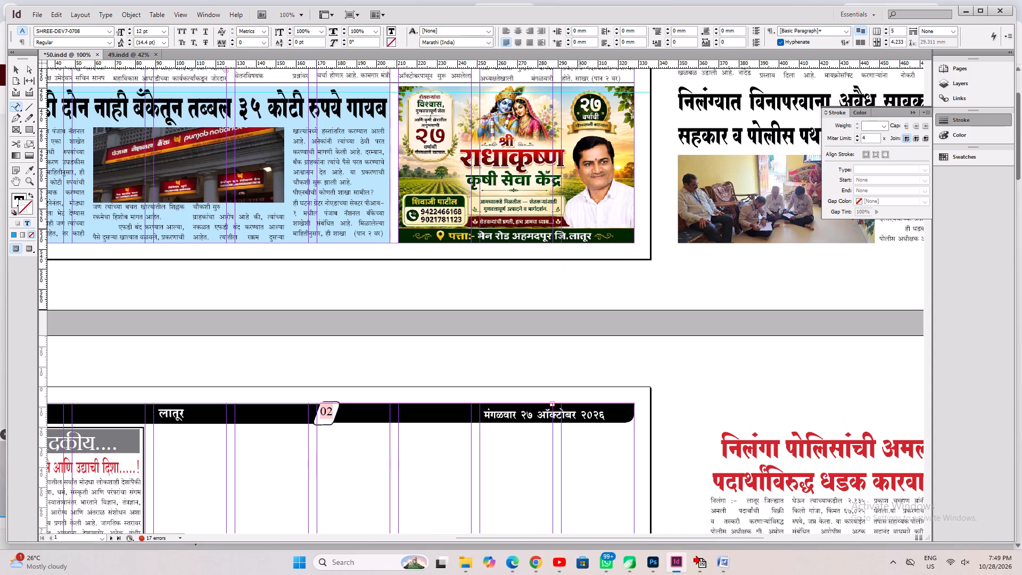
Copy the full two-line headline beginning "साखर कामगारांचा संप तूर्त स्थगित" on page 1.
alt+drag(459, 264, 426, 428)
alt+drag(435, 254, 439, 390)
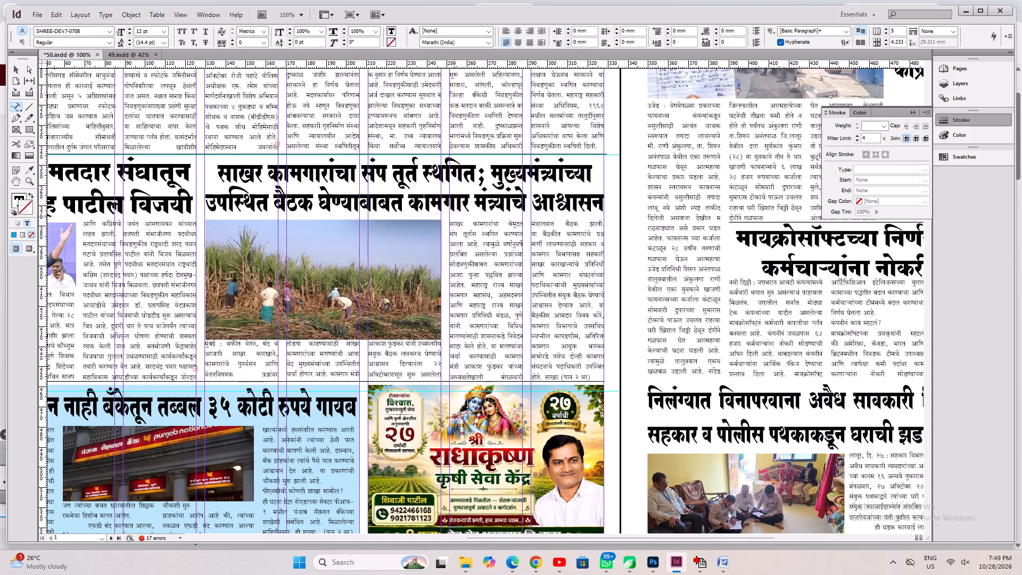
click(454, 210)
key(ctrl+a)
key(ctrl+c)
Save the document, and remove the extra breaks around "उद्योगातील" in the page 2 continuation so the text runs on continuously.
click(551, 317)
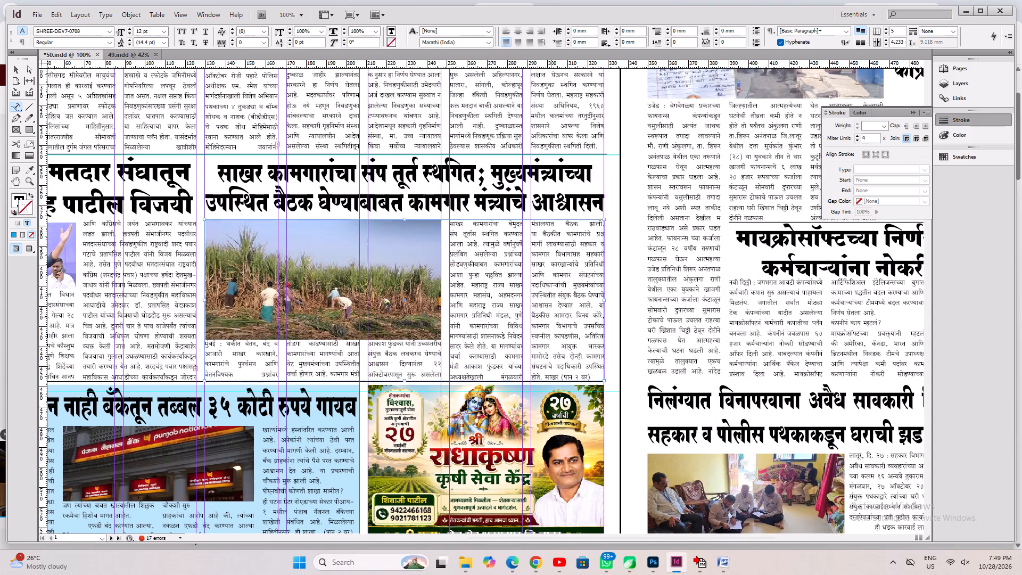
key(ctrl+a)
key(ctrl+s)
key(ctrl+s)
key(Down)
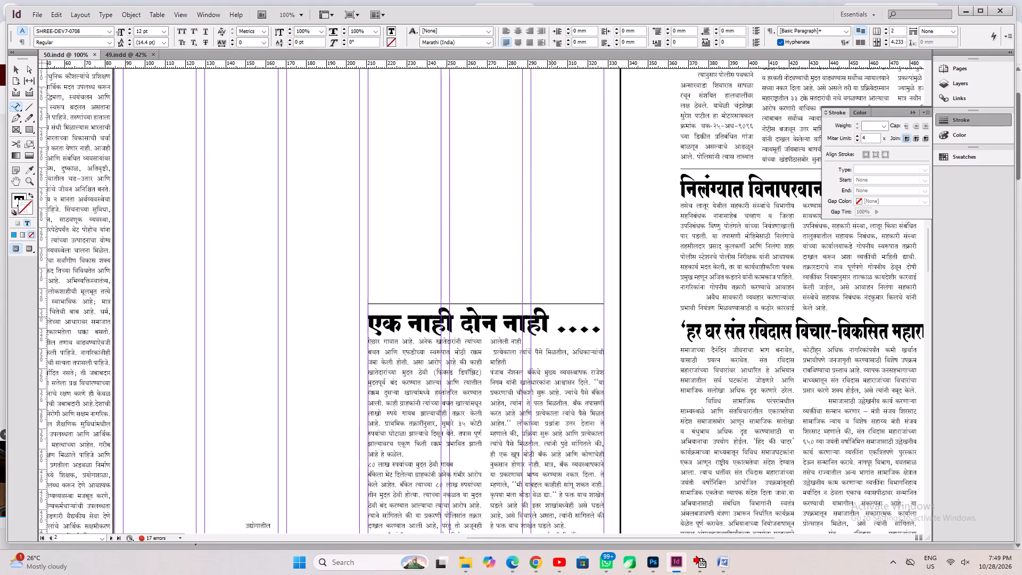
scroll(548, 330, down, 4)
click(248, 374)
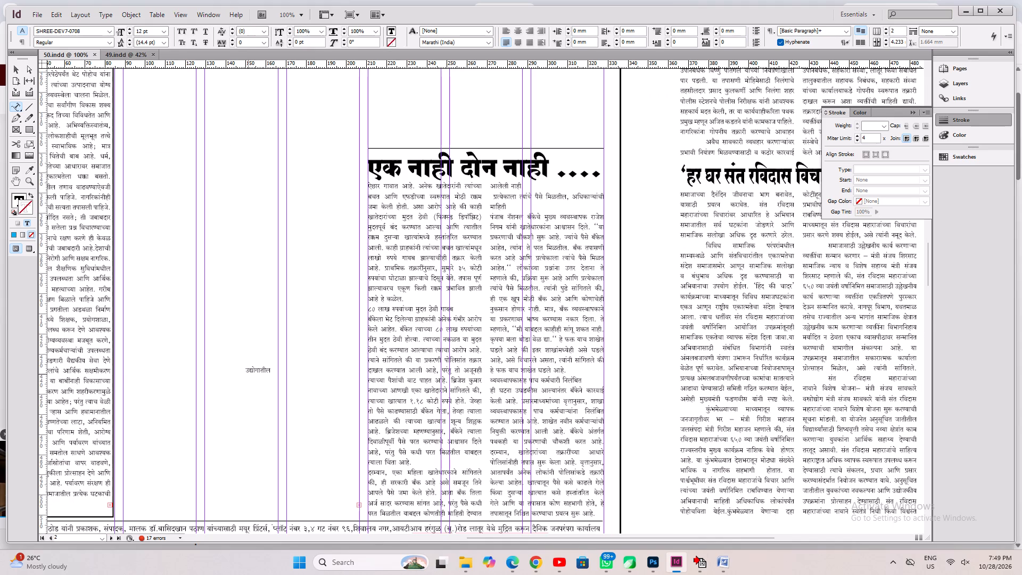
key(Left)
key(BackSpace)
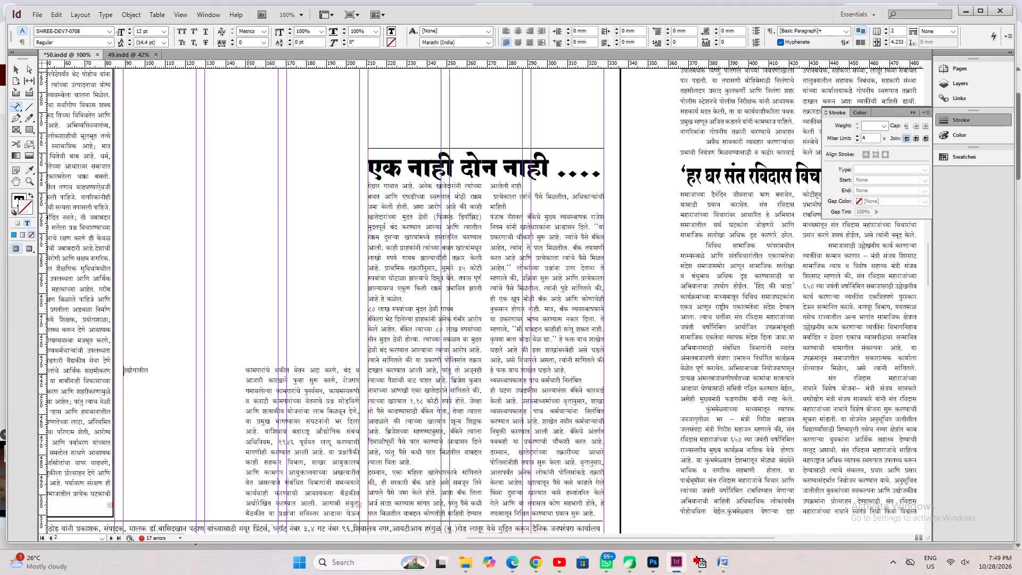
key(End)
key(Delete)
key(Down)
Fit the continuation frame to its text, shift it up so it sits just above the imprint lines, and save the document.
key(ctrl+alt+c)
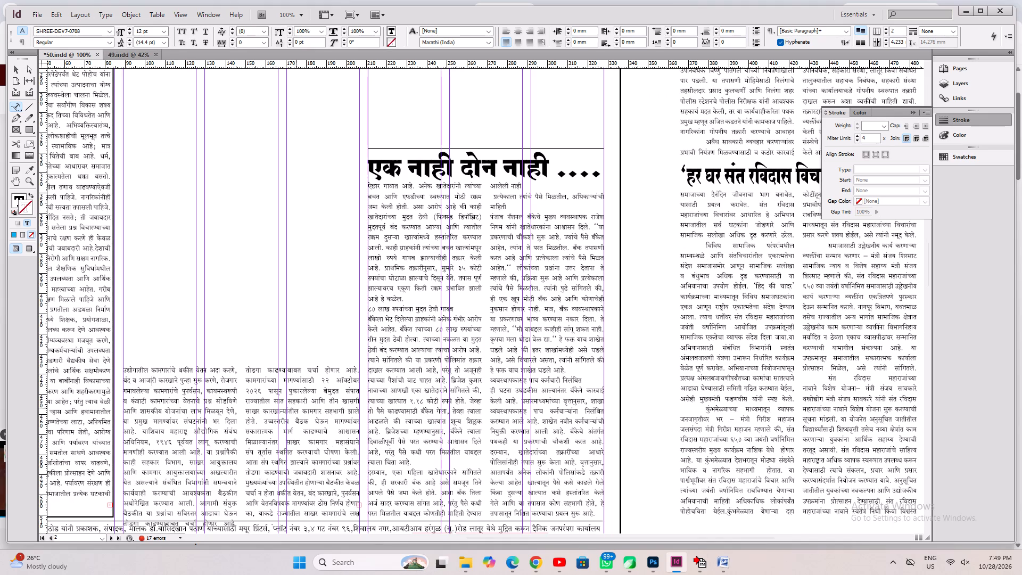
click(15, 70)
drag(295, 424, 294, 411)
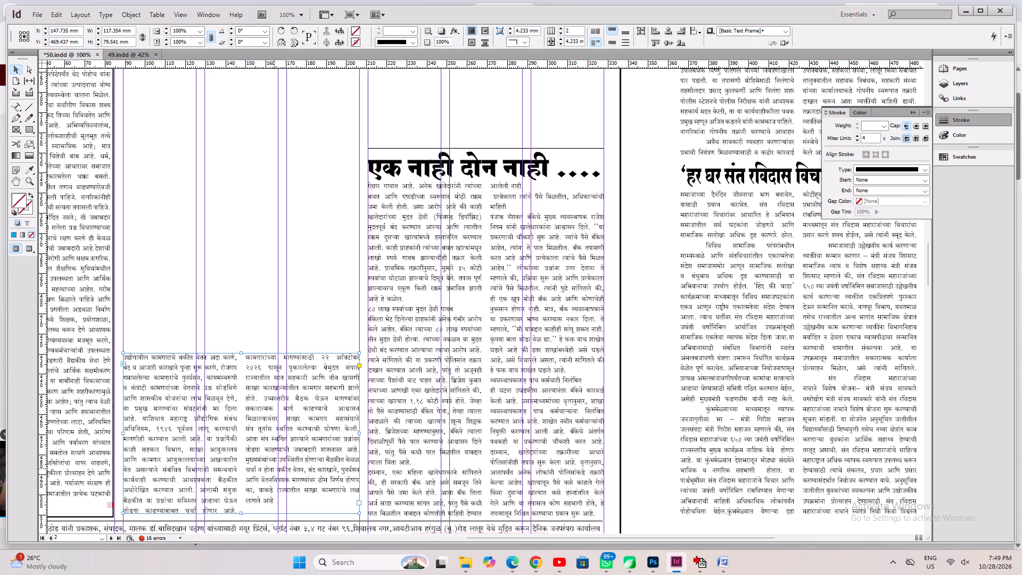
key(shift+Down)
key(Down)
key(Up)
key(Up)
key(Up)
key(Up)
key(Up)
key(Up)
key(ctrl+s)
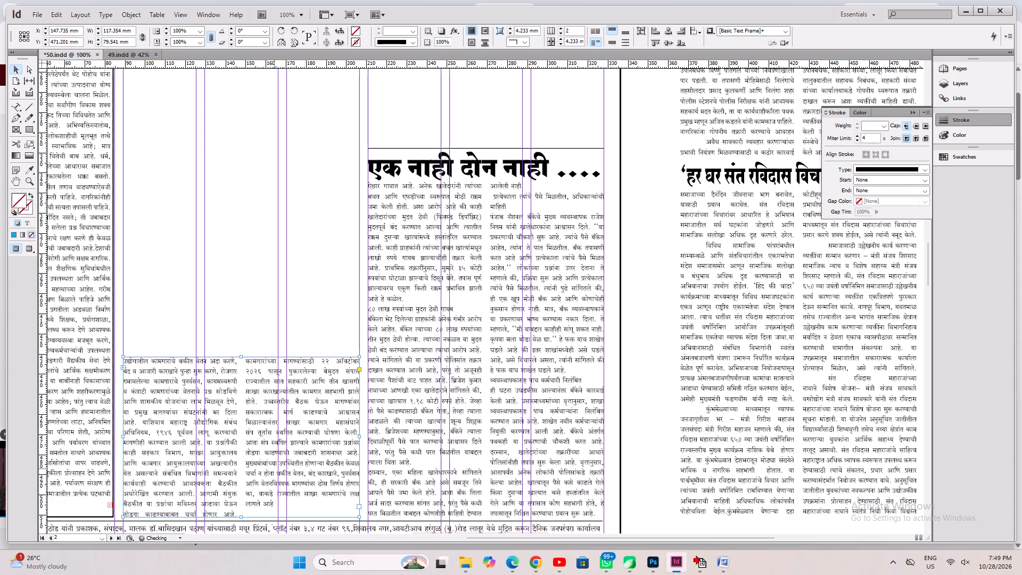
Paste the sugar-workers headline above its page 2 continuation, widen its frame to 117.354 mm and fit it to the text.
click(257, 238)
right_click(242, 205)
click(253, 210)
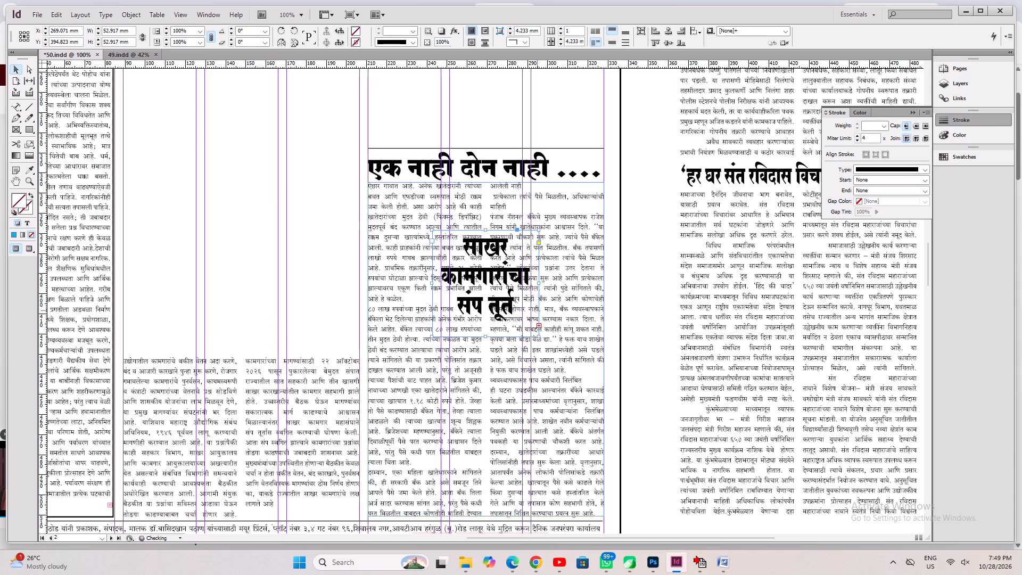
drag(493, 281, 184, 287)
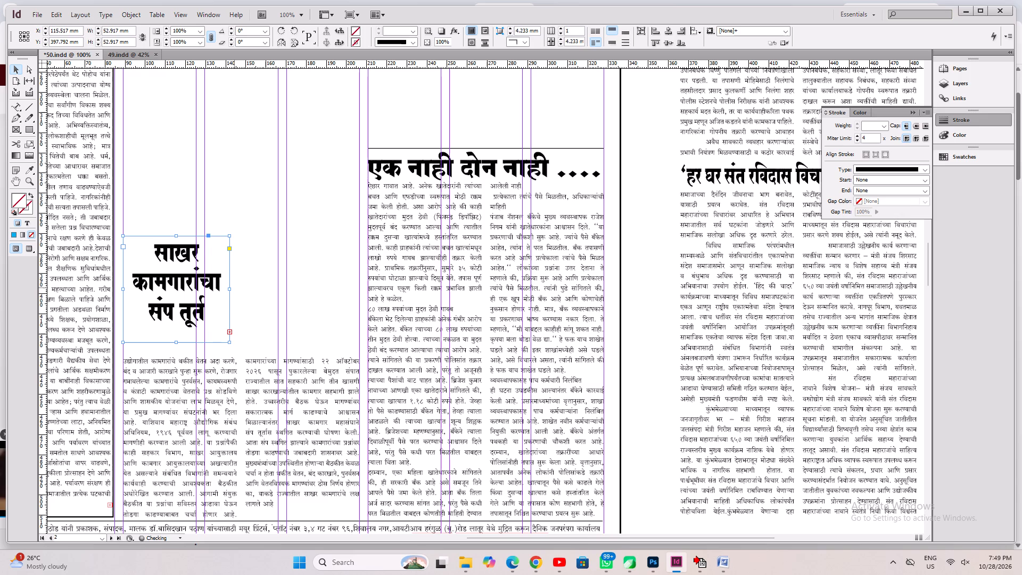
drag(231, 289, 359, 344)
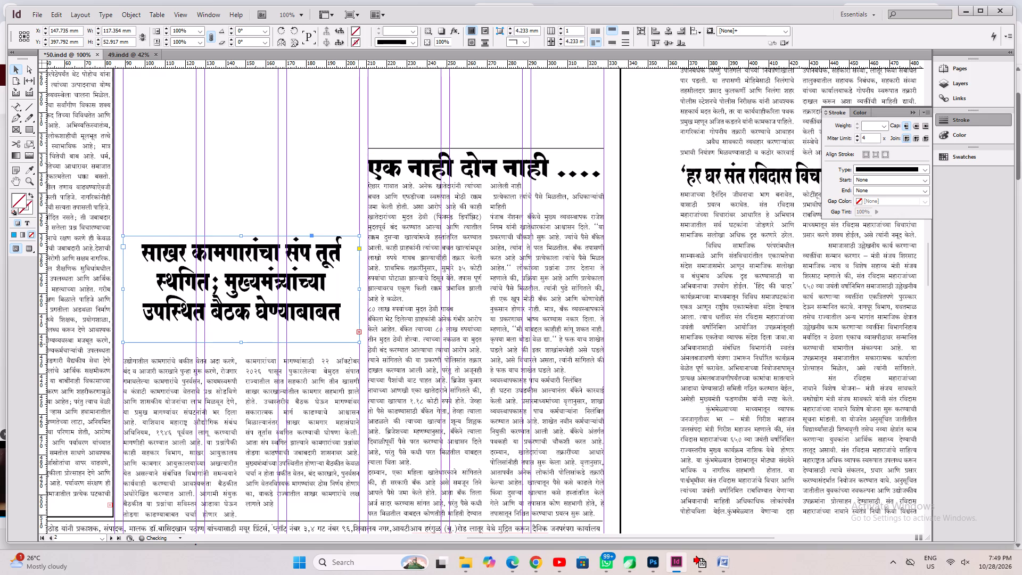
key(ctrl+alt+c)
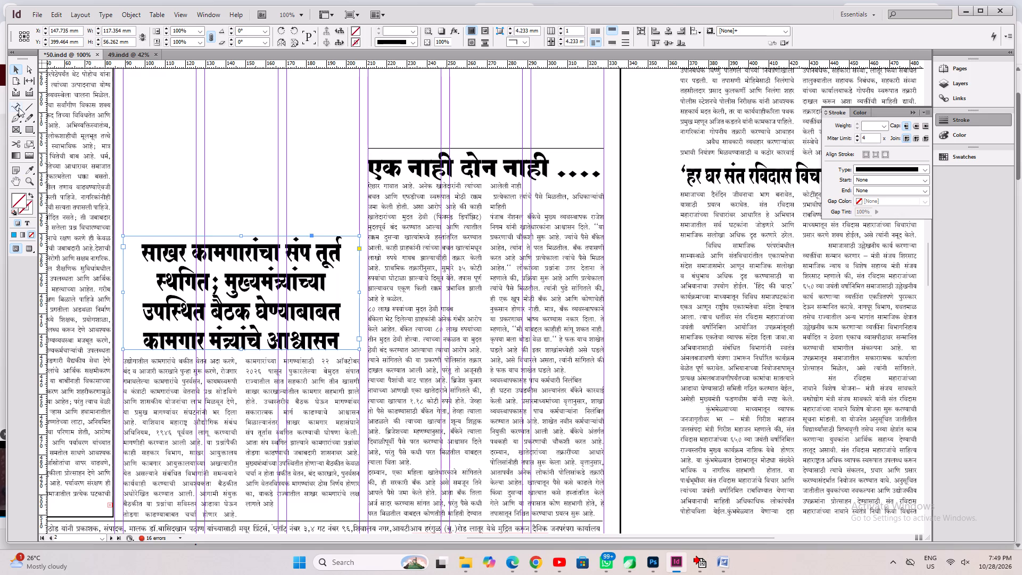
Shorten the sugar-workers headline on page 2 to the single line "साखर कामगारांचा संप तूर्त...".
drag(19, 108, 39, 109)
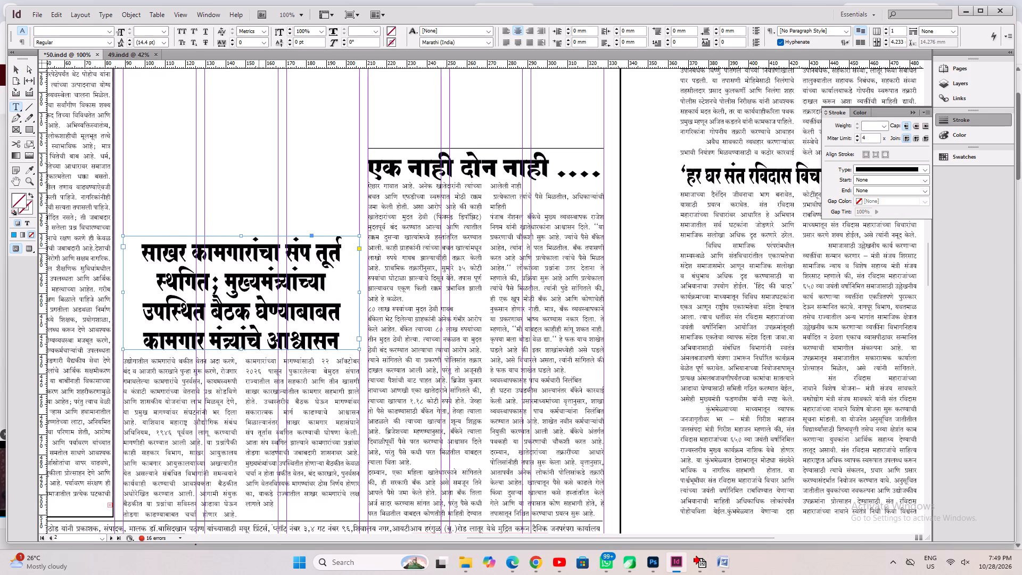
click(258, 248)
key(End)
key(shift+Down)
key(shift+Down)
key(shift+Down)
key(shift+Down)
key(shift+Down)
key(shift+Down)
key(shift+Down)
key(shift+Down)
key(shift+Down)
key(shift+Down)
key(shift+Down)
key(shift+Down)
key(shift+Down)
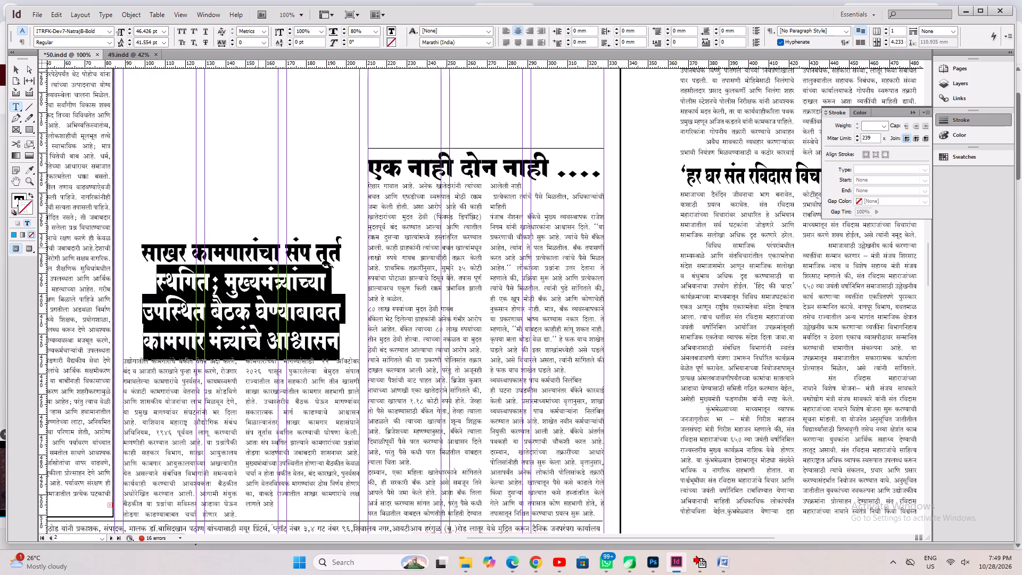
key(BackSpace)
text(...)
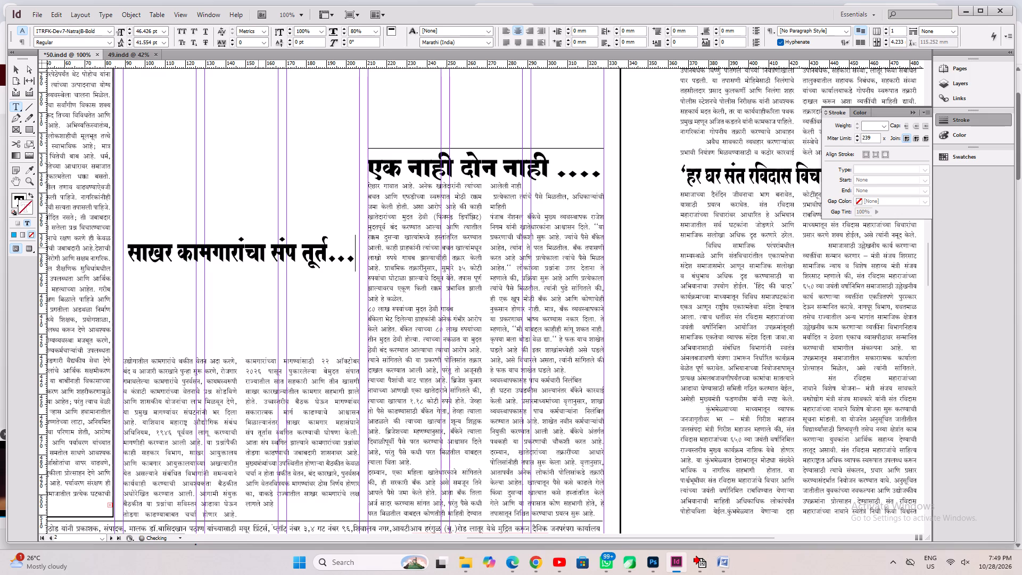
Justify the shortened headline with its last line aligned left, save the document, and fit the frame to its text.
key(ctrl+a)
key(ctrl+shift+j)
key(ctrl+s)
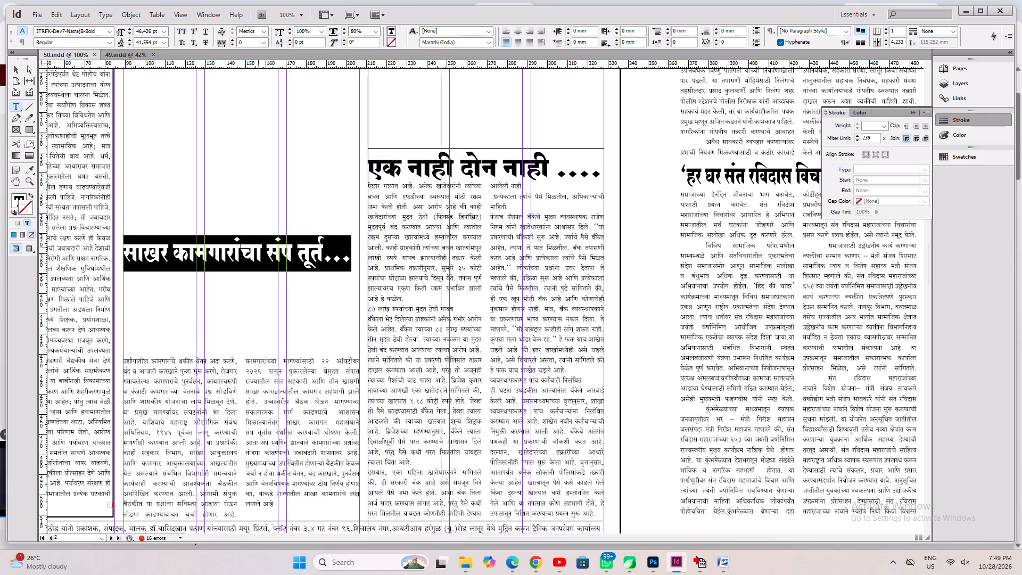
key(ctrl+alt+c)
Move the shortened headline down so it sits directly above the two-column sugar-workers continuation, and save the document.
click(19, 70)
shift+drag(232, 251, 232, 291)
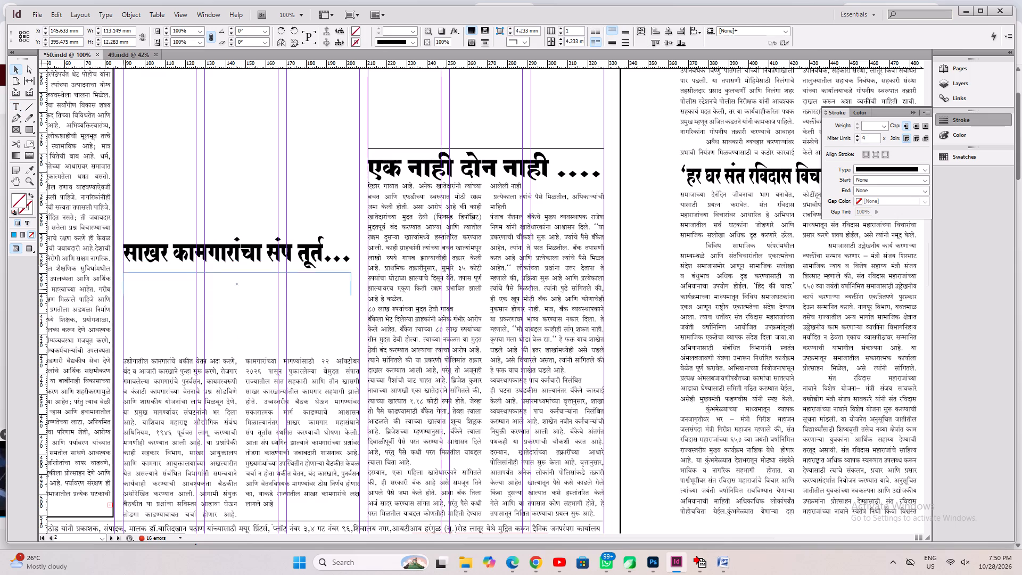
shift+drag(232, 291, 229, 341)
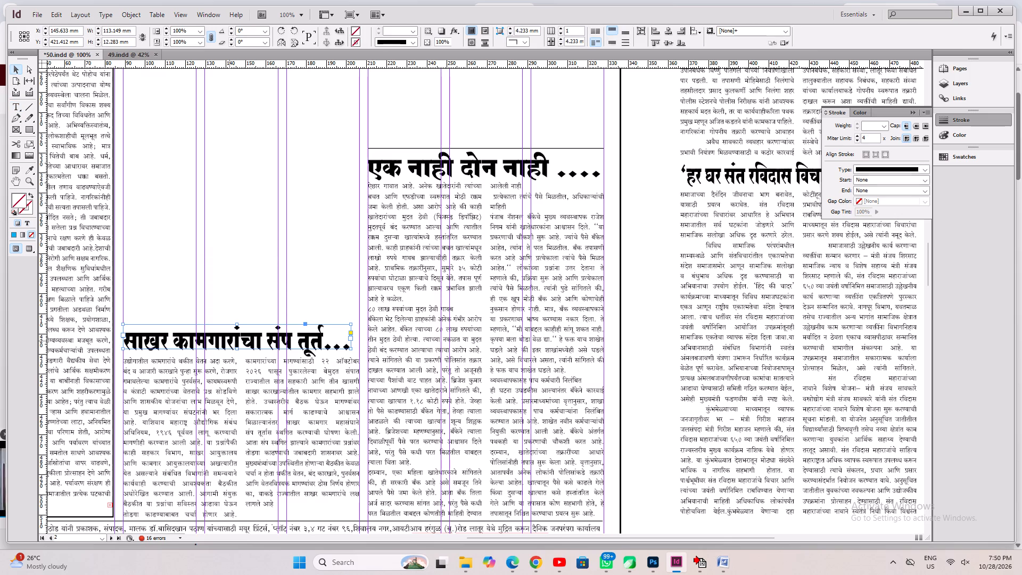
key(ctrl+s)
click(241, 259)
Duplicate the rule above "एक नाही दोन नाही ...." to just above the sugar-workers headline, fine-tune its height, and save the document.
ctrl+click(385, 149)
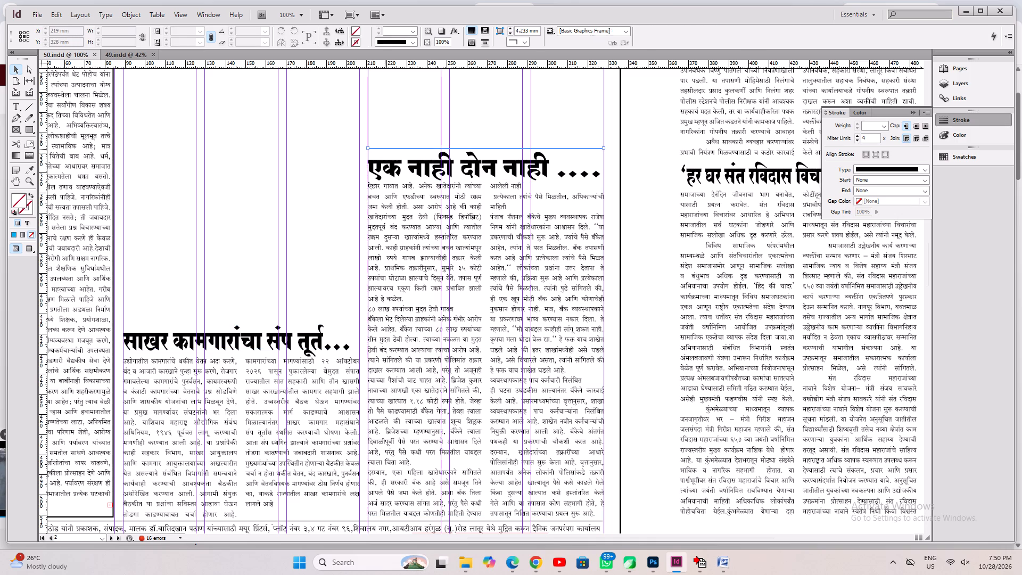
alt+drag(385, 149, 139, 322)
key(Down)
key(Down)
key(Up)
key(ctrl+s)
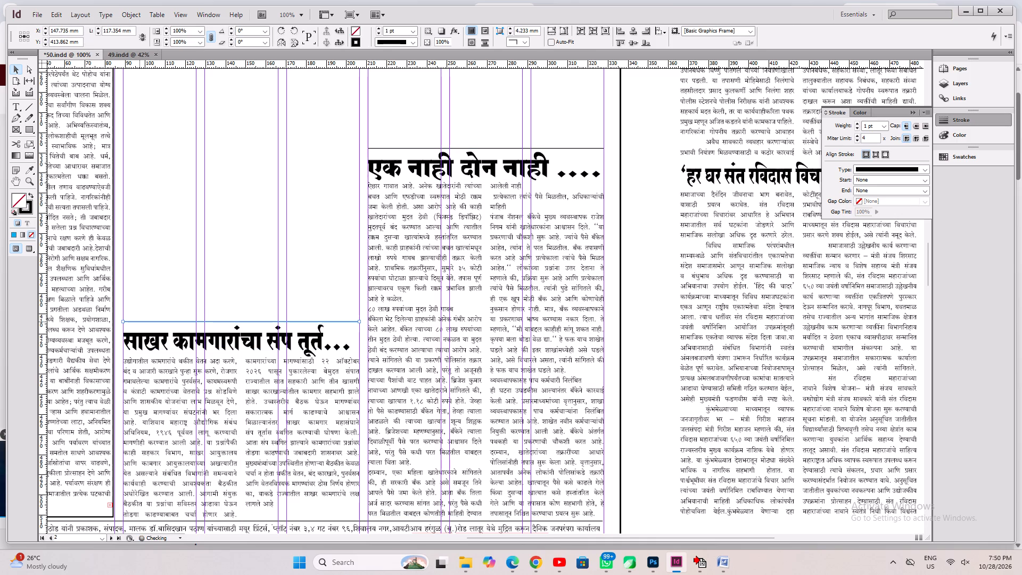
Check the overall layout of page 2 with all its frames selected, and save the document.
key(ctrl+9)
key(ctrl+0)
key(ctrl+s)
key(ctrl+a)
key(ctrl+s)
click(226, 405)
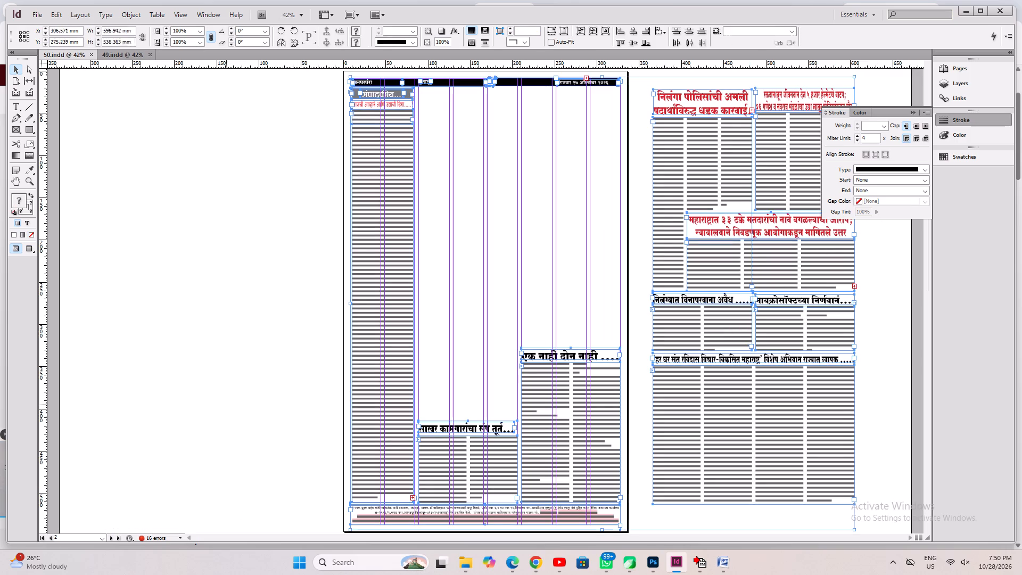
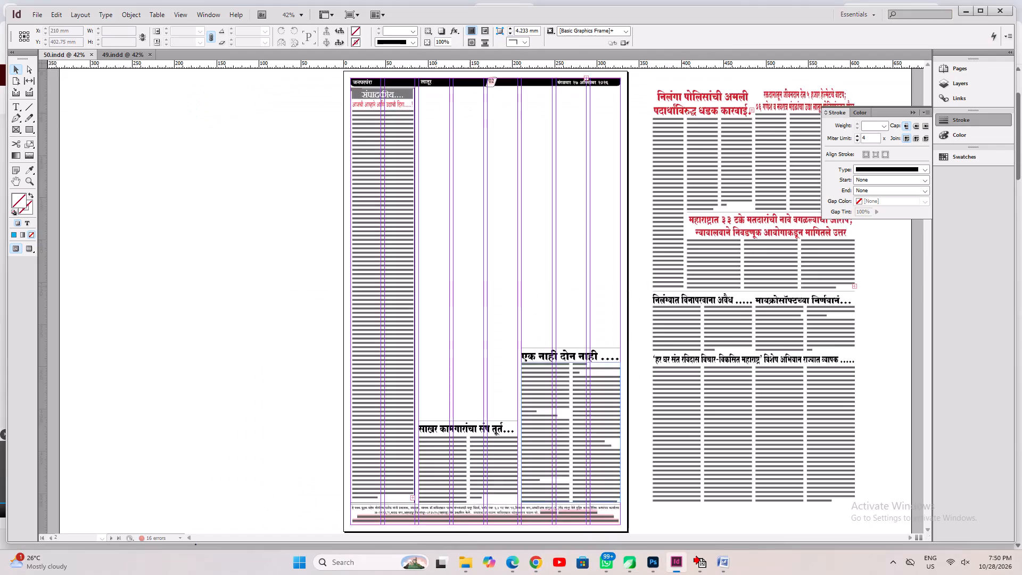
Place the overflow of the "पदवीधर मतदार संघातून" story on page 2, fit its frame, and move it above the "एक नाही दोन नाही ...." headline in the last column.
scroll(425, 256, up, 11)
click(591, 300)
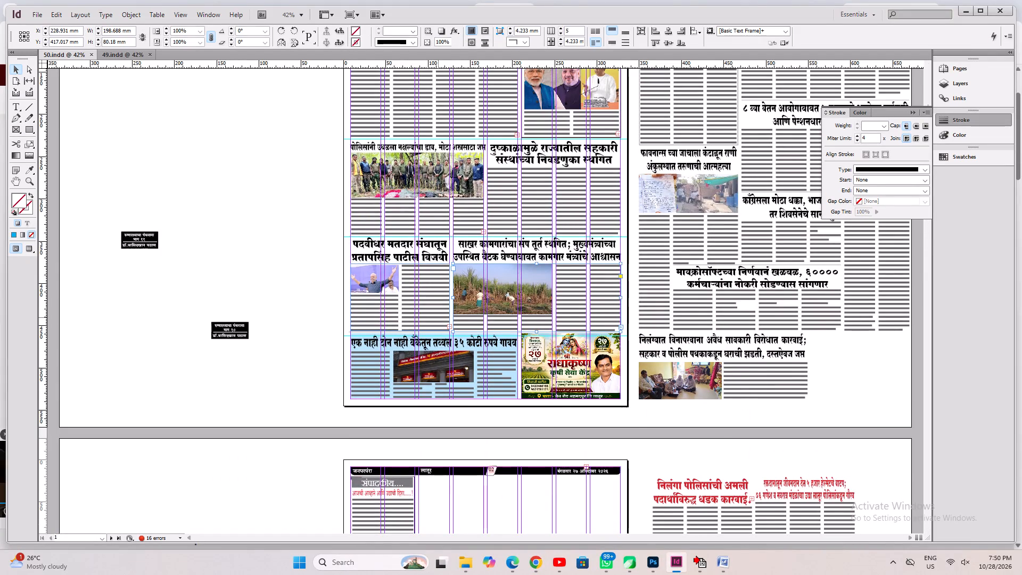
click(438, 317)
click(448, 326)
scroll(448, 326, down, 8)
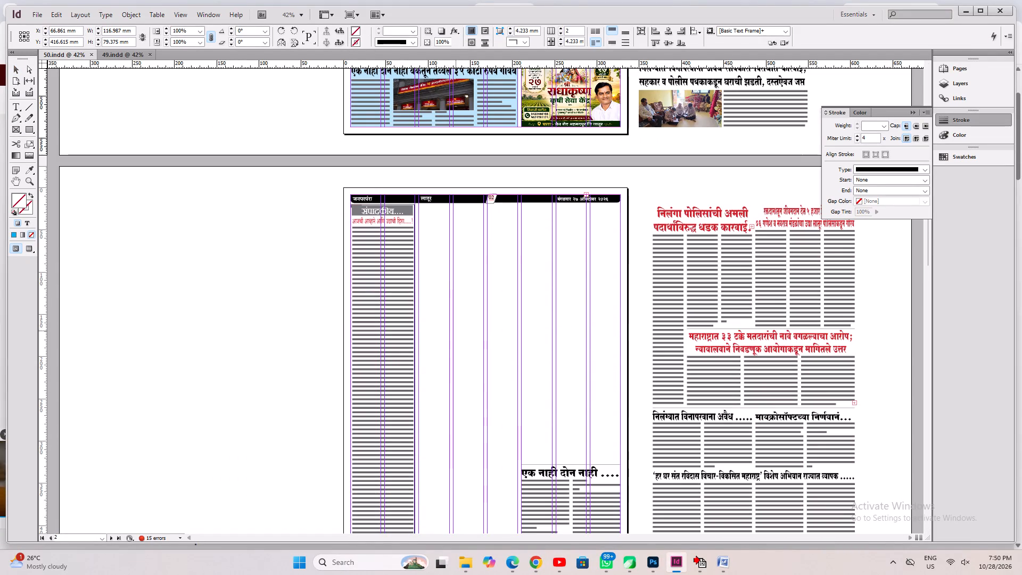
click(458, 318)
scroll(458, 318, down, 4)
key(ctrl+alt+c)
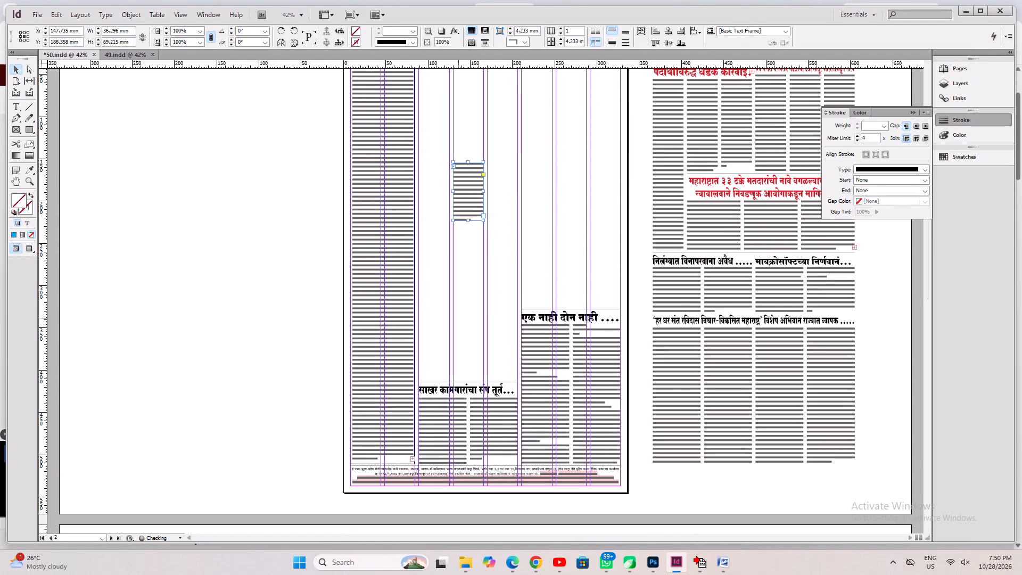
scroll(467, 231, up, 2)
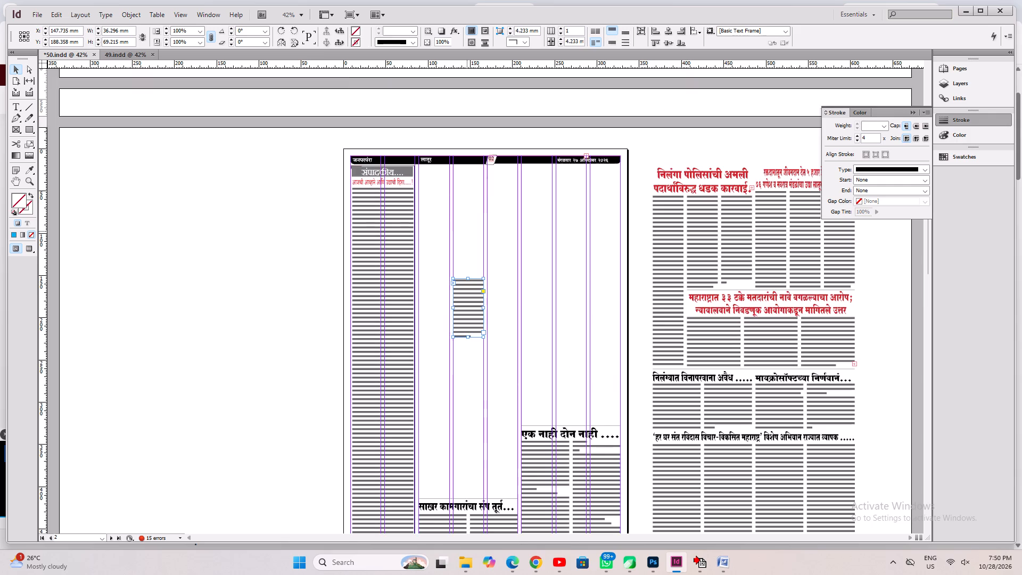
scroll(467, 231, up, 1)
drag(465, 313, 602, 395)
Place the overflow of page 1's "पोलिसांनी उधळला नक्षल्यांचा" story as a single column on page 2 and fit the frame to its text.
scroll(600, 389, up, 5)
ctrl+click(599, 139)
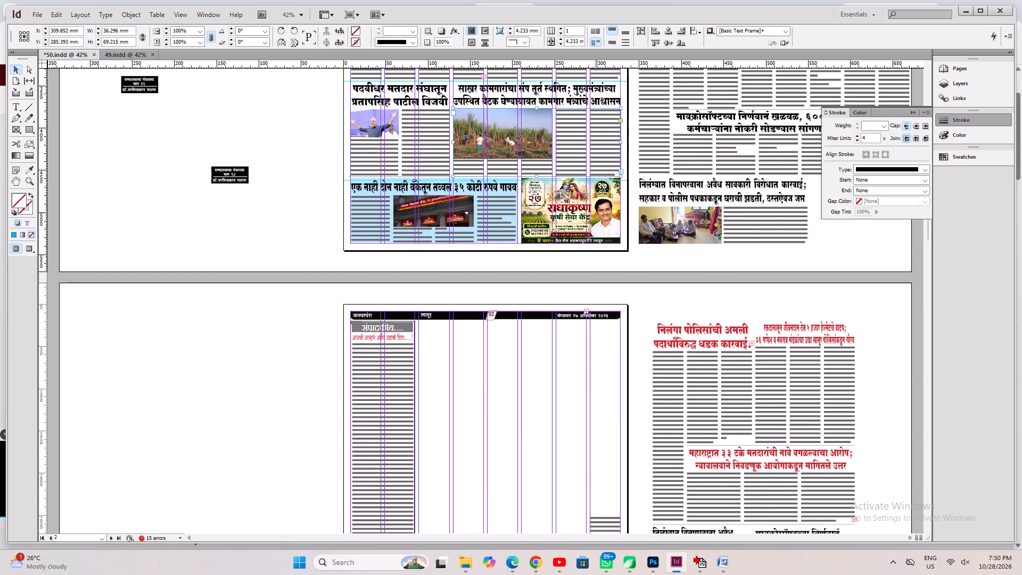
ctrl+click(429, 153)
scroll(451, 164, up, 3)
ctrl+click(467, 171)
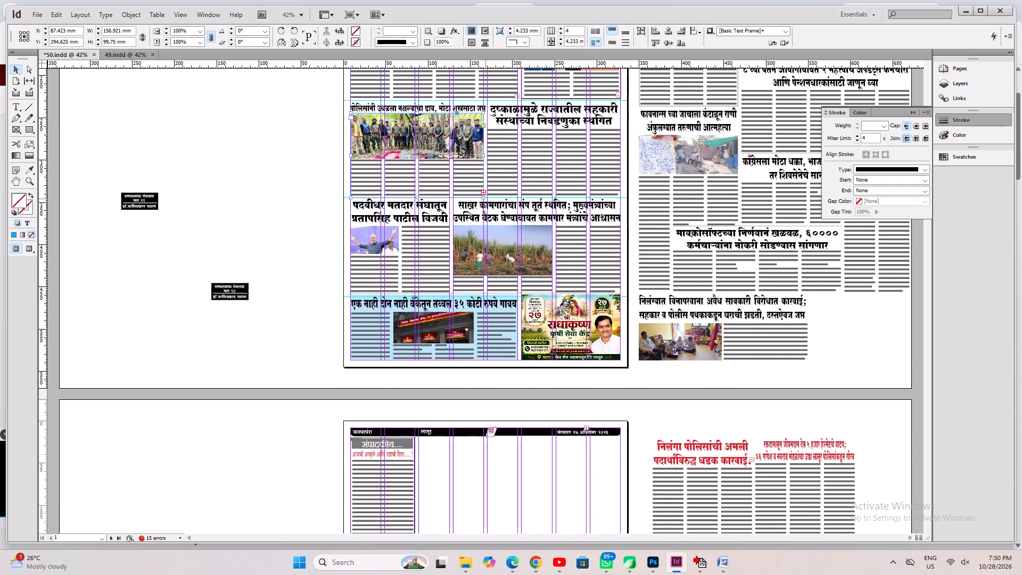
click(481, 193)
scroll(483, 271, down, 7)
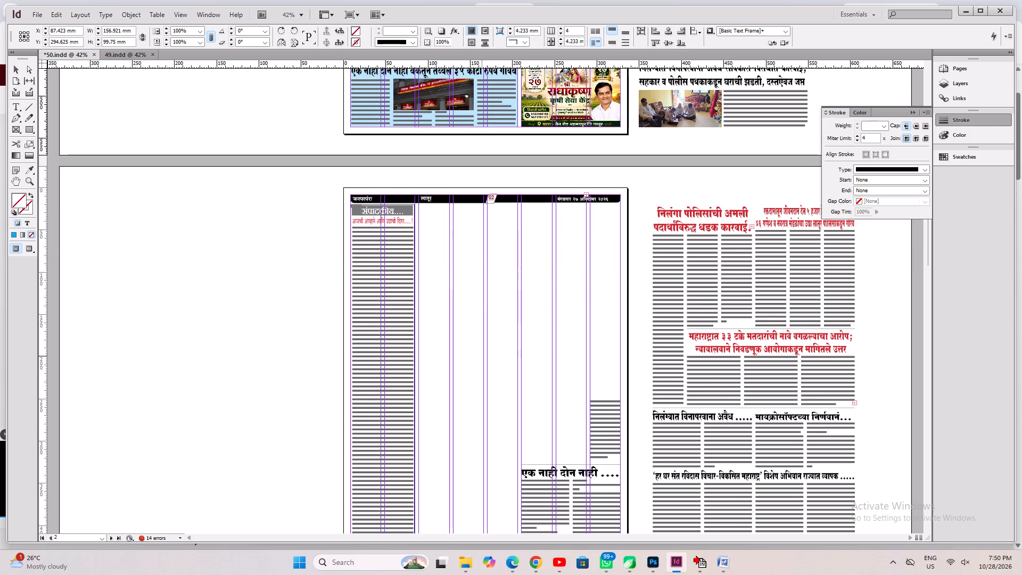
click(455, 355)
scroll(455, 354, down, 5)
key(ctrl+alt+c)
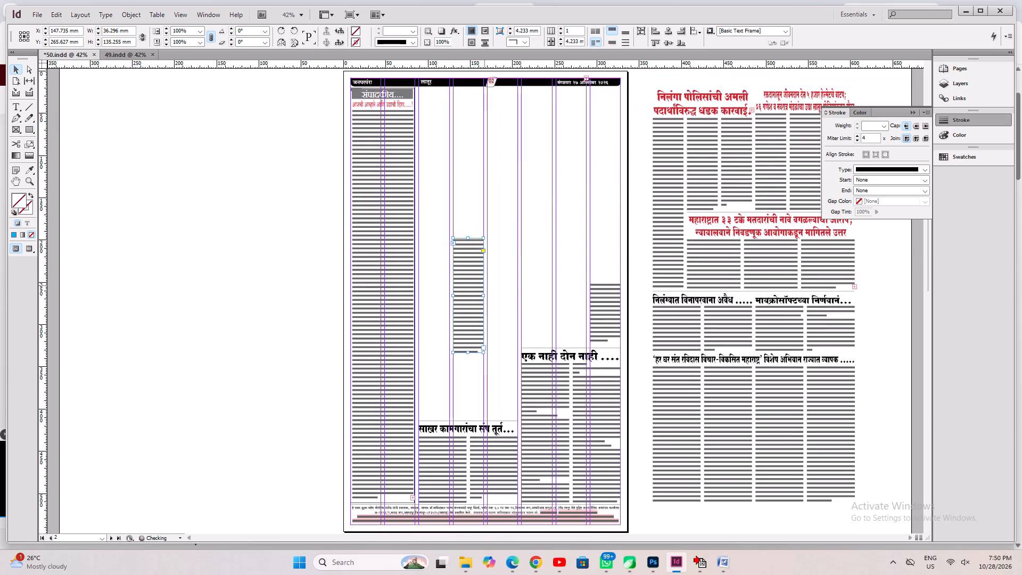
Widen the police-story continuation, set it in 2 text columns, fit the frame, and position it directly above the sugar-workers headline rule.
click(473, 263)
drag(468, 274, 433, 326)
key(ctrl+1)
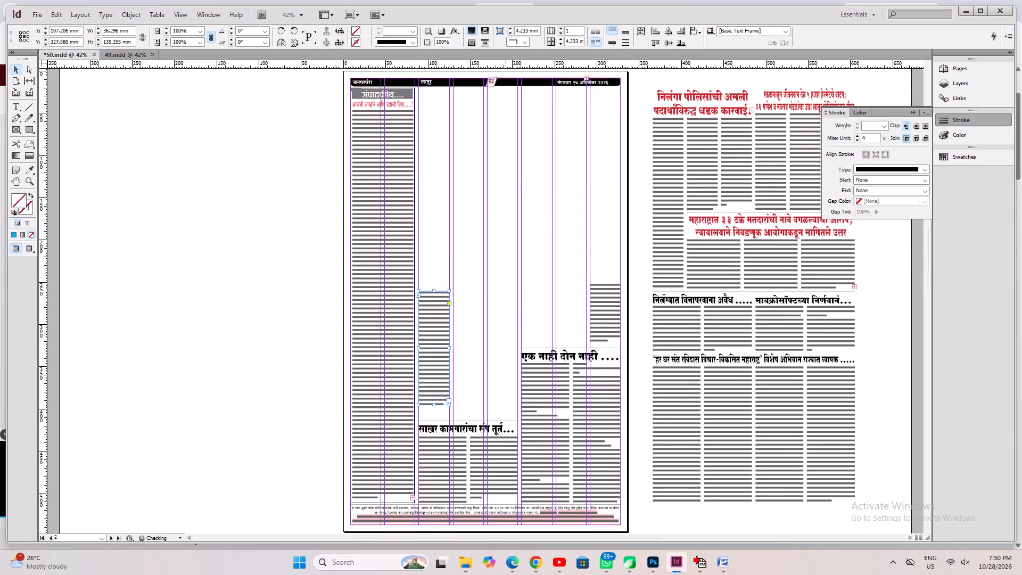
drag(520, 302, 687, 340)
key(ctrl+alt+c)
shift+drag(562, 206, 553, 435)
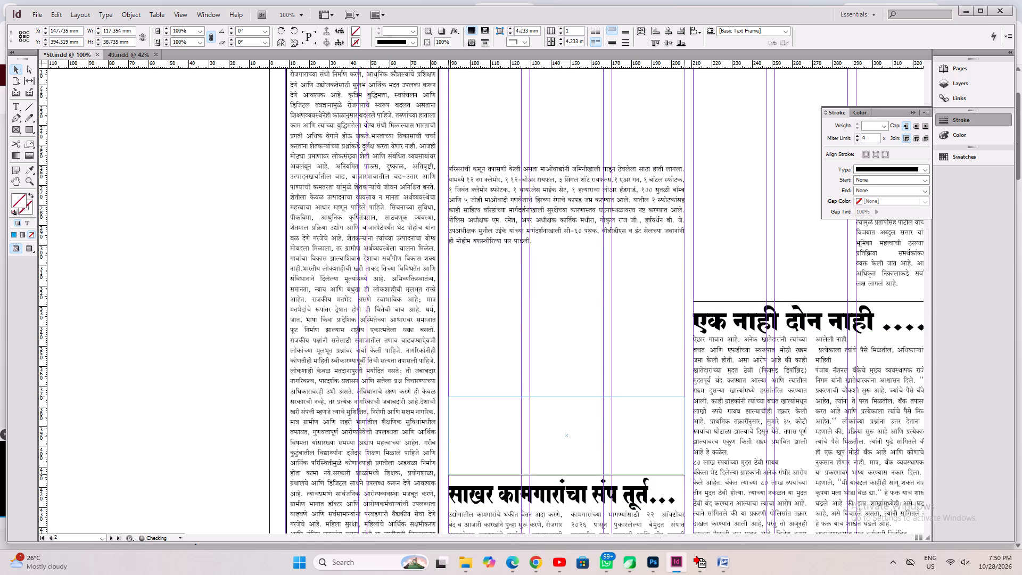
shift+drag(553, 435, 555, 426)
click(559, 30)
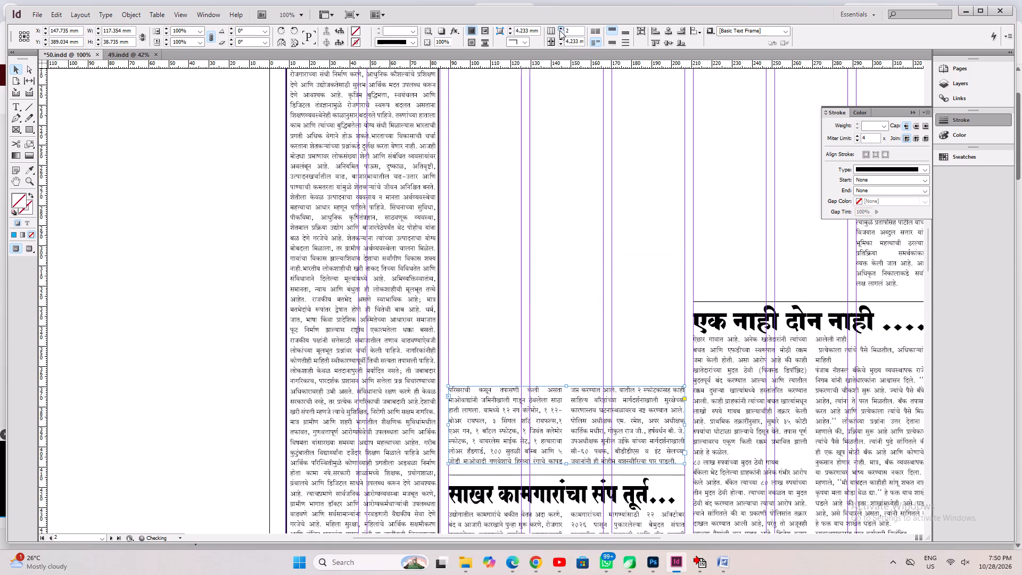
key(ctrl+alt+c)
shift+drag(592, 402, 591, 409)
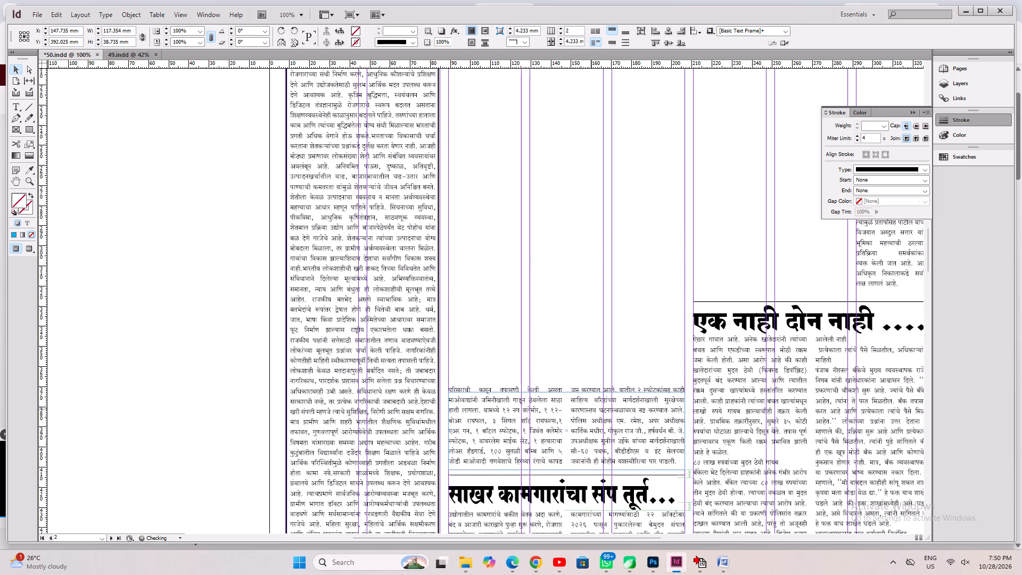
Break the police story after "मोहिमेदरम्यान" at the end of its page 1 text and add the continuation note "(पान २ वर)".
click(14, 105)
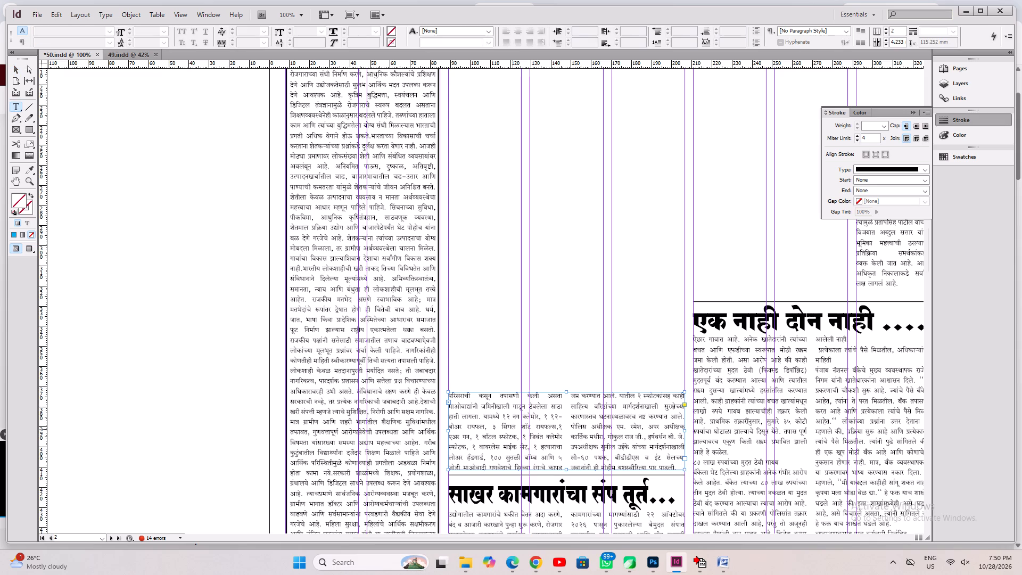
click(466, 395)
key(Left)
key(Left)
key(Left)
key(Left)
key(Left)
key(Left)
key(Left)
key(Left)
key(Left)
key(Left)
key(Left)
key(Left)
key(Left)
key(Left)
key(Left)
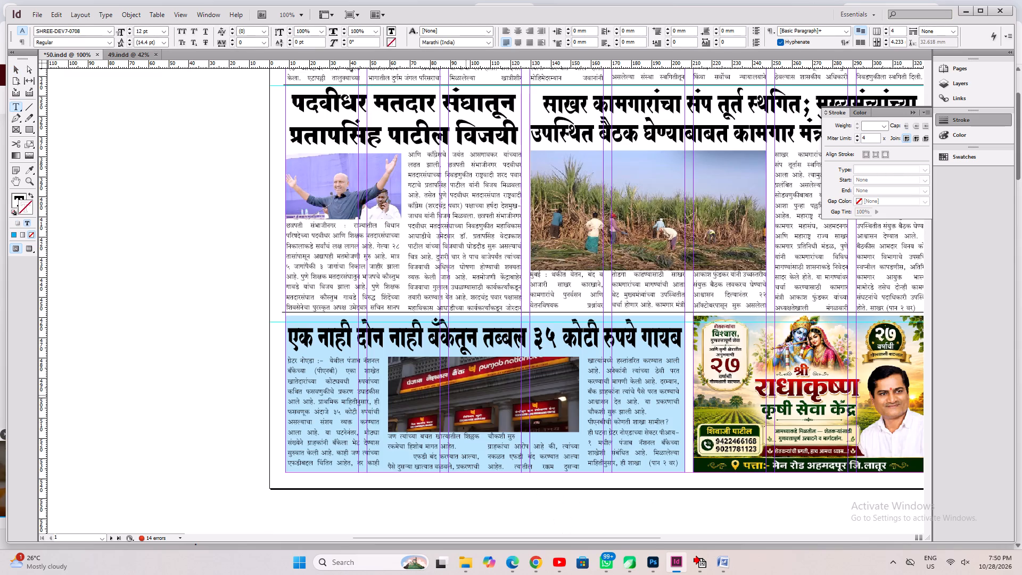
key(Left)
key(Left)
key(Left)
key(Right)
key(Right)
key(Left)
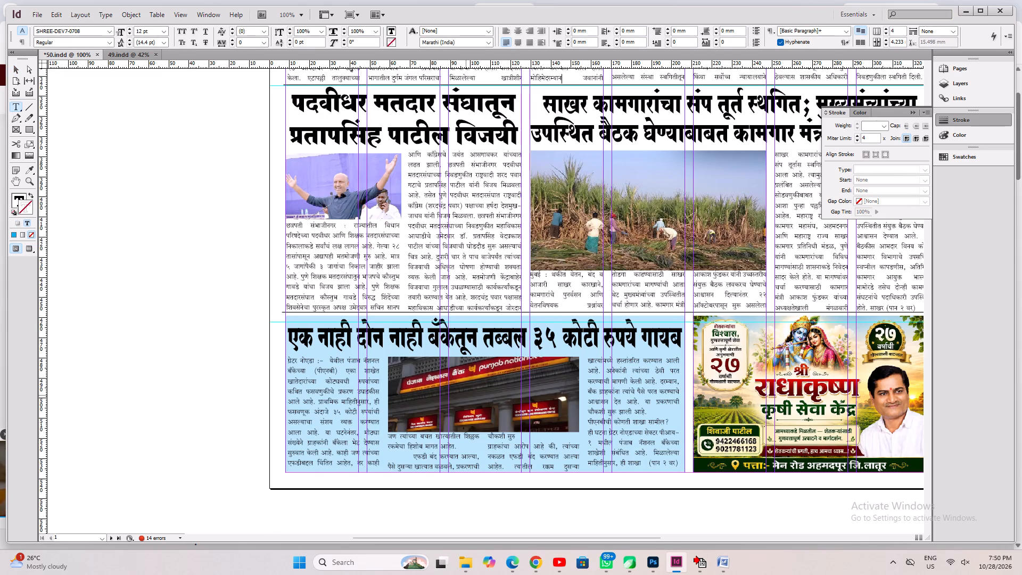
key(Right)
key(Return)
key(Left)
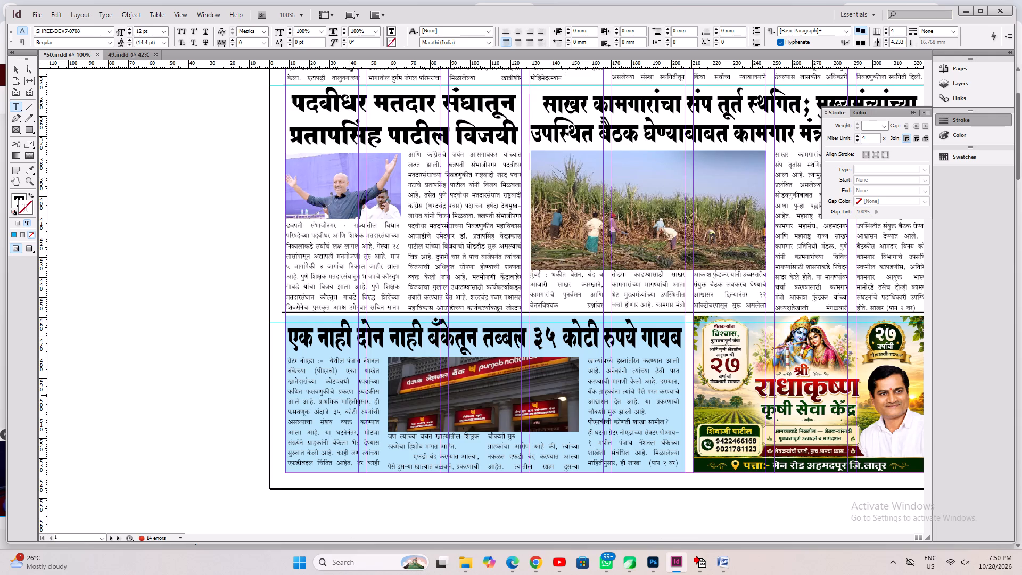
text(())
key(ctrl+2)
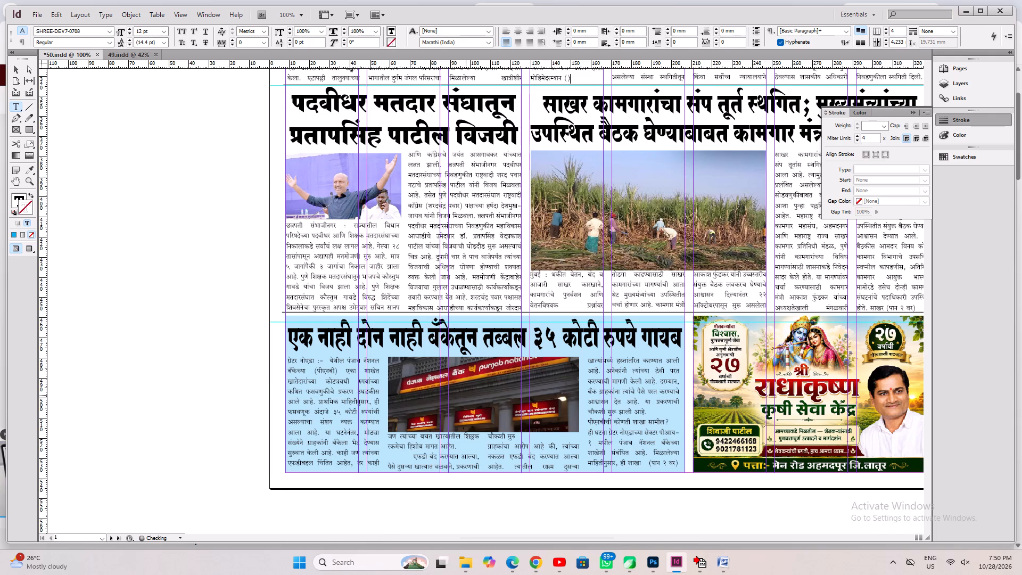
text(IKU)
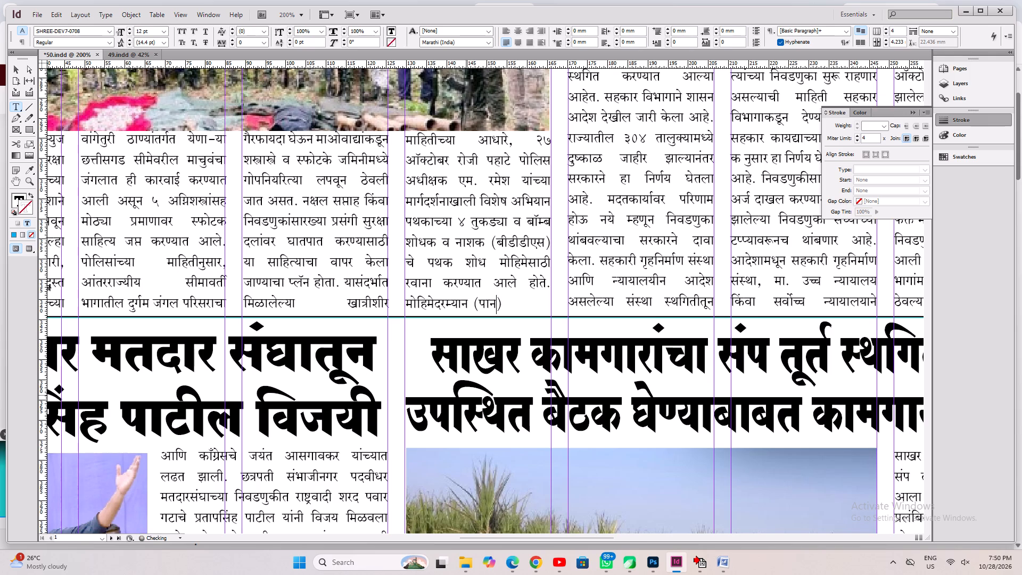
key(space)
text(2 OJ)
Add spaces before "(पान २ वर)" so the note sits at the end of its line, and save the document.
key(Left)
key(Left)
key(Left)
key(Left)
key(Left)
key(Left)
key(Left)
key(Left)
key(Left)
key(space)
key(space)
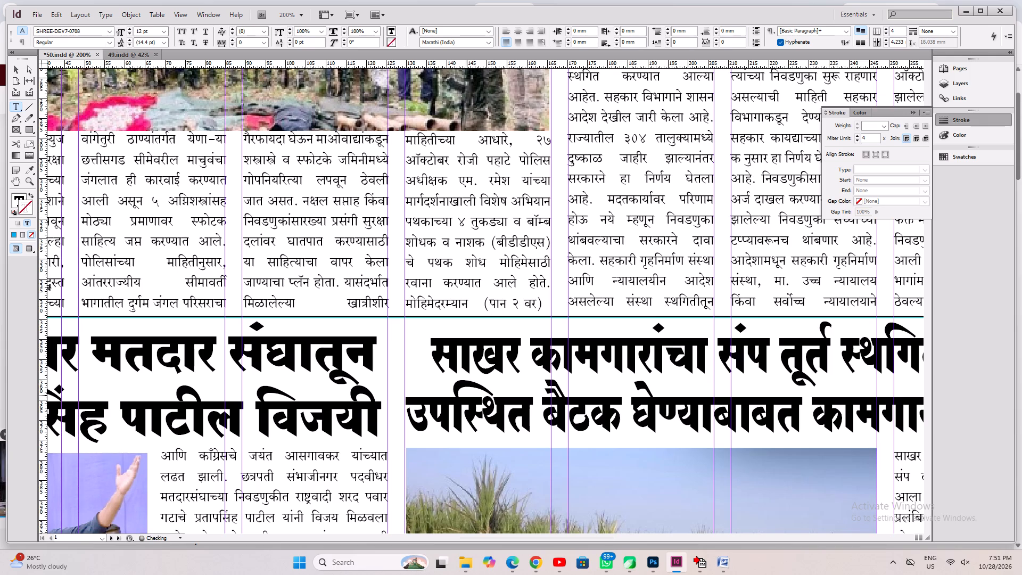
key(space)
text(S)
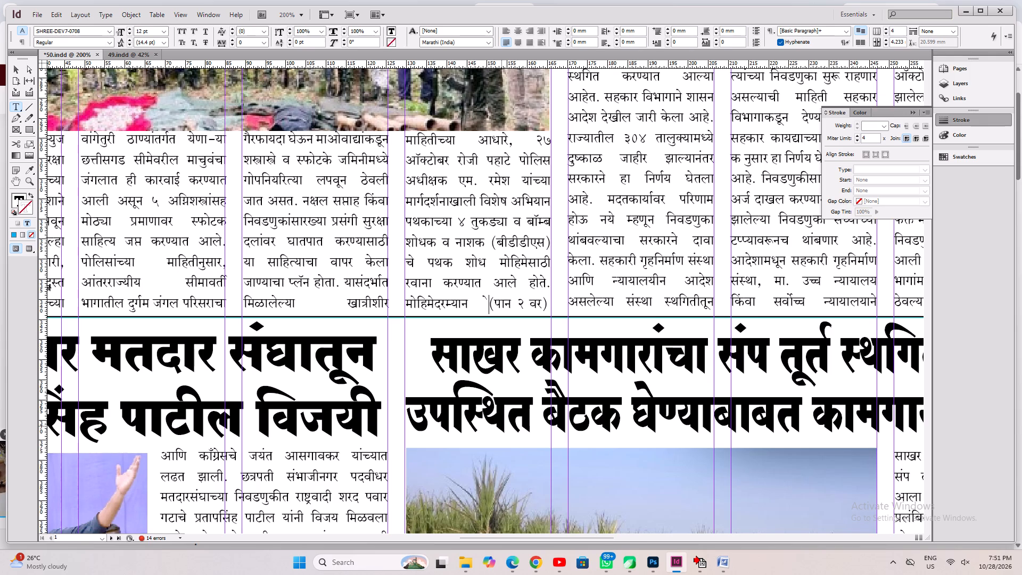
key(BackSpace)
key(ctrl+s)
Copy the page 1 police-story headline and paste it into a new two-column-wide text frame above its continuation on page 2.
alt+drag(339, 216, 462, 510)
click(326, 210)
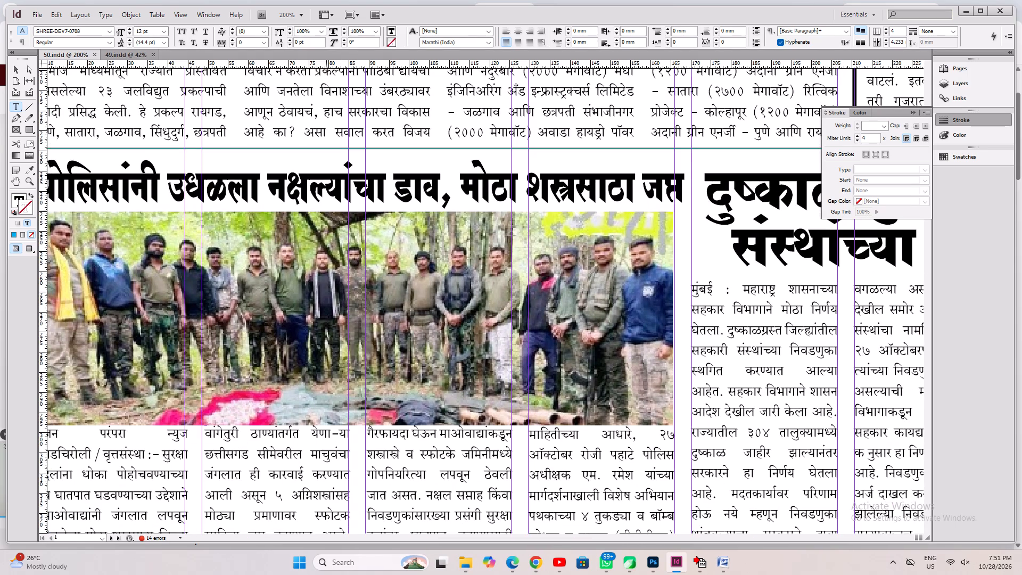
click(318, 184)
key(ctrl+a)
key(ctrl+c)
alt+drag(440, 349, 410, 197)
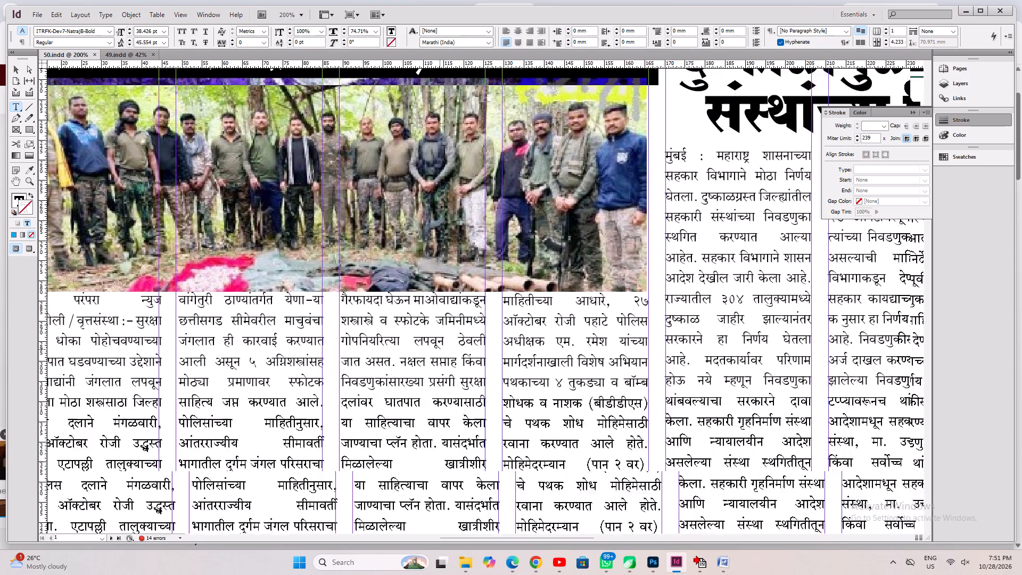
alt+drag(410, 197, 395, 130)
click(459, 285)
key(ctrl+a)
key(Down)
key(ctrl+a)
key(ctrl+s)
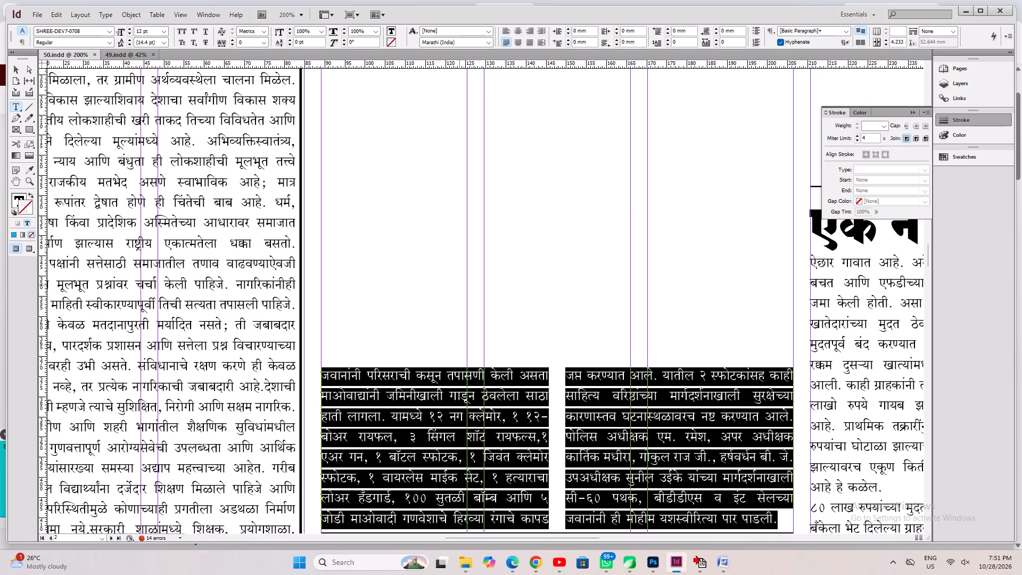
click(556, 390)
alt+drag(651, 421, 637, 351)
alt+drag(633, 372, 623, 418)
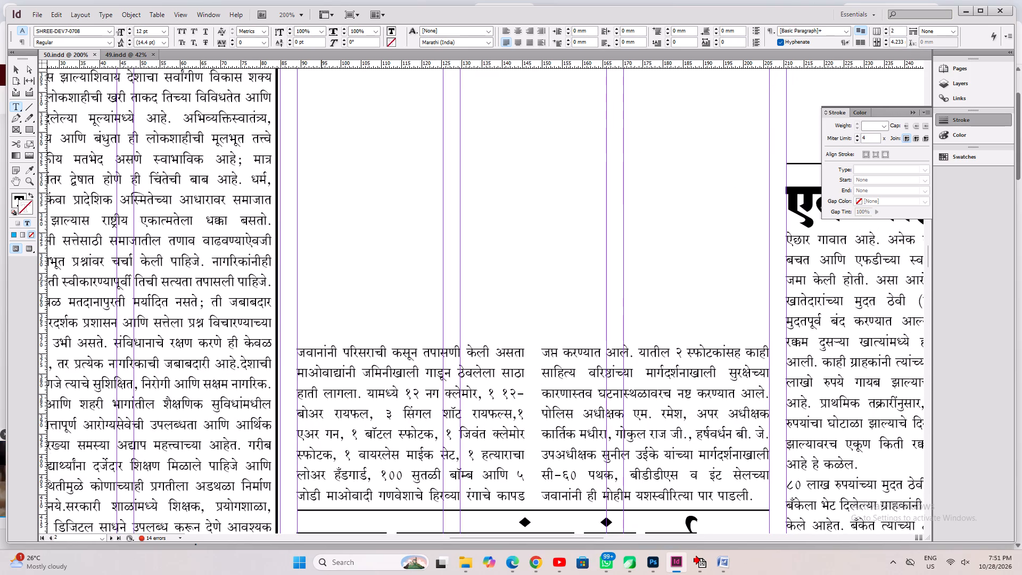
drag(297, 269, 769, 368)
key(ctrl+v)
Shorten the pasted headline to "पोलिसांनी उधळला नक्षल्यांचा" followed by a line-filling row of dots, save, and fit its frame to the text.
key(ctrl+a)
click(538, 308)
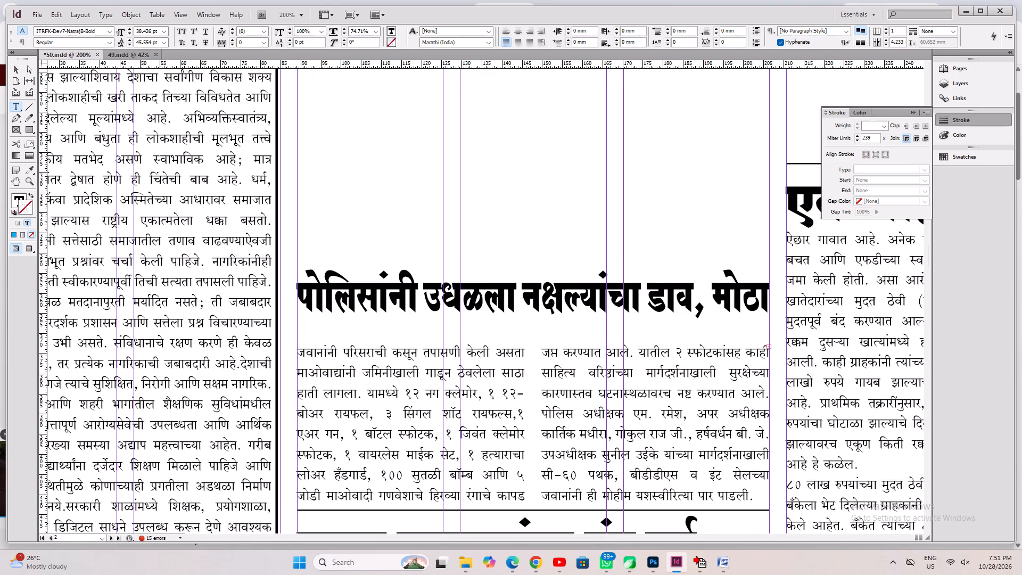
drag(644, 302, 739, 442)
text(....)
key(shift+Down)
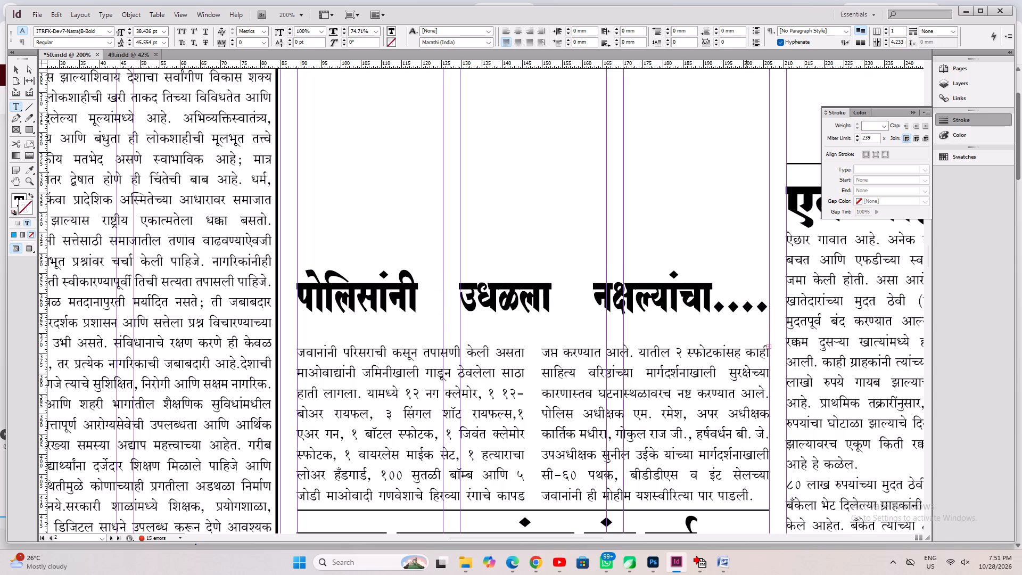
key(BackSpace)
text(......)
key(BackSpace)
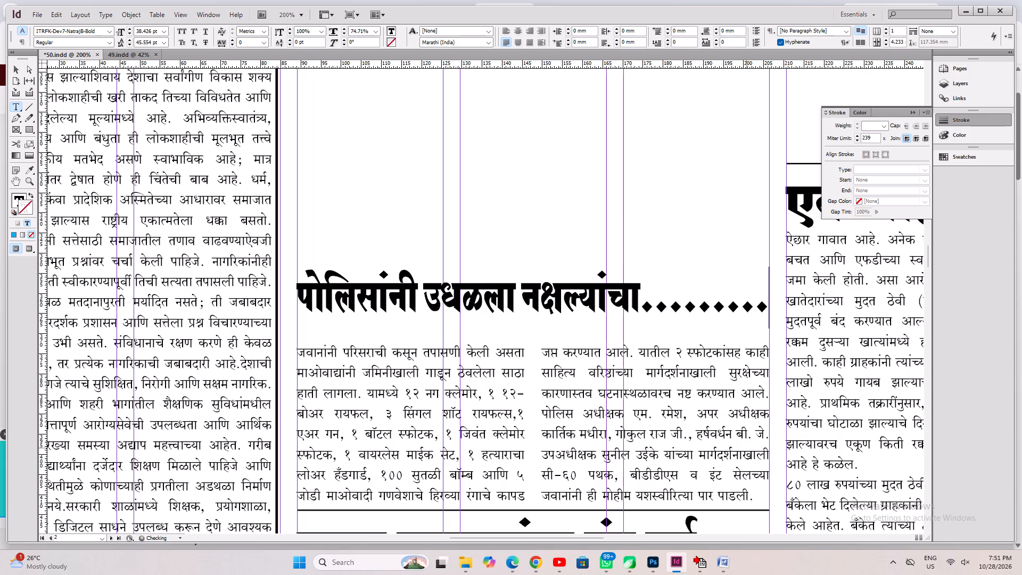
key(ctrl+s)
key(ctrl+alt+c)
Move the shortened police-story headline down so it sits directly above its two-column continuation.
drag(17, 68, 18, 72)
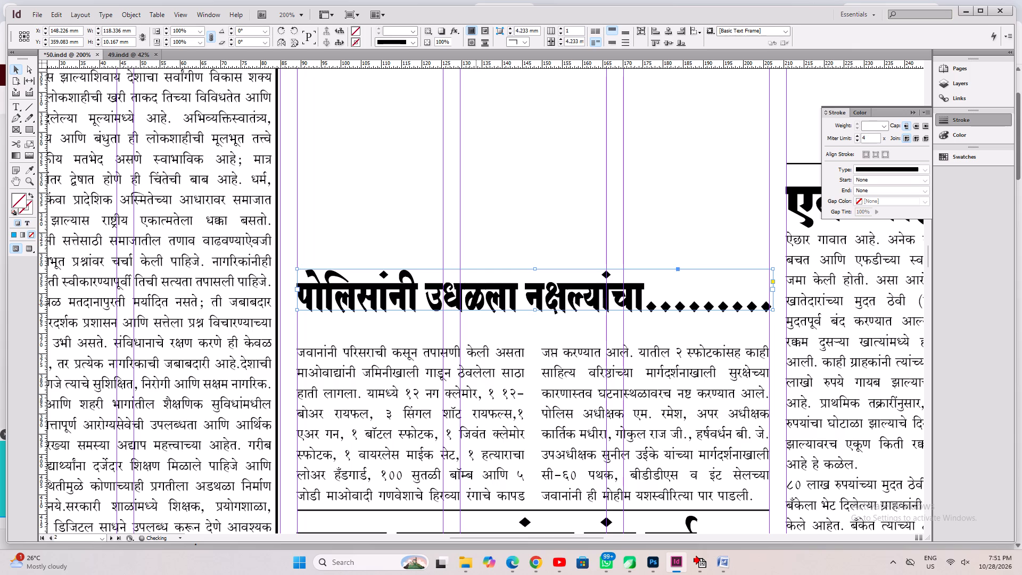
shift+drag(479, 301, 472, 331)
key(Down)
key(Up)
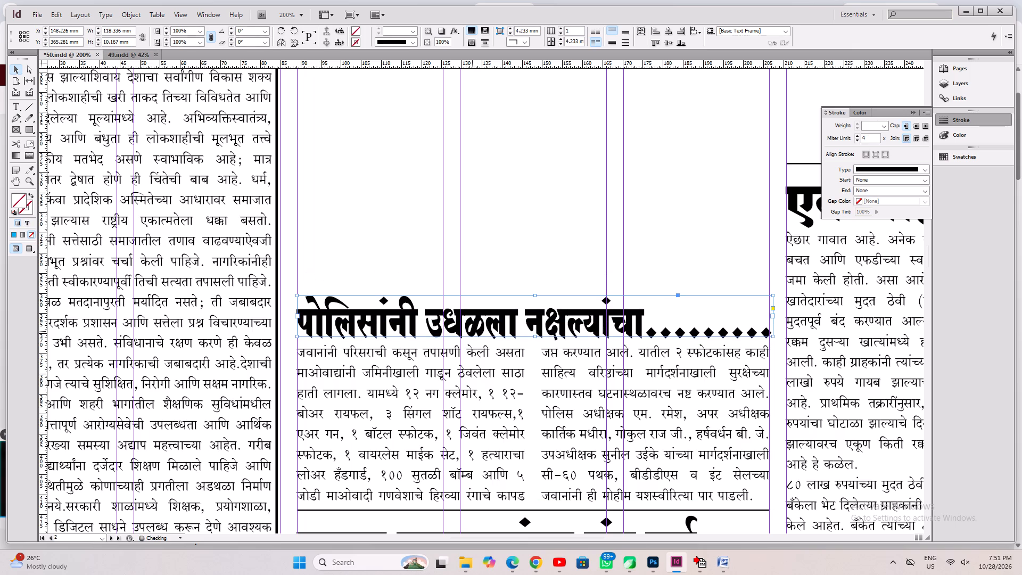
Duplicate the rule above the sugar-workers headline to just above the police-story headline, and save the document.
ctrl+click(418, 511)
ctrl+alt+drag(419, 511, 422, 362)
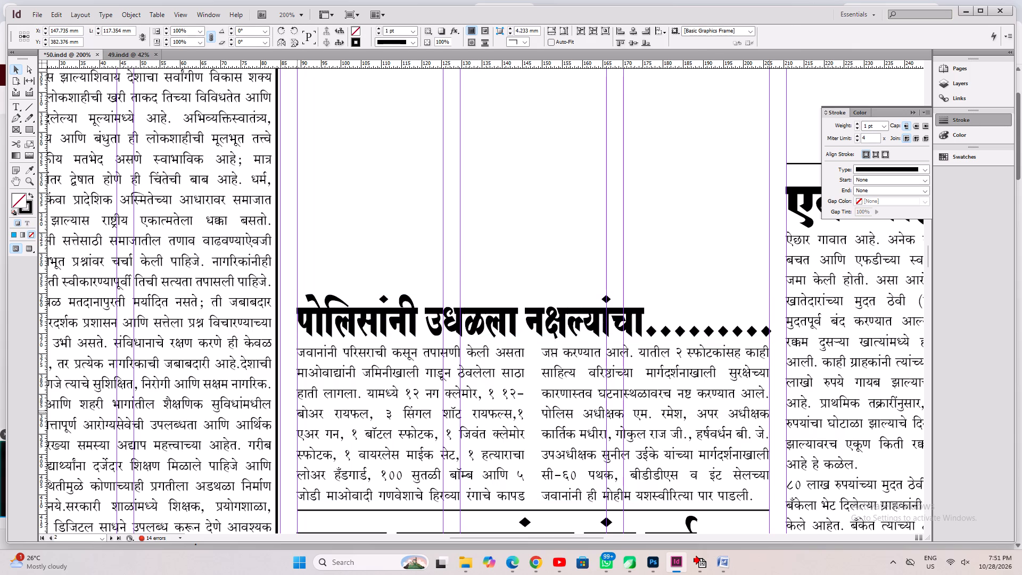
ctrl+alt+drag(422, 362, 418, 290)
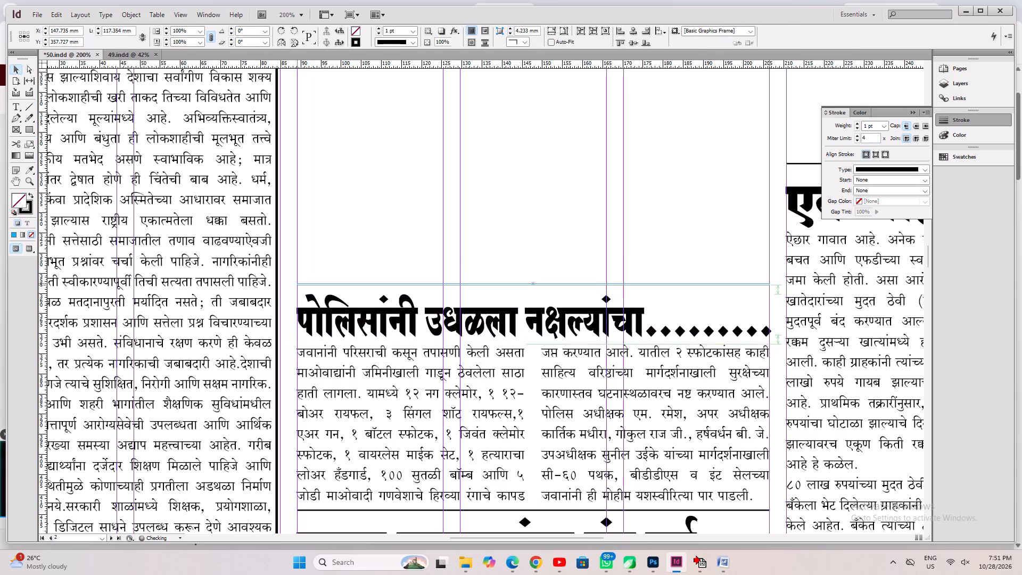
ctrl+alt+drag(418, 290, 418, 290)
key(ctrl+s)
key(ctrl+0)
key(ctrl+s)
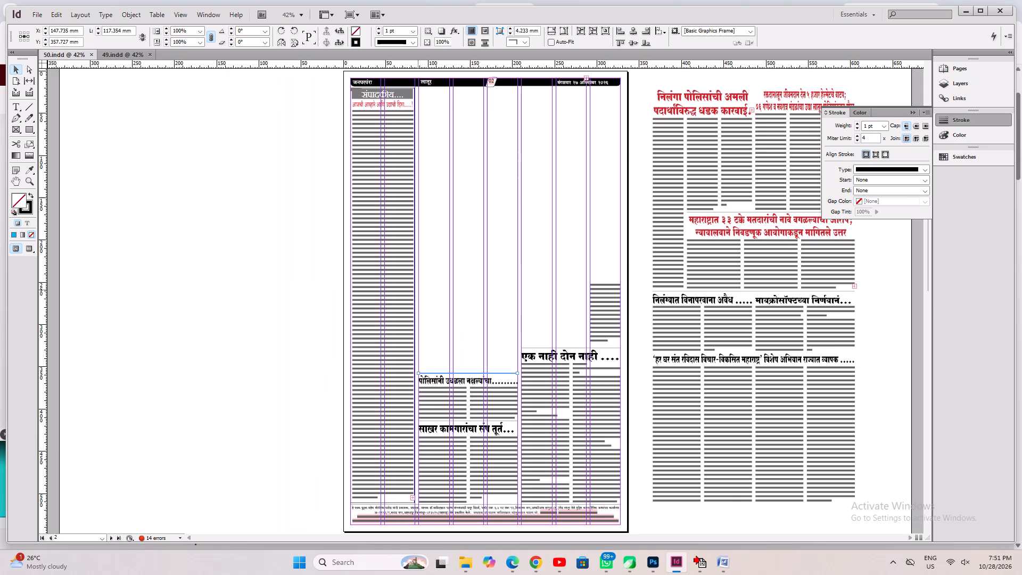
Flow the overset text of the page 1 "गुजरातचे दोघे आमचा सह्याद्री" story into a new one-column frame on page 2, fitted to its text.
scroll(418, 290, up, 12)
click(528, 246)
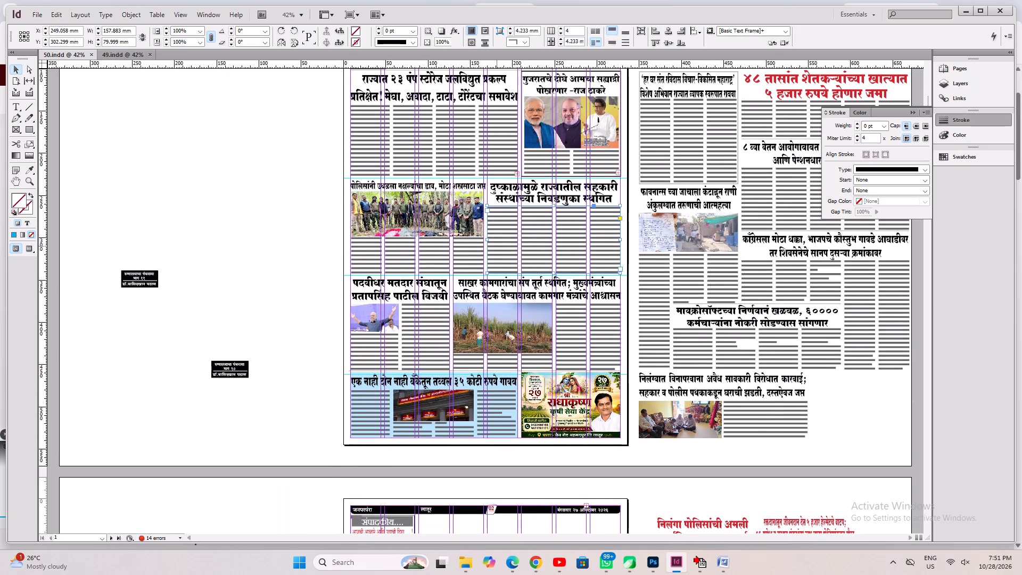
click(440, 247)
click(566, 168)
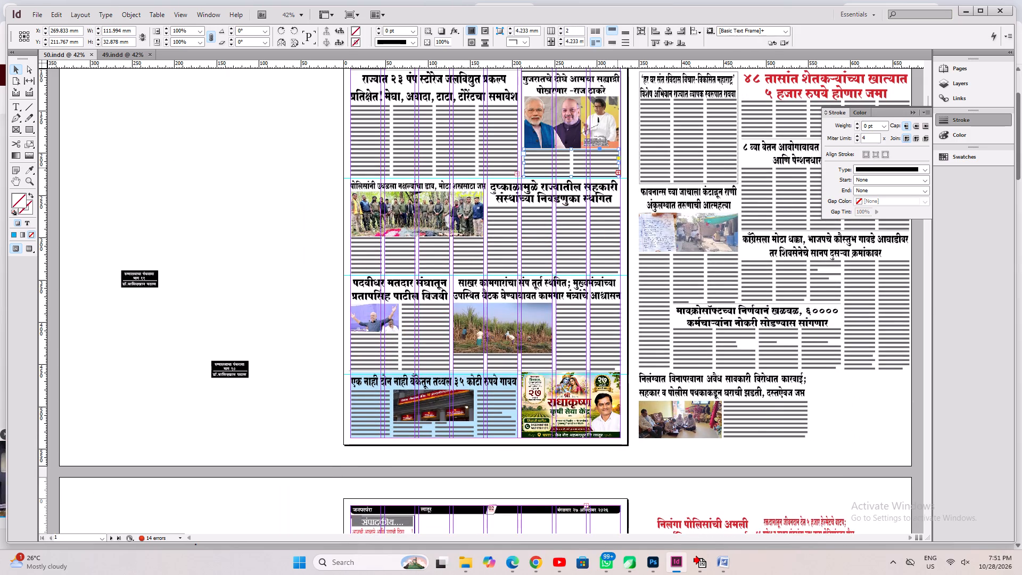
click(617, 171)
scroll(584, 348, down, 10)
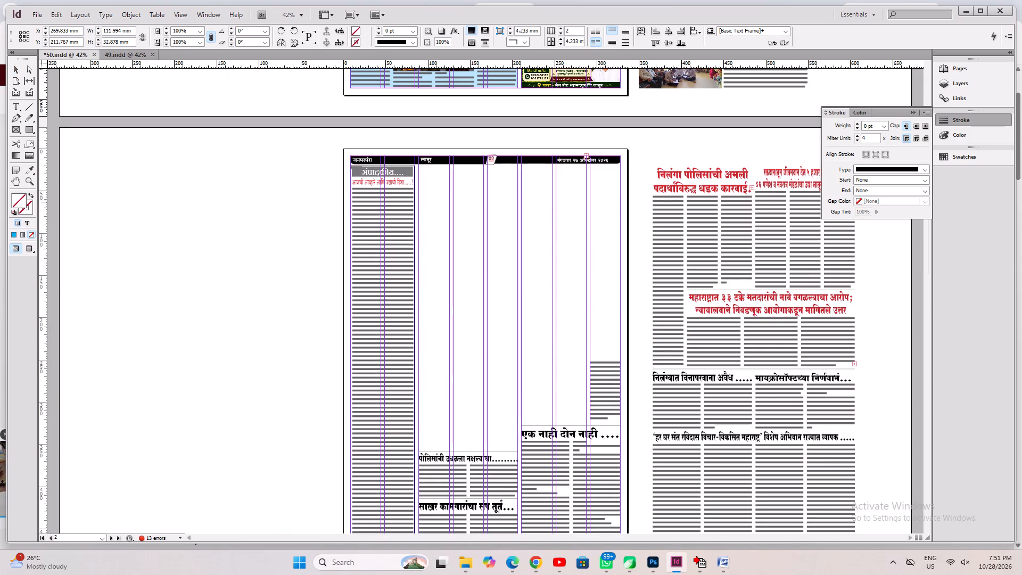
shift+click(432, 201)
key(ctrl+alt+c)
click(436, 317)
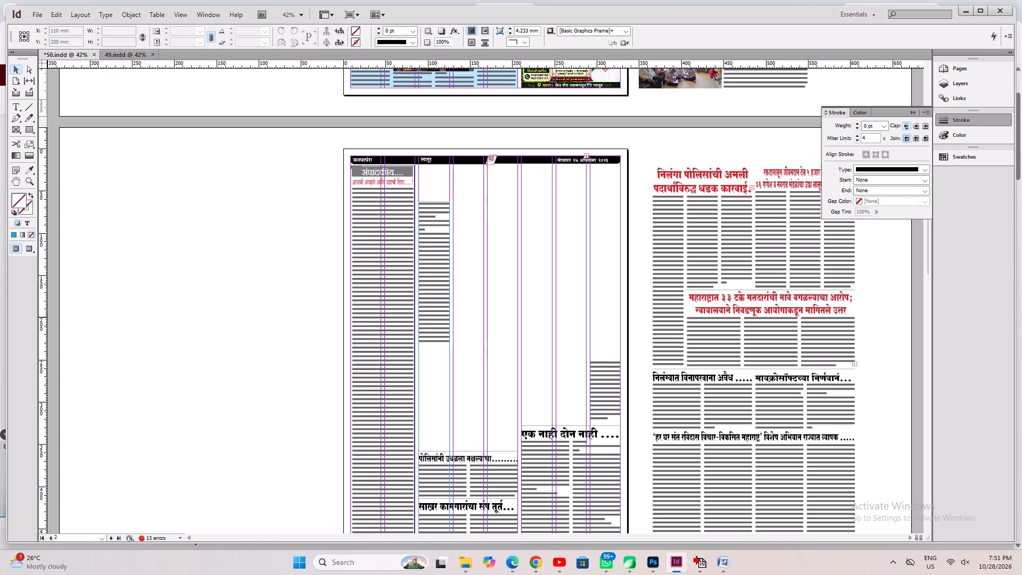
key(ctrl+alt+c)
Widen the new continuation frame to about 117 mm, set it in two columns, fit it, and seat it just above the police-story rule.
drag(441, 284, 434, 386)
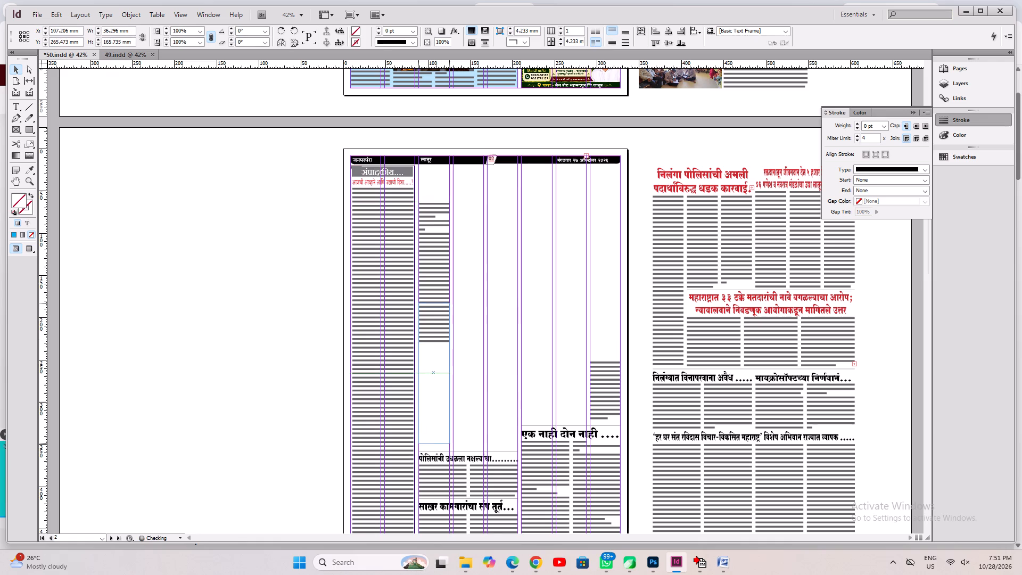
drag(434, 386, 433, 390)
key(ctrl+1)
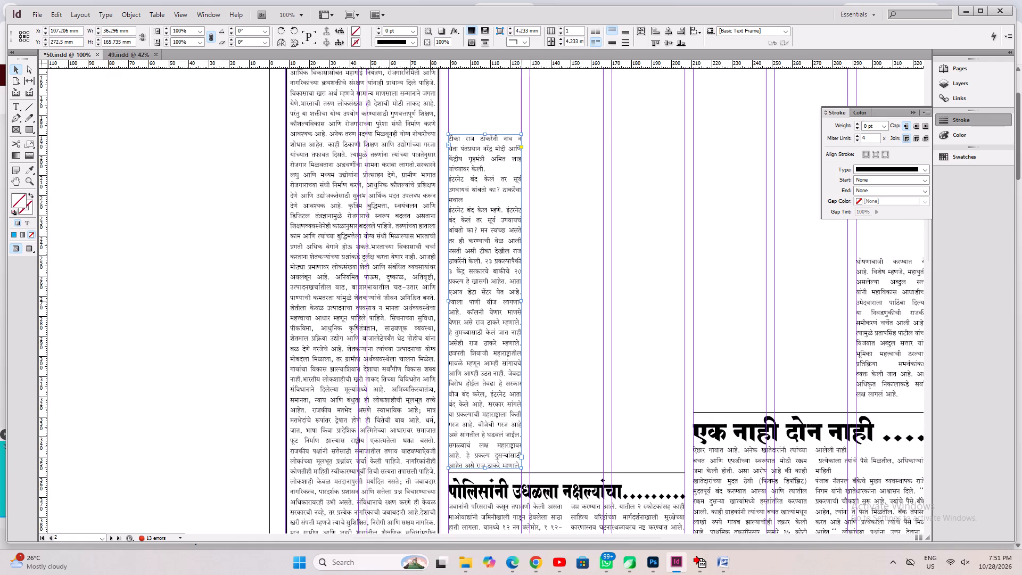
drag(522, 301, 685, 315)
key(ctrl+alt+c)
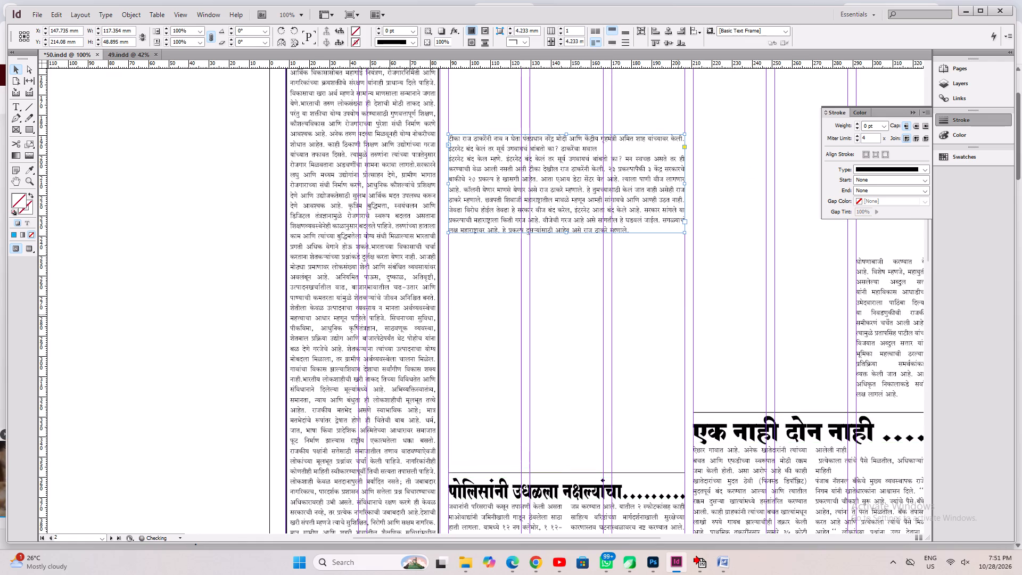
shift+drag(580, 185, 587, 419)
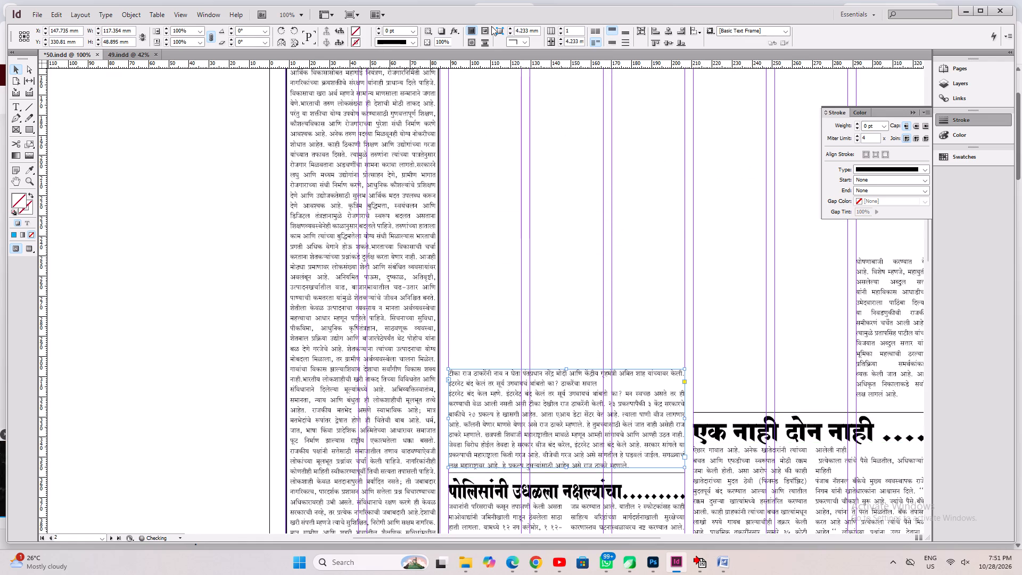
click(560, 28)
key(ctrl+alt+c)
shift+drag(581, 419, 581, 405)
key(Down)
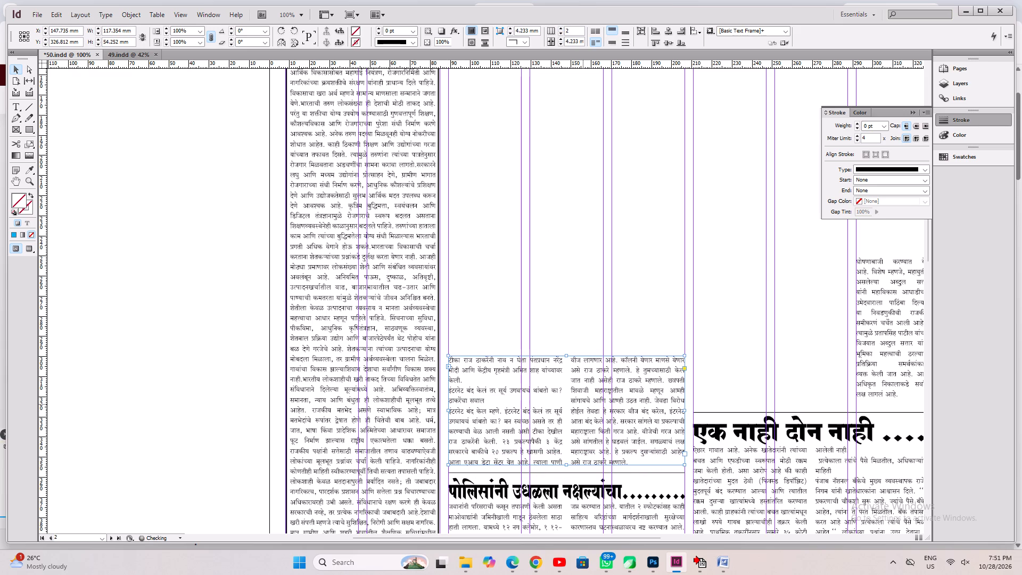
key(Down)
key(Down)
key(Down)
Break the page 1 Gujarat story after "शून्य" so its page 2 continuation begins with "किंमत आहे अशी".
click(16, 109)
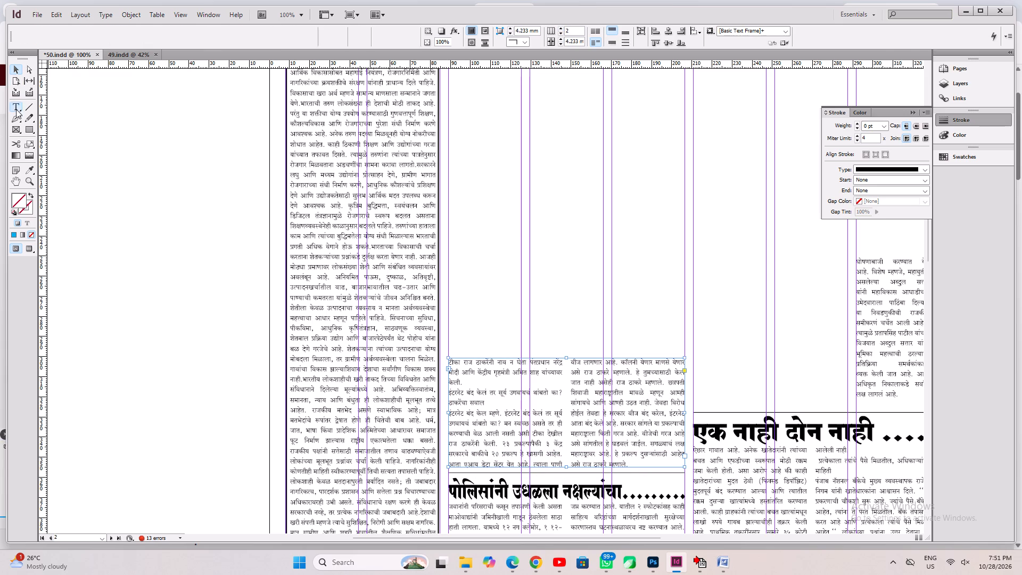
click(467, 363)
key(Left)
key(Left)
key(Left)
key(Left)
key(Left)
key(Left)
key(Left)
key(Left)
key(Left)
key(Left)
key(Left)
key(Left)
key(Left)
key(Left)
key(Left)
key(Left)
key(Left)
key(Left)
key(Left)
key(Left)
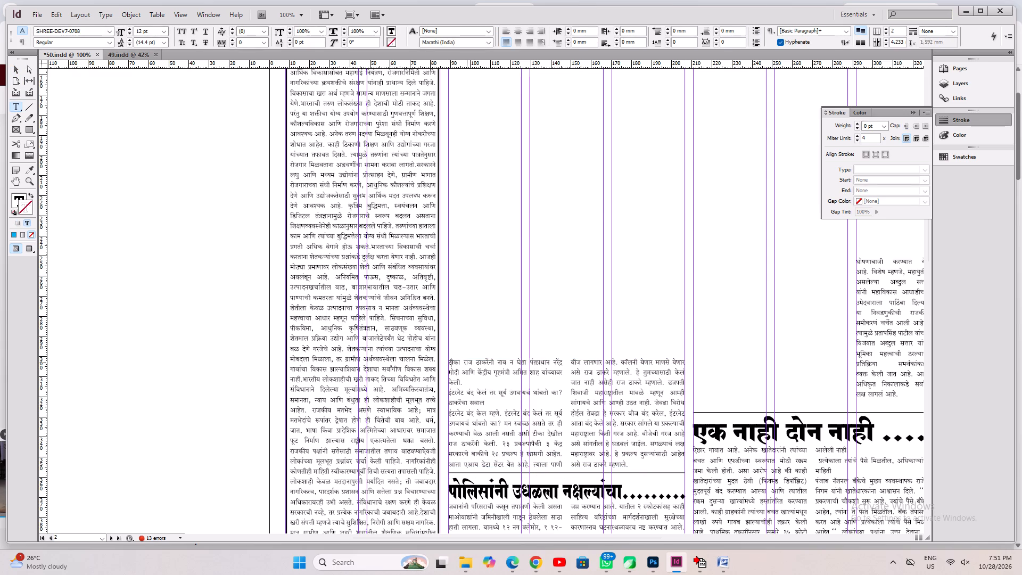
key(Left)
key(Left)
key(Left)
key(Left)
key(Left)
key(Left)
key(Left)
key(Left)
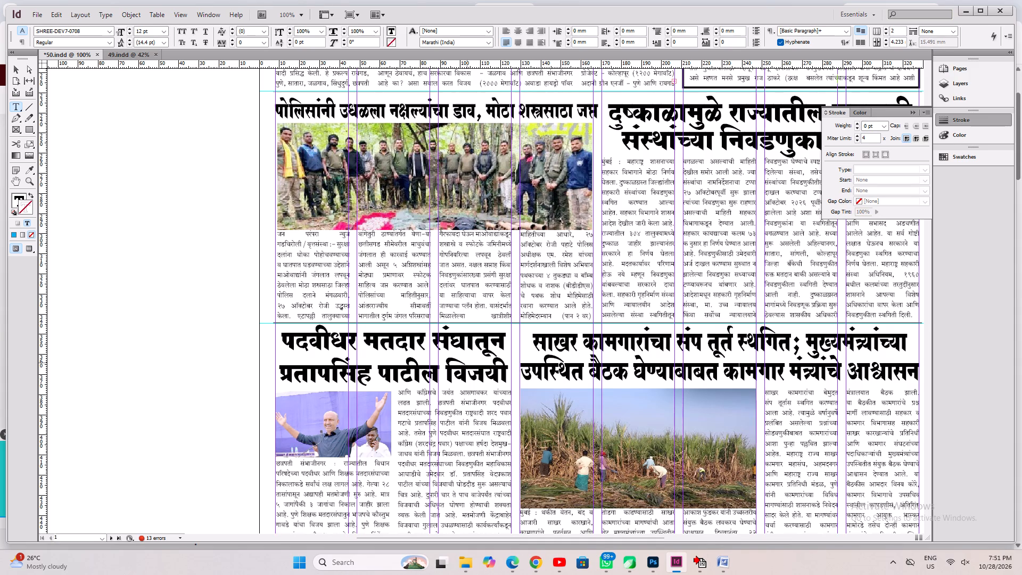
key(ctrl+2)
key(ctrl+Right)
key(ctrl+Right)
key(ctrl+Right)
key(Right)
key(Right)
key(Right)
key(Right)
key(Right)
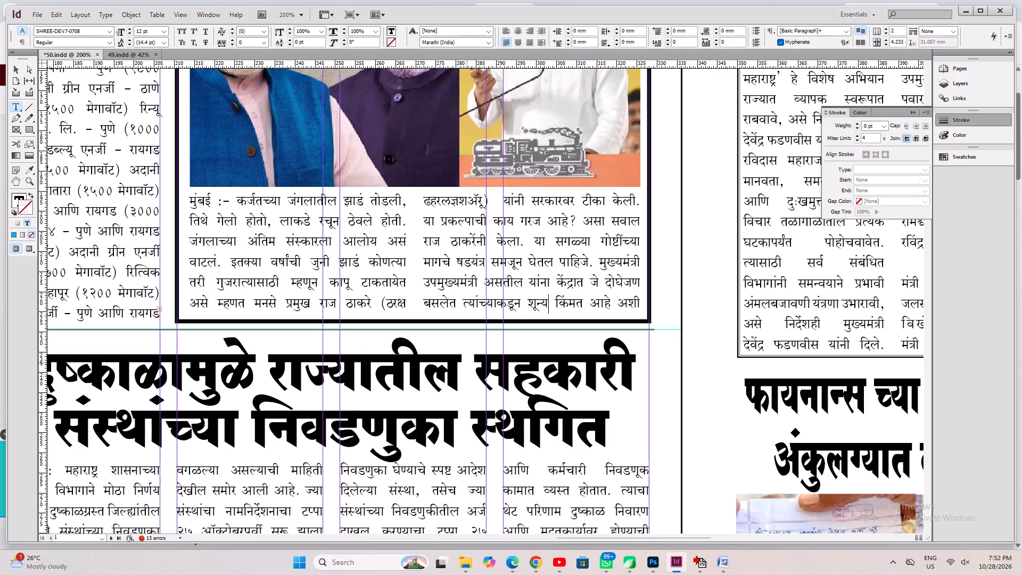
key(Right)
key(Left)
key(Return)
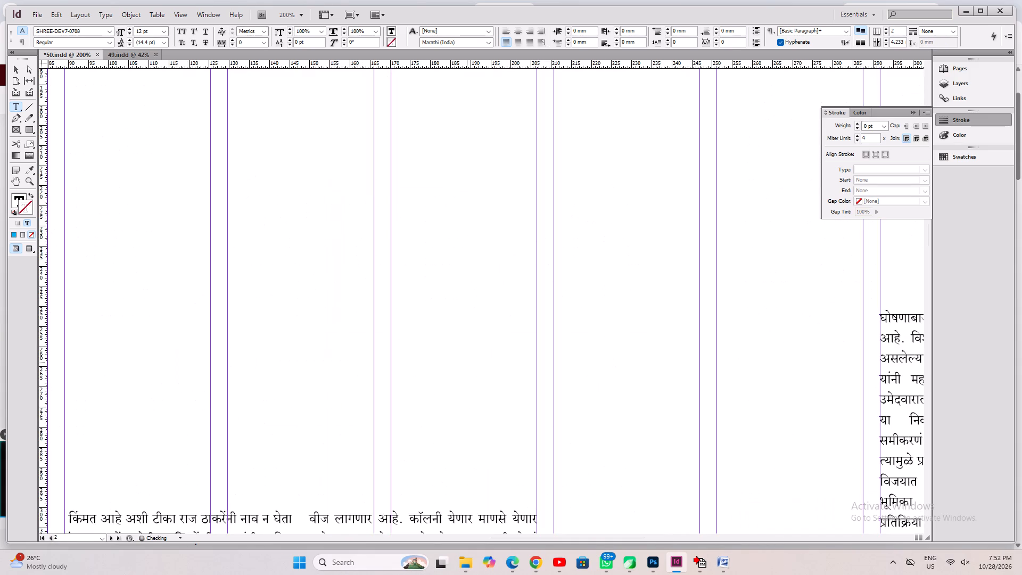
key(Left)
Add the continuation note "(पान २ वर)" after "शून्य" on page 1, spaced out towards the end of the line.
alt+drag(499, 333, 312, 410)
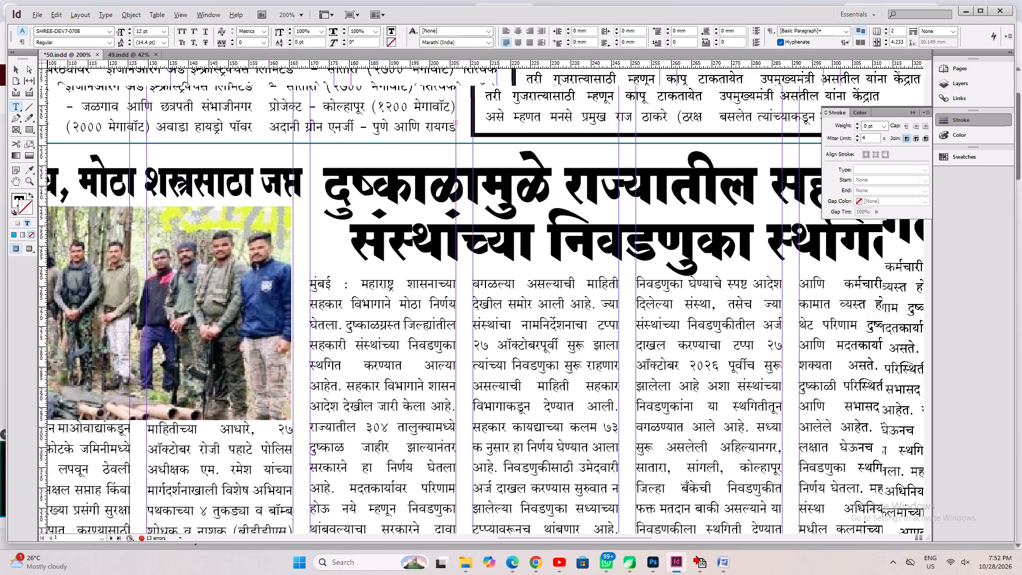
alt+drag(312, 410, 156, 497)
text(())
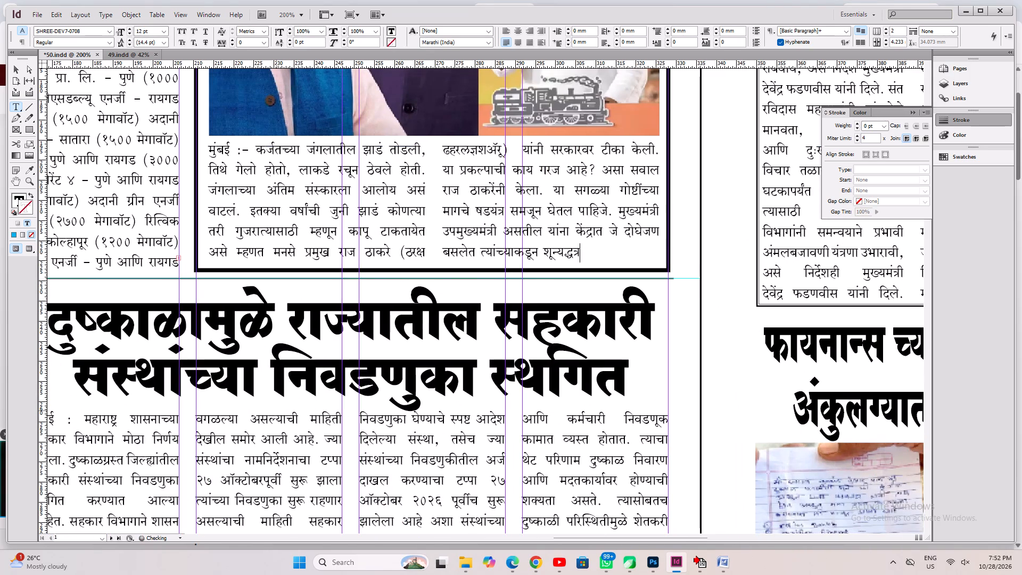
key(BackSpace)
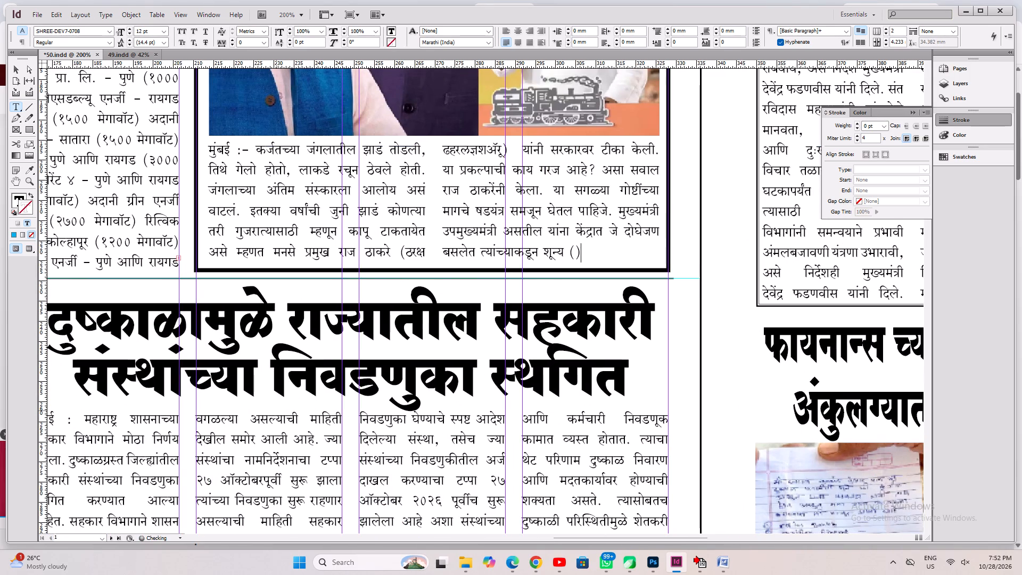
key(Left)
text(IKU 2 OJ)
key(Left)
key(Left)
key(Left)
key(Left)
key(Left)
key(Left)
key(Left)
key(Left)
key(Left)
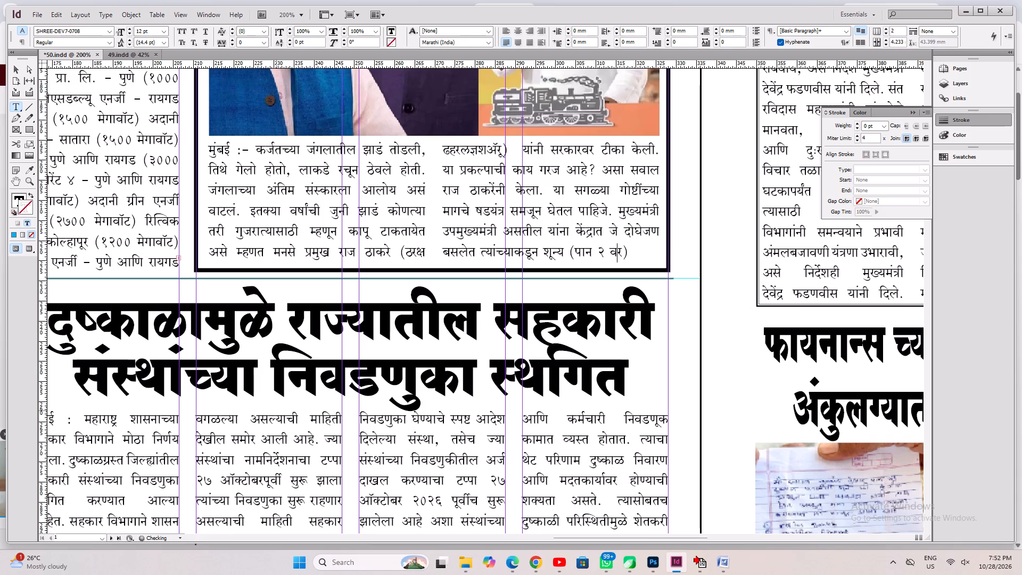
key(space)
key(space)
key(space)
key(space)
key(space)
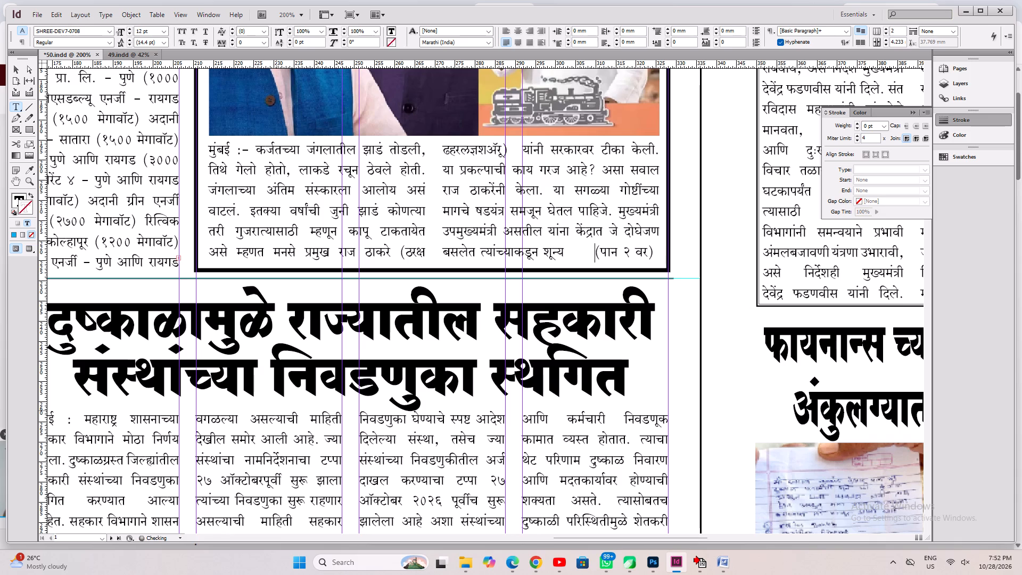
Remove the garbled bracketed text after "राज ठाकरे" in the page 1 Gujarat story.
drag(393, 254, 511, 151)
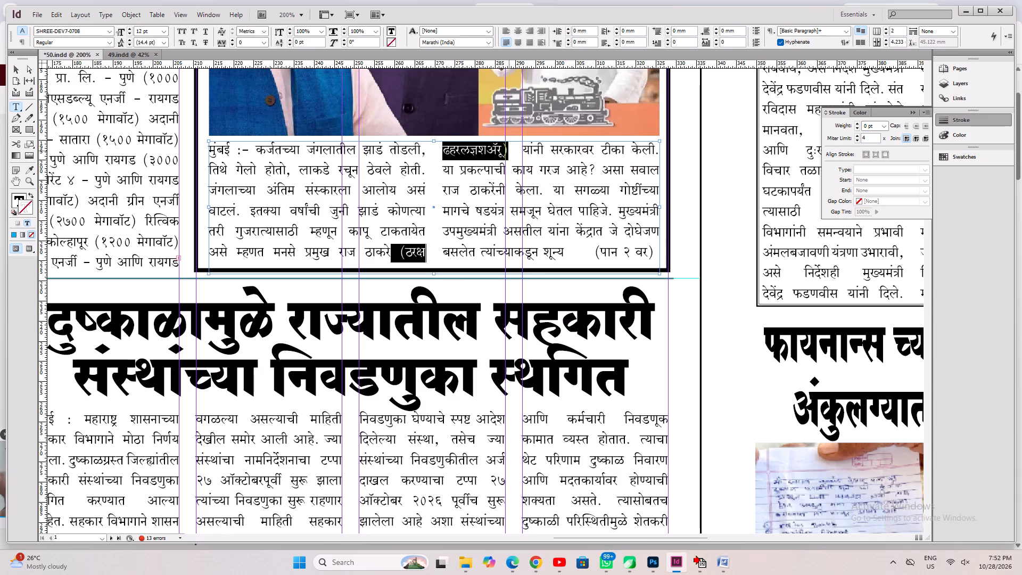
key(ctrl+t)
key(t)
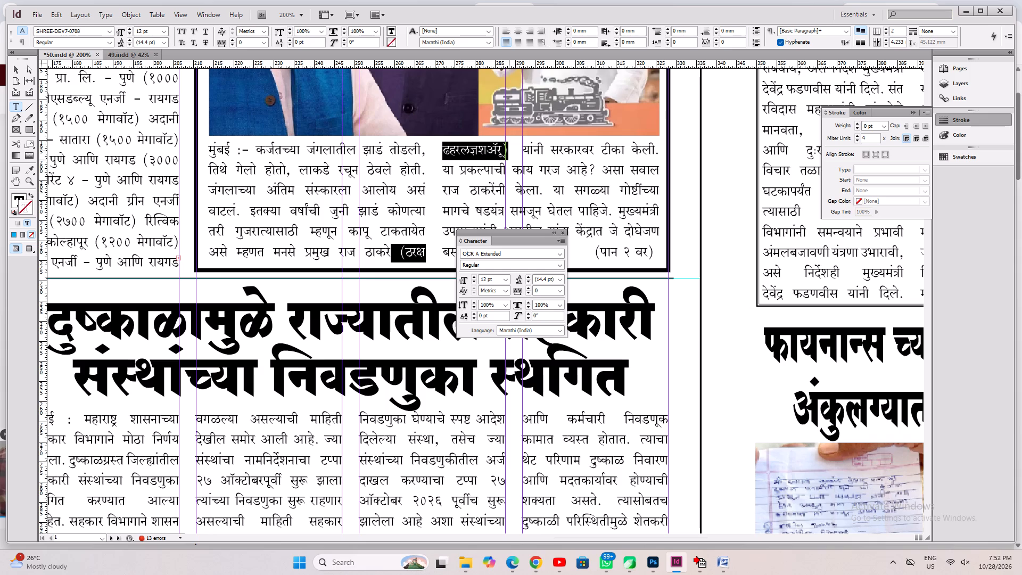
Set the bracketed text after "राज ठाकरे" in the page 1 Gujarat story to Times New Roman and delete it.
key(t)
key(Return)
key(ctrl+t)
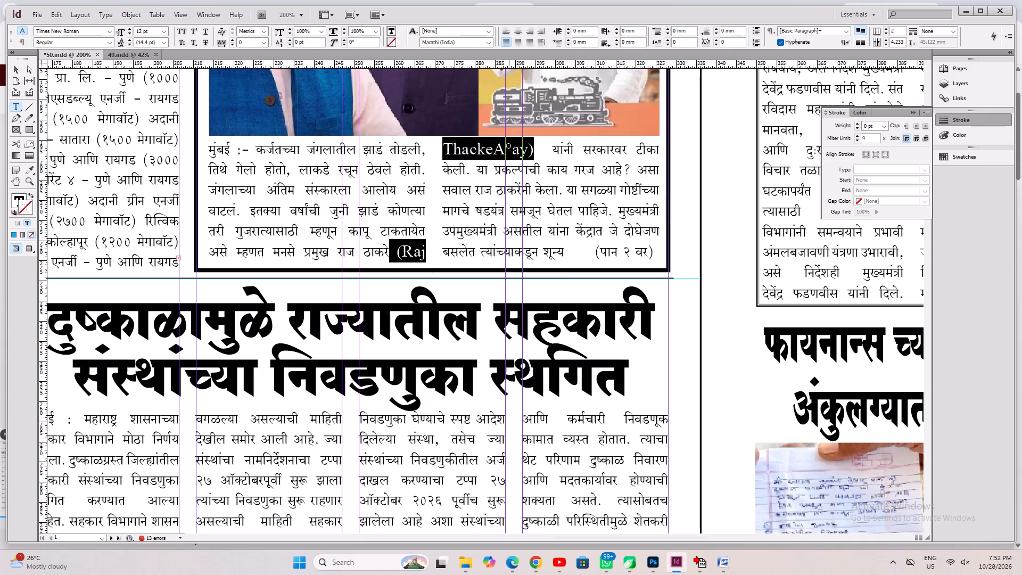
key(BackSpace)
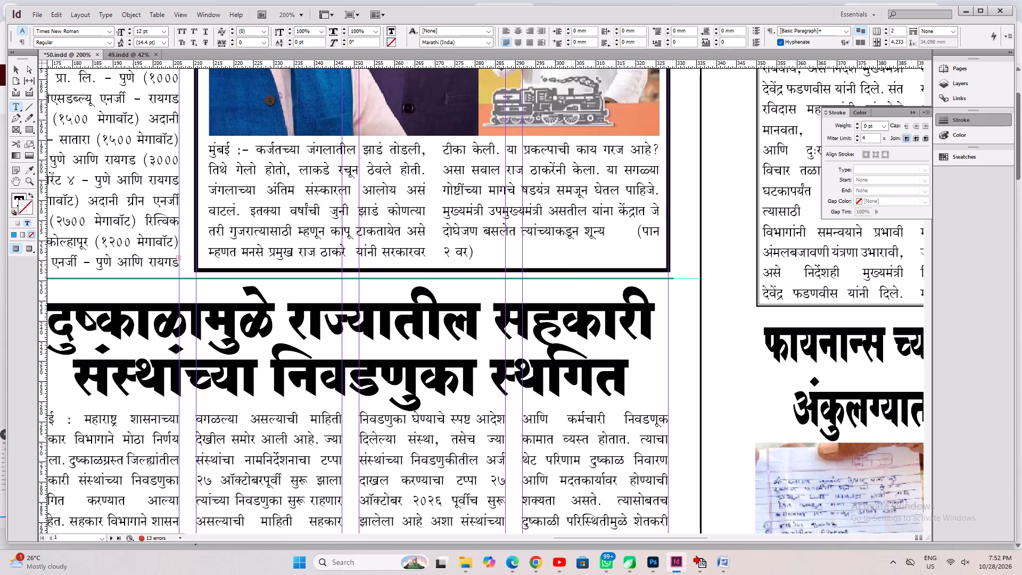
Cut the "(पान २ वर)" note from after "शून्य" and remove the extra spaces before "किंमत".
drag(632, 233, 651, 245)
key(ctrl+x)
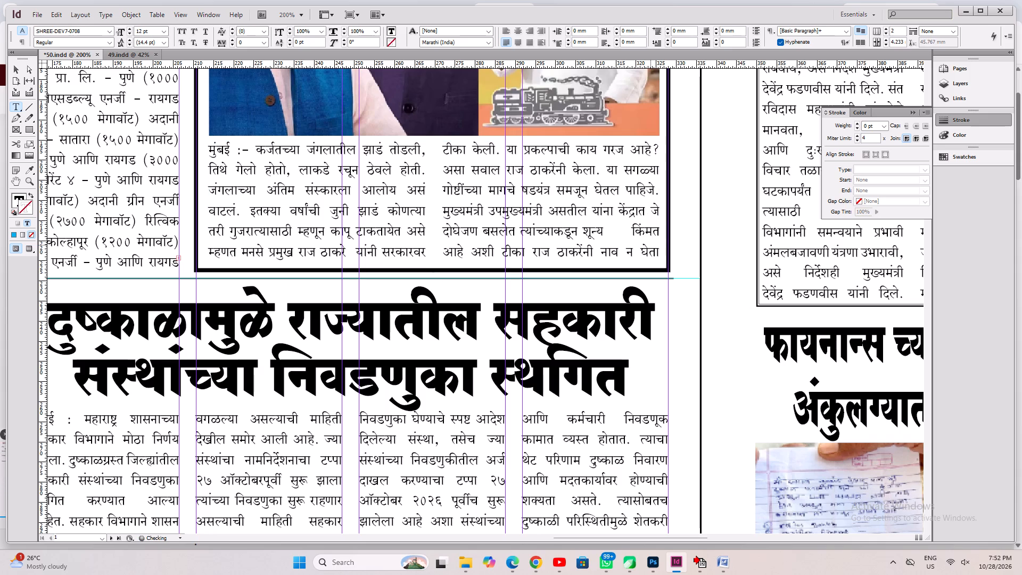
key(Right)
key(BackSpace)
key(BackSpace)
key(BackSpace)
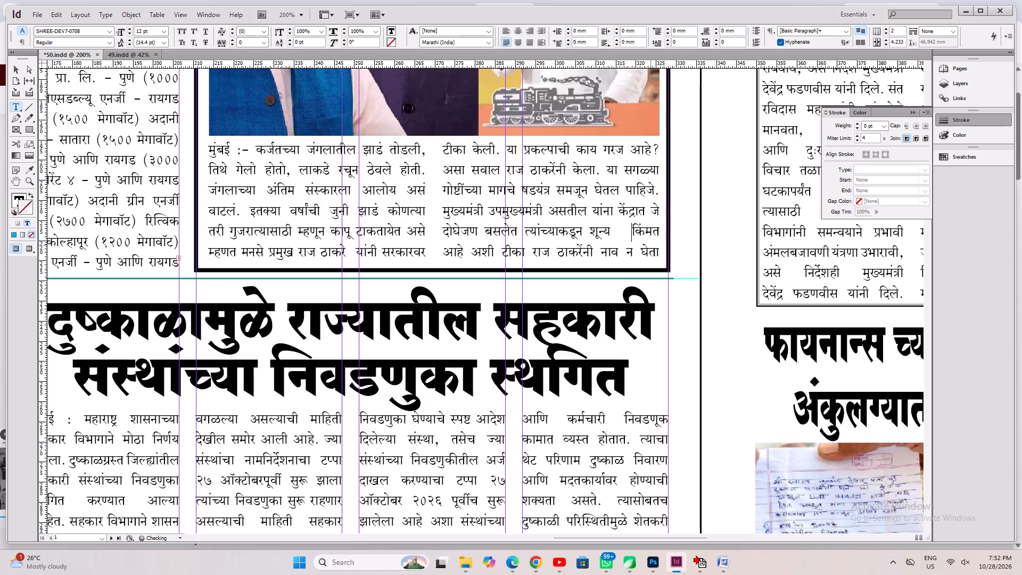
key(BackSpace)
Break the page 1 Gujarat story after "ठाकरेंनी" so its page 2 continuation begins with "नाव न घेता".
key(Down)
key(Left)
key(Left)
key(Left)
key(Left)
key(Left)
key(Left)
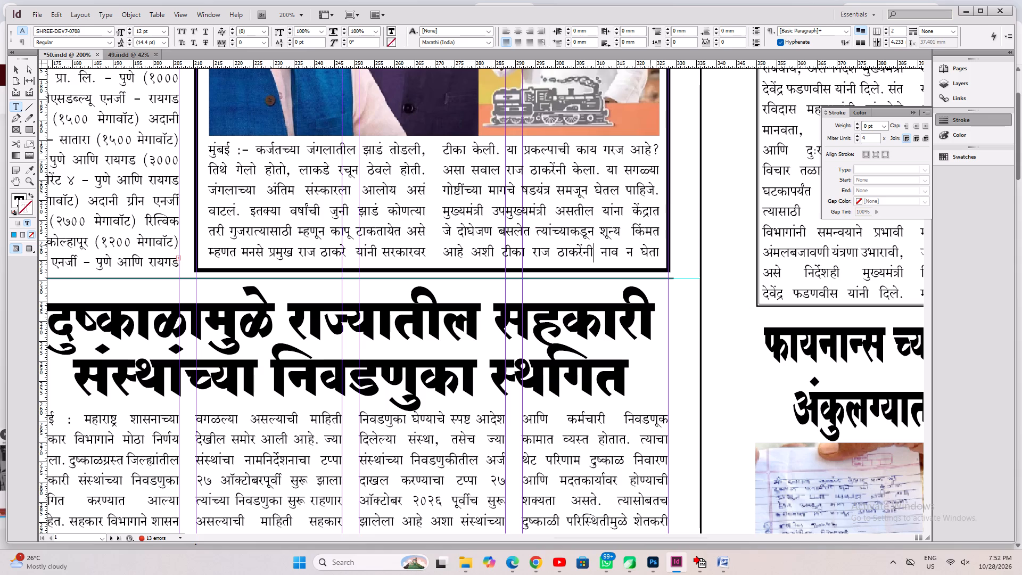
key(Right)
key(Return)
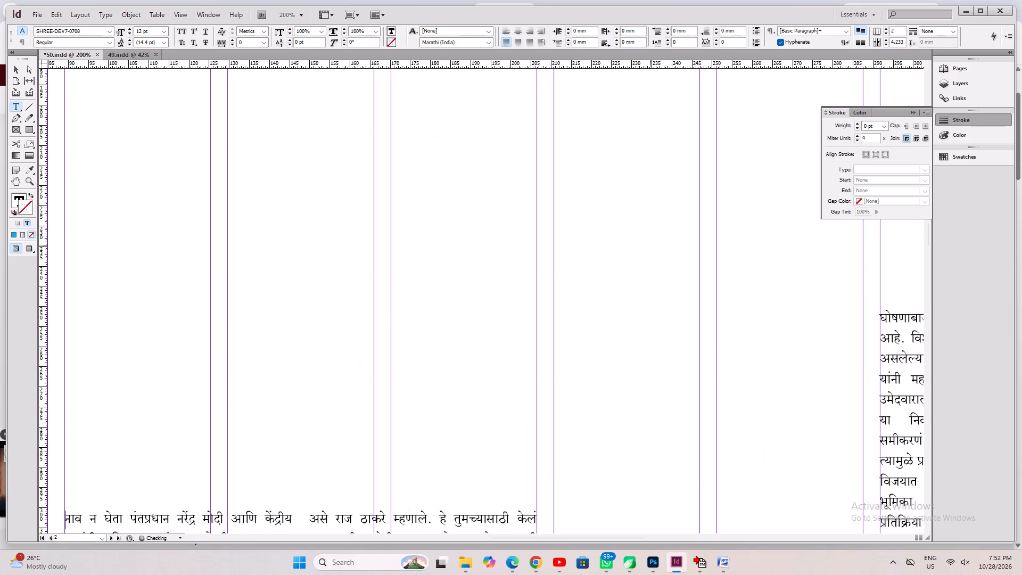
Paste the "(पान २ वर)" note after "ठाकरेंनी" at the end of the page 1 Gujarat story.
key(Left)
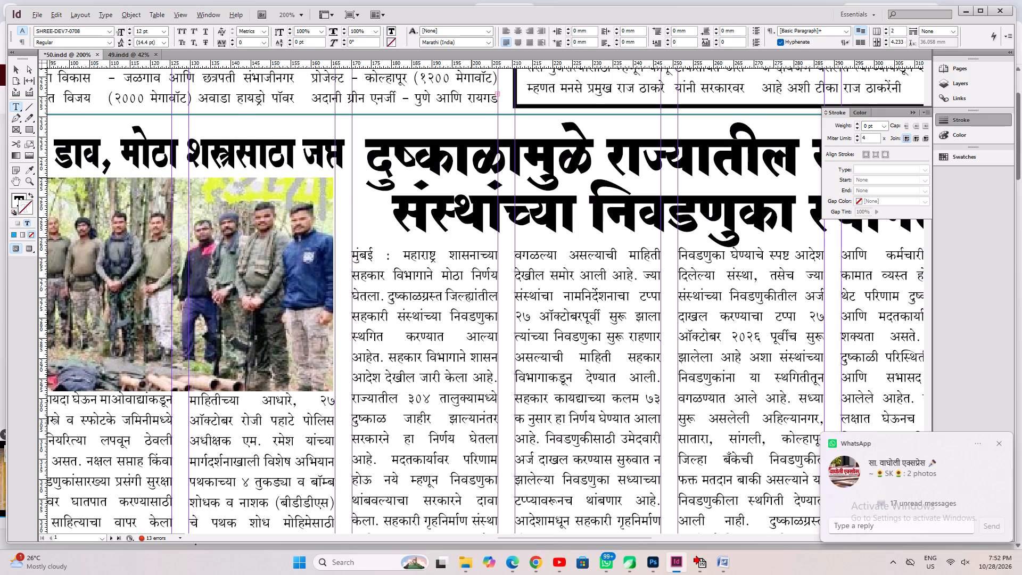
alt+drag(470, 178, 216, 327)
alt+drag(316, 342, 179, 377)
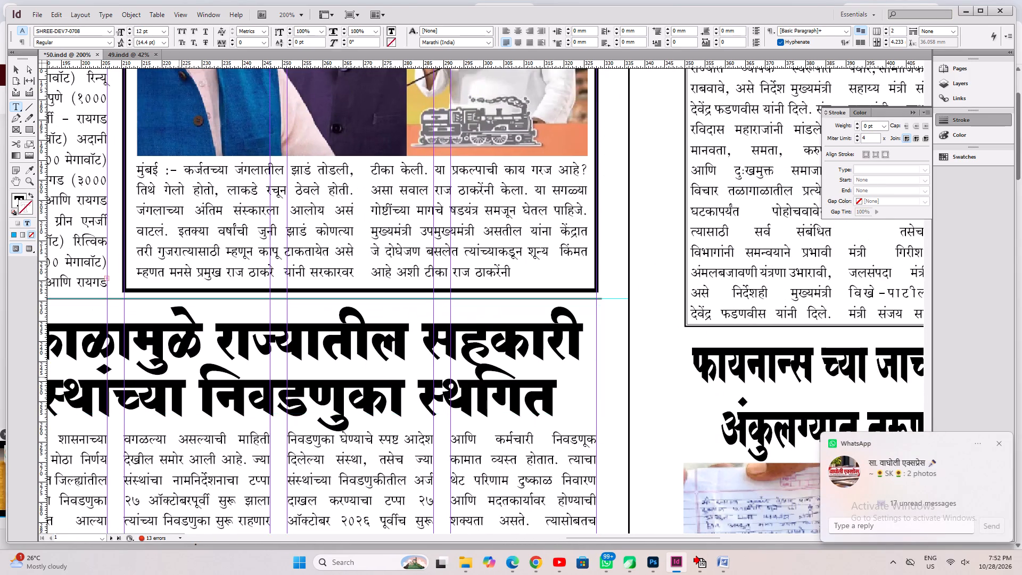
key(ctrl+v)
key(Left)
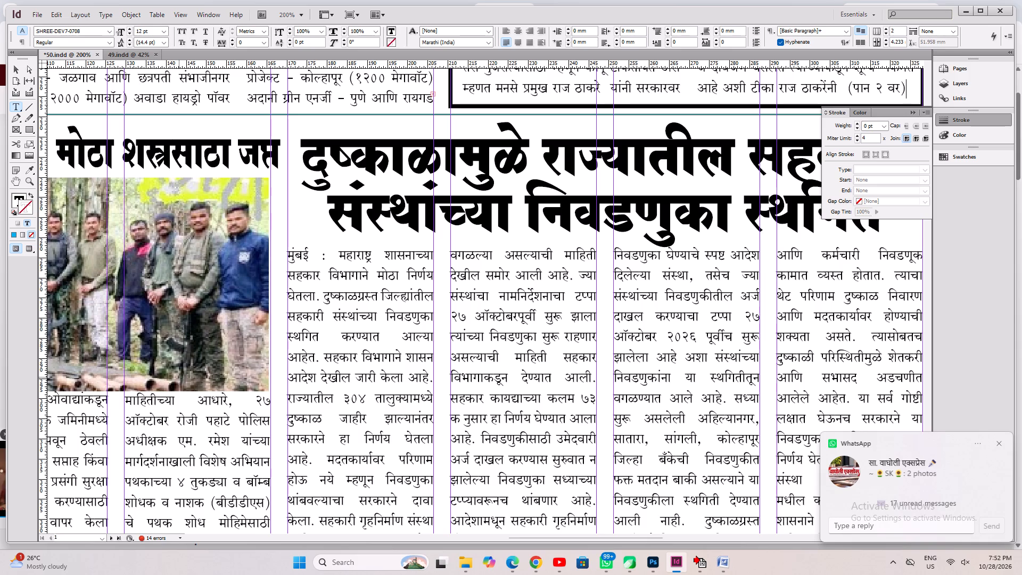
Copy the full page 1 headline "गुजरातचे दोघे आमचा सह्याद्री पोखरणार -राज ठाकरे".
alt+drag(376, 305, 88, 539)
alt+drag(282, 374, 227, 541)
alt+drag(267, 379, 253, 472)
click(232, 182)
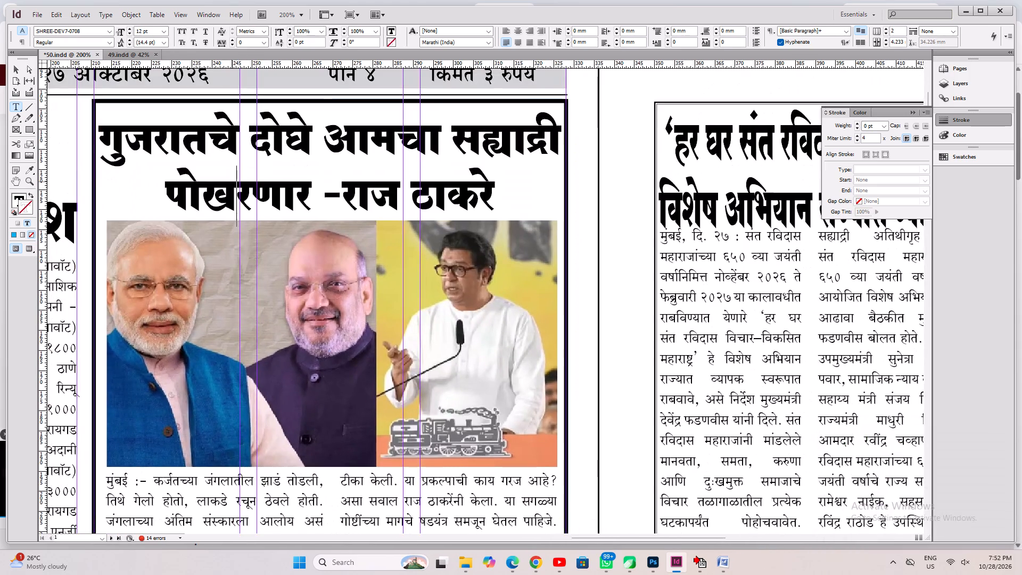
key(ctrl+a)
key(ctrl+c)
Go from the page 1 Gujarat story text to its page 2 continuation and save the document.
alt+drag(341, 425, 344, 269)
click(364, 366)
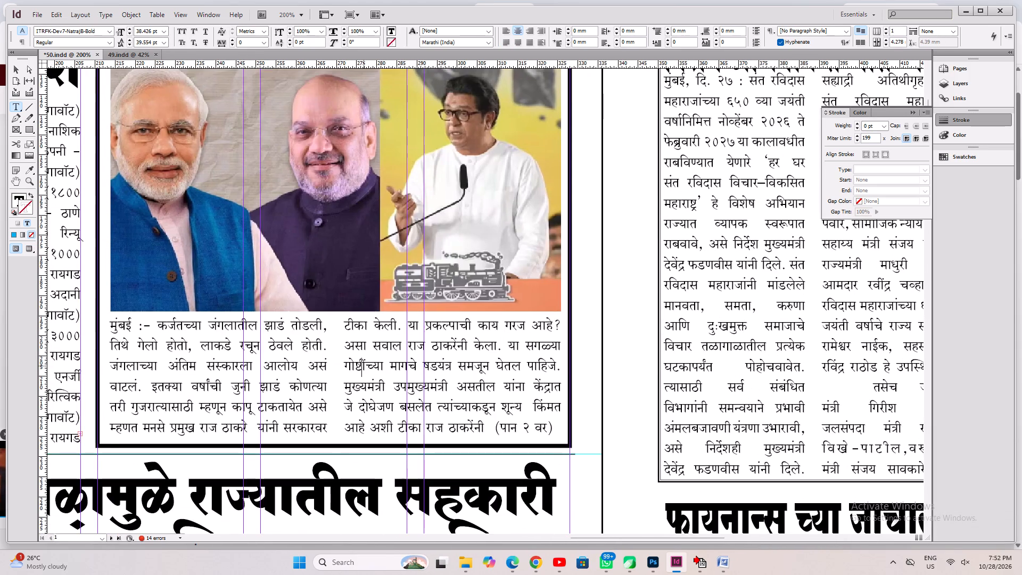
key(ctrl+a)
key(Down)
key(ctrl+s)
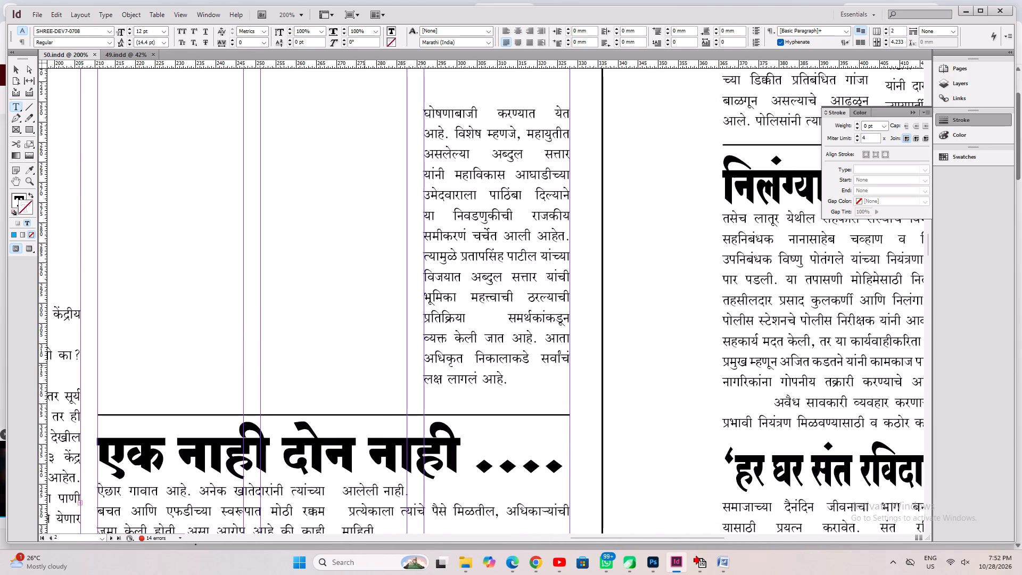
Delete backwards from before "नाव न घेता" at the start of the page 2 continuation and fit the frame to its content.
click(459, 121)
key(Left)
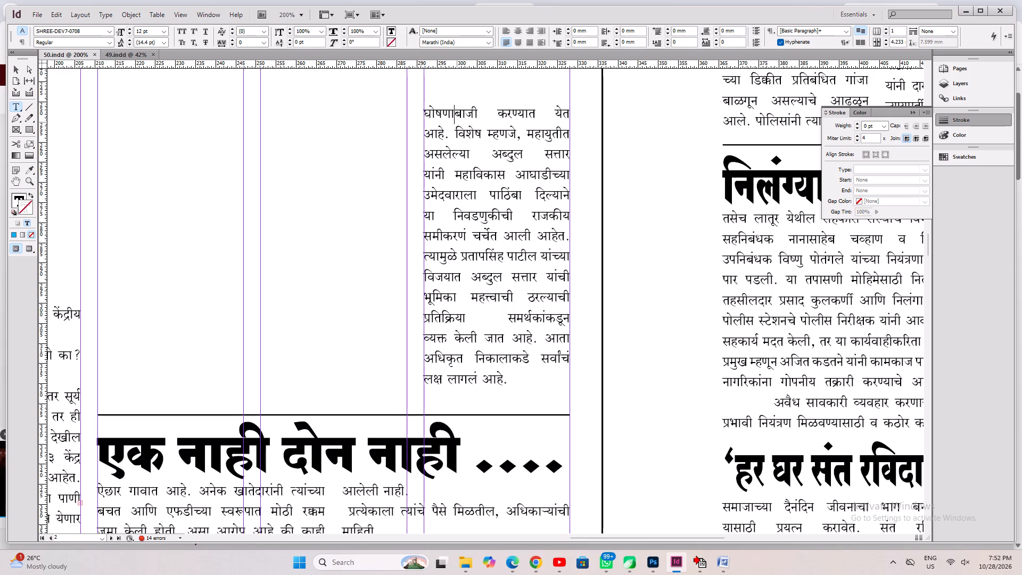
alt+drag(278, 152, 633, 159)
alt+drag(369, 262, 407, 98)
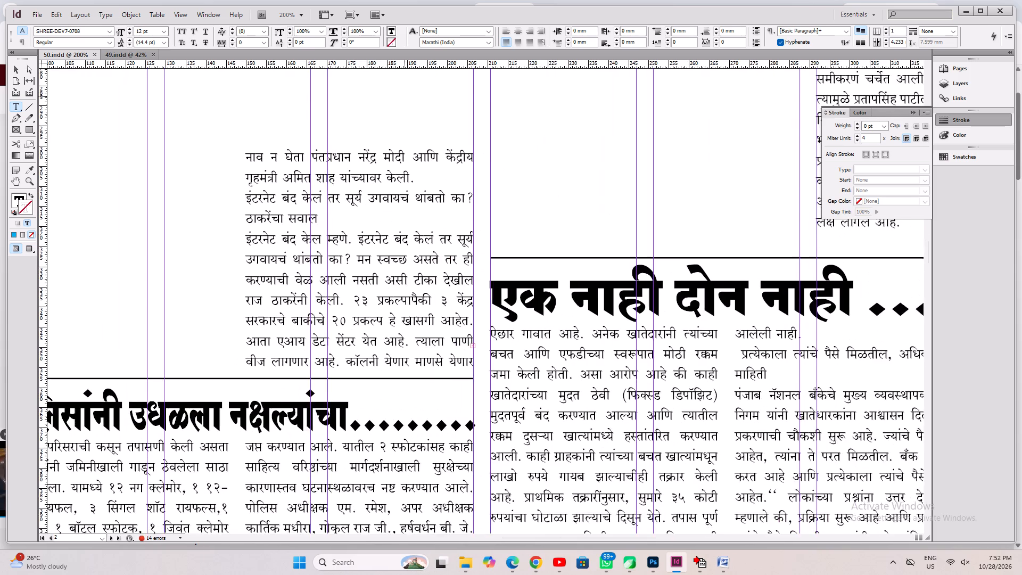
alt+drag(323, 250, 340, 228)
click(294, 129)
key(Home)
key(BackSpace)
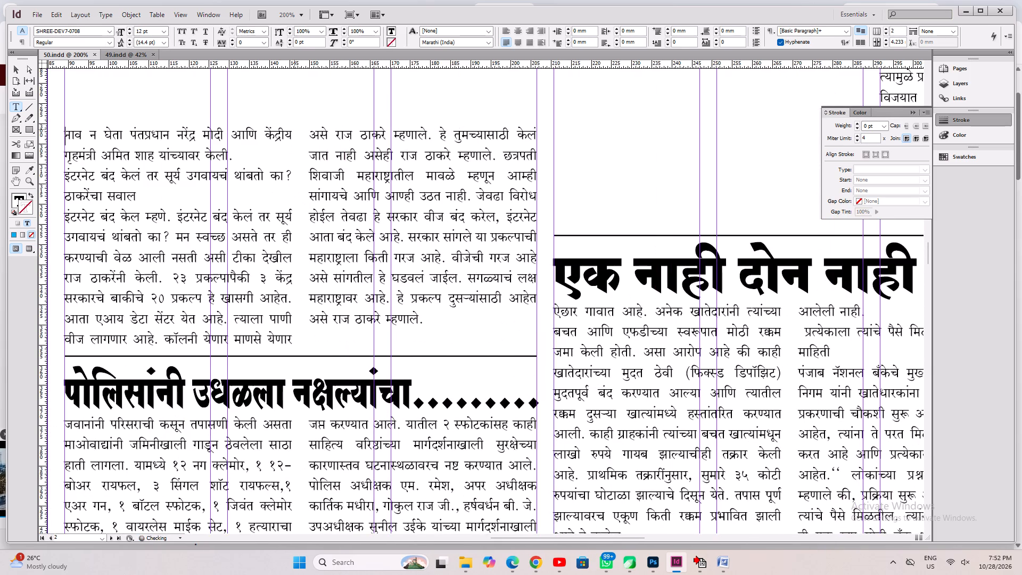
key(ctrl+alt+c)
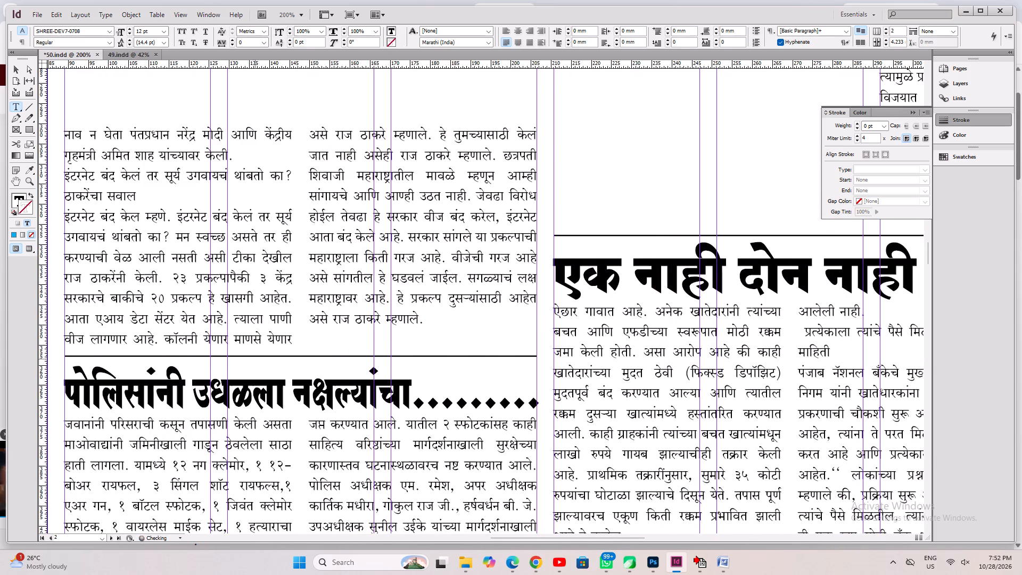
Paste the page 1 Gujarat-story headline into a new two-column-wide text frame, about 117 × 22 mm, above its continuation on page 2.
scroll(264, 336, up, 1)
alt+drag(241, 305, 245, 408)
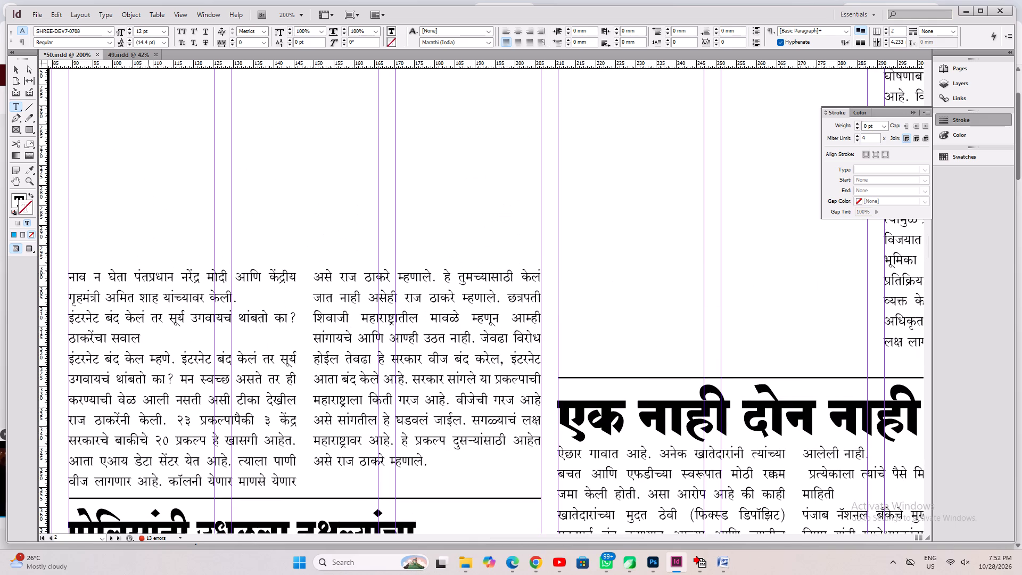
drag(69, 184, 543, 274)
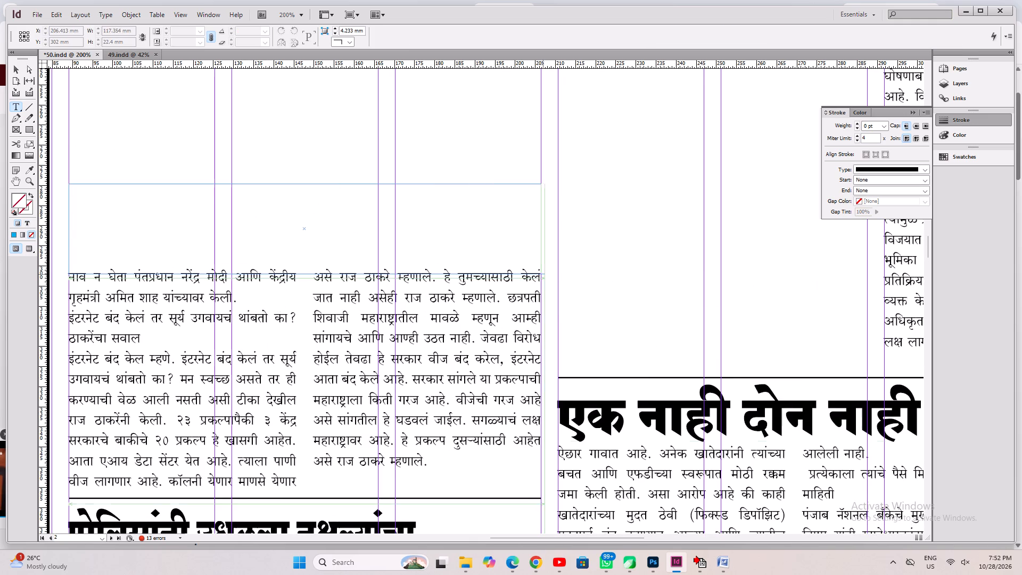
drag(543, 274, 541, 274)
key(ctrl+v)
key(ctrl+a)
Shorten the pasted headline to "गुजरातचे दोघे आमचा", justify it, end it with a row of seven dots, save, and fit its frame.
click(459, 218)
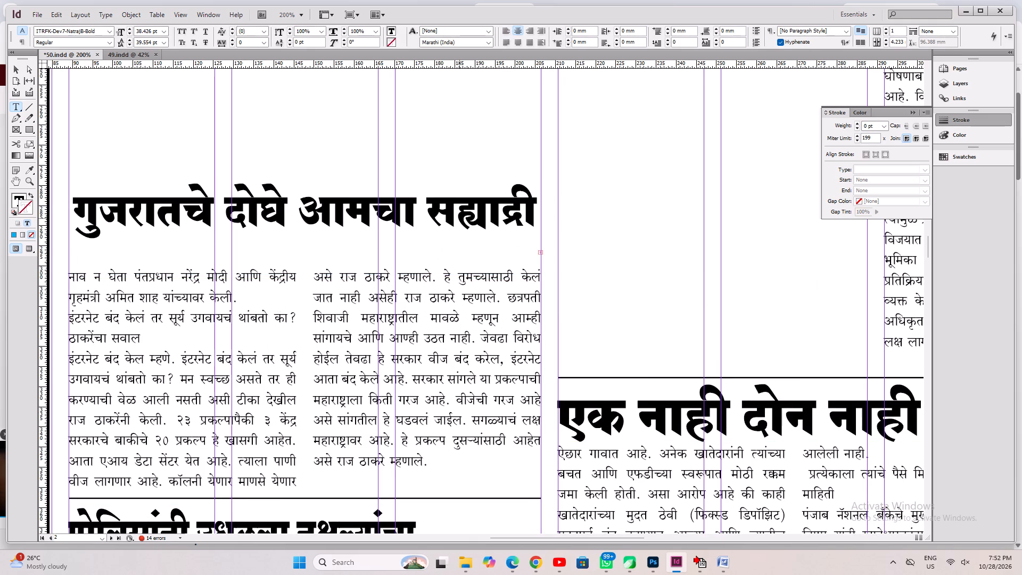
key(Left)
key(Left)
key(Right)
key(shift+Down)
key(shift+Down)
key(shift+Down)
key(shift+Down)
key(shift+Down)
key(shift+Down)
key(shift+Down)
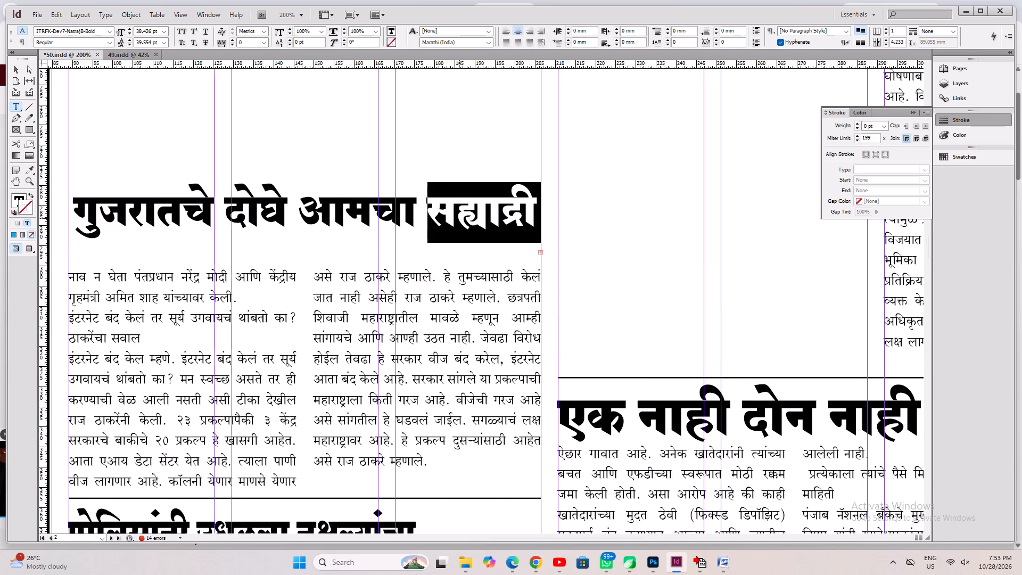
key(BackSpace)
key(ctrl+a)
key(ctrl+shift+j)
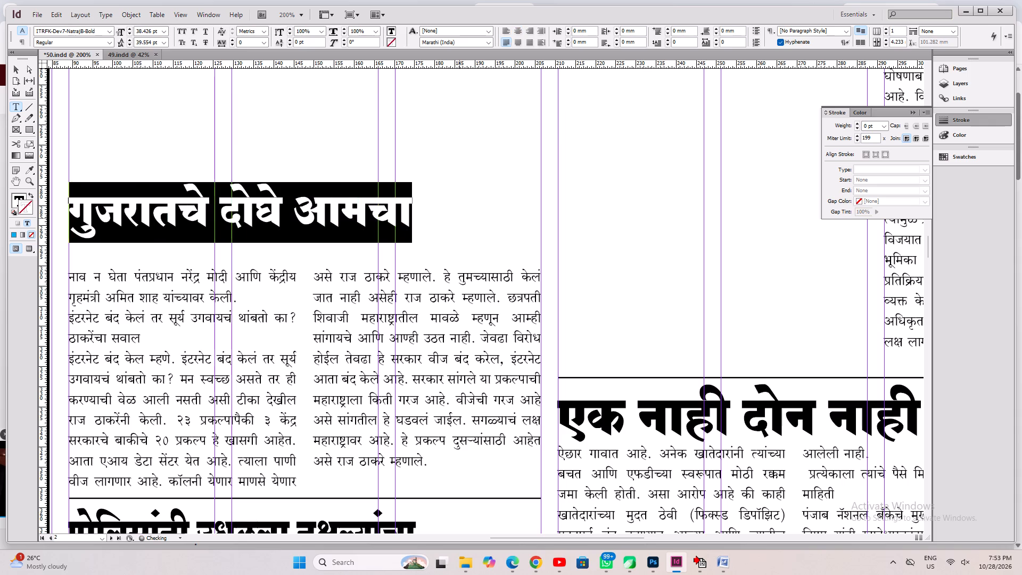
key(Right)
text(.......)
key(ctrl+s)
key(ctrl+alt+c)
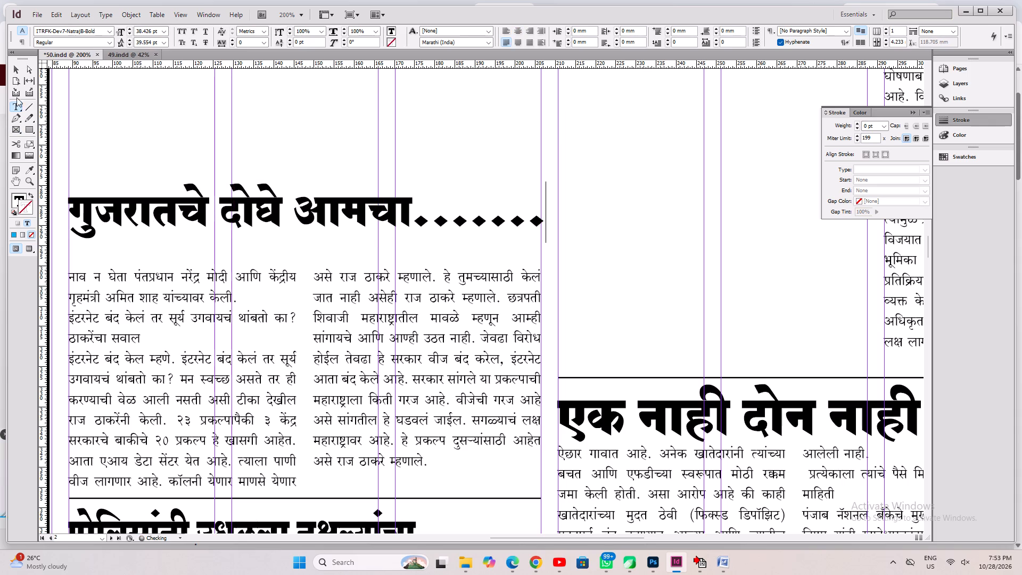
Move the shortened Gujarat-story headline down so it sits directly above its two-column continuation.
click(17, 73)
drag(267, 215, 262, 251)
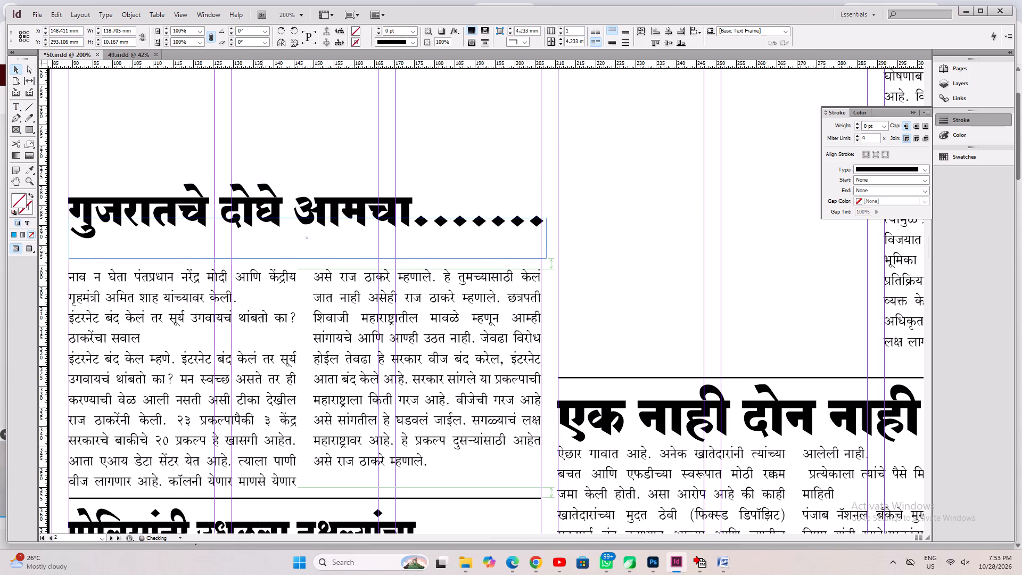
key(Up)
key(Up)
key(Up)
key(Up)
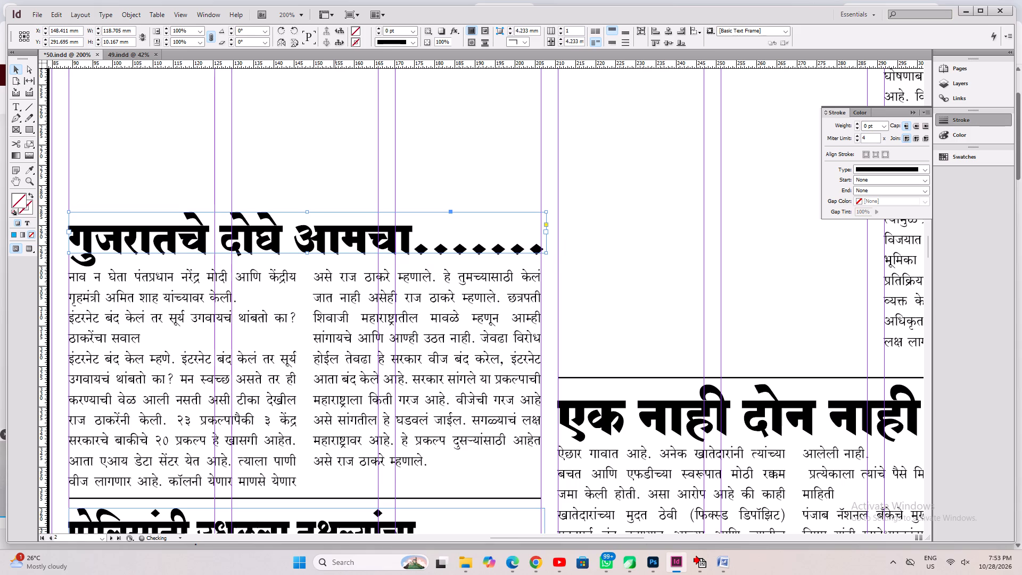
Duplicate the rule above the police-story headline to just above the Gujarat-story headline, and save the document.
ctrl+click(330, 497)
ctrl+alt+shift+drag(330, 497, 332, 313)
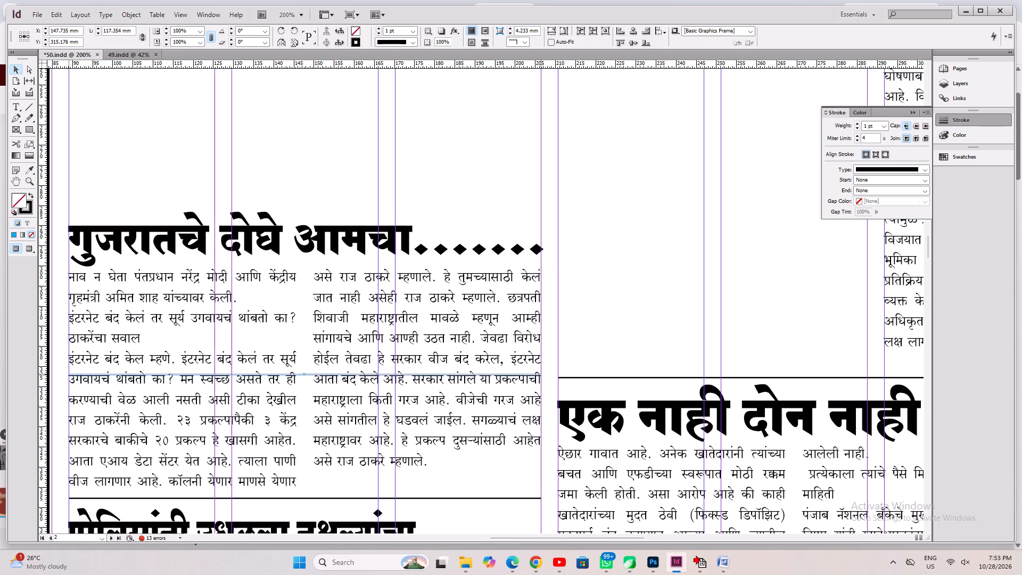
ctrl+alt+shift+drag(332, 313, 332, 207)
key(ctrl+s)
key(ctrl+0)
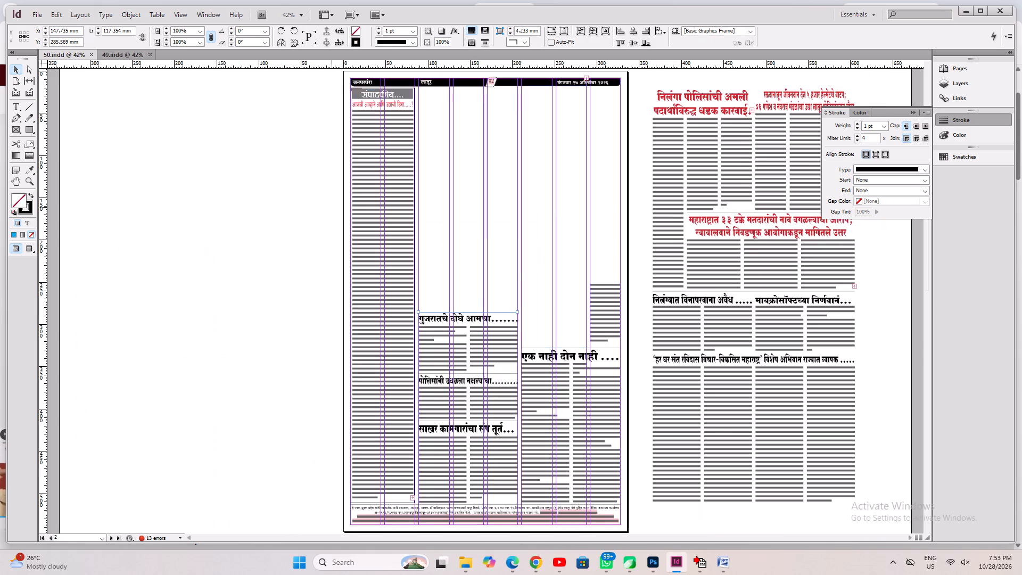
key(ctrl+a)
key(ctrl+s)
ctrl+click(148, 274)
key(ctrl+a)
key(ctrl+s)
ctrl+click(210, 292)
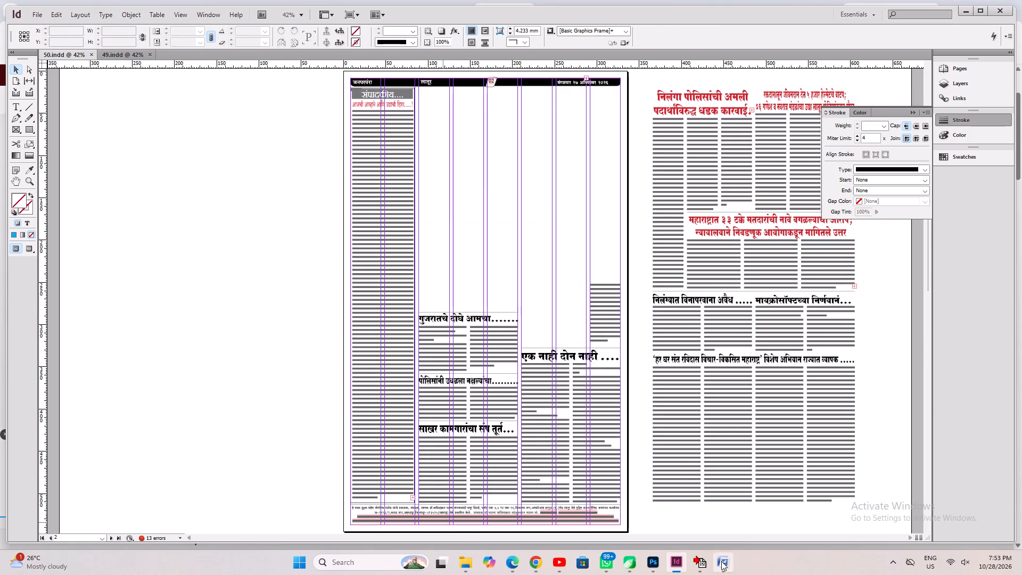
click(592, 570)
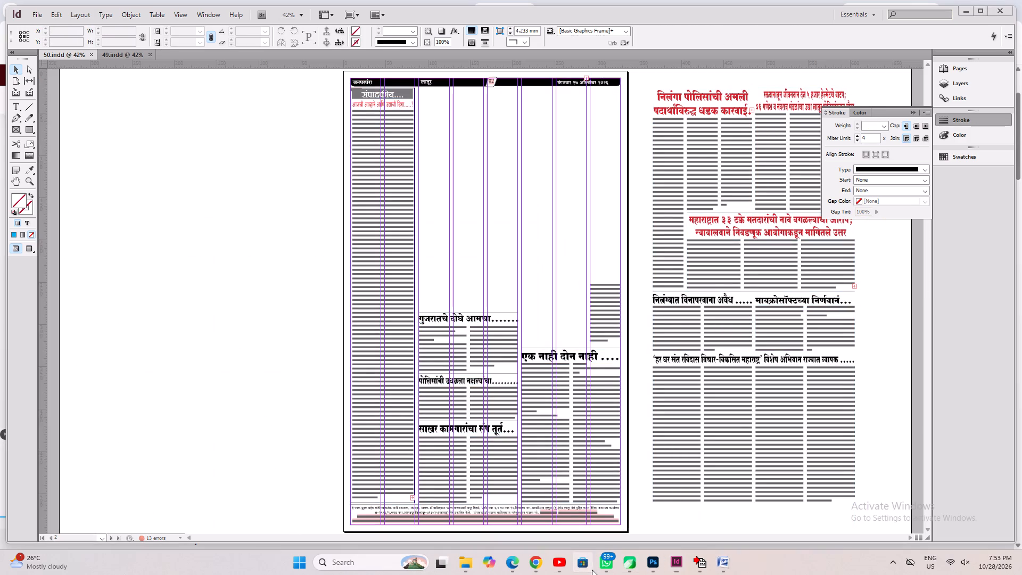
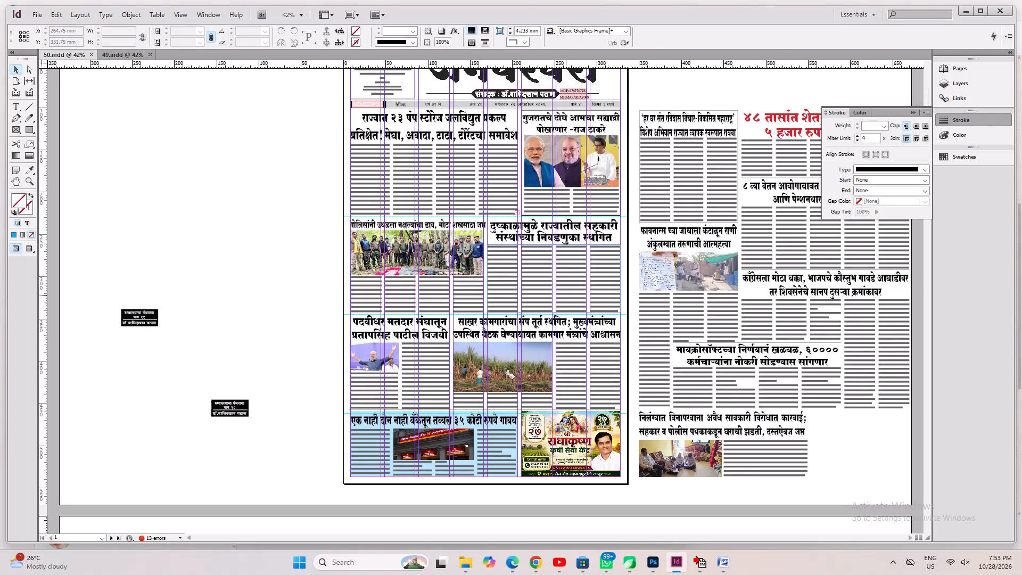
Flow the overset text of page 1's pump-storage lead story into a new one-column frame on page 2, fitted to its text.
click(477, 295)
click(471, 196)
click(516, 213)
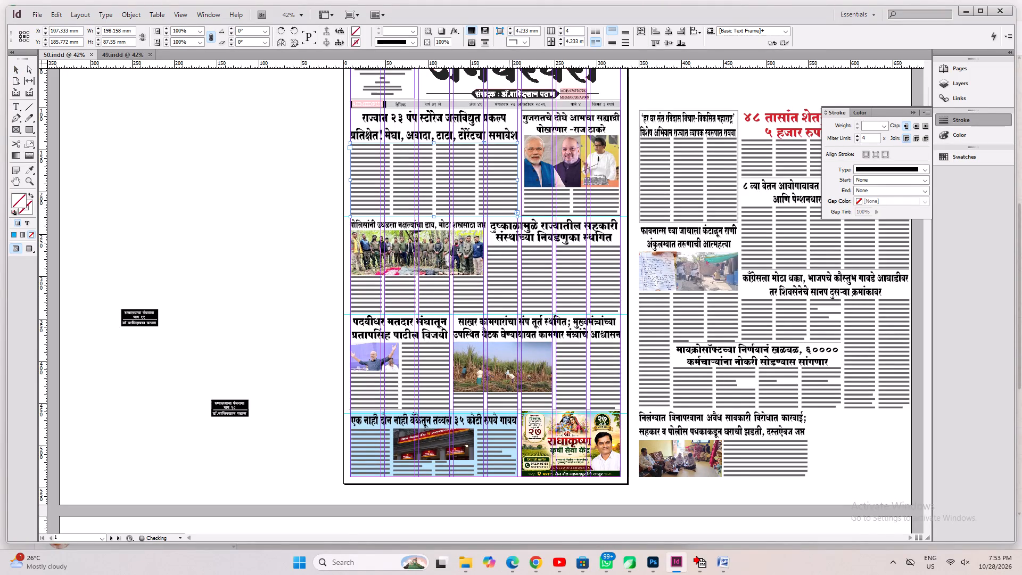
scroll(512, 361, down, 12)
click(529, 183)
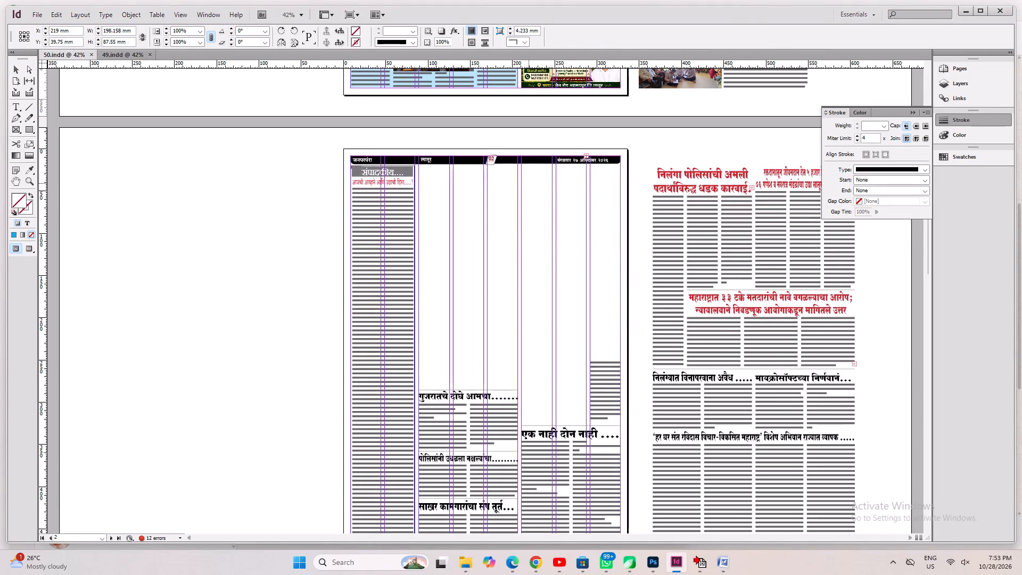
key(ctrl+alt+c)
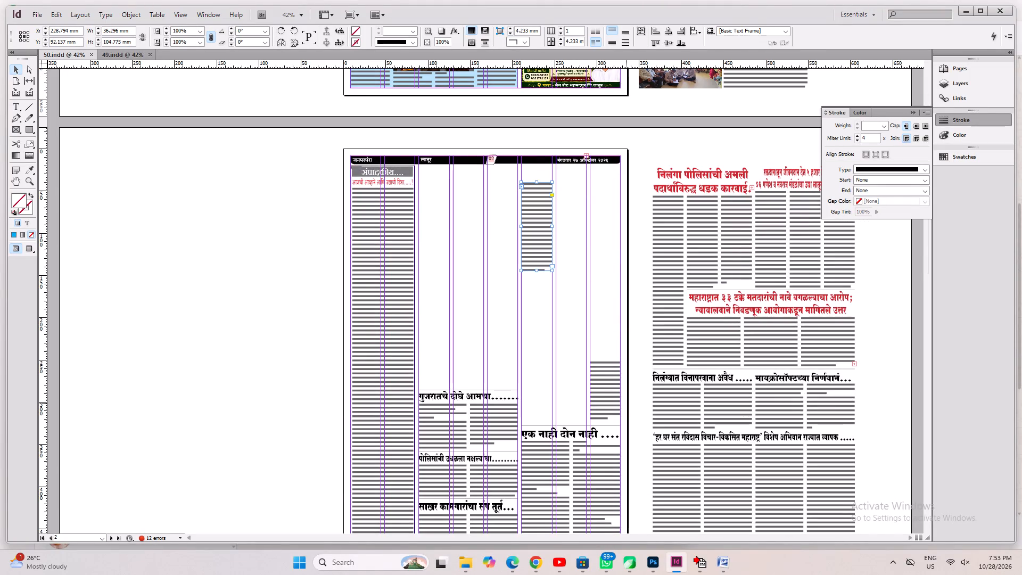
Move the short one-column continuation to page 2's empty middle area, and the new lead-story frame down above the "एक नाही दोन नाही" headline.
drag(612, 398, 512, 268)
drag(490, 268, 451, 246)
drag(535, 239, 542, 352)
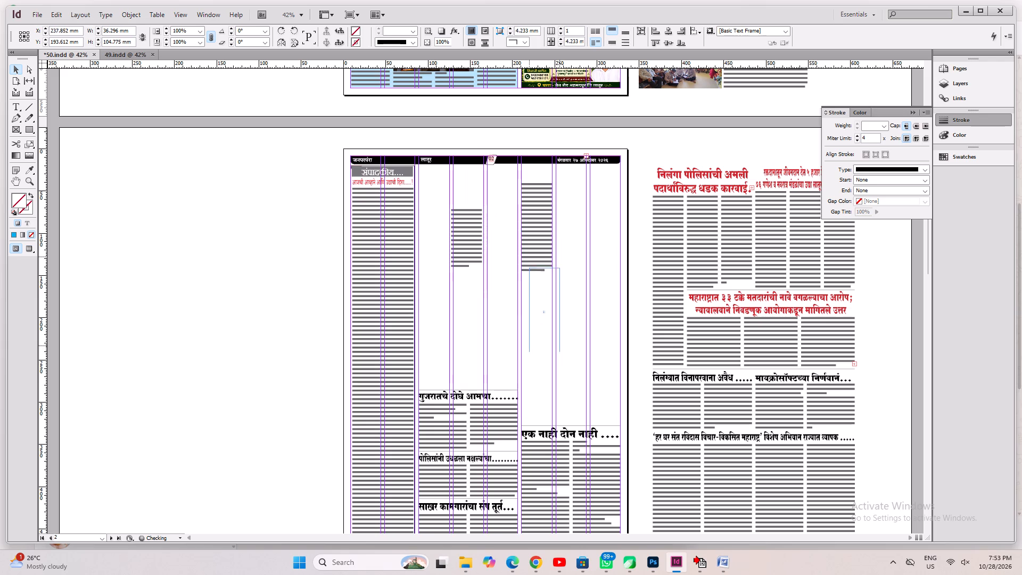
drag(542, 352, 535, 390)
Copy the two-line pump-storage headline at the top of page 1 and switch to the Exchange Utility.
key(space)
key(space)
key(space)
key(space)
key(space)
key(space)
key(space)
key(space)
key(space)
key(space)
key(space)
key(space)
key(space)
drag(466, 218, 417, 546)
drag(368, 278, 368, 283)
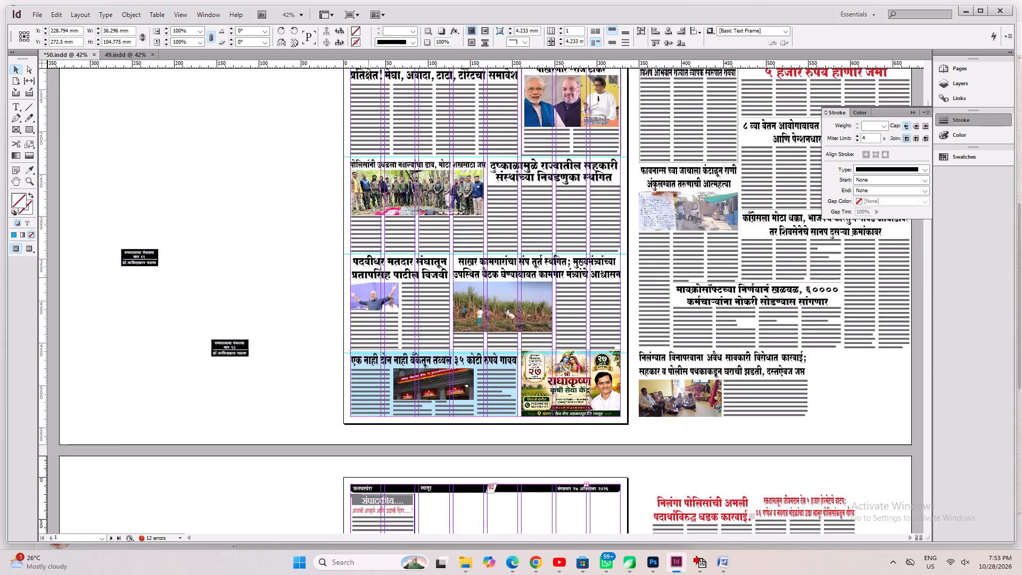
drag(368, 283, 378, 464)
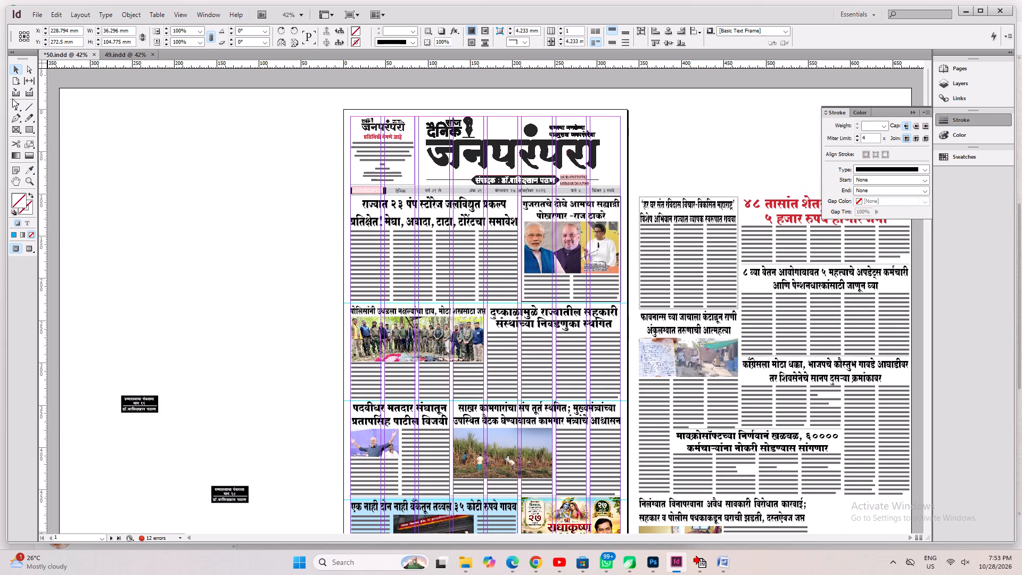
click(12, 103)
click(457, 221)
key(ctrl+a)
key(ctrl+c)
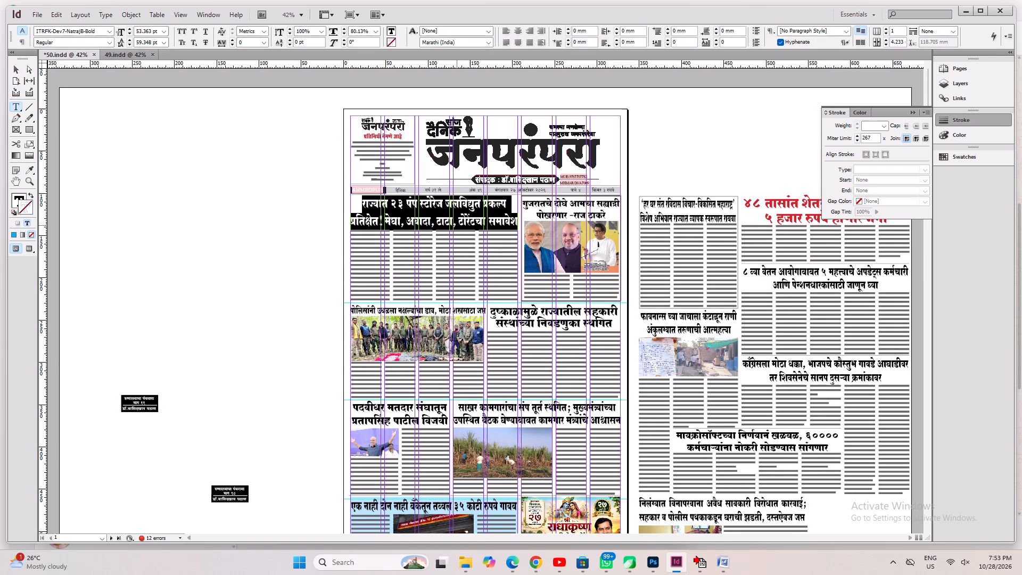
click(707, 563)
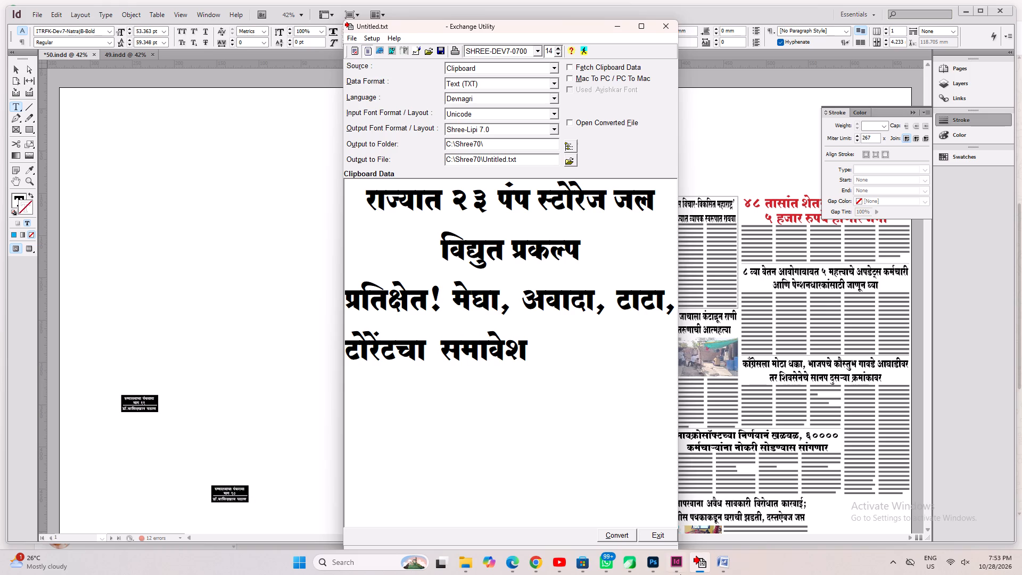
Switch to Chrome, open Google Images in the newspaper PDF's tab, and search for "mukyamntri".
click(538, 570)
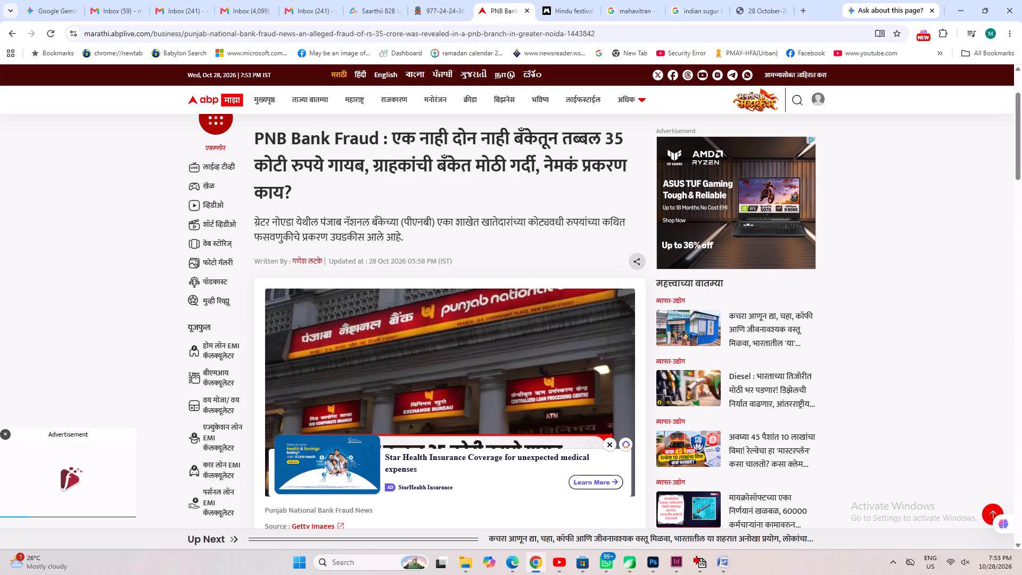
click(744, 11)
click(314, 29)
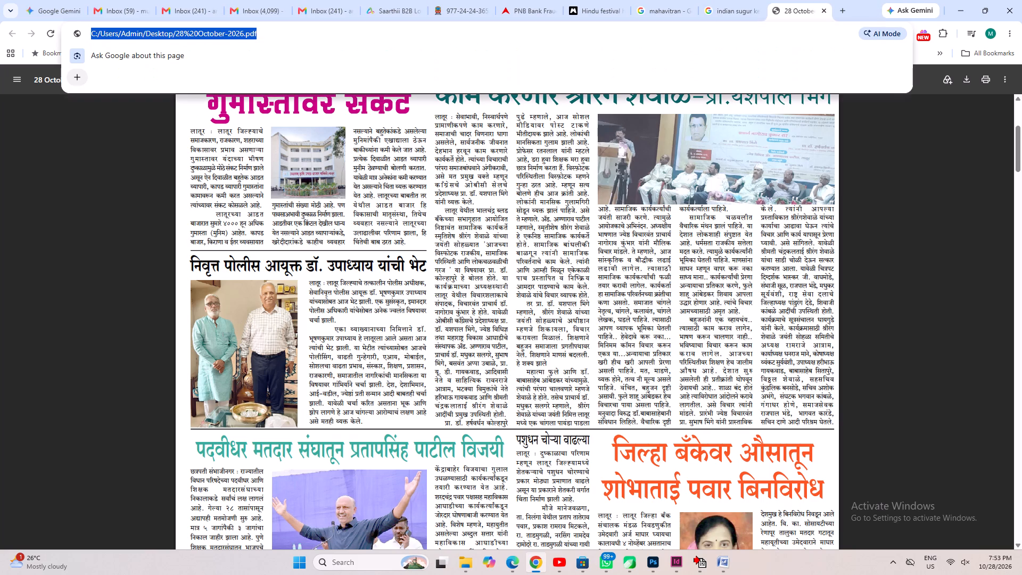
text(GOO)
key(Return)
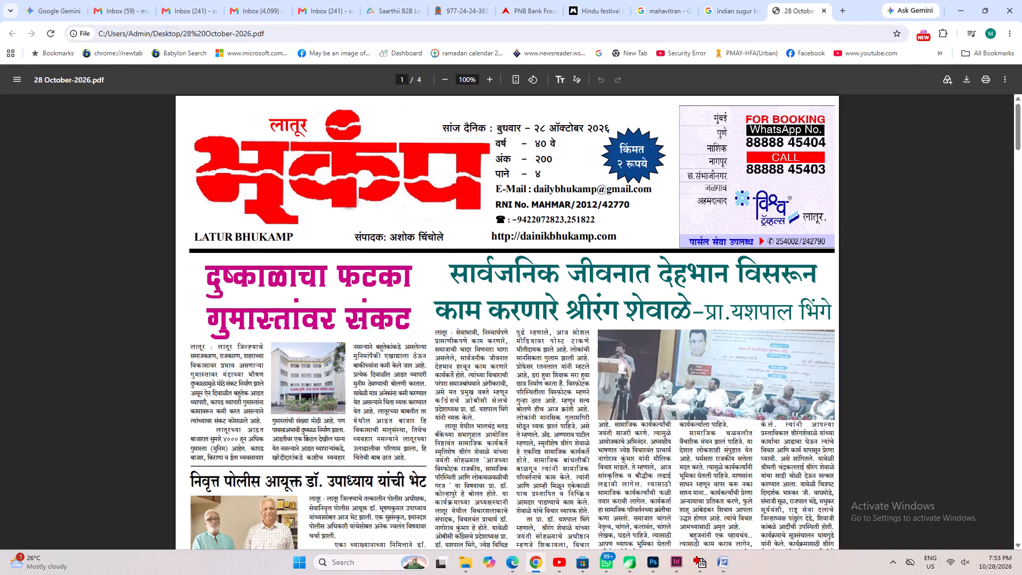
text(goo)
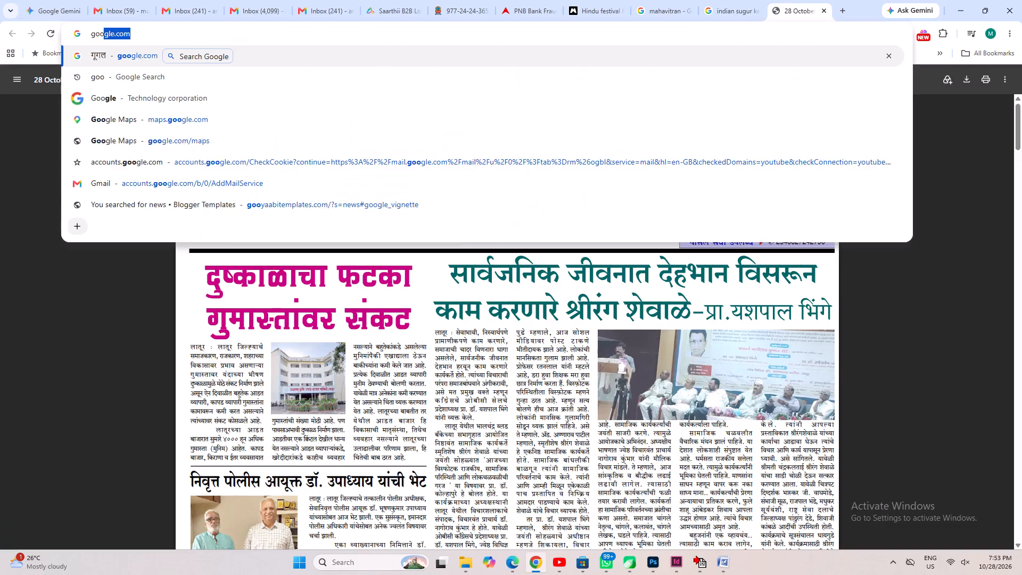
key(Return)
click(947, 77)
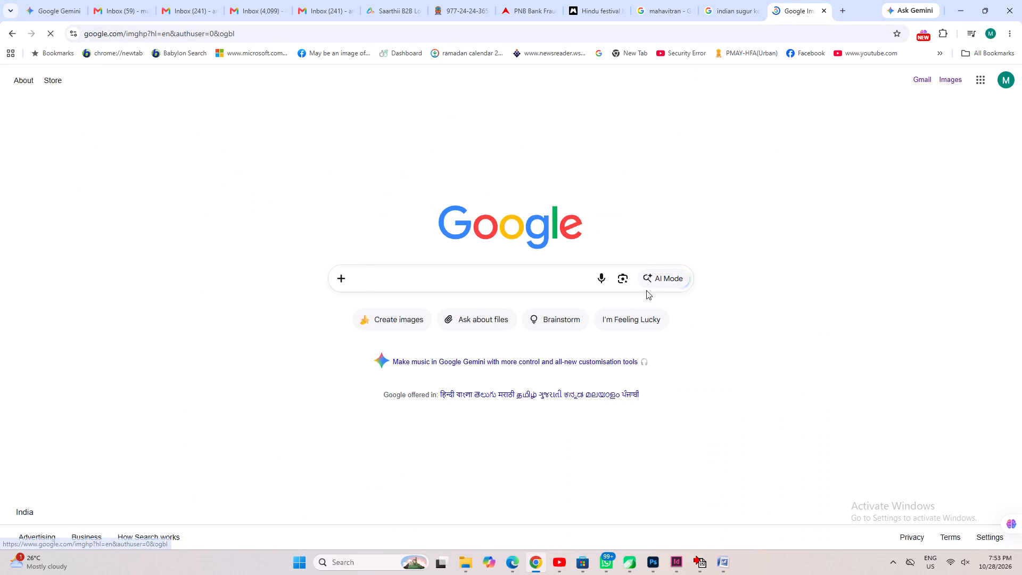
text(mukyamntri)
key(Return)
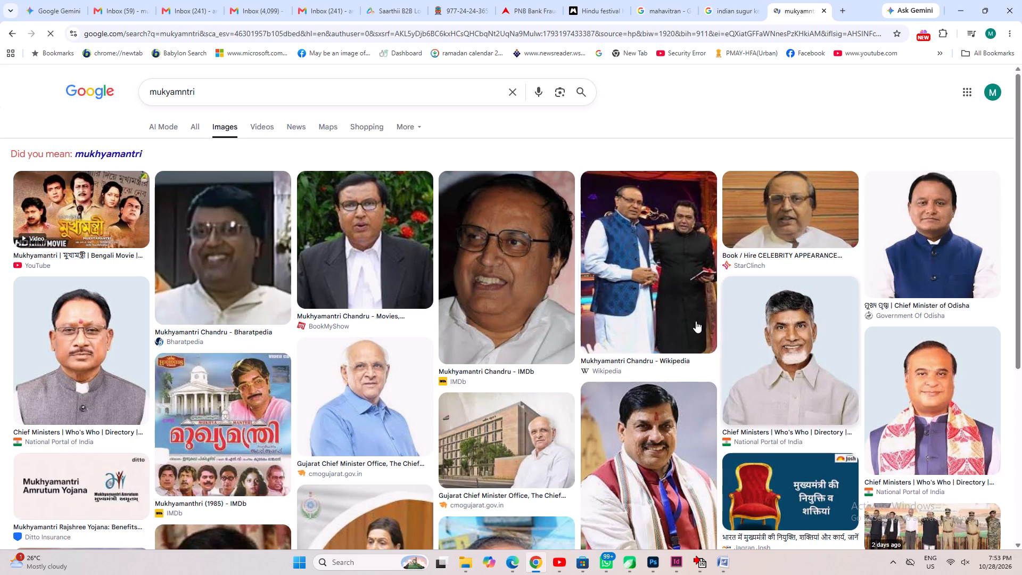
Replace the image search with the suggested query "devendra phadnvis".
drag(284, 92, 105, 86)
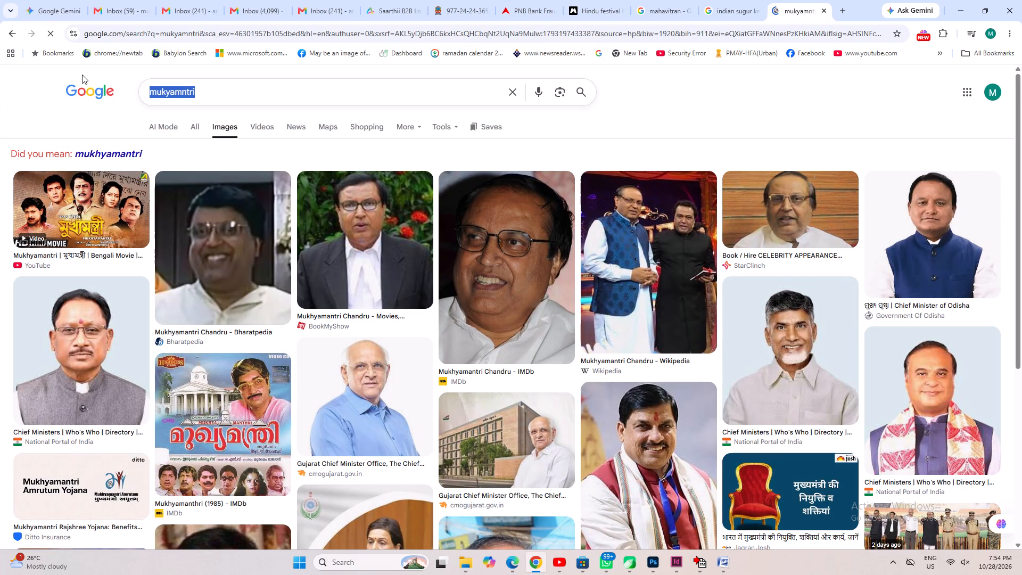
text(devendra)
key(space)
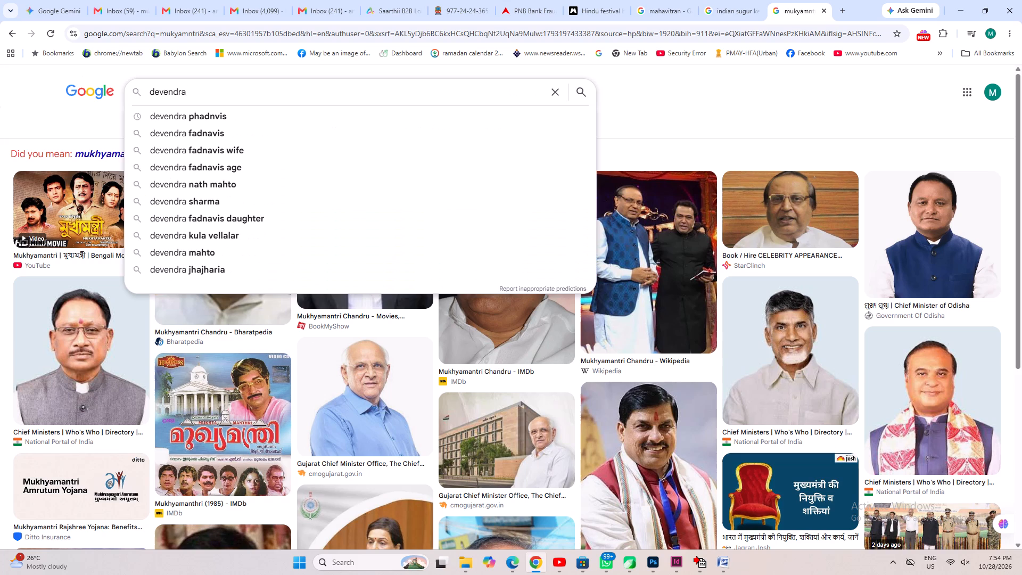
key(Down)
key(Return)
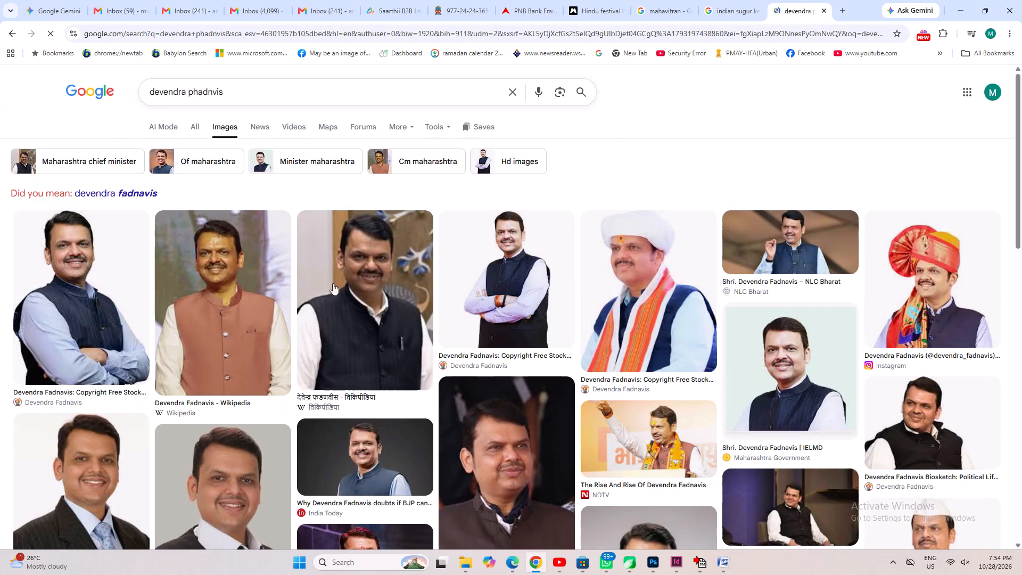
Browse the Devendra Fadnavis image results and preview a candidate with its related images, looking for a photo for the lead story.
scroll(488, 385, down, 9)
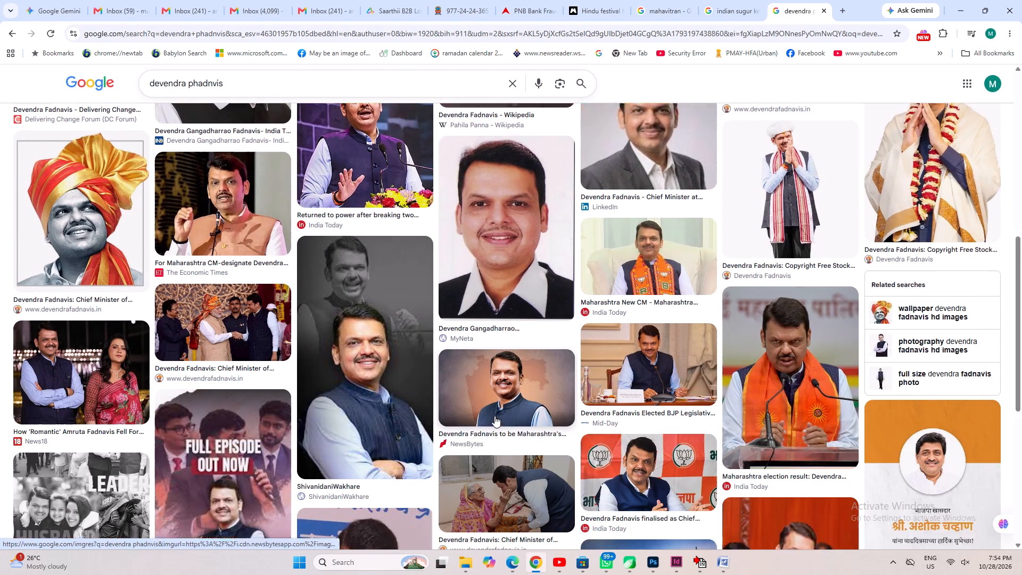
scroll(494, 416, down, 3)
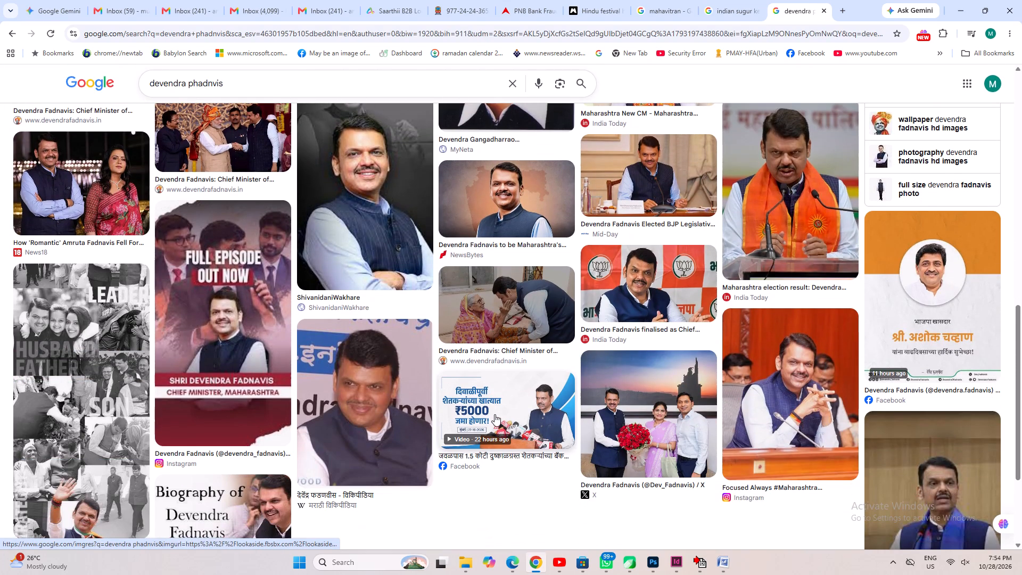
scroll(494, 414, down, 2)
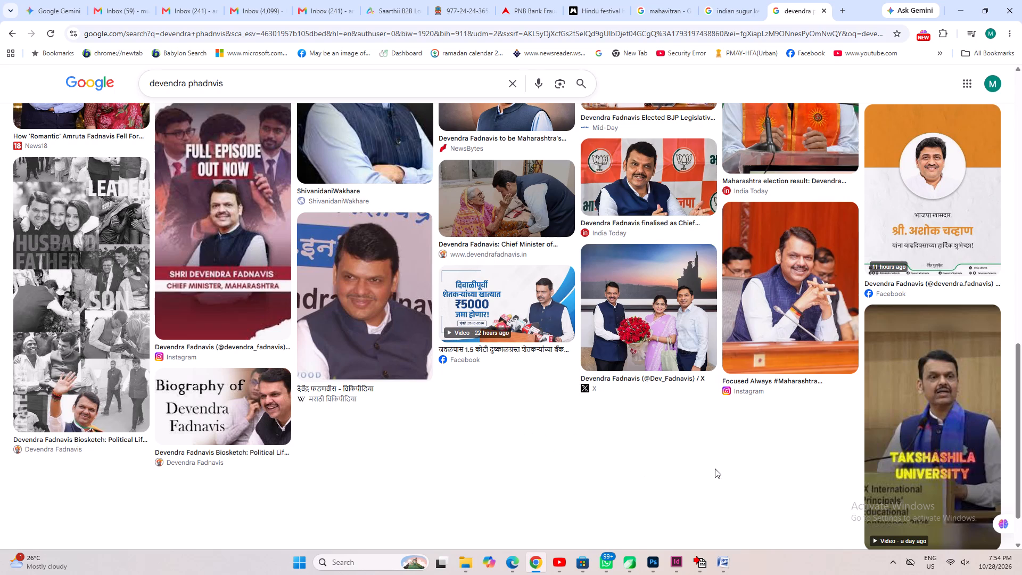
click(653, 308)
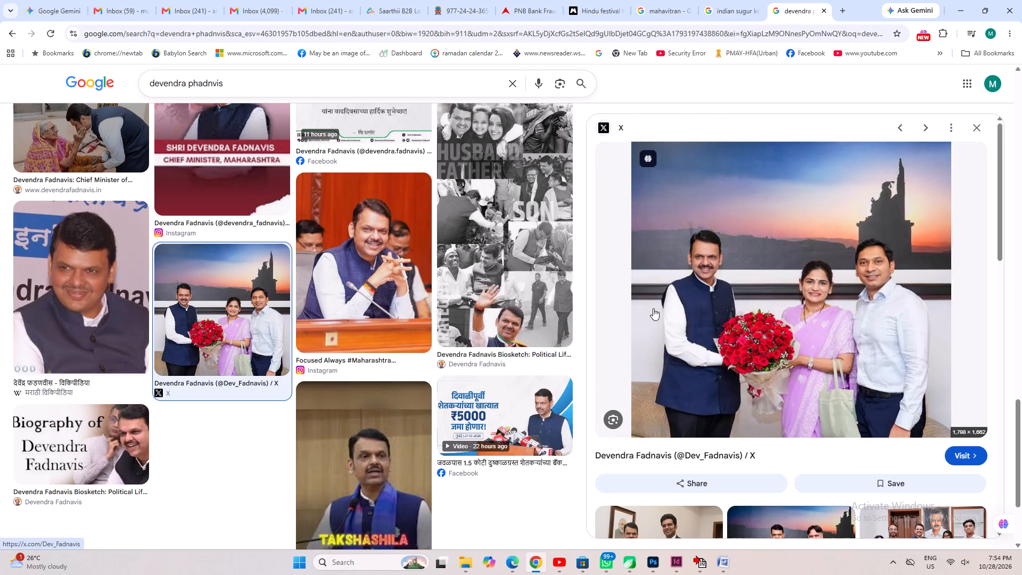
scroll(417, 424, up, 1)
scroll(677, 396, down, 5)
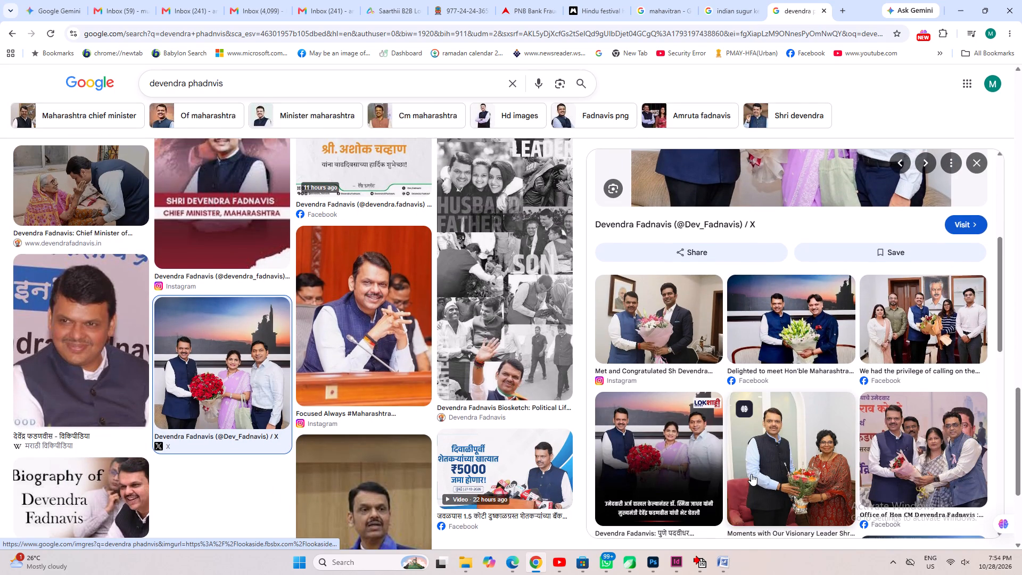
scroll(751, 474, down, 4)
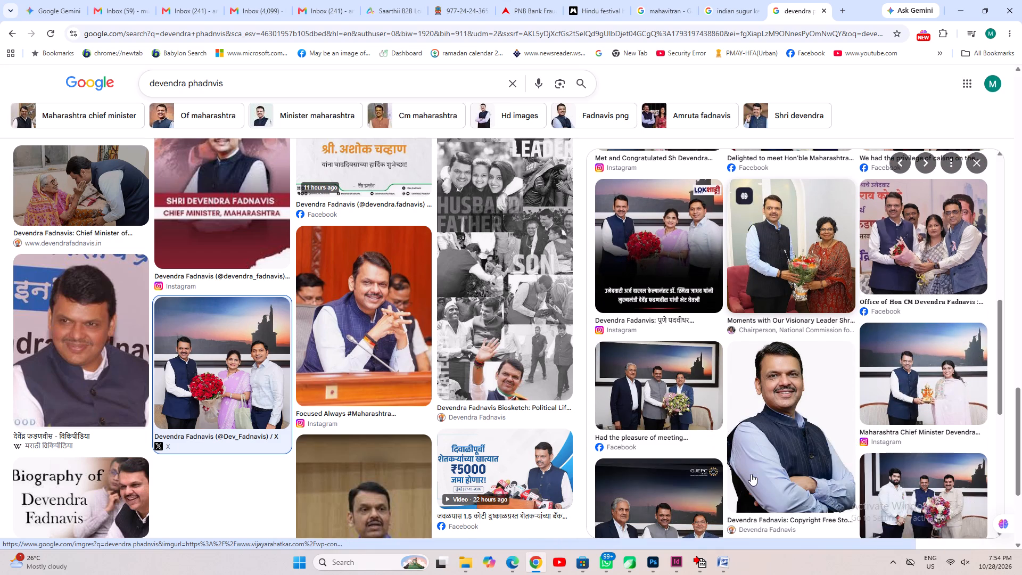
scroll(751, 474, down, 3)
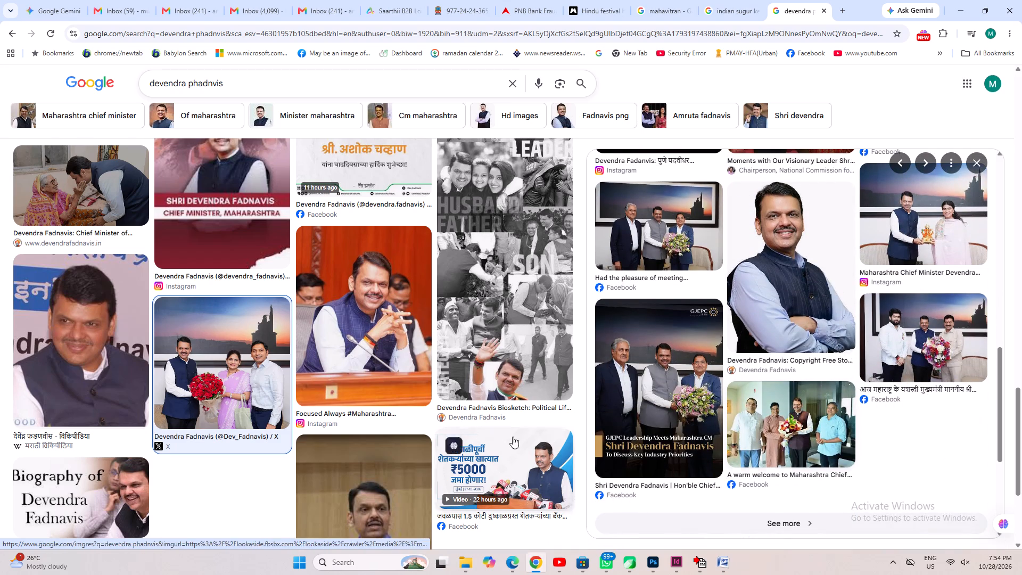
scroll(513, 430, up, 20)
scroll(513, 430, up, 8)
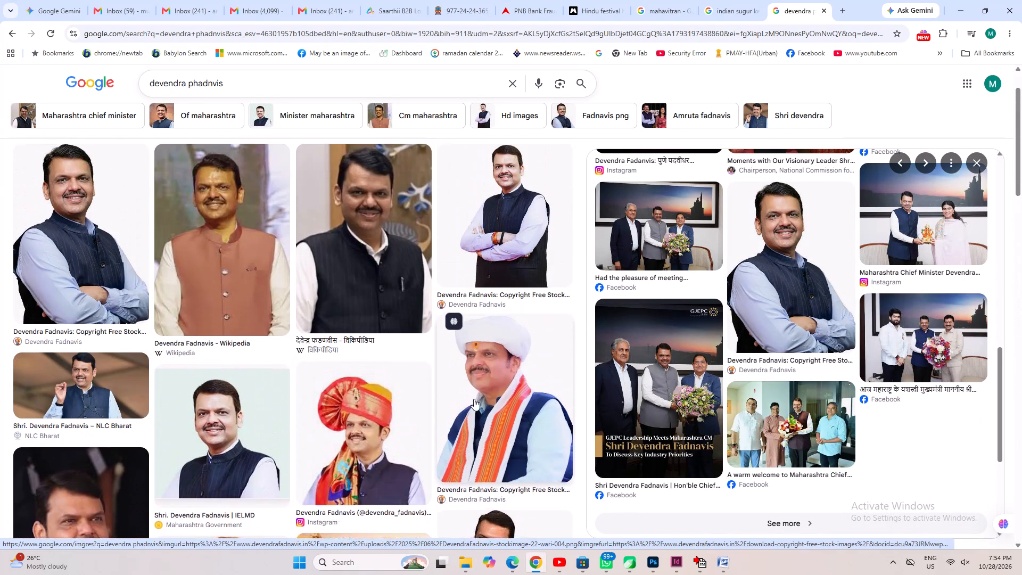
scroll(474, 399, up, 5)
scroll(399, 430, down, 4)
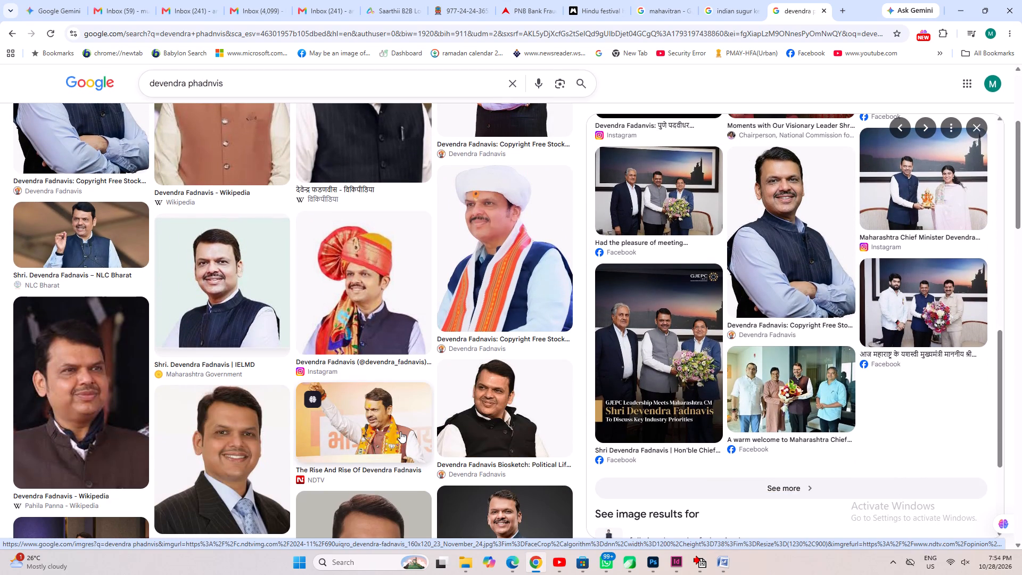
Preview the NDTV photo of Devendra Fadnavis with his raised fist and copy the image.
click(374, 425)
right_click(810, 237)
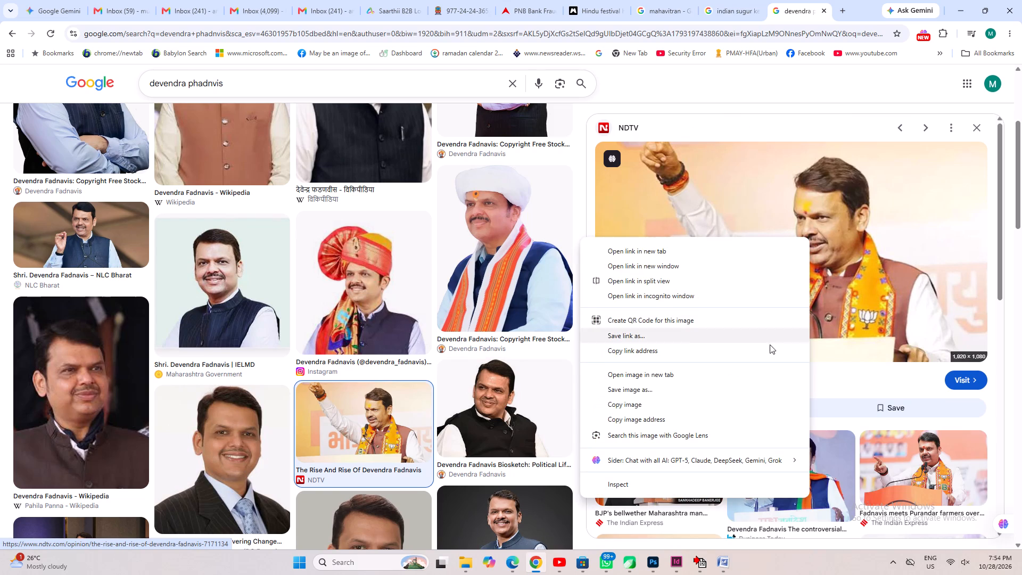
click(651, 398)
Choose the related Business Today photo of Devendra Fadnavis speaking at microphones, open its article and copy the image.
scroll(820, 400, down, 2)
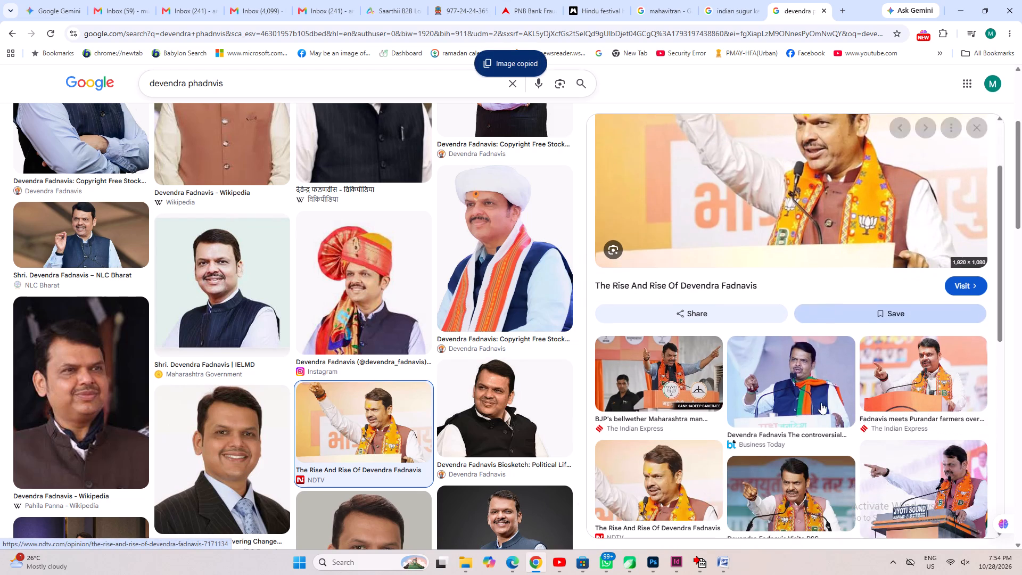
click(772, 369)
right_click(738, 184)
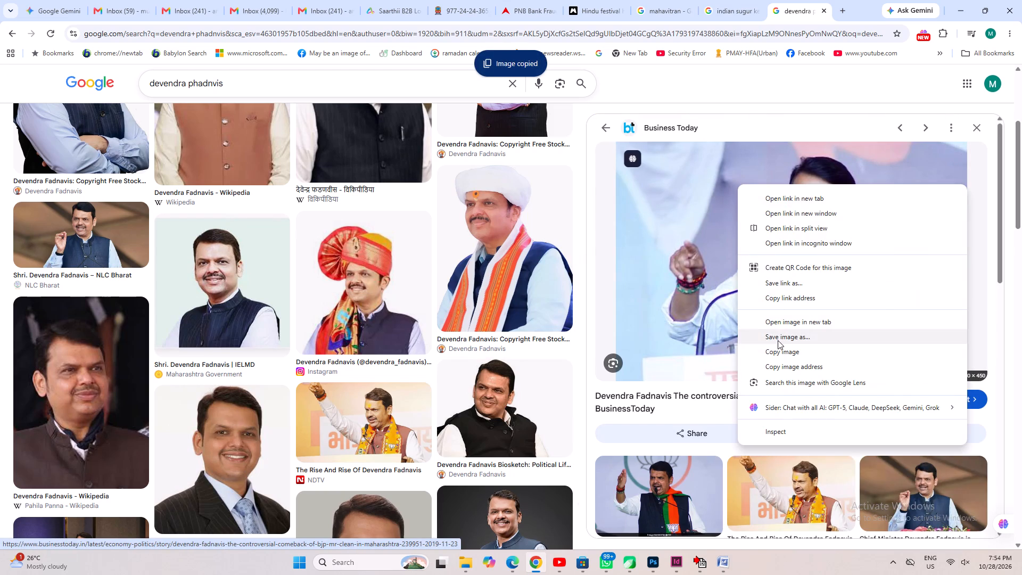
double_click(779, 350)
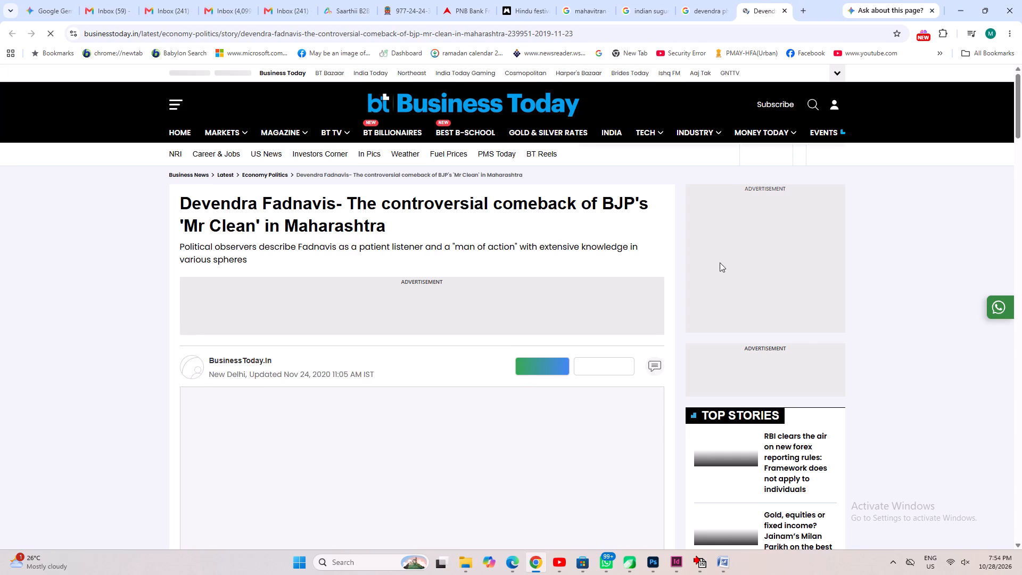
scroll(380, 446, down, 4)
right_click(428, 318)
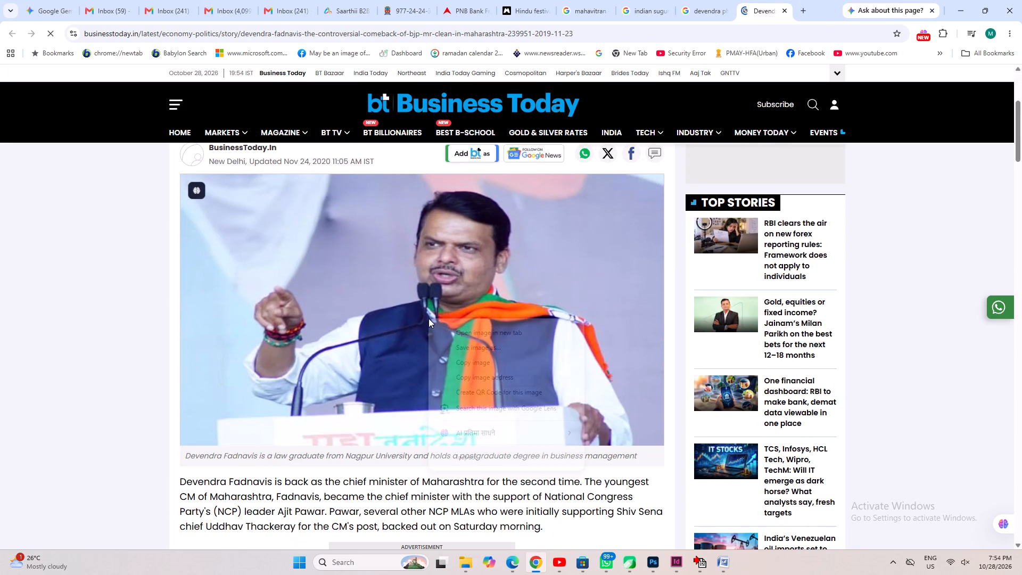
click(465, 366)
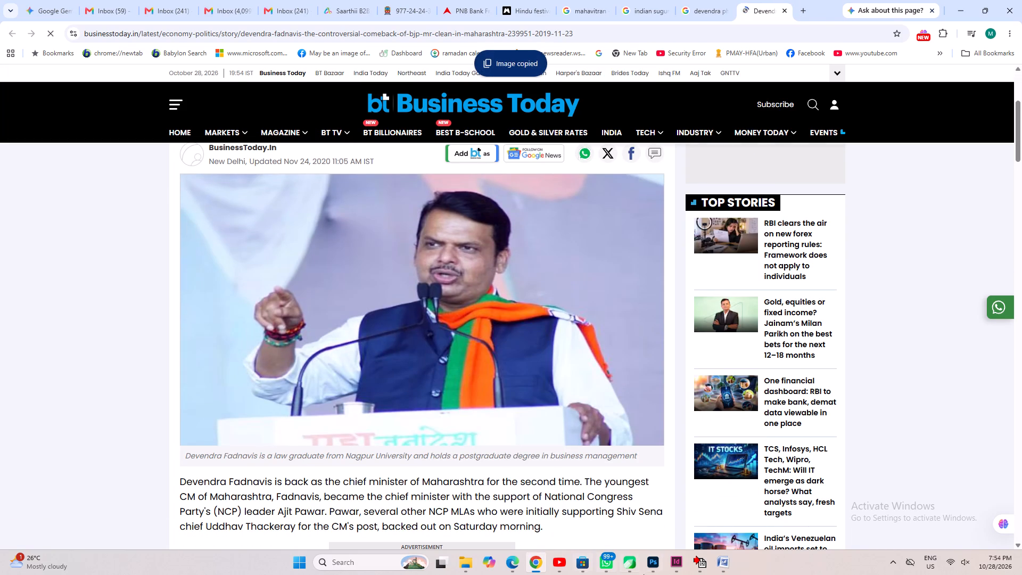
Switch to InDesign and paste the copied Fadnavis photo onto page 1 of 50.indd.
click(680, 566)
click(272, 256)
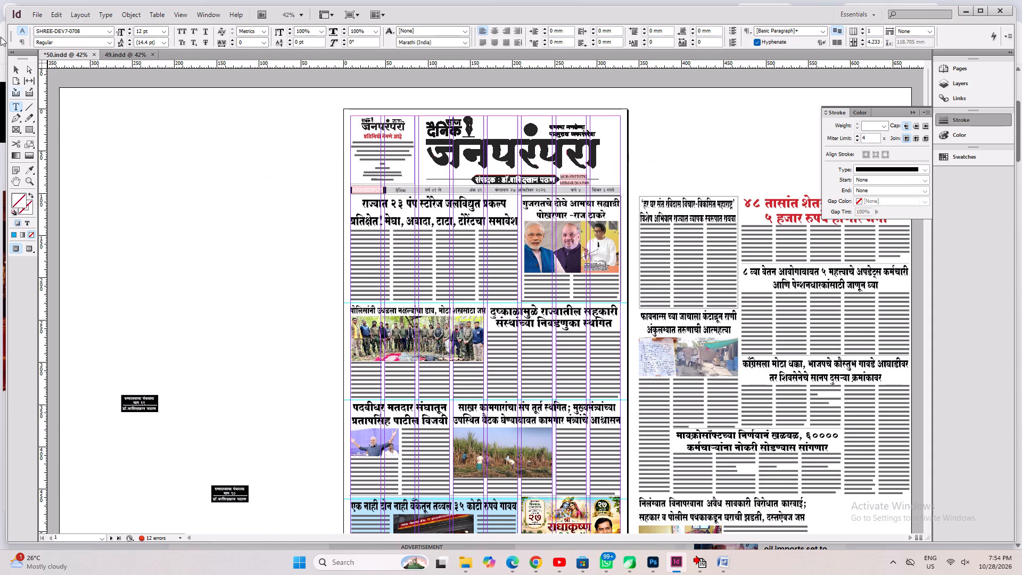
click(16, 66)
right_click(149, 175)
click(189, 182)
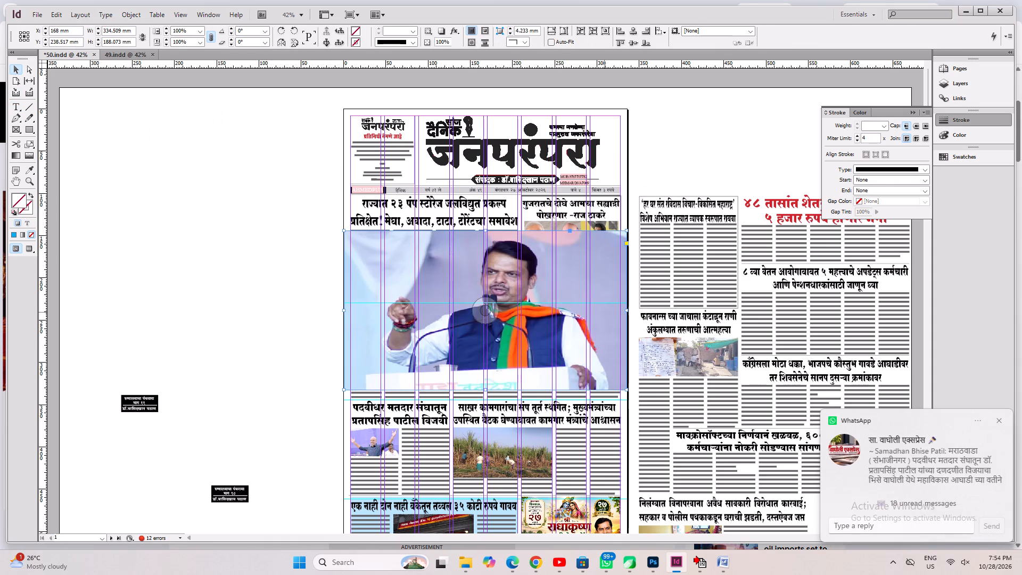
Scale the photo down to about 97 × 54 mm and place it over the first two columns under the pump-storage headline.
ctrl+shift+drag(628, 312, 471, 336)
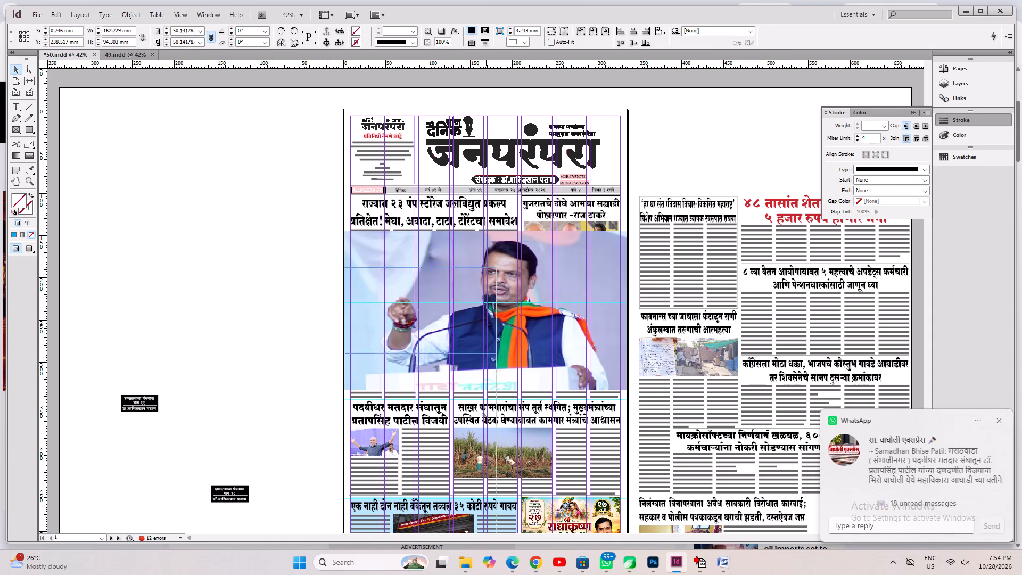
ctrl+shift+drag(471, 336, 433, 341)
key(ctrl+1)
scroll(474, 277, up, 1)
drag(443, 358, 459, 225)
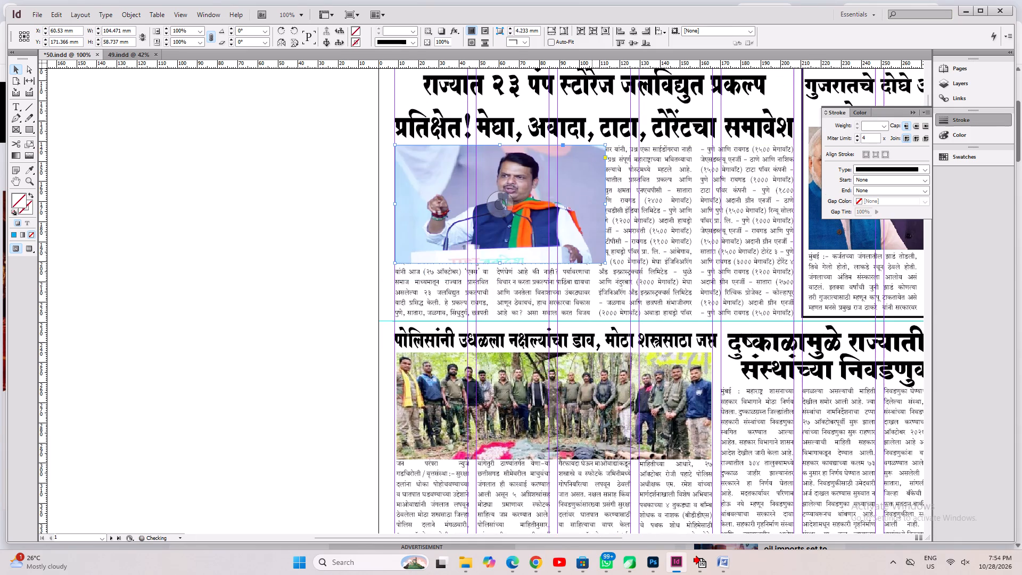
ctrl+shift+drag(606, 265, 584, 221)
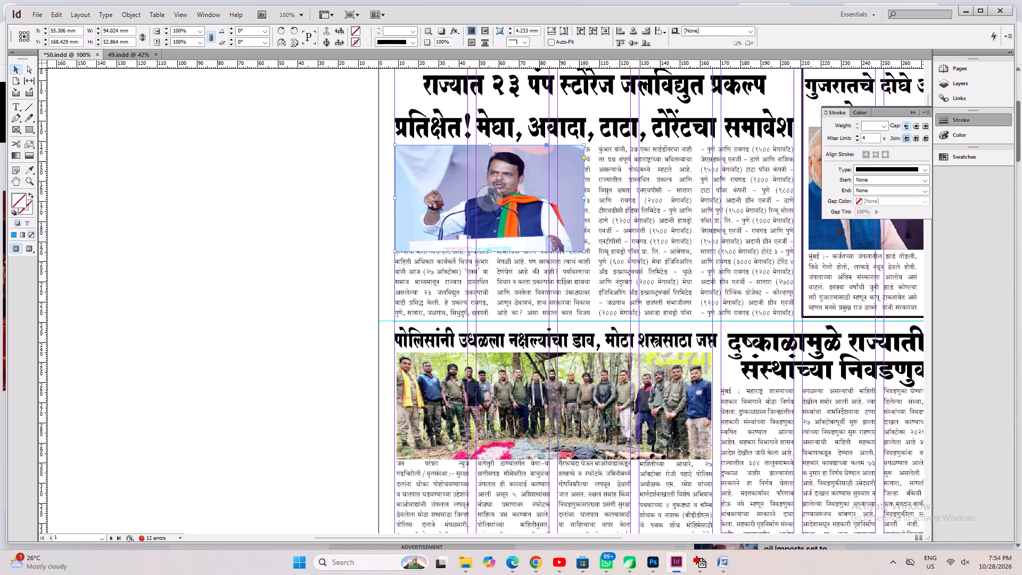
ctrl+shift+click(584, 251)
Wrap the story text around the Fadnavis photo's bounding box with 0 mm offsets, and save the document.
key(ctrl+alt+w)
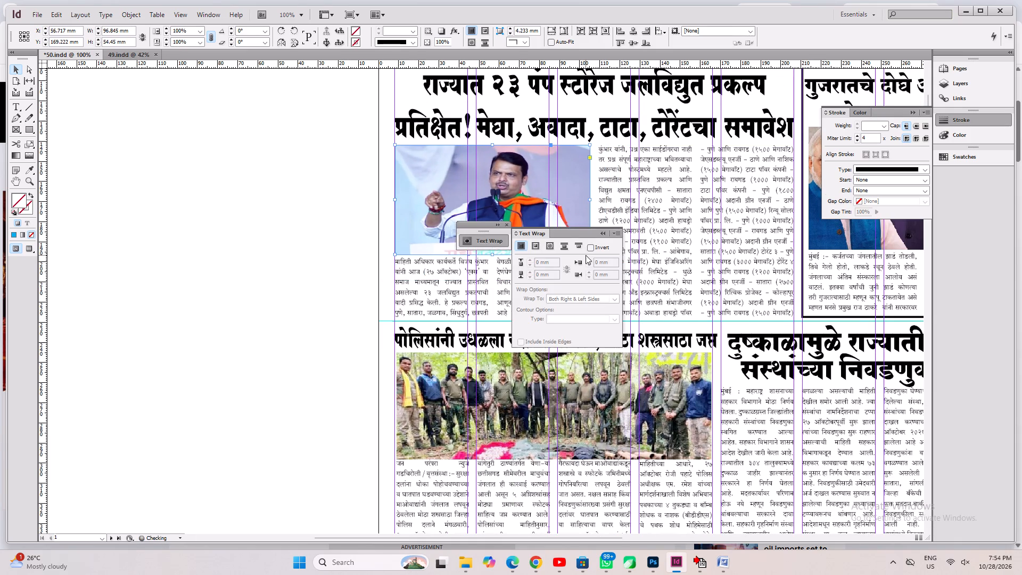
click(533, 245)
click(507, 225)
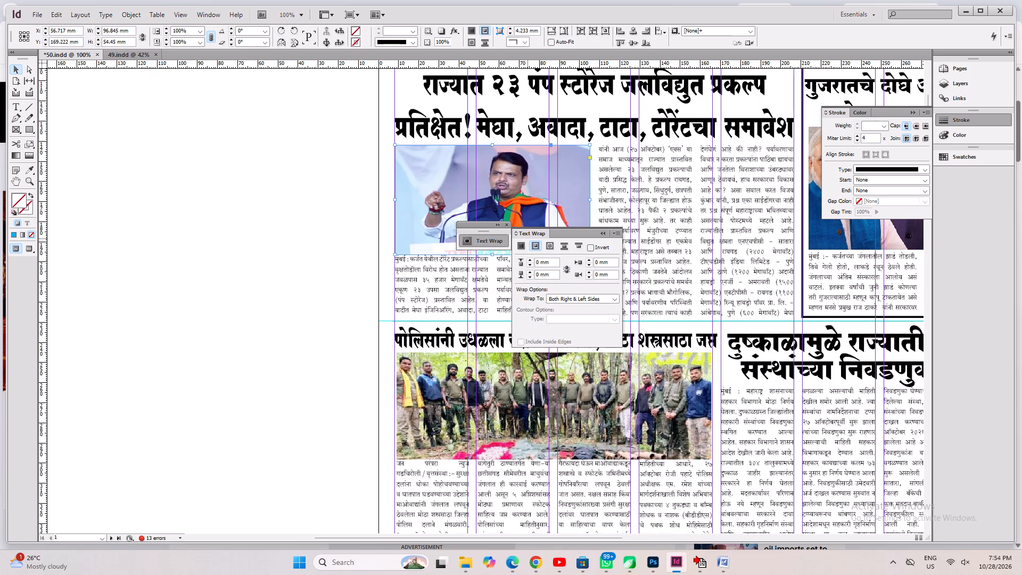
key(ctrl+s)
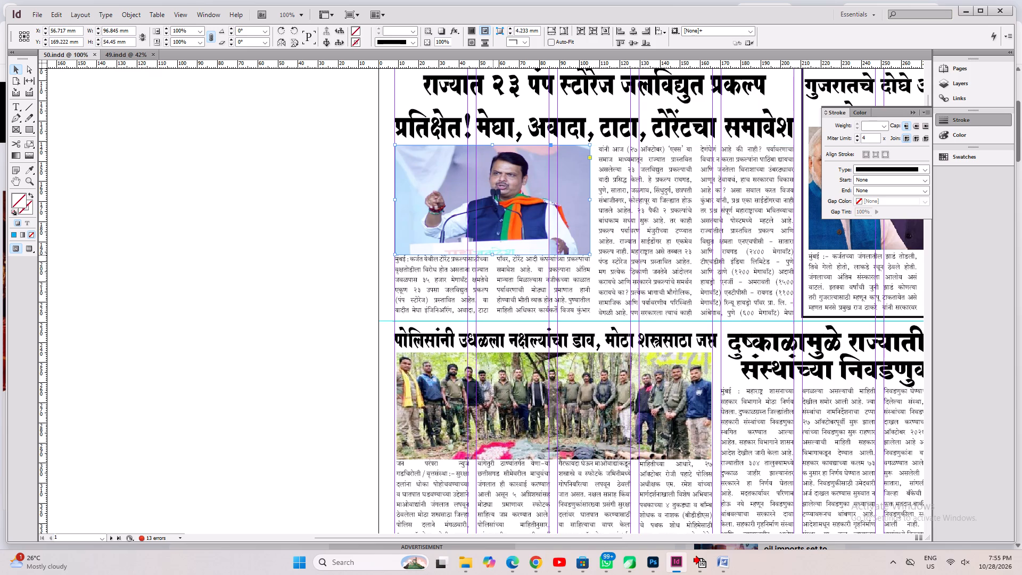
Extend the photo frame's bottom edge slightly, to a height of about 55.5 mm.
ctrl+click(493, 254)
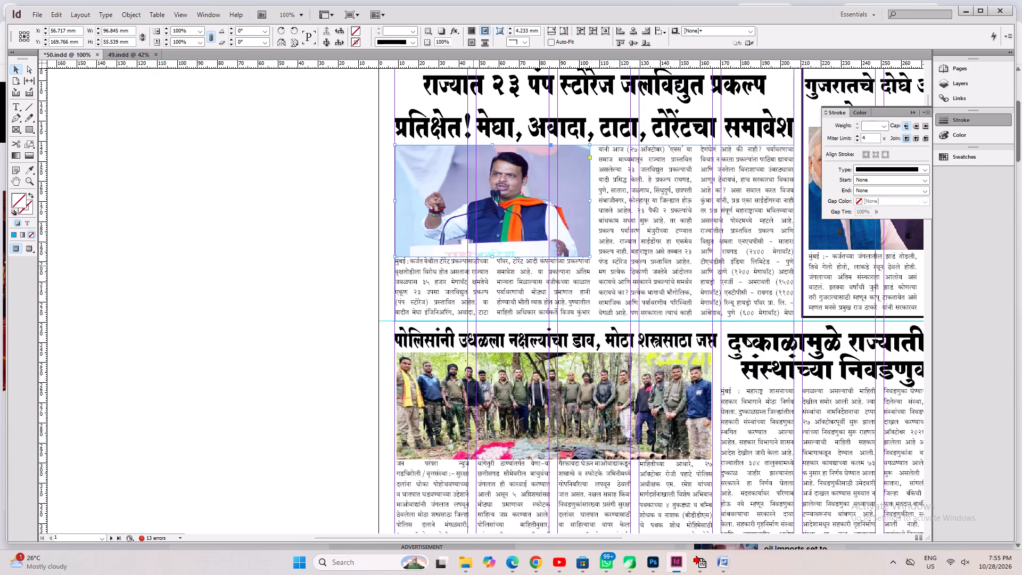
In 50.indd, break the last line of page 1's pump-storage story after "आंबेगाव," to push the remaining text onward.
click(14, 106)
click(763, 309)
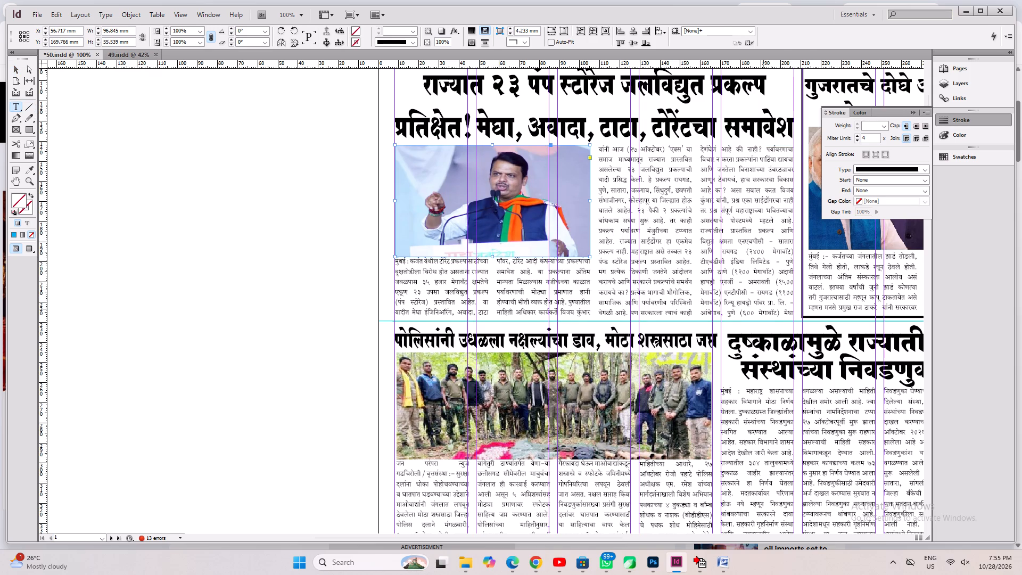
key(ctrl+2)
key(Left)
key(Left)
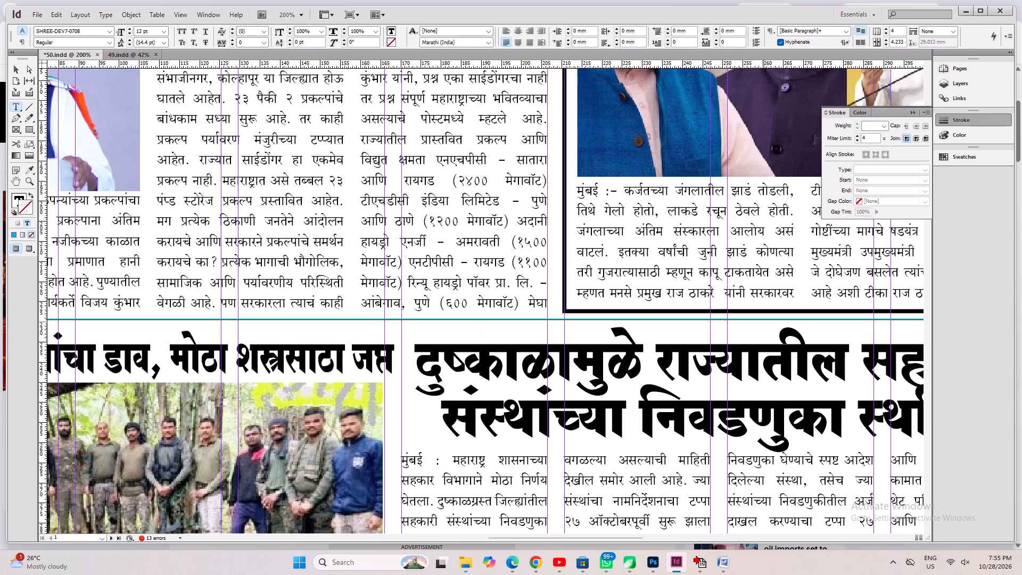
key(Return)
key(Left)
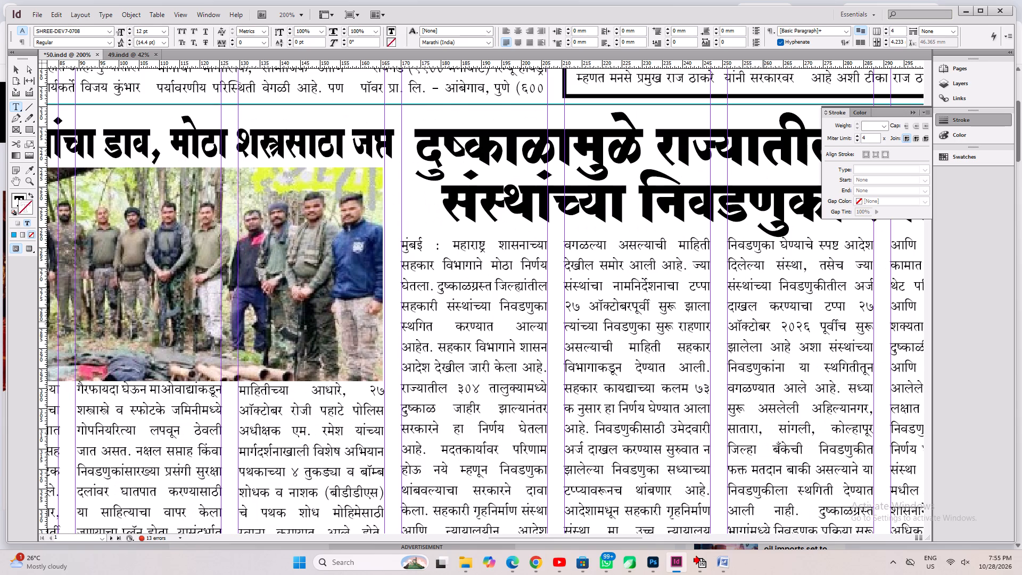
key(Left)
key(Left)
key(Left)
key(Left)
key(Left)
key(Left)
key(Left)
key(Left)
key(Left)
key(Left)
key(Left)
key(Right)
key(Return)
key(Left)
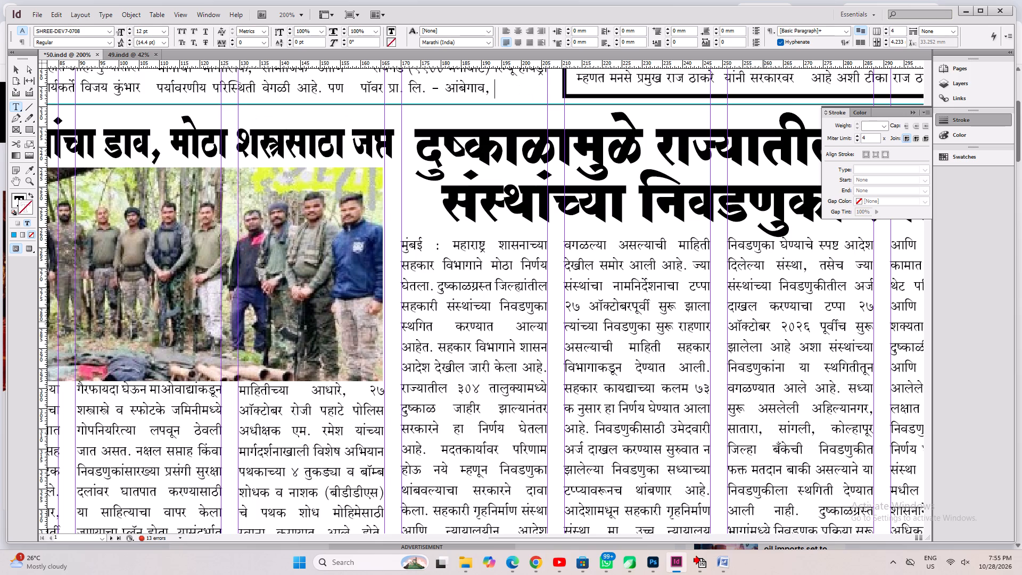
Add the continuation note "(पान २ वर)" after "आंबेगाव," at the end of page 1's pump-storage story, and save.
text(())
key(ctrl+2)
key(shift+Left)
key(shift+Left)
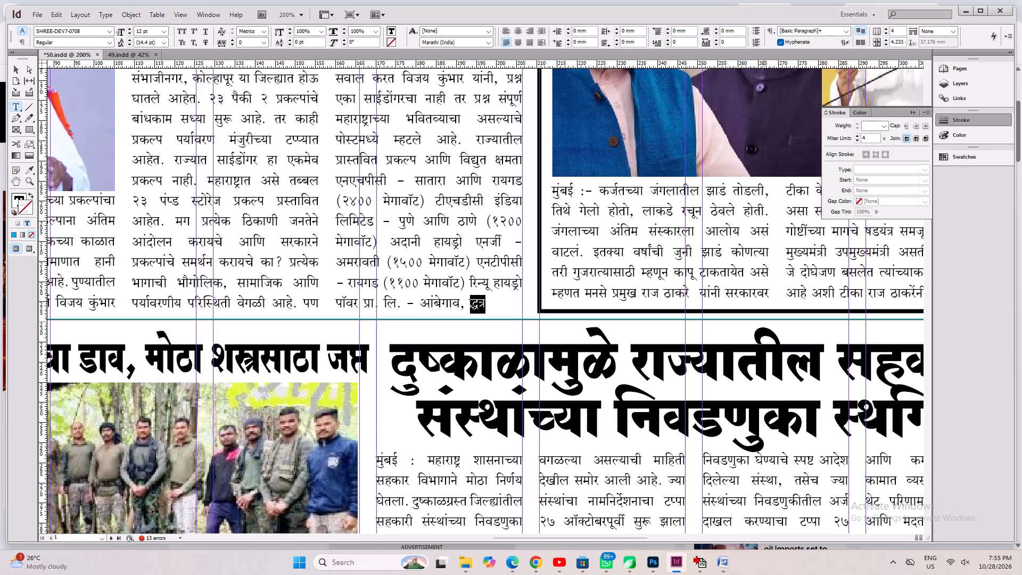
text(())
key(ctrl+2)
key(Left)
text(is)
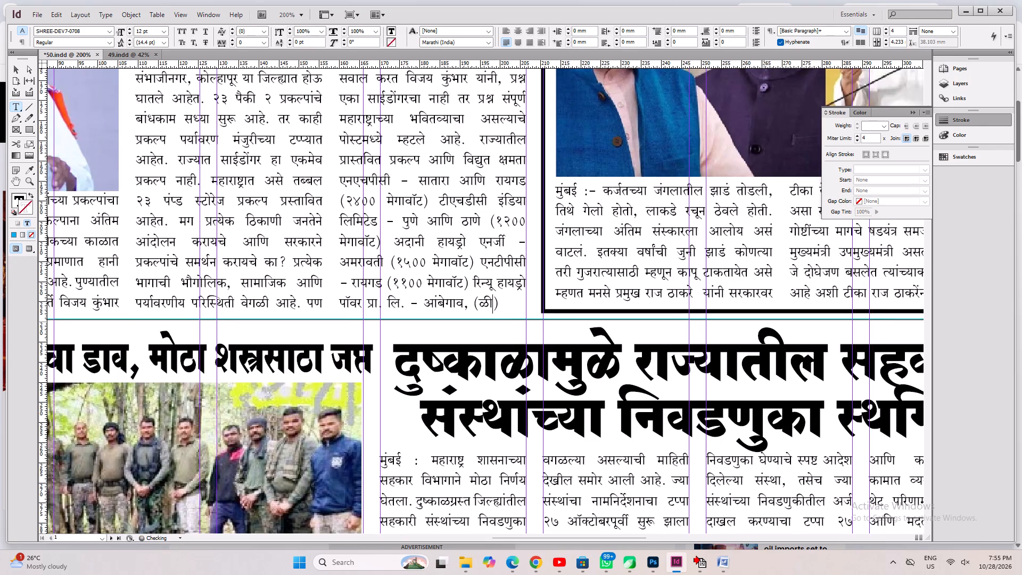
key(BackSpace)
key(BackSpace)
text(ik)
key(BackSpace)
text(IKU)
key(space)
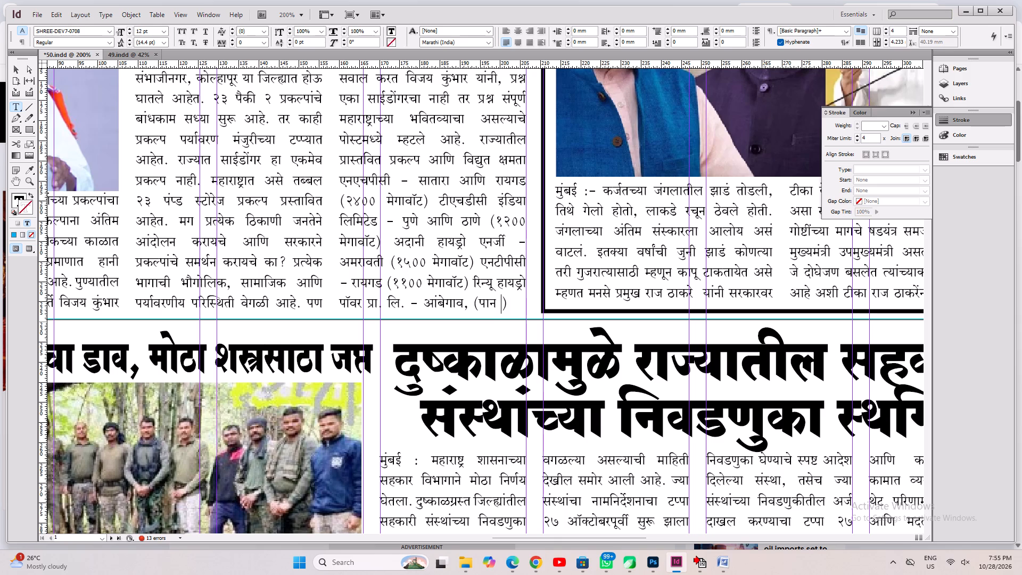
text(2 OJ)
key(ctrl+s)
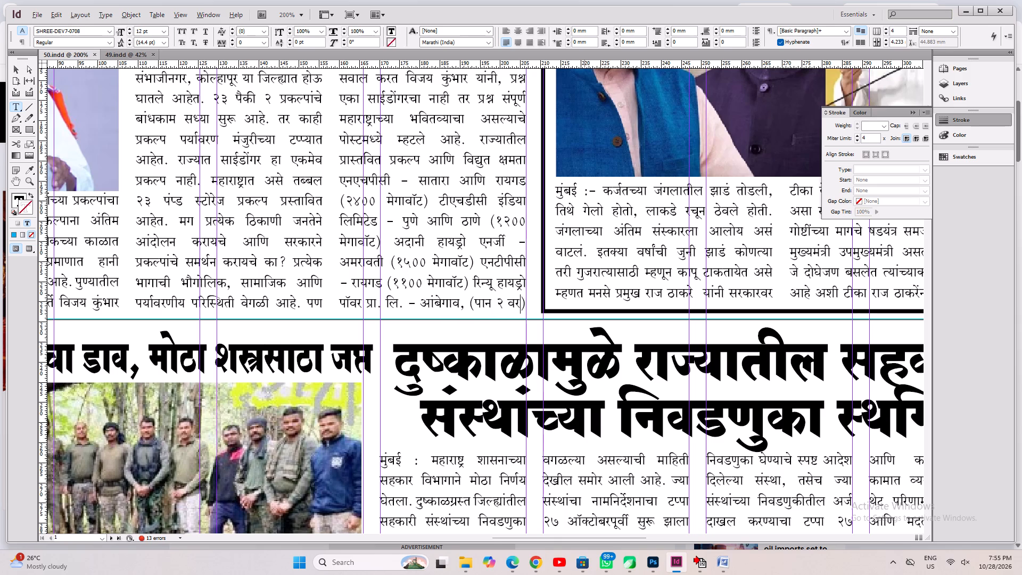
Copy the full headline text of page 1's pump-storage story.
alt+drag(389, 234, 519, 487)
alt+drag(364, 287, 365, 364)
click(320, 220)
key(ctrl+a)
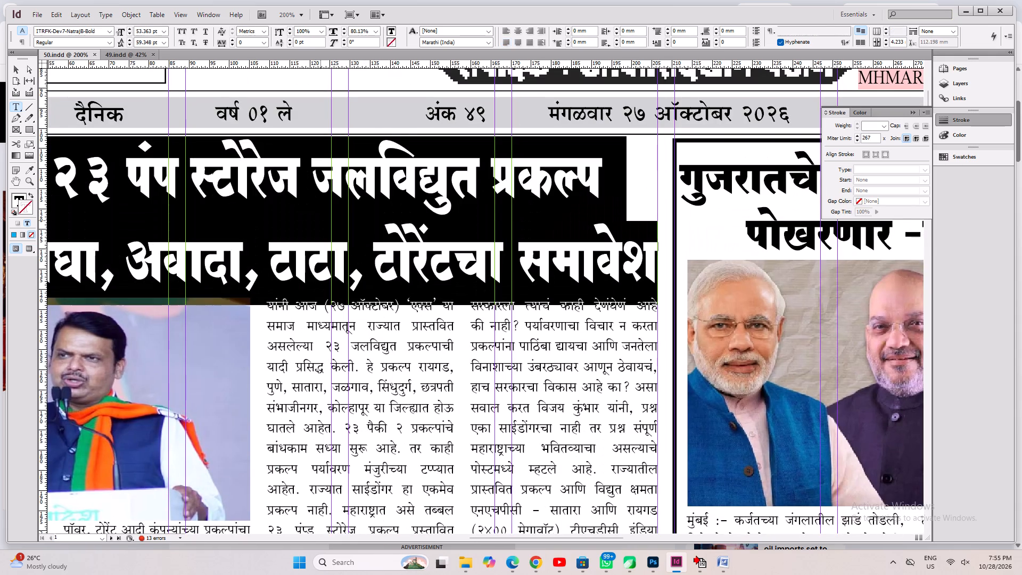
key(ctrl+c)
Remove the break after "पुणे (६००" in the pump-storage continuation on page 2 so the text runs on.
alt+drag(502, 374, 397, 166)
click(411, 218)
key(ctrl+a)
key(Down)
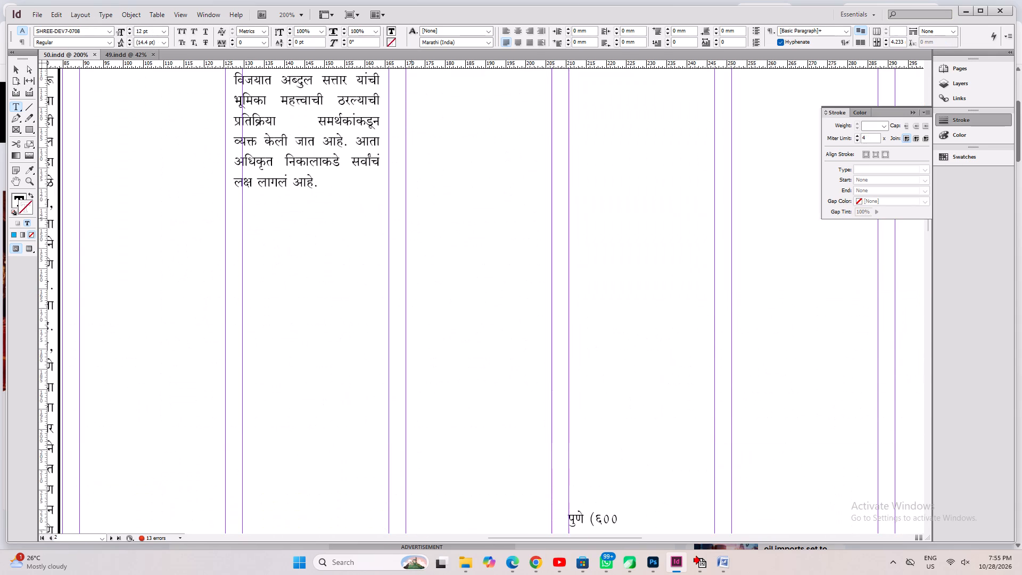
key(ctrl+a)
key(Left)
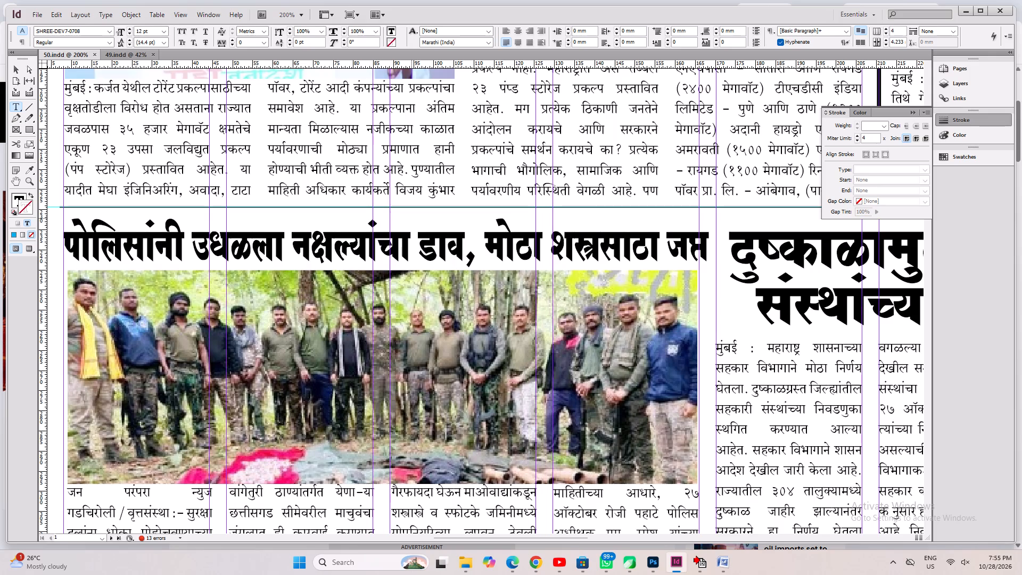
key(ctrl+a)
key(Right)
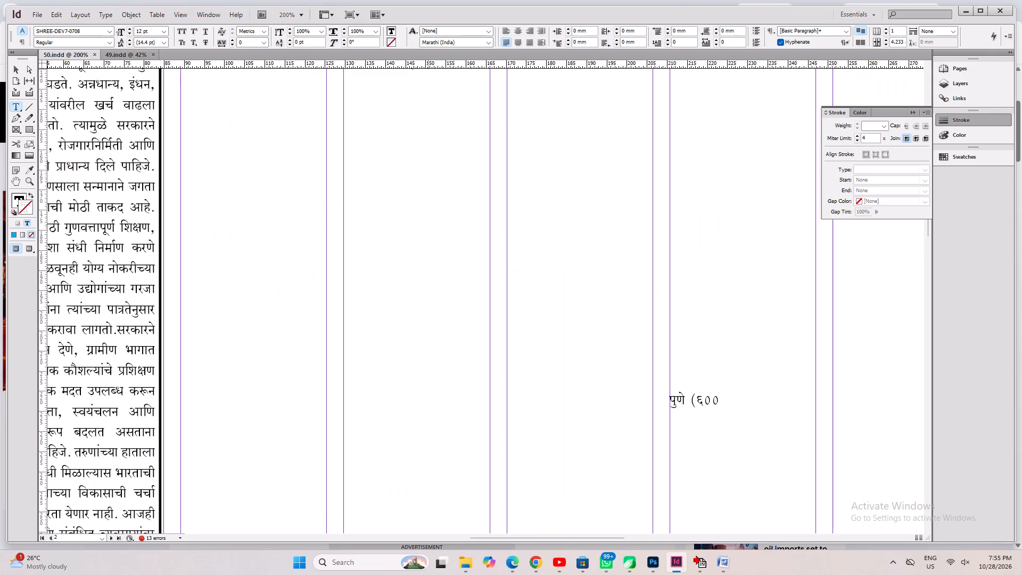
click(680, 392)
key(ctrl+1)
key(Left)
key(Left)
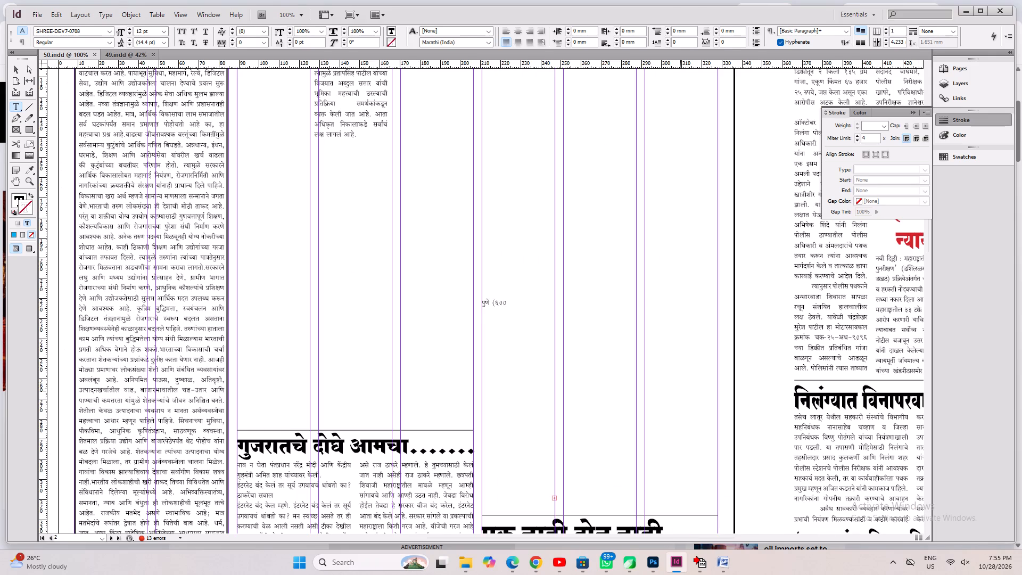
key(End)
key(Delete)
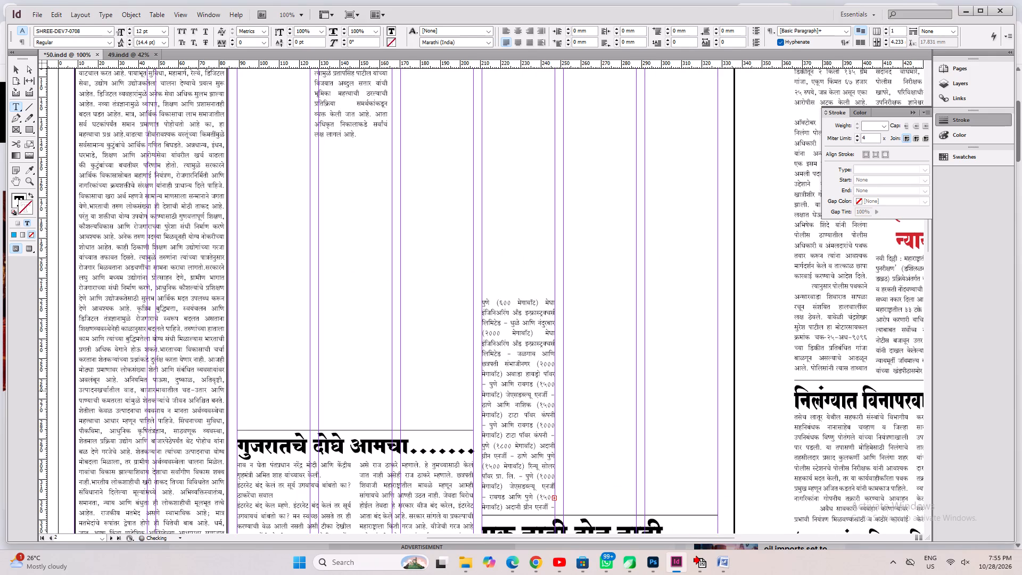
Widen the pump-storage continuation frame to about 117 mm, fit it to its text, and place it above "एक नाही दोन नाही ....".
key(ctrl+alt+c)
click(12, 68)
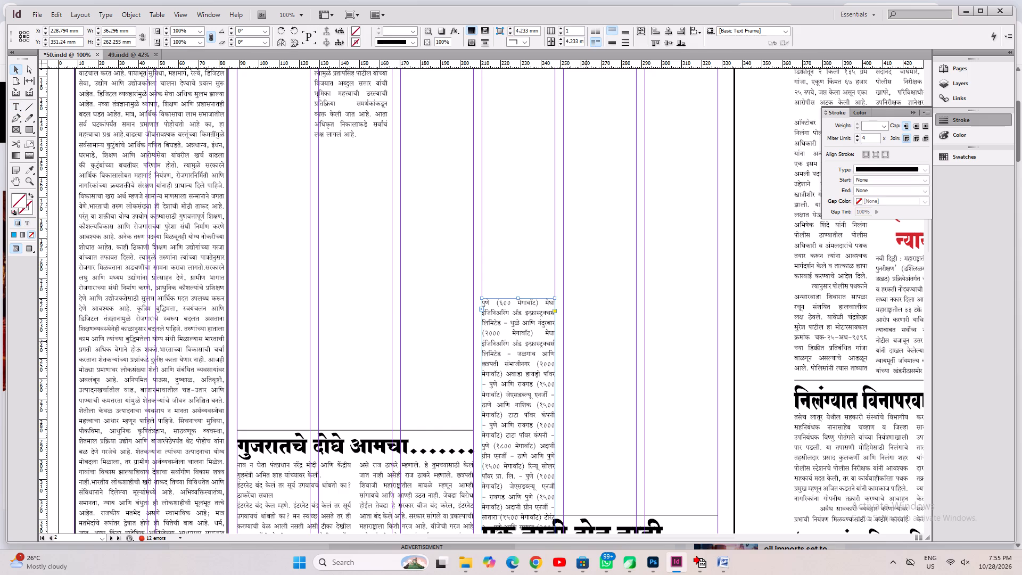
scroll(600, 450, down, 1)
scroll(553, 455, down, 3)
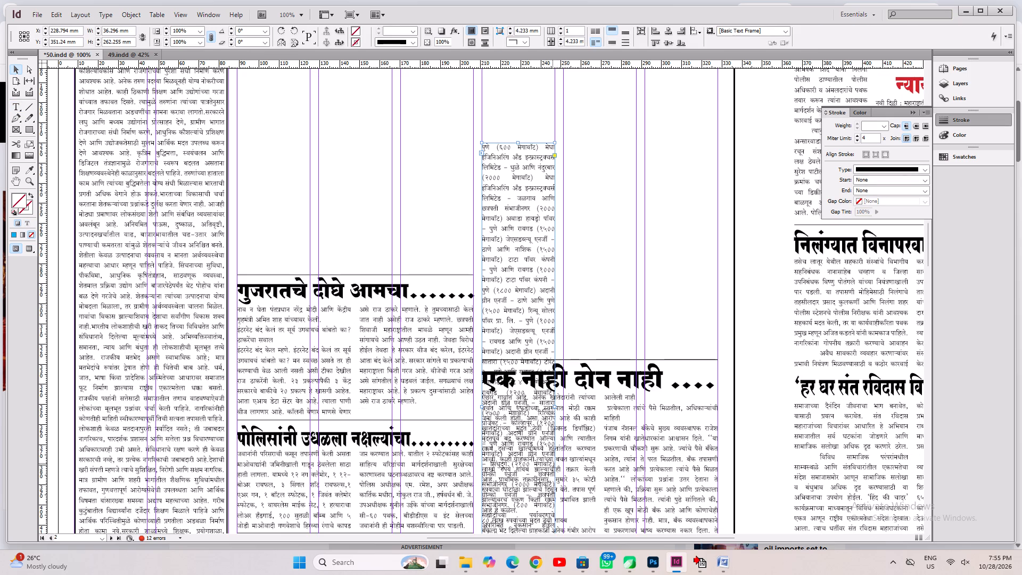
drag(555, 408, 716, 406)
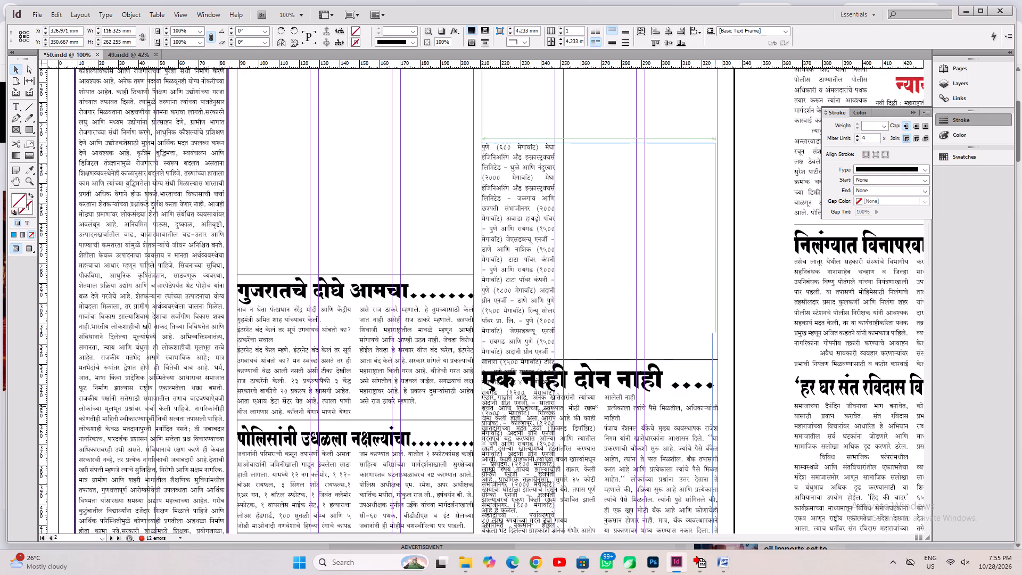
drag(716, 406, 719, 407)
key(ctrl+alt+c)
shift+drag(616, 247, 615, 297)
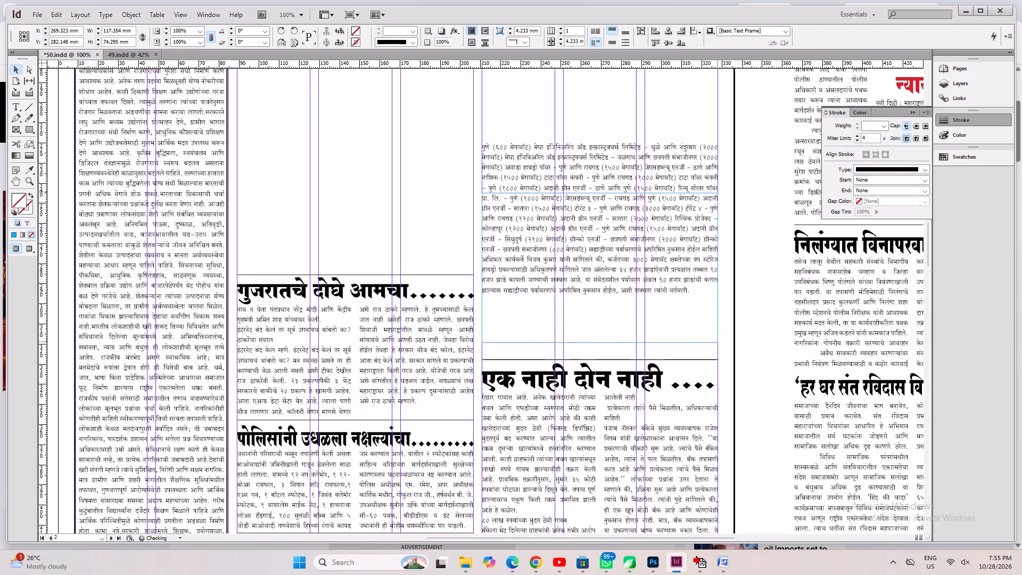
shift+drag(615, 297, 614, 309)
shift+drag(631, 278, 631, 270)
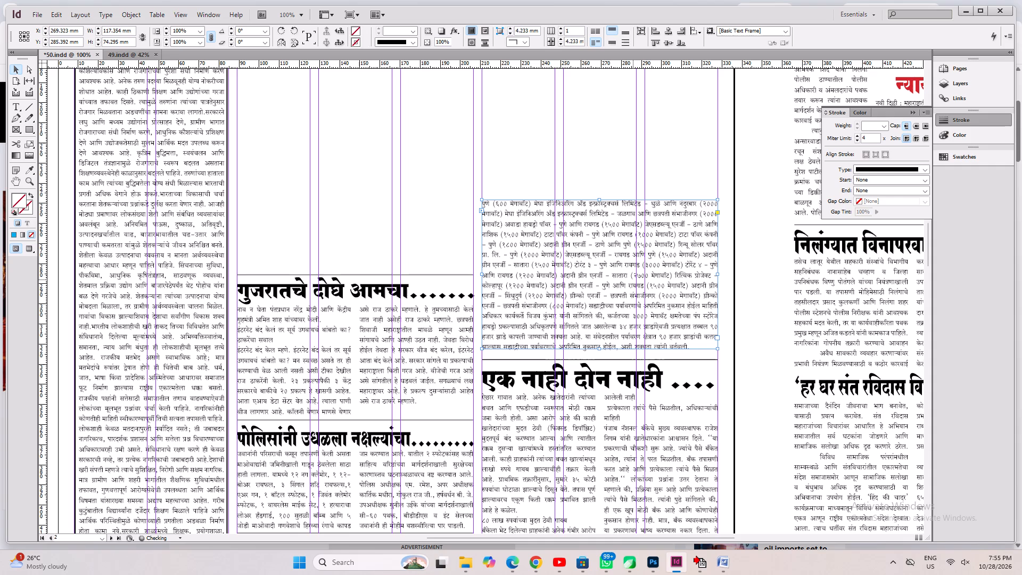
Set the continuation frame to three columns, refit its height, seat it just above the rule below, and save.
double_click(562, 30)
key(ctrl+alt+c)
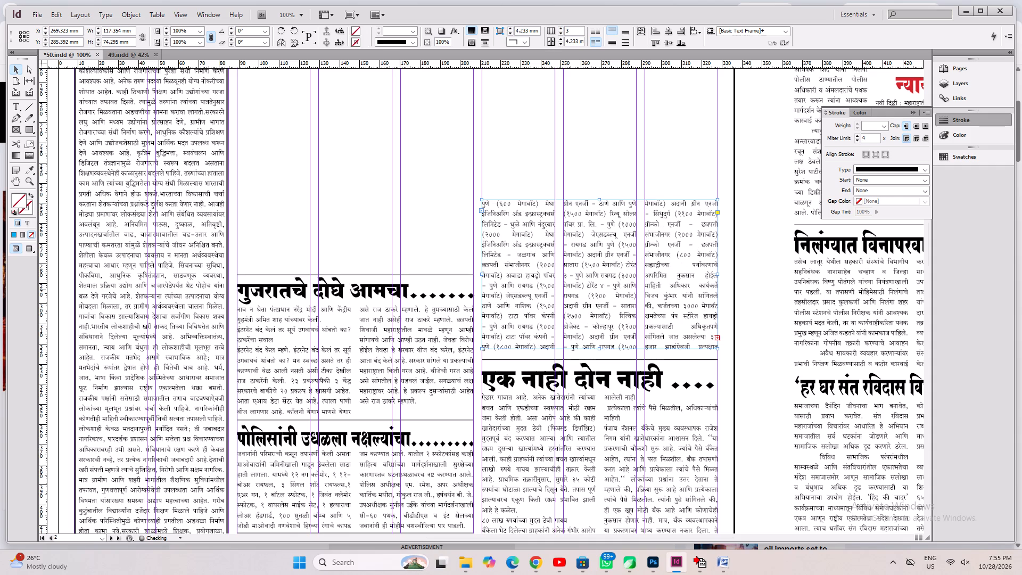
shift+drag(617, 291, 614, 268)
shift+drag(614, 267, 614, 261)
key(Down)
key(Down)
key(Down)
key(Down)
key(Down)
key(ctrl+s)
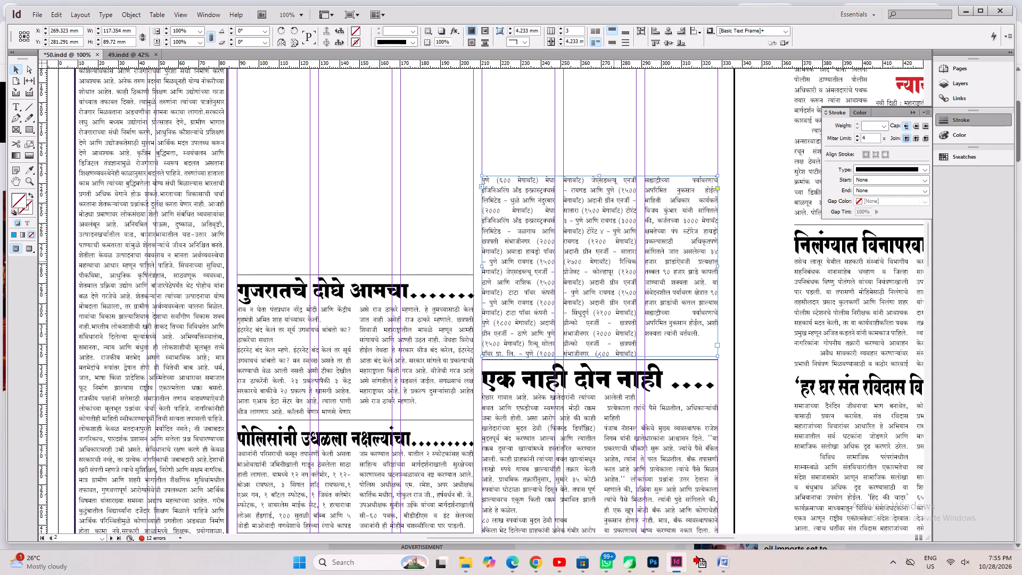
Move the loose text frame beginning "घोषणाबाजी करण्यात येत" into the empty area above "गुजरातचे दोघे आमचा" on page 2.
click(501, 306)
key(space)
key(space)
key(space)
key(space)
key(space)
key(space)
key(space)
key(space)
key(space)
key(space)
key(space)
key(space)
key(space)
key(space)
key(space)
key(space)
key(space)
drag(553, 214, 444, 352)
drag(465, 343, 444, 391)
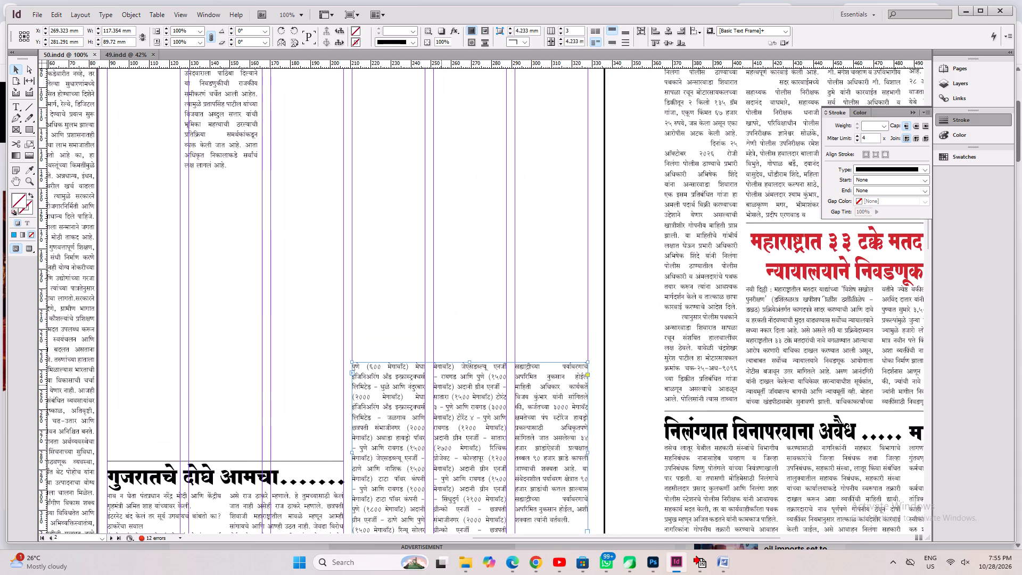
drag(236, 138, 228, 316)
drag(226, 308, 183, 397)
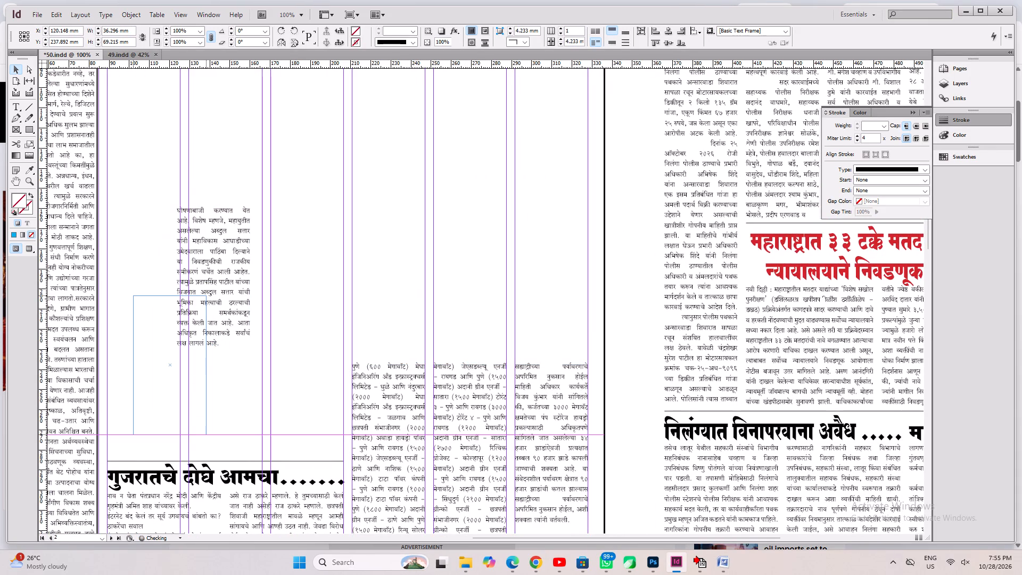
drag(183, 397, 186, 236)
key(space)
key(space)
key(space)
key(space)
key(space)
drag(524, 269, 529, 215)
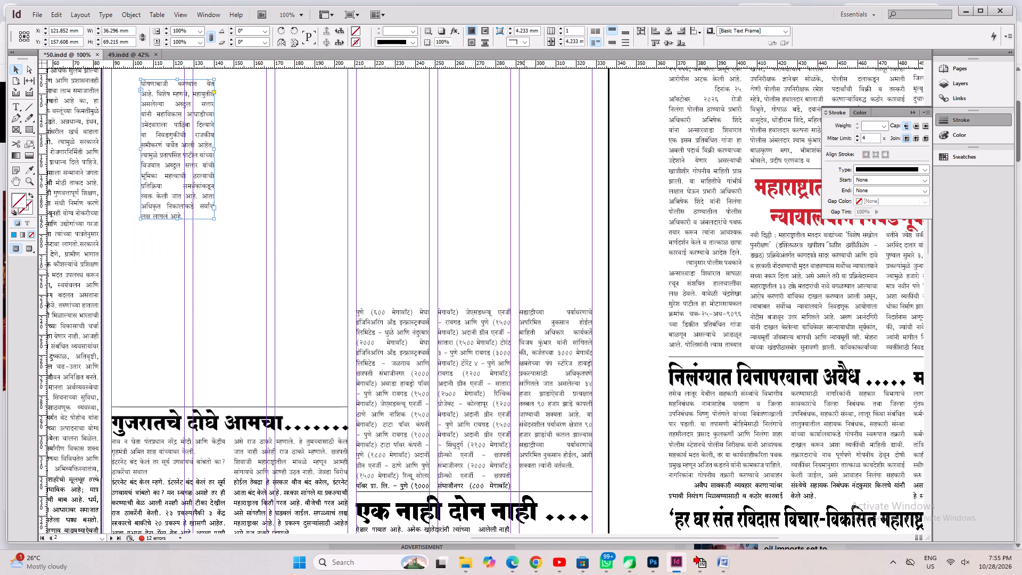
click(490, 384)
double_click(318, 201)
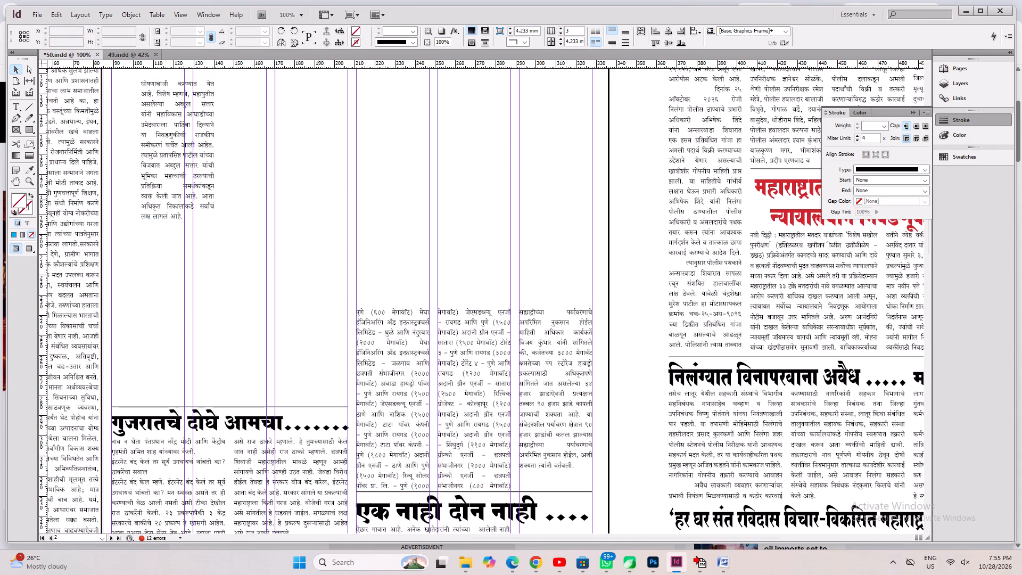
Copy page 1's two-line pump-storage headline frame and paste it on page 2, in the empty space above the continuation text.
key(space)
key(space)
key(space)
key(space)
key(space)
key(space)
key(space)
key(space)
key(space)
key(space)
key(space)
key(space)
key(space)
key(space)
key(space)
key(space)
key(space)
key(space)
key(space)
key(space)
drag(300, 155, 391, 507)
drag(311, 188, 351, 574)
drag(306, 235, 332, 573)
drag(279, 226, 284, 526)
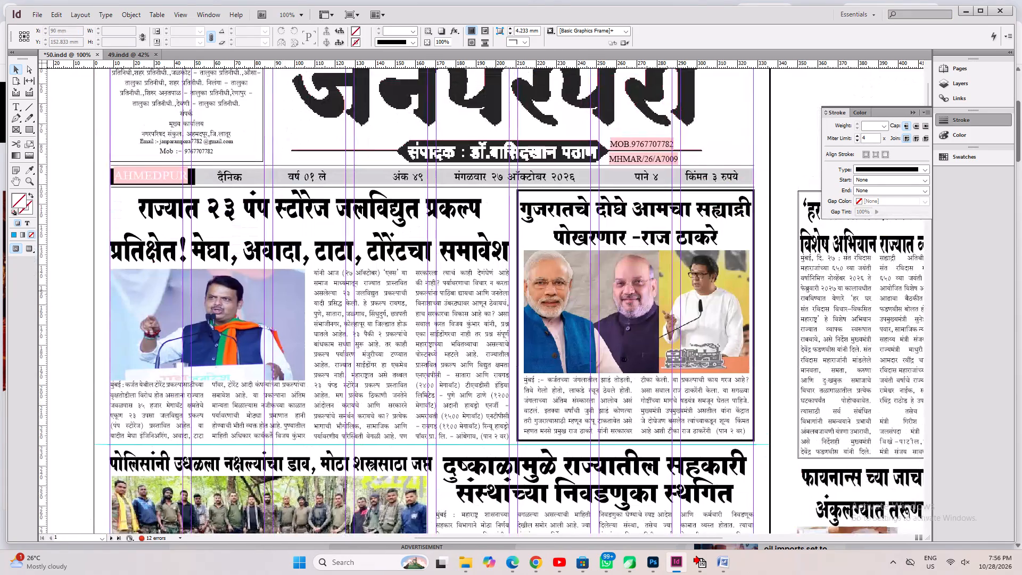
ctrl+click(324, 217)
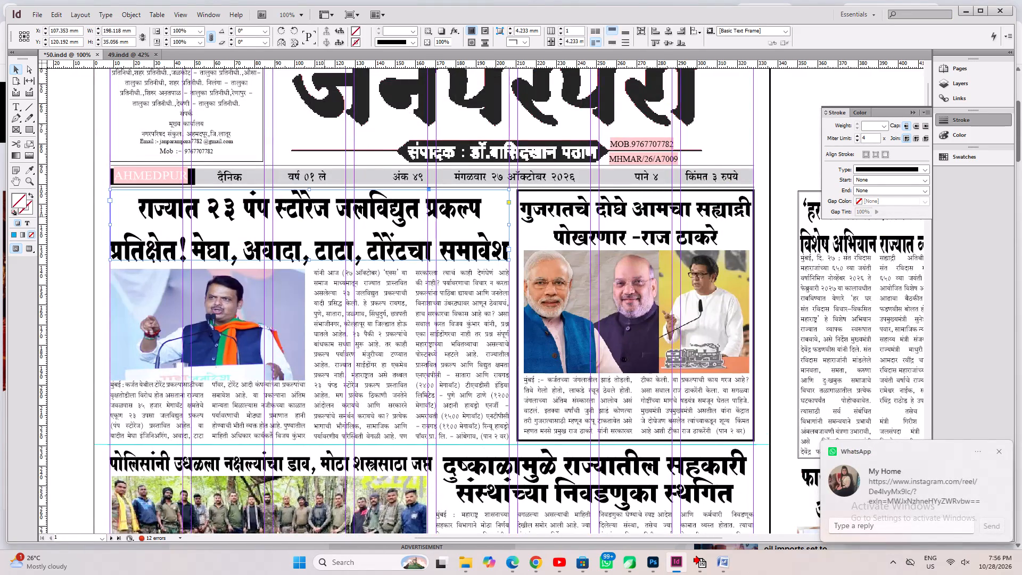
key(ctrl+c)
click(78, 352)
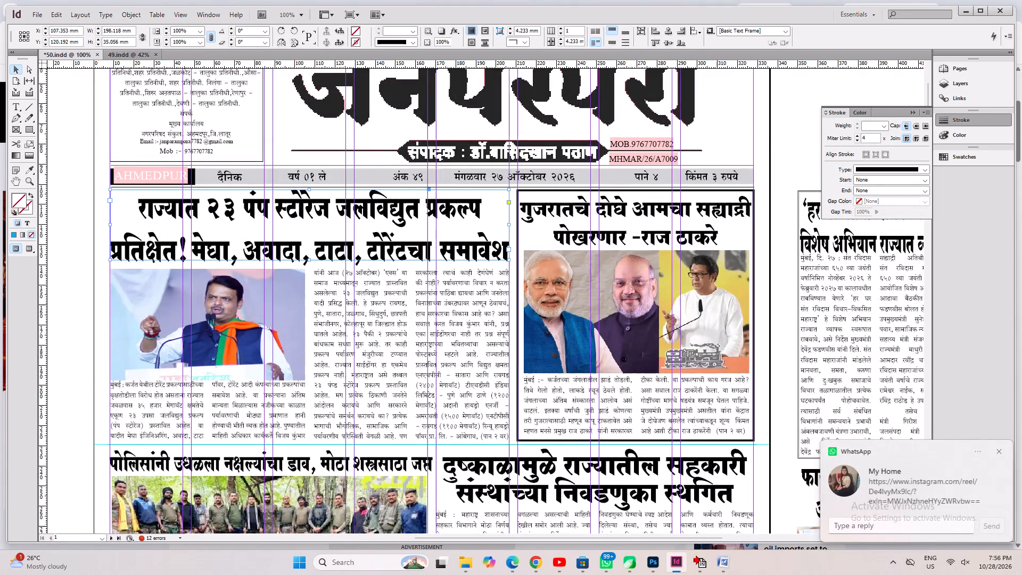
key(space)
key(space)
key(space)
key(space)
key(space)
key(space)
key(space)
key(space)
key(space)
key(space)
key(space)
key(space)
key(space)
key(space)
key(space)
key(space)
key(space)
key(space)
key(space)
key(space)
drag(146, 362, 187, 59)
drag(572, 315, 448, 0)
drag(528, 312, 457, 52)
drag(506, 280, 509, 147)
drag(498, 311, 516, 231)
drag(448, 361, 450, 240)
drag(438, 250, 431, 194)
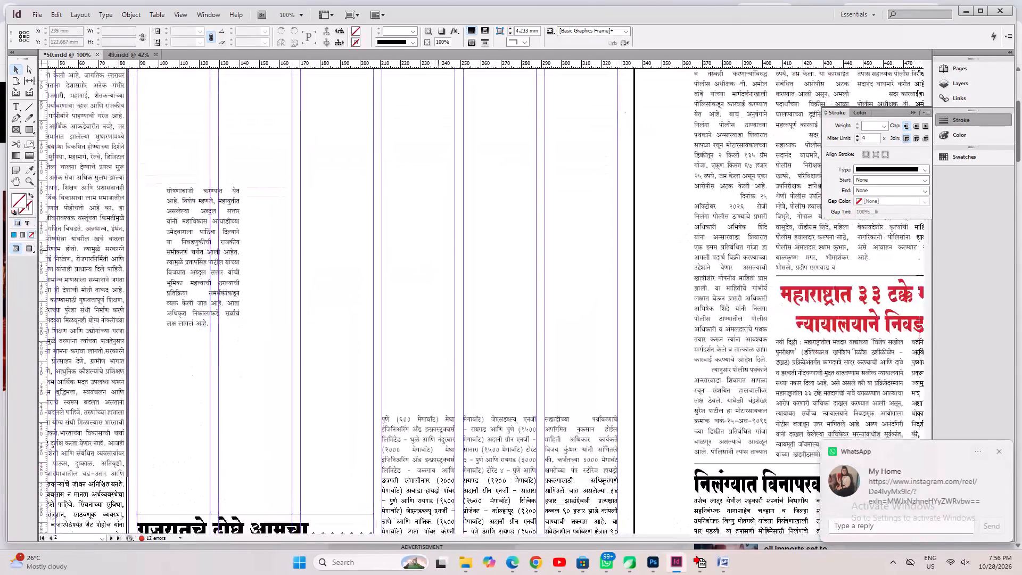
click(374, 187)
right_click(345, 140)
click(350, 144)
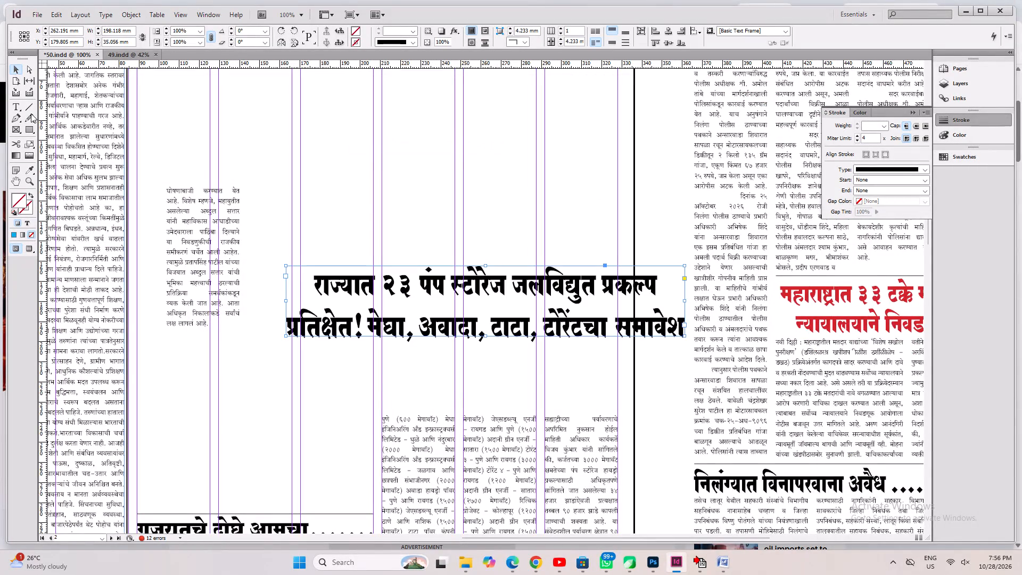
Justify the pasted headline text with its last line aligned left.
click(18, 106)
click(318, 267)
key(ctrl+a)
key(ctrl+shift+j)
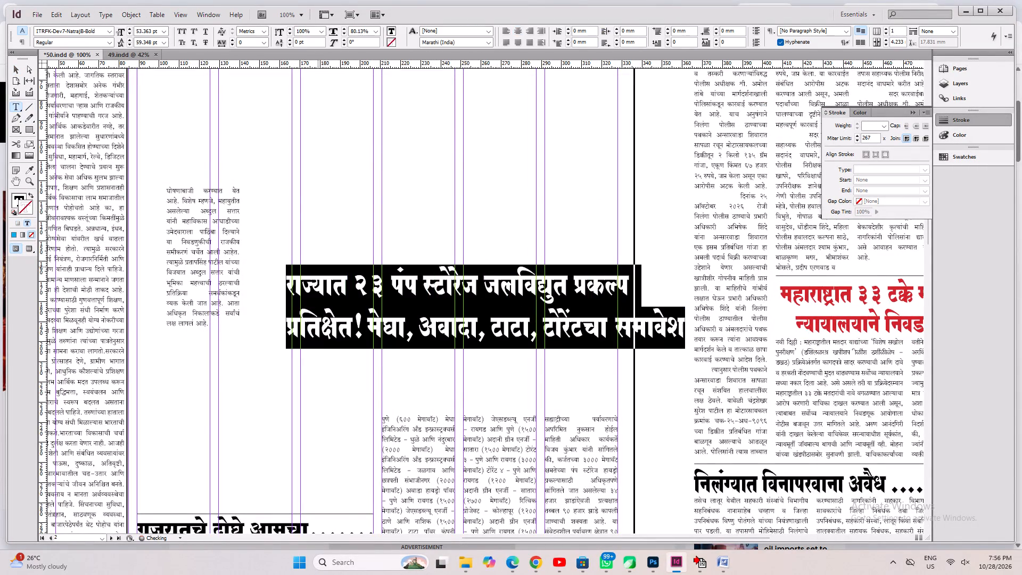
Shorten the pasted headline to "राज्यात २३ पंप स्टोरेज...." and fit its frame to the text.
key(Left)
key(Right)
key(Right)
key(Right)
key(Right)
key(Right)
key(Right)
key(Right)
key(Right)
key(Right)
key(Right)
key(Right)
key(Right)
key(Right)
key(Right)
key(Right)
key(Right)
key(Right)
key(Right)
key(Right)
key(Right)
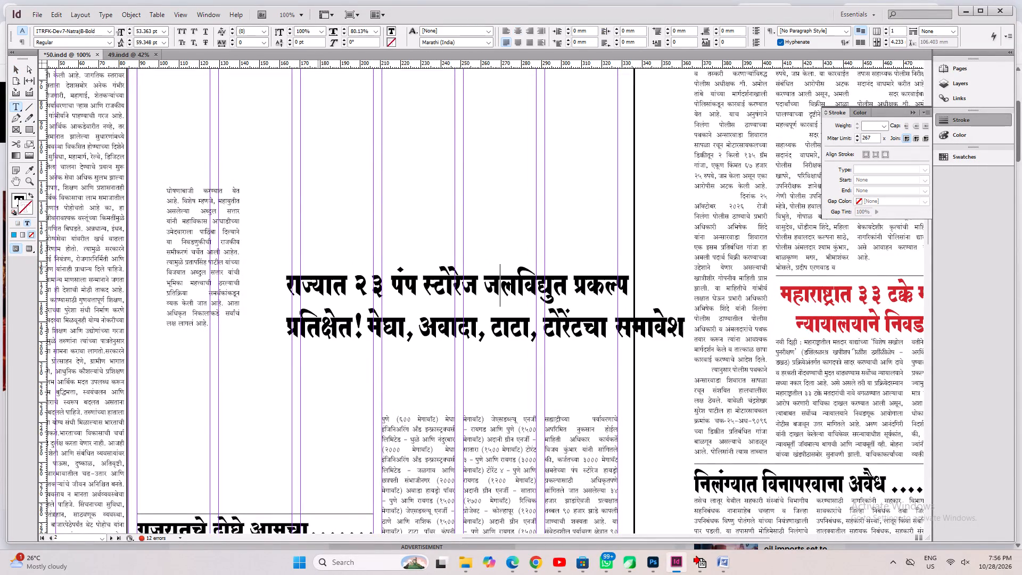
key(Left)
key(shift+Down)
key(shift+Down)
key(shift+Down)
key(shift+Down)
key(shift+Down)
key(shift+Down)
key(shift+Down)
key(shift+Down)
key(shift+Down)
key(shift+Down)
key(shift+Down)
key(BackSpace)
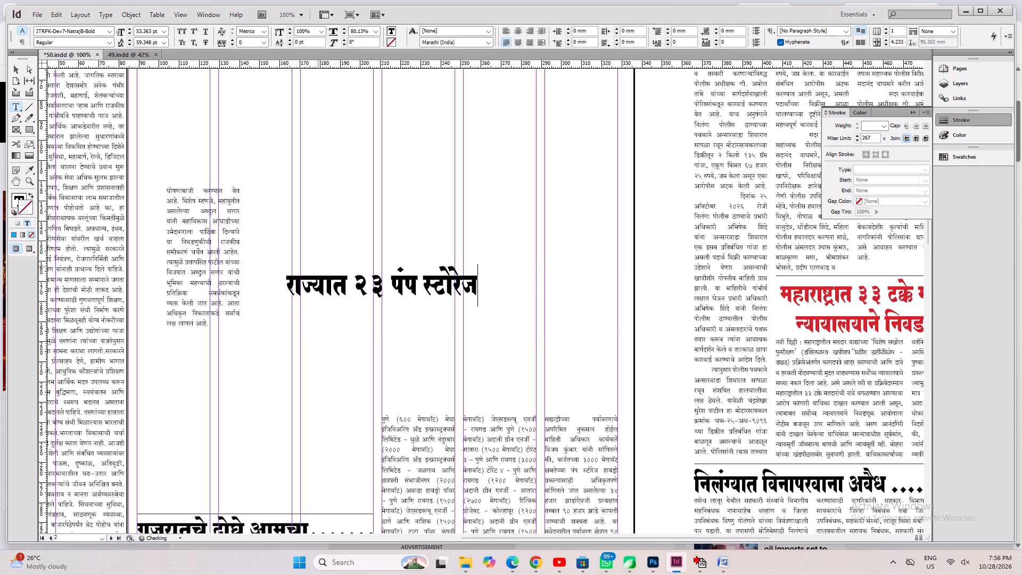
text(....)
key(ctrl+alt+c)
click(18, 66)
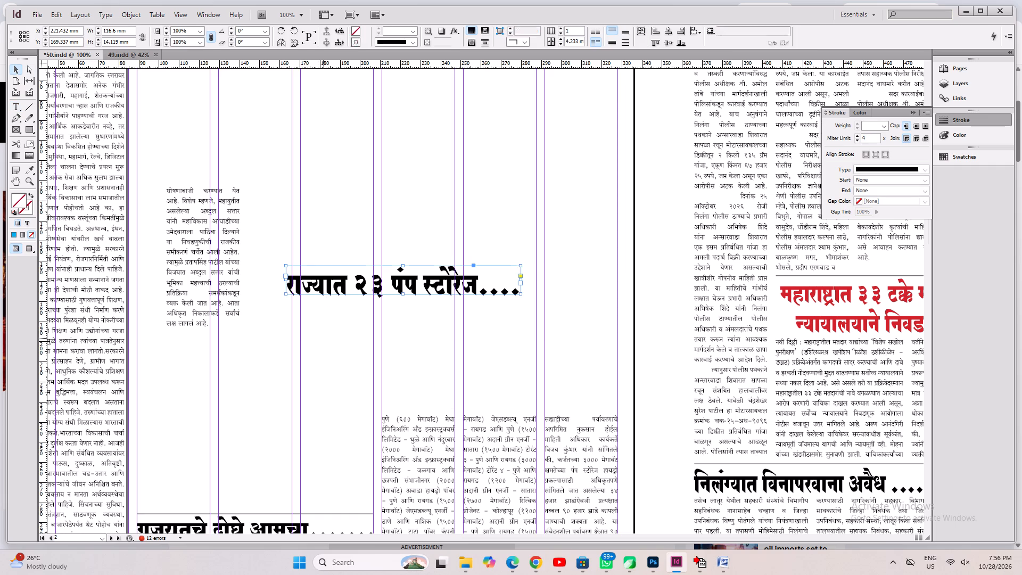
Place the shortened headline directly above the three-column continuation, trim its frame height to about 11.6 mm, nudge it down slightly, and save.
drag(334, 287, 430, 402)
key(ctrl+2)
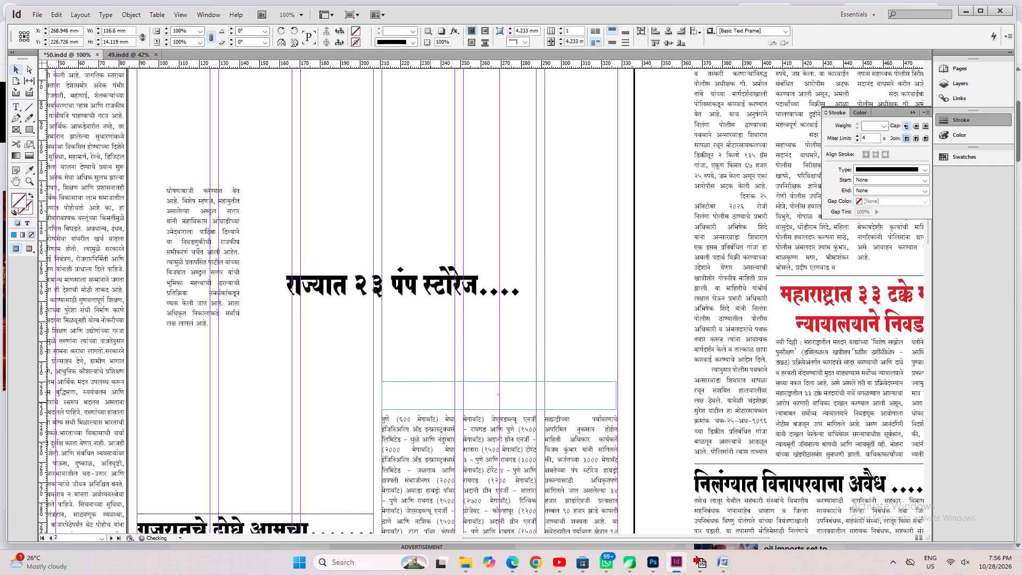
ctrl+drag(484, 272, 484, 283)
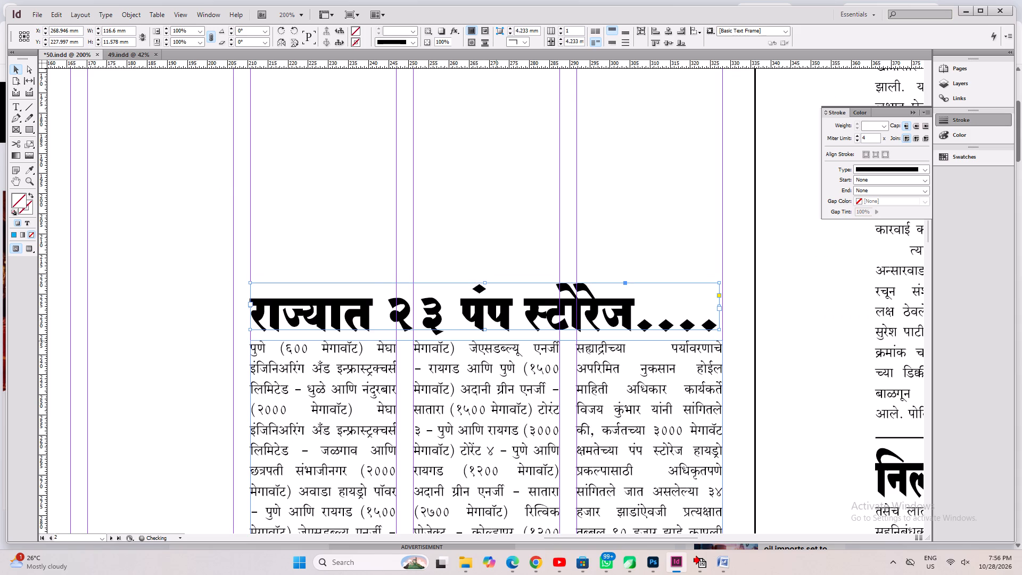
key(Down)
key(Down)
key(Up)
key(ctrl+s)
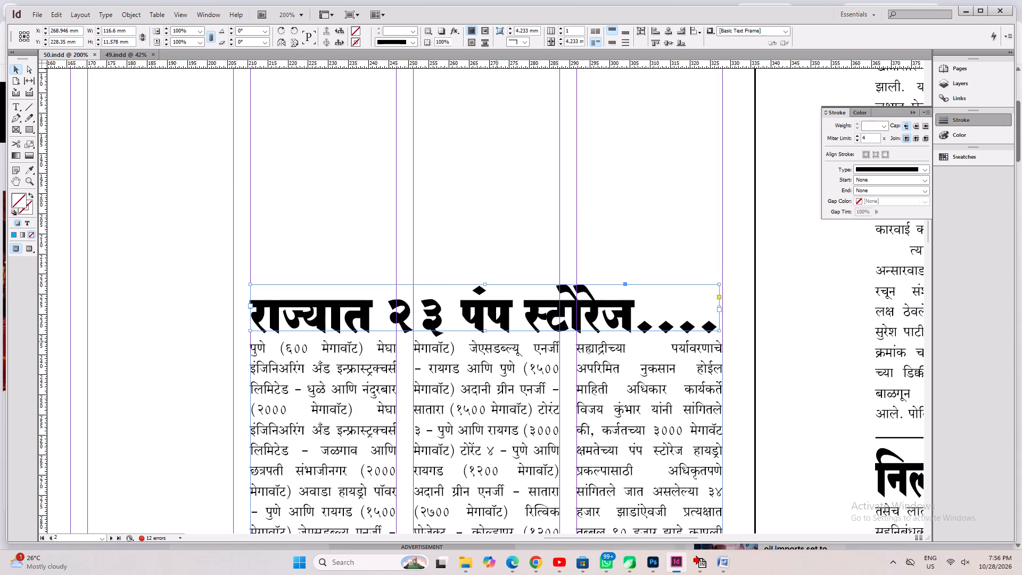
Increase tracking to 20 for the continuation passage from "रायगड (३०००" in the middle column into the last column, and save.
key(ctrl+0)
key(ctrl+a)
key(ctrl+s)
click(507, 171)
click(558, 302)
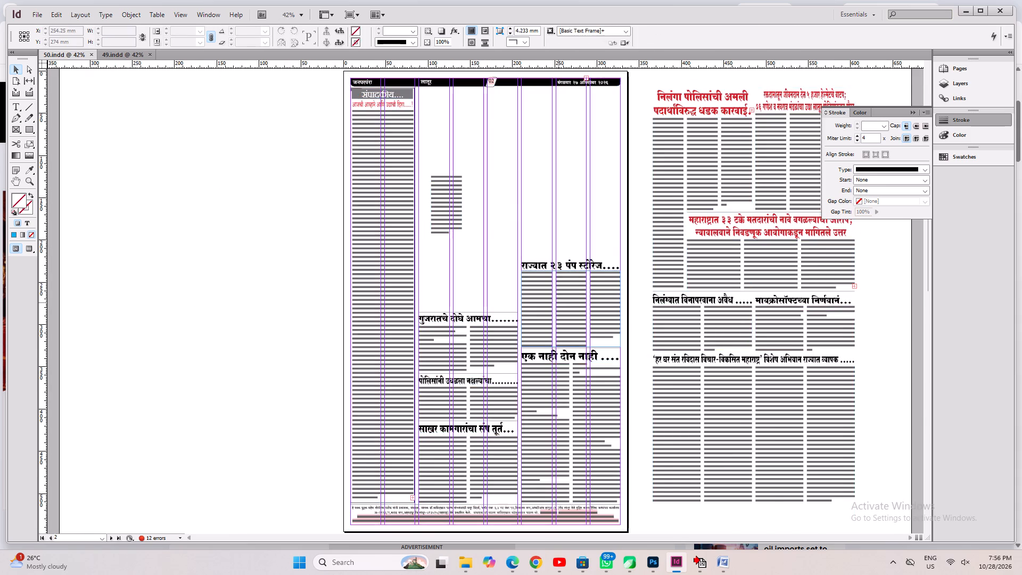
key(ctrl+1)
key(ctrl+alt+c)
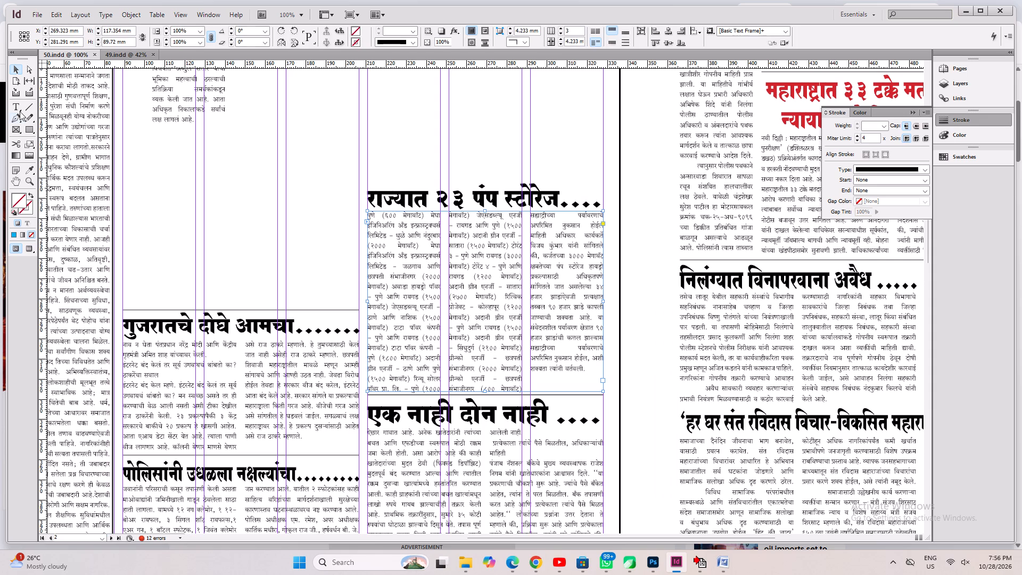
click(18, 107)
drag(463, 272, 539, 286)
drag(484, 260, 556, 281)
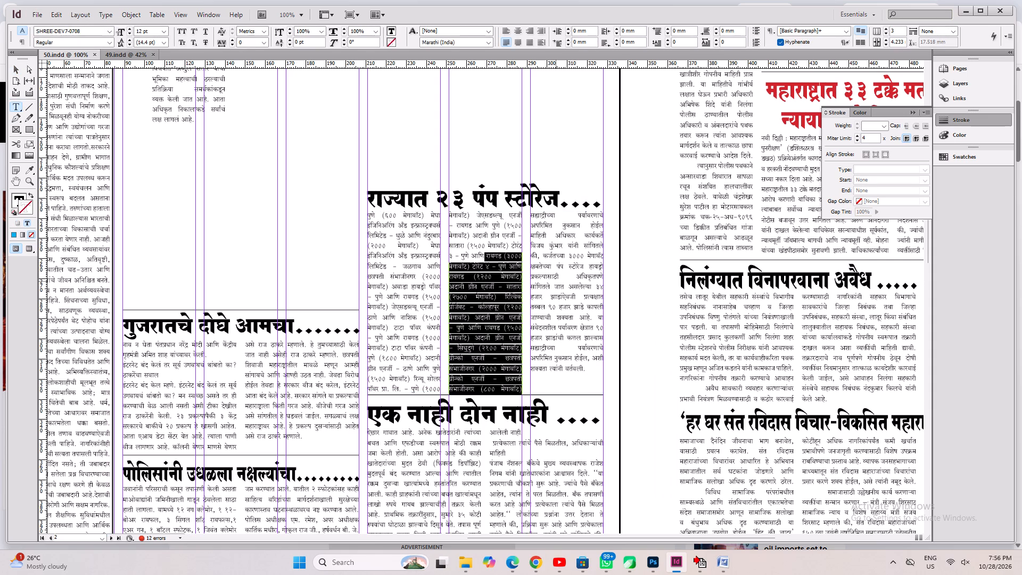
drag(556, 281, 577, 302)
key(alt+Right)
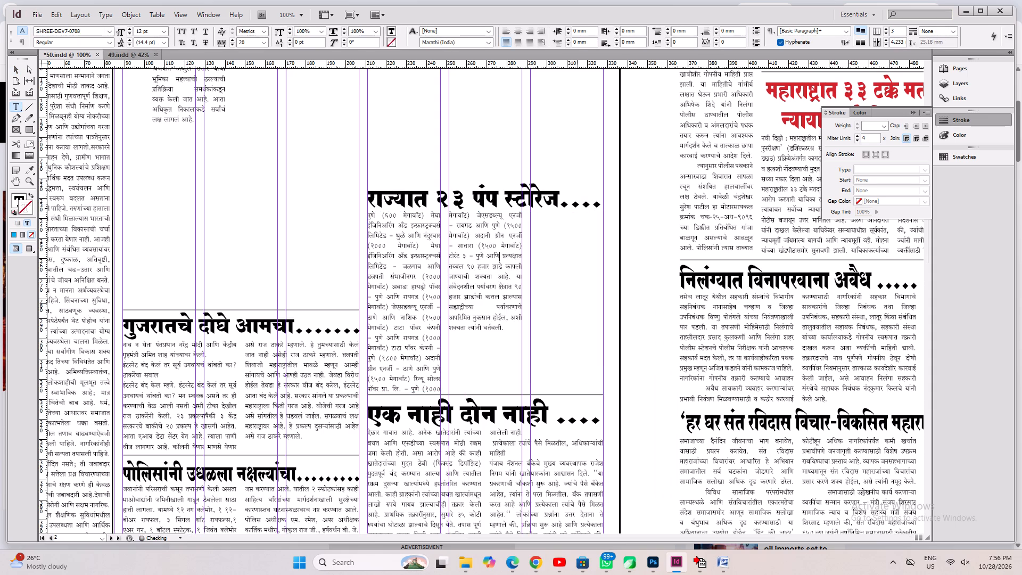
key(ctrl+z)
key(ctrl+s)
click(492, 290)
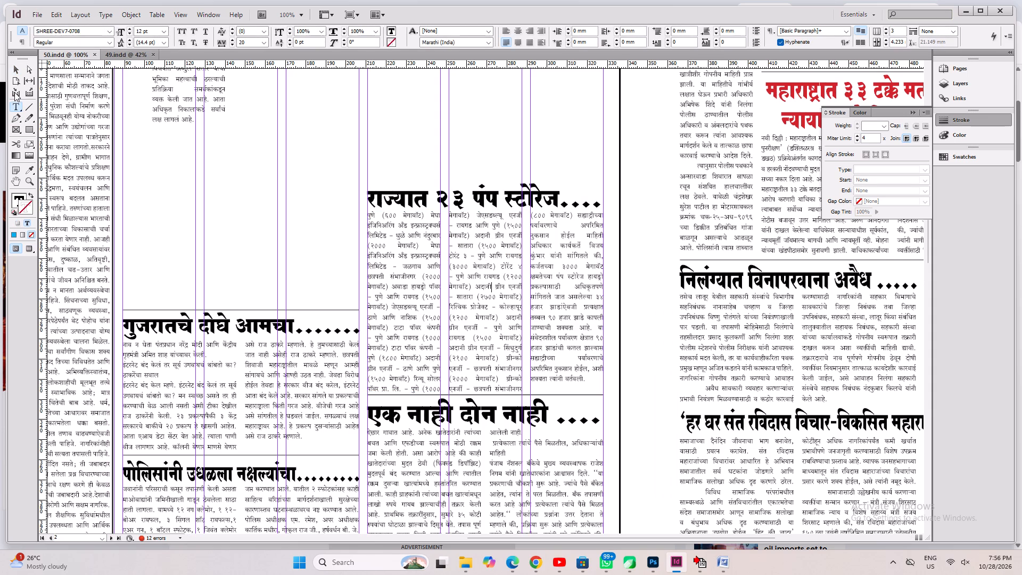
Duplicate the 1 pt rule from above "एक नाही दोन नाही ...." to just above "राज्यात २३ पंप स्टोरेज....", and save.
click(19, 73)
ctrl+click(467, 395)
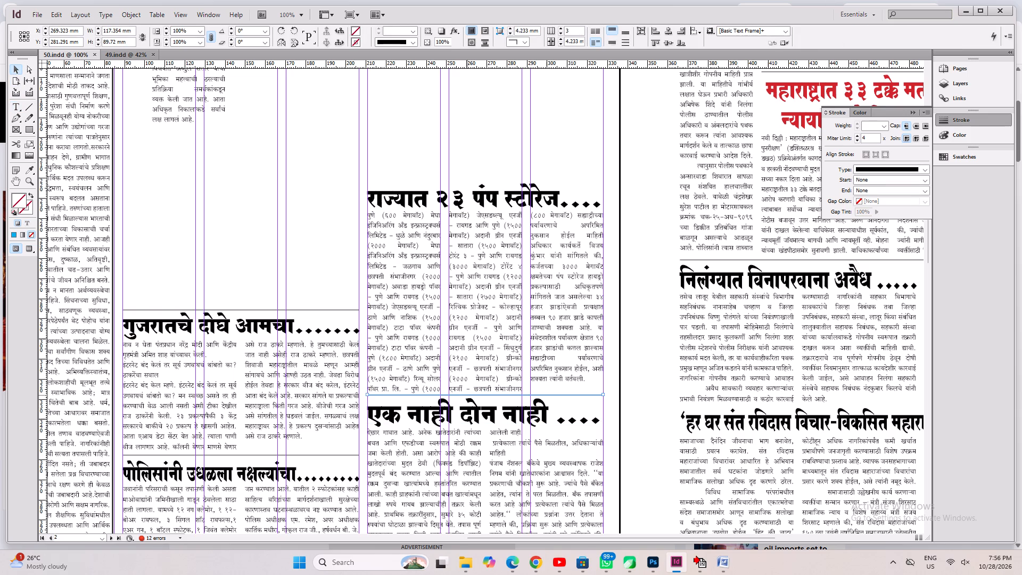
ctrl+alt+shift+drag(466, 395, 462, 179)
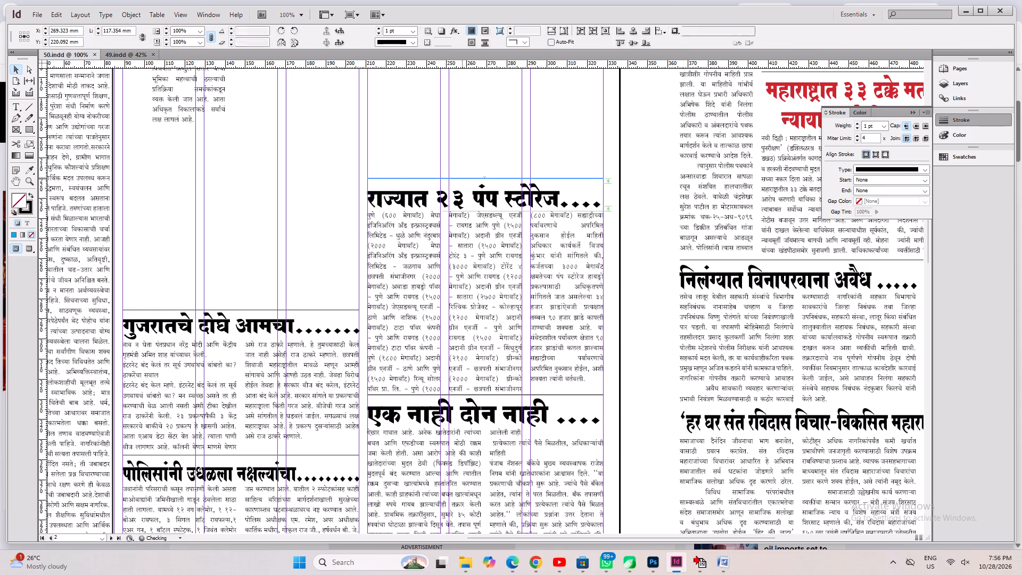
key(Down)
key(ctrl+s)
key(ctrl+0)
key(ctrl+a)
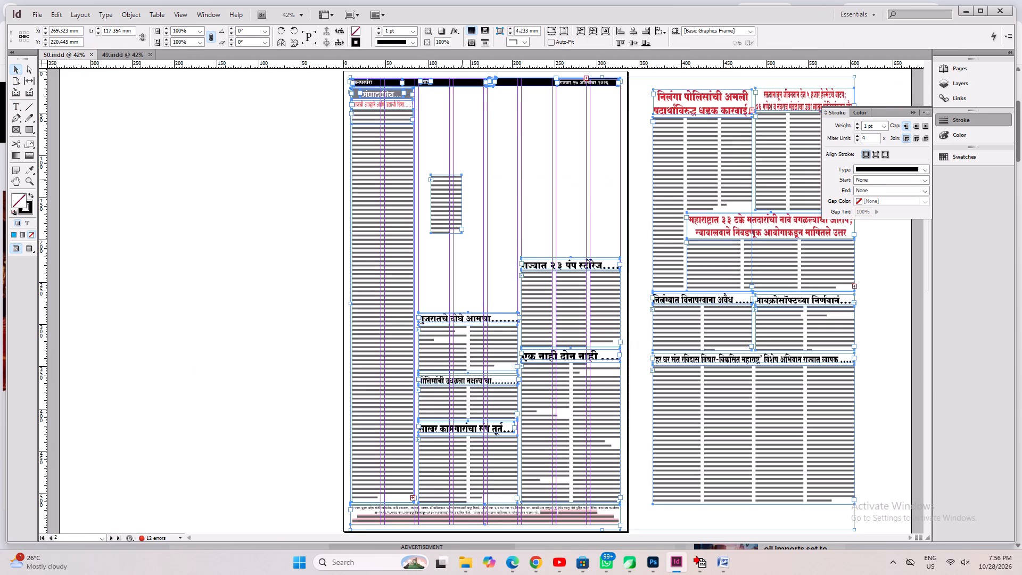
key(ctrl+s)
Trace the unplaced text column on page 2 back to the end of its election-result story on page 1.
click(498, 180)
click(452, 224)
key(ctrl+2)
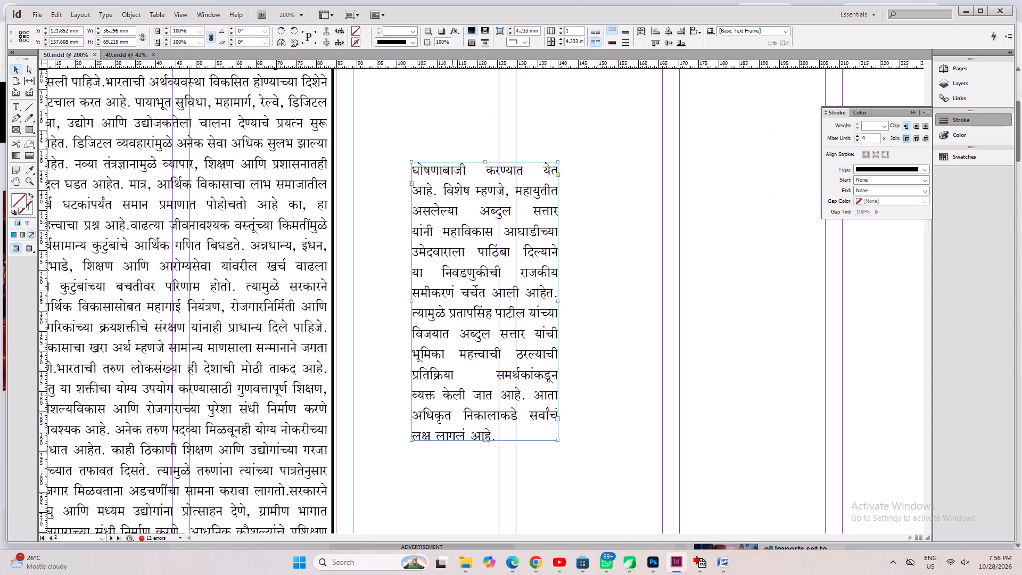
scroll(452, 224, up, 1)
click(17, 105)
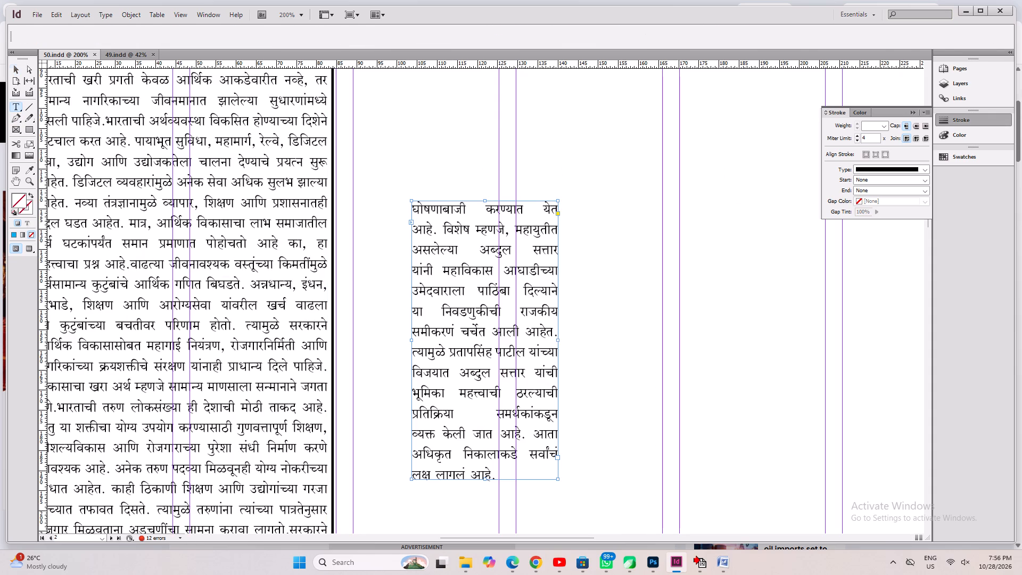
click(444, 226)
key(Up)
key(Left)
key(Left)
key(Left)
key(Left)
key(Left)
key(Left)
key(Left)
key(Left)
key(Left)
key(Left)
key(Left)
key(Left)
key(Left)
key(Left)
key(Left)
key(Left)
key(Left)
key(Left)
key(Left)
key(Left)
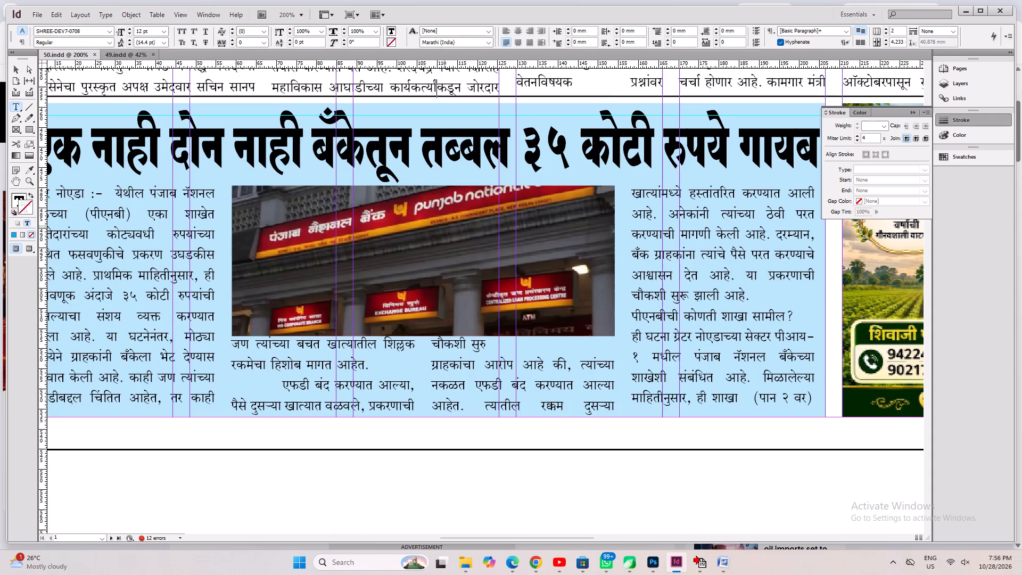
scroll(444, 226, up, 7)
alt+drag(251, 252, 455, 298)
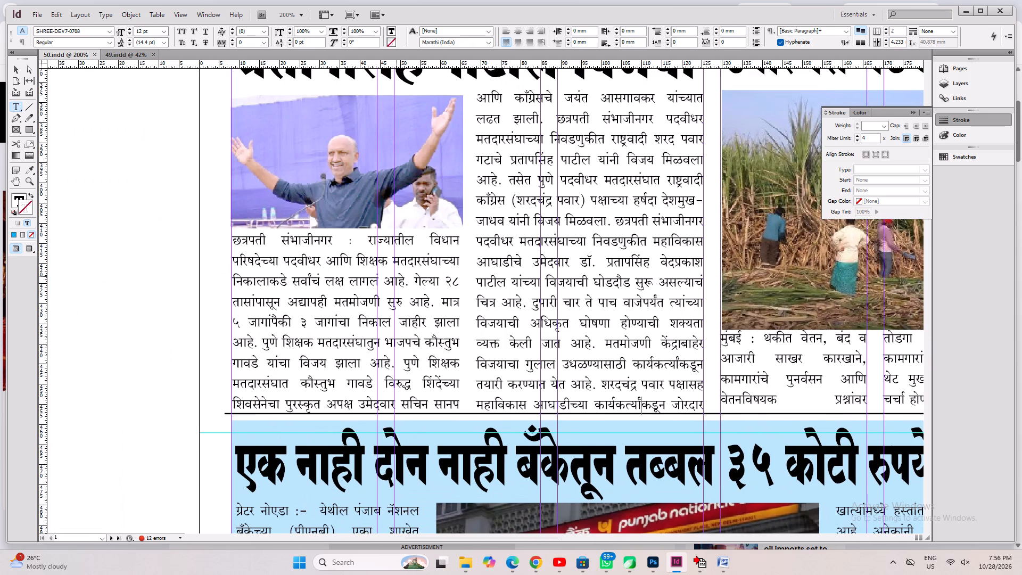
Crop the top edge of the election-result story's photo on page 1 slightly, to a frame height of about 32.8 mm.
click(19, 70)
click(341, 178)
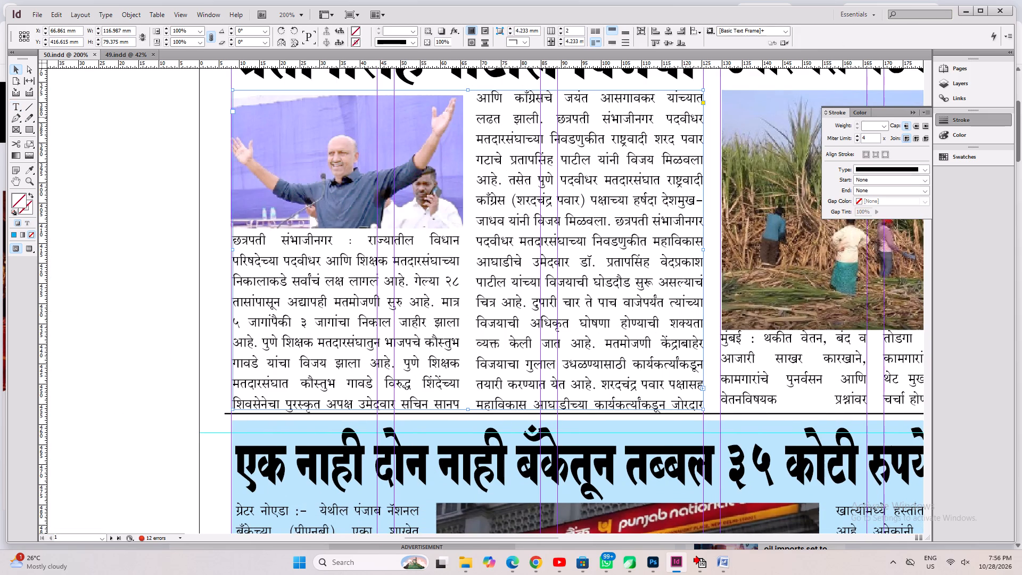
click(384, 159)
ctrl+click(372, 103)
ctrl+click(382, 105)
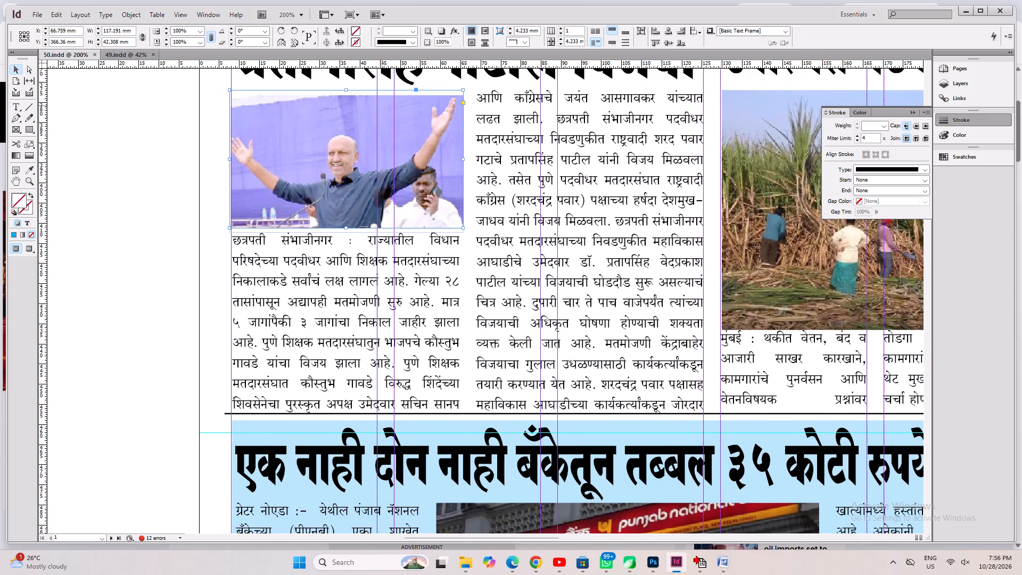
drag(348, 91, 349, 94)
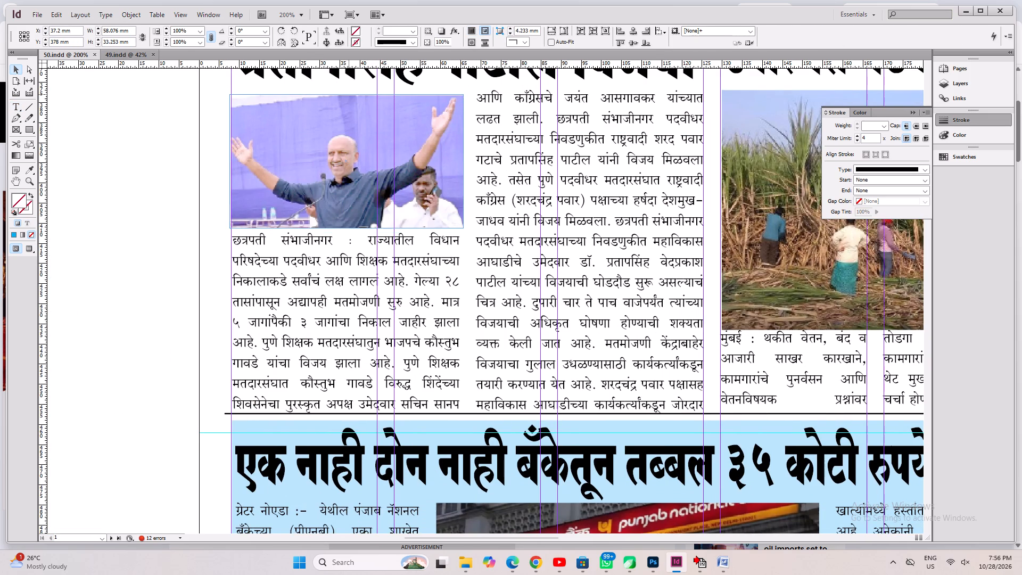
drag(349, 94, 349, 96)
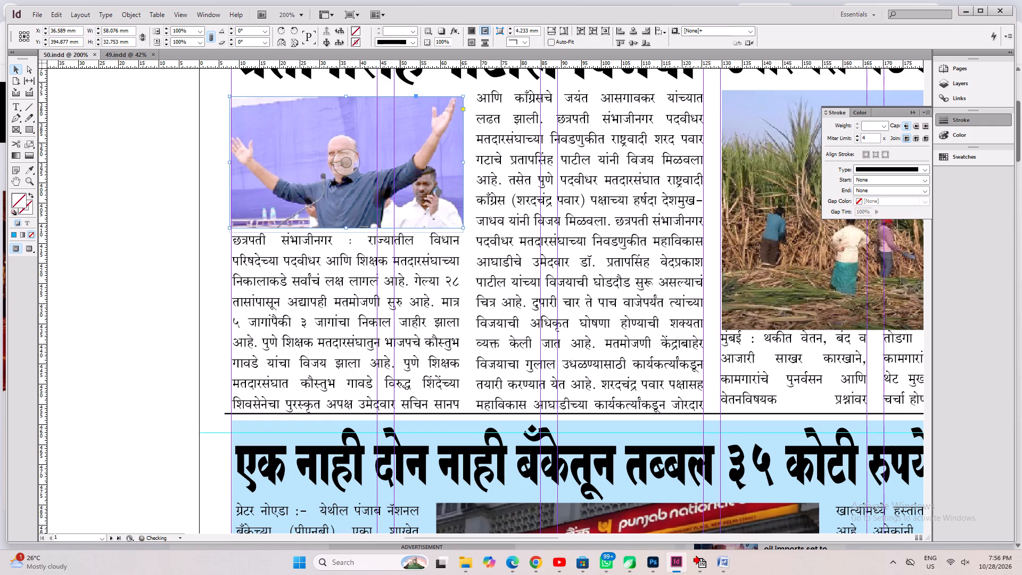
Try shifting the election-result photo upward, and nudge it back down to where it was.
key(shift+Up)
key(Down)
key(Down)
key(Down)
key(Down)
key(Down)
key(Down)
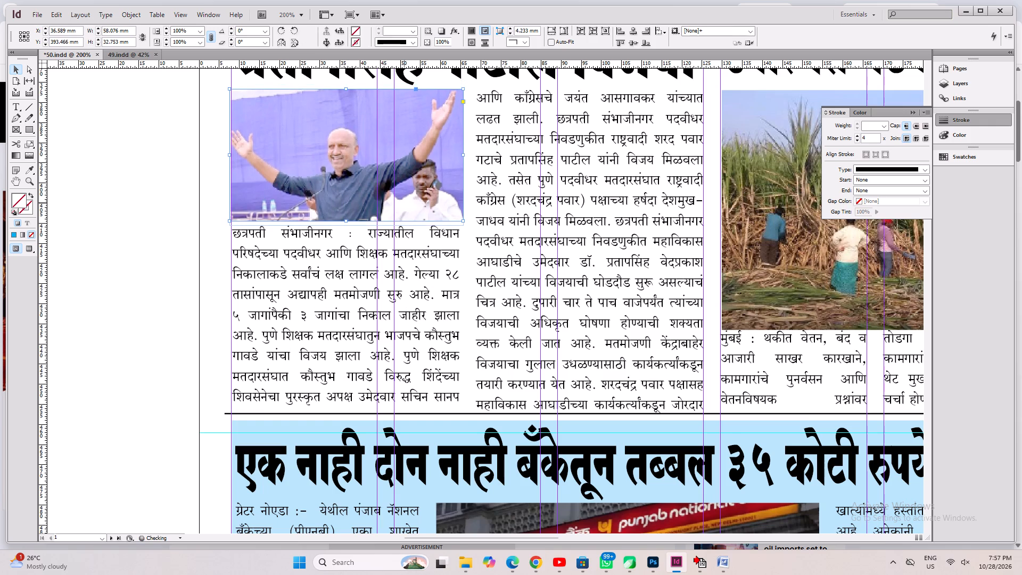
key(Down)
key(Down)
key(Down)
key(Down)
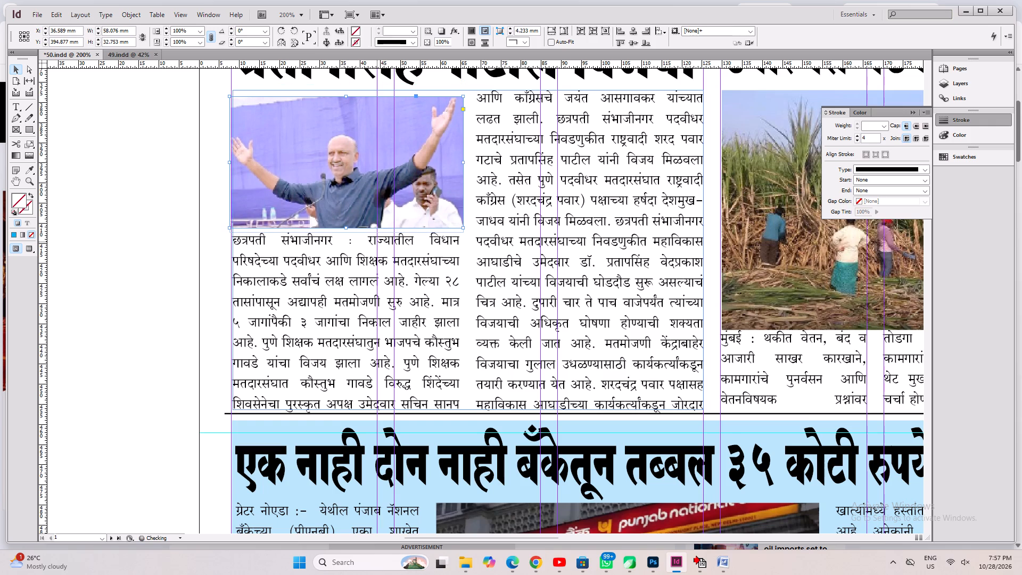
Crop the election-result photo from its bottom edge to a height of 27.5 mm, making room for more story text beneath.
drag(347, 228, 347, 212)
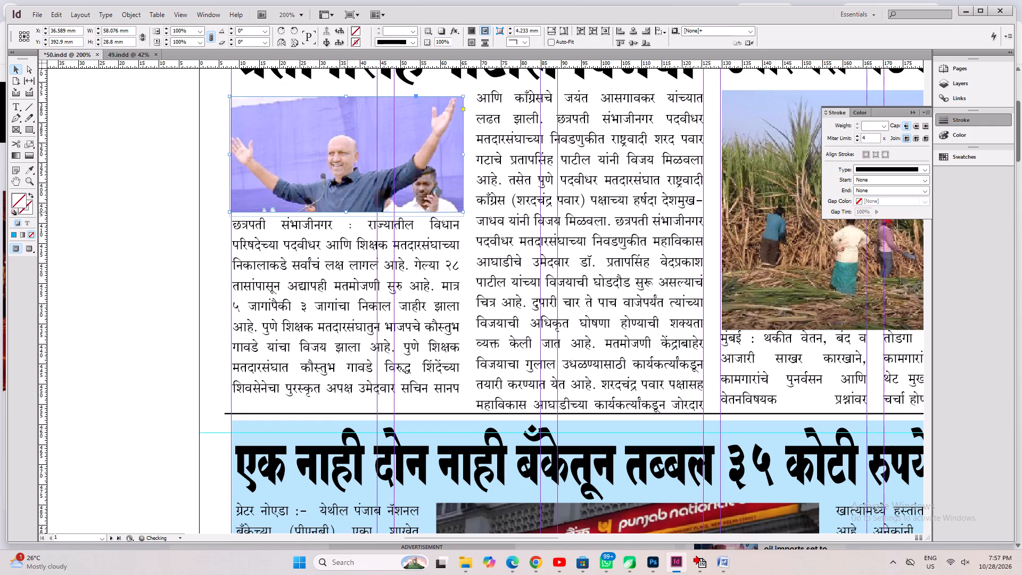
click(14, 105)
ctrl+drag(347, 212, 347, 212)
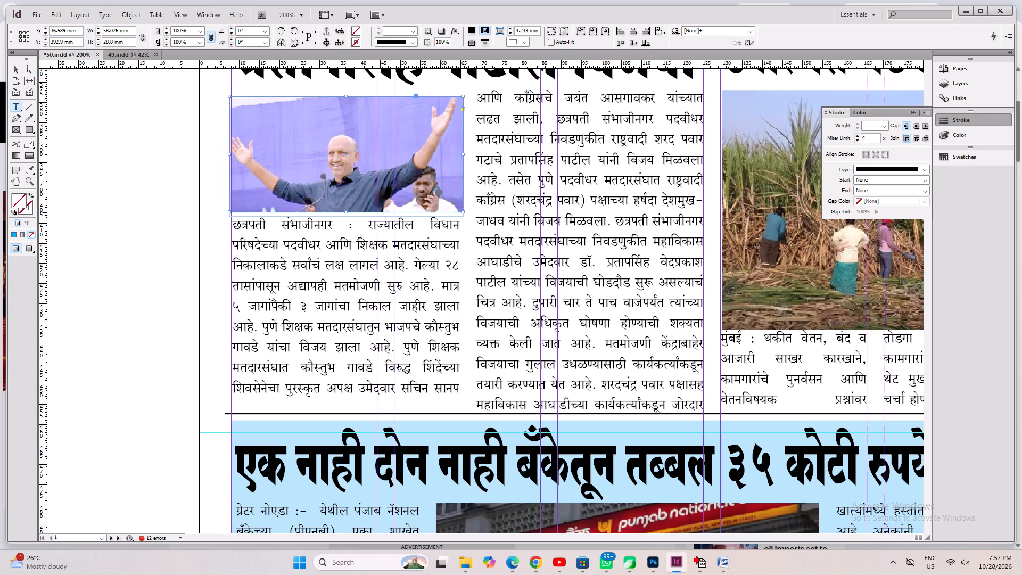
ctrl+drag(347, 212, 345, 207)
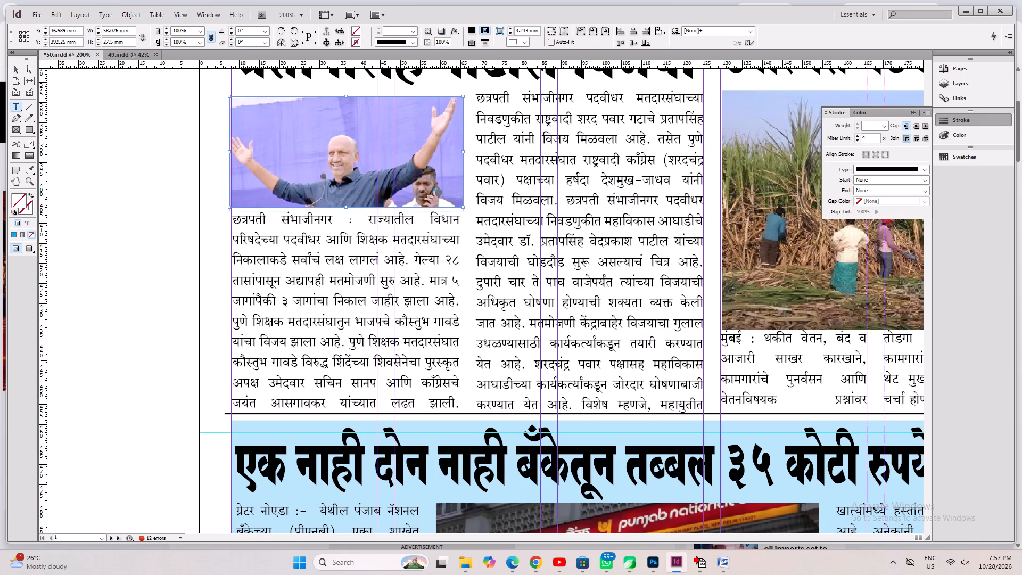
Insert a paragraph break before "विशेष म्हणजे, महायुतीत" in page 1's election-result story, pushing that sentence to page 2, and save.
click(14, 105)
click(584, 406)
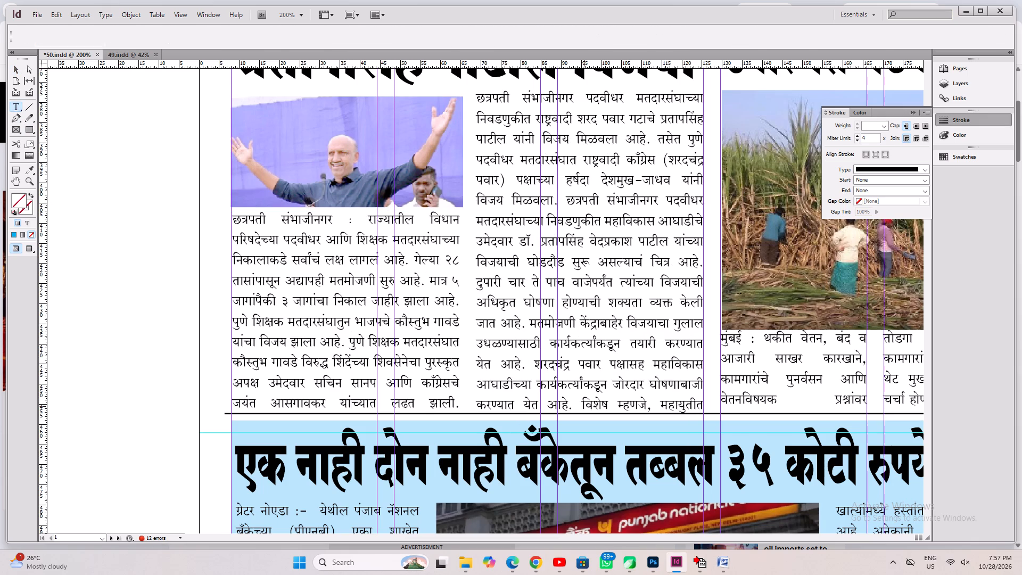
key(Left)
key(Return)
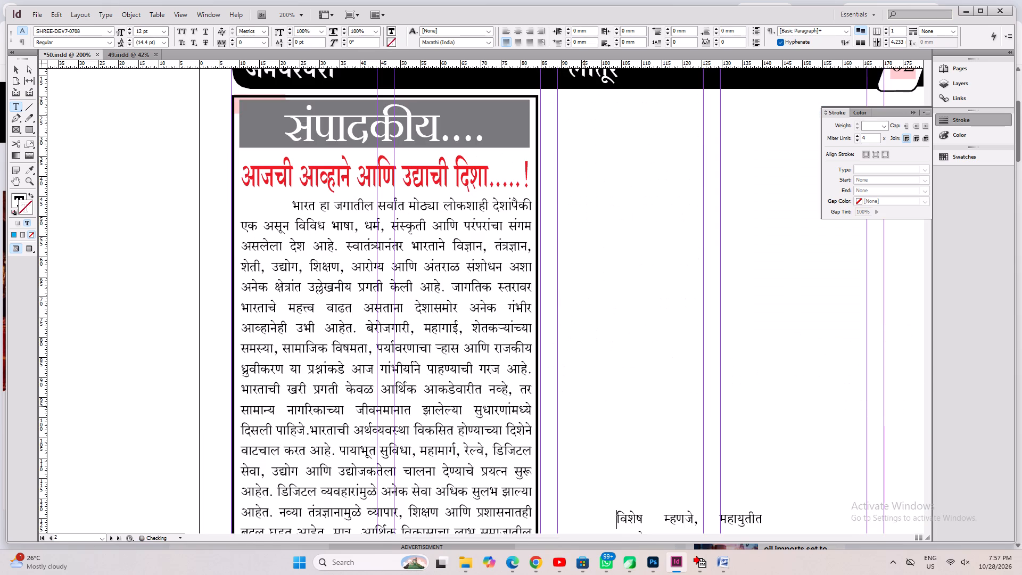
key(ctrl+s)
Delete all the election-result story text from "विशेष म्हणजे" onward in the loose column on page 2, and save the document.
key(ctrl+0)
key(shift+Down)
key(shift+Down)
key(shift+Down)
key(shift+Down)
key(shift+Down)
key(shift+Down)
key(shift+Down)
key(shift+Down)
key(shift+Down)
key(shift+Down)
key(shift+Down)
key(shift+Down)
key(shift+Down)
key(shift+Down)
key(shift+Down)
key(shift+Down)
key(shift+Down)
key(shift+Down)
key(shift+Down)
key(shift+Down)
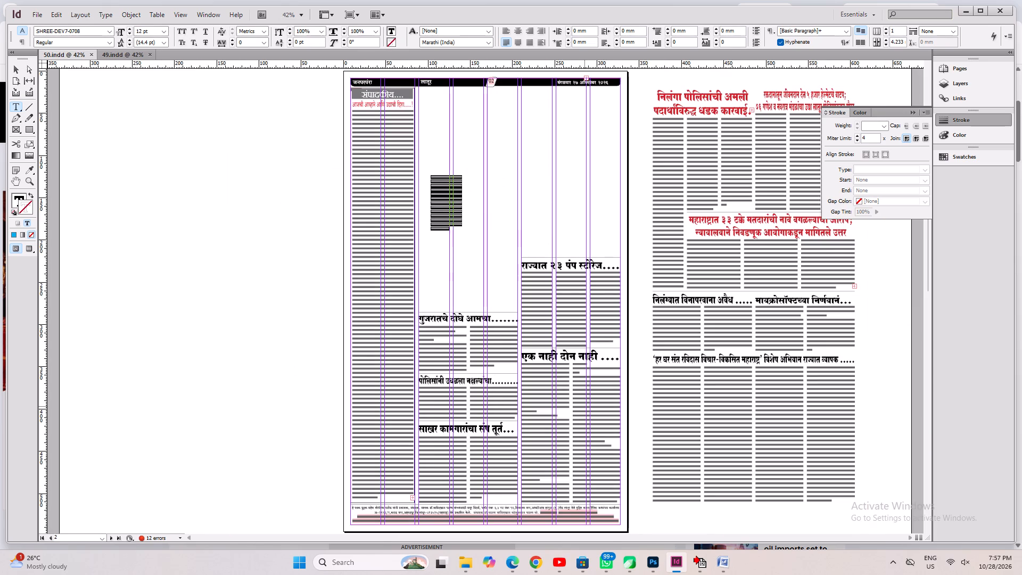
key(ctrl+s)
key(Delete)
key(ctrl+s)
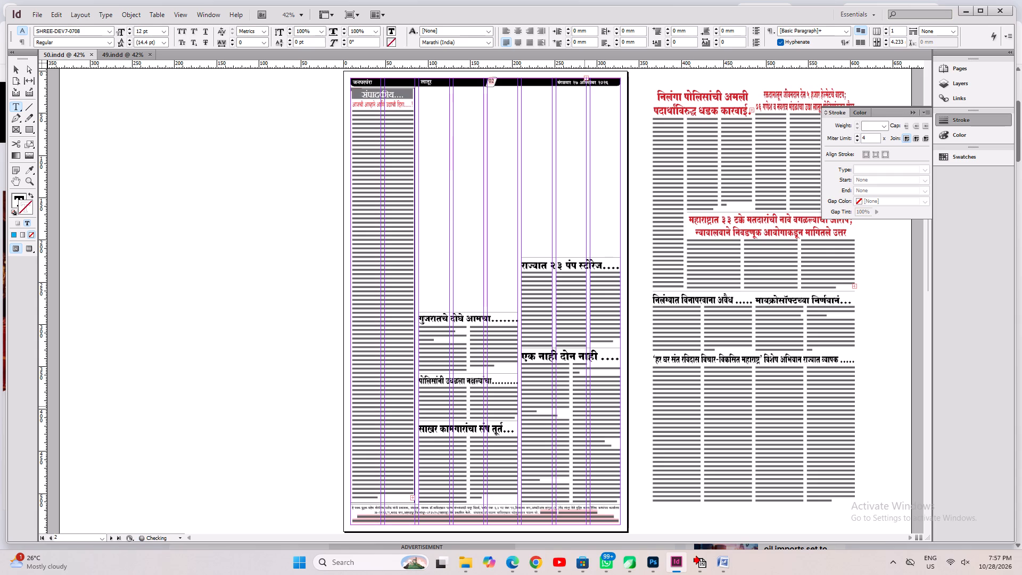
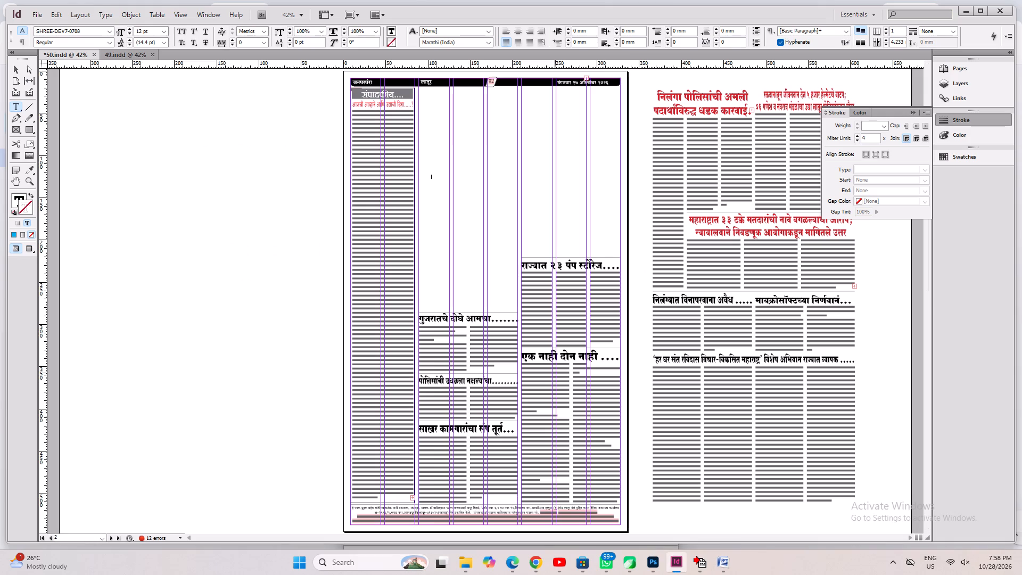
Move the helmet-distribution story and its headline from the pasteboard to the top of page 2 beside the editorial, at about X 147.6 mm, Y 92 mm.
click(588, 141)
scroll(743, 281, up, 3)
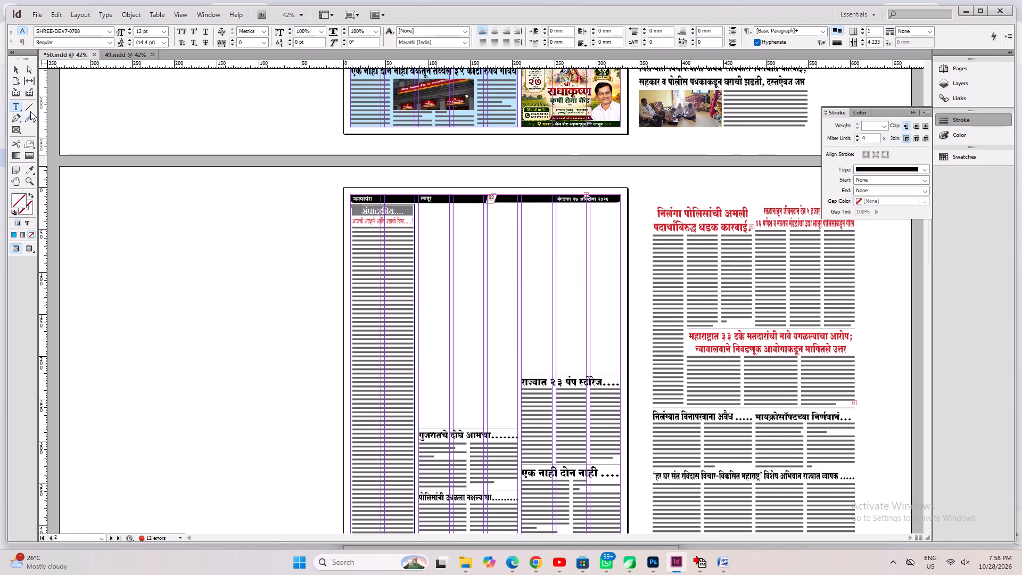
click(20, 68)
drag(770, 190, 806, 275)
drag(829, 290, 821, 293)
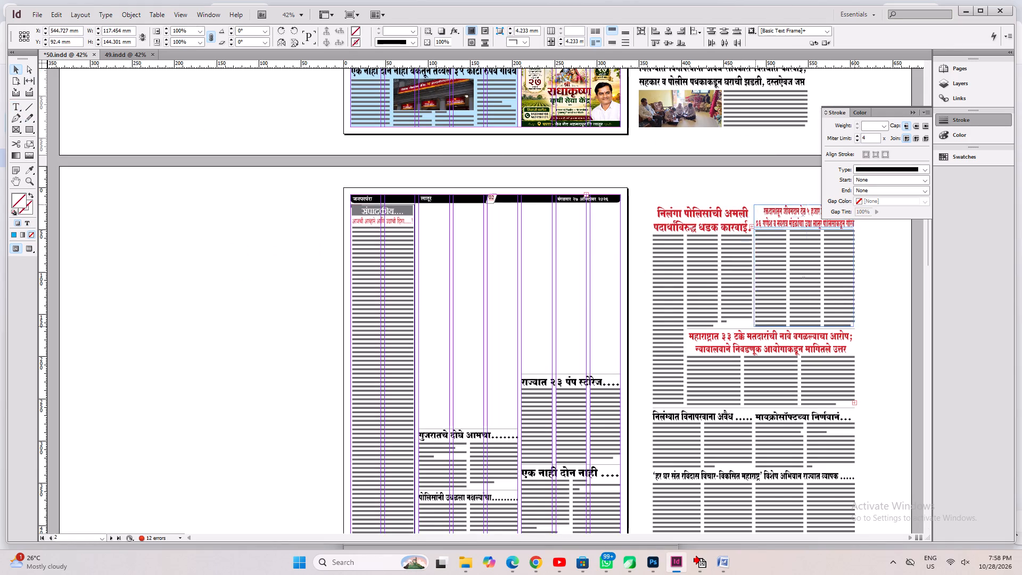
drag(821, 293, 584, 299)
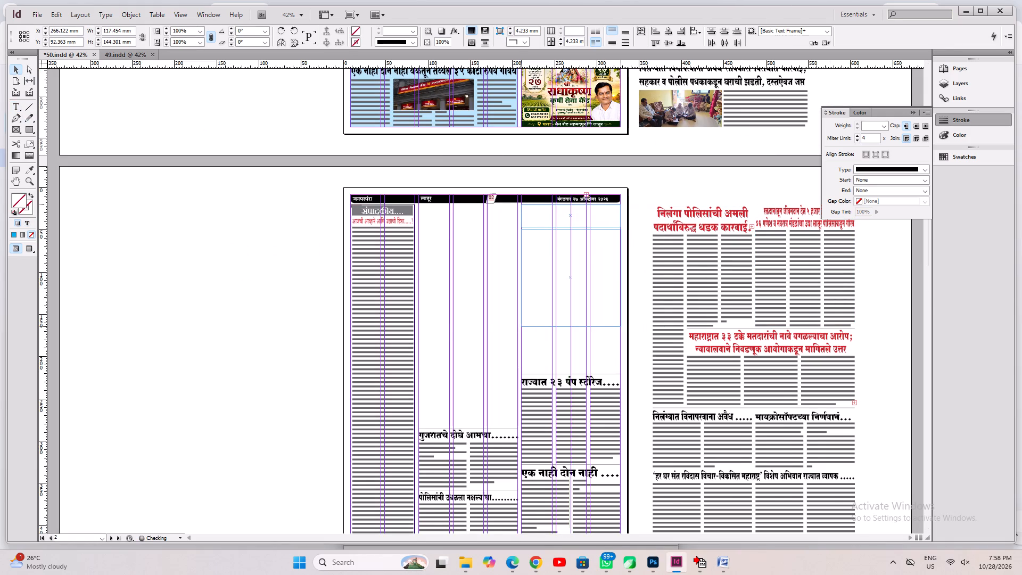
drag(584, 299, 493, 302)
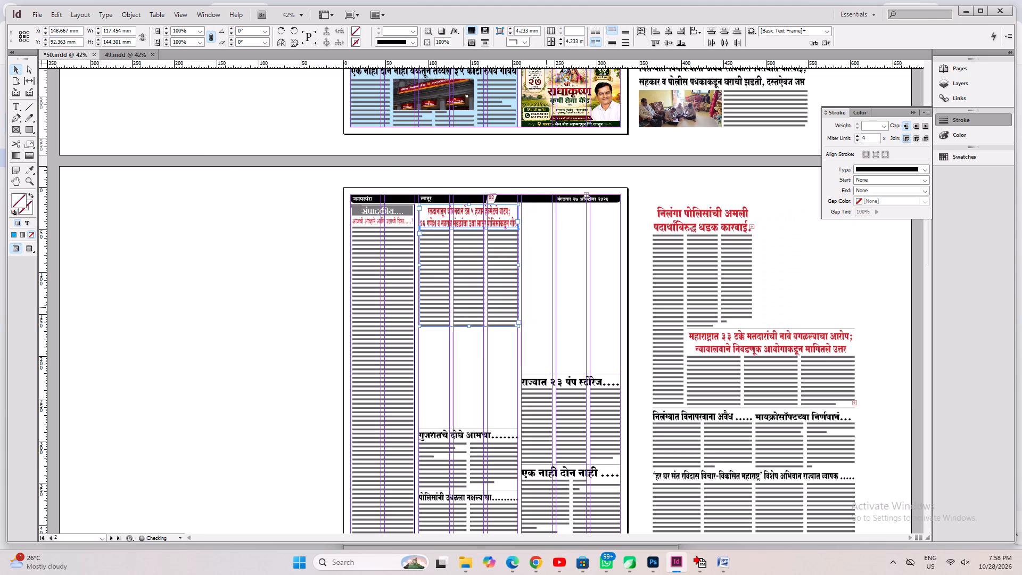
key(ctrl+1)
key(Left)
key(Left)
key(Left)
key(Down)
key(Up)
key(Up)
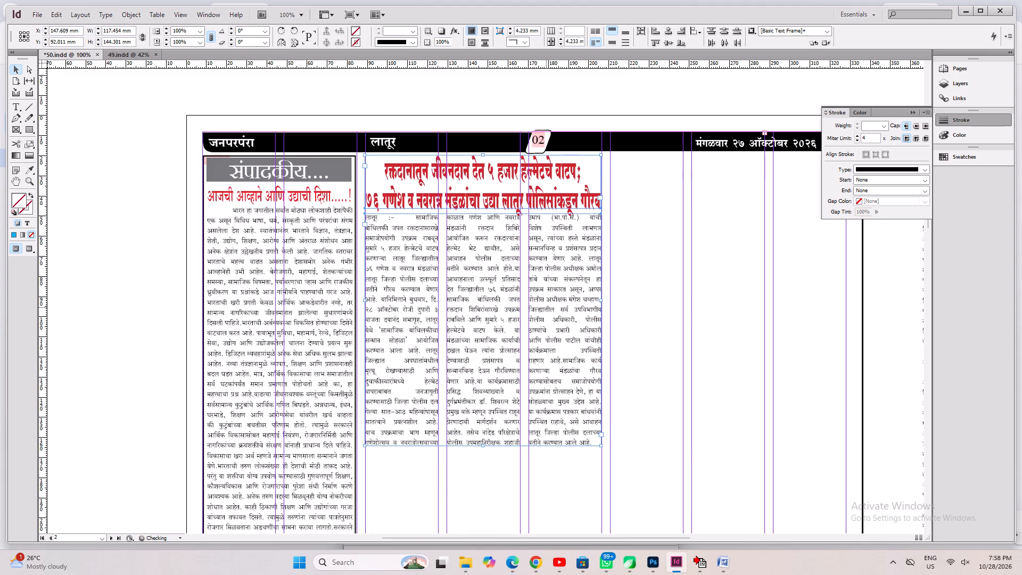
click(637, 347)
Replace the helmet story's headline with the copied two-line headline about the लक्ष्मी अर्बन को-ऑपरेटिव्ह bank felicitating a former MLA.
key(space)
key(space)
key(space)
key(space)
drag(683, 377, 586, 377)
drag(509, 376, 385, 360)
click(12, 105)
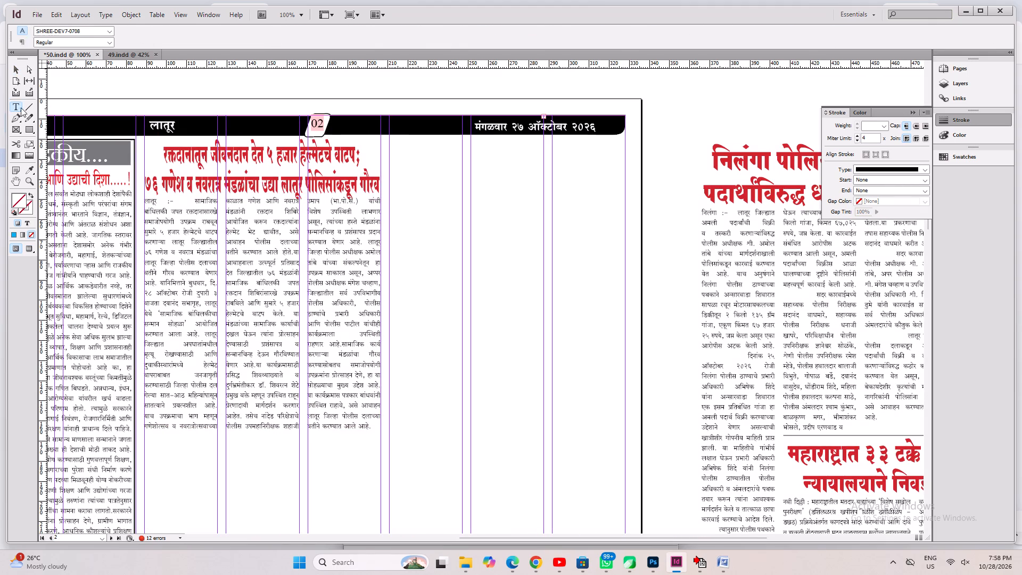
click(217, 165)
key(ctrl+a)
key(ctrl+v)
key(ctrl+a)
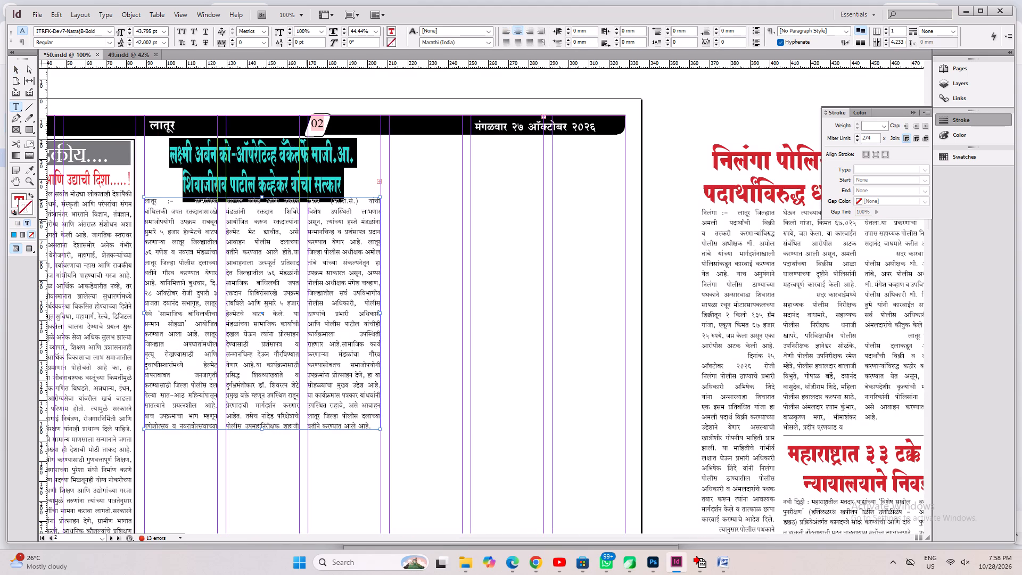
Justify the new two-line headline with its last line aligned left, and select all its text.
key(ctrl+shift+j)
key(Left)
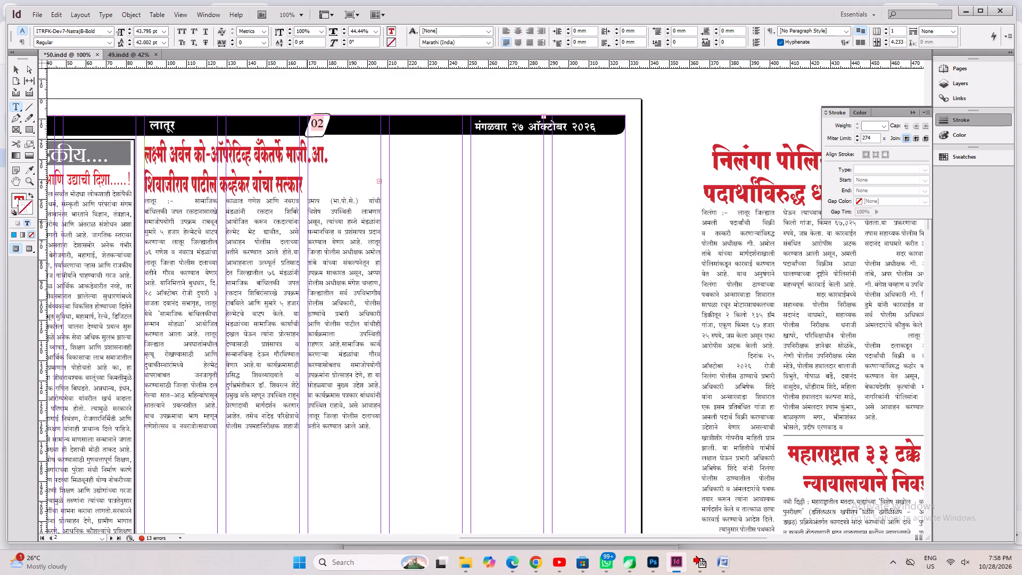
key(ctrl+a)
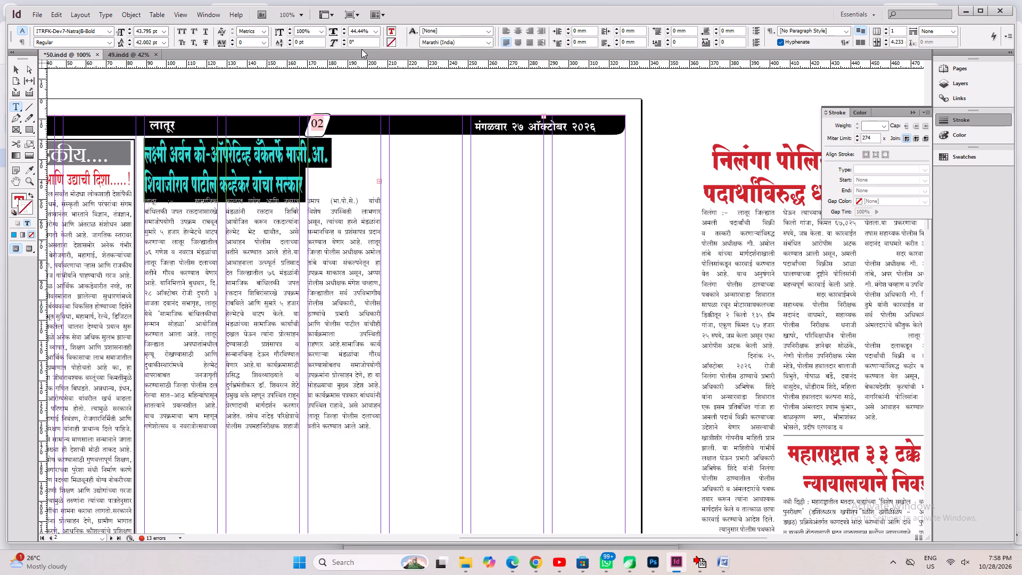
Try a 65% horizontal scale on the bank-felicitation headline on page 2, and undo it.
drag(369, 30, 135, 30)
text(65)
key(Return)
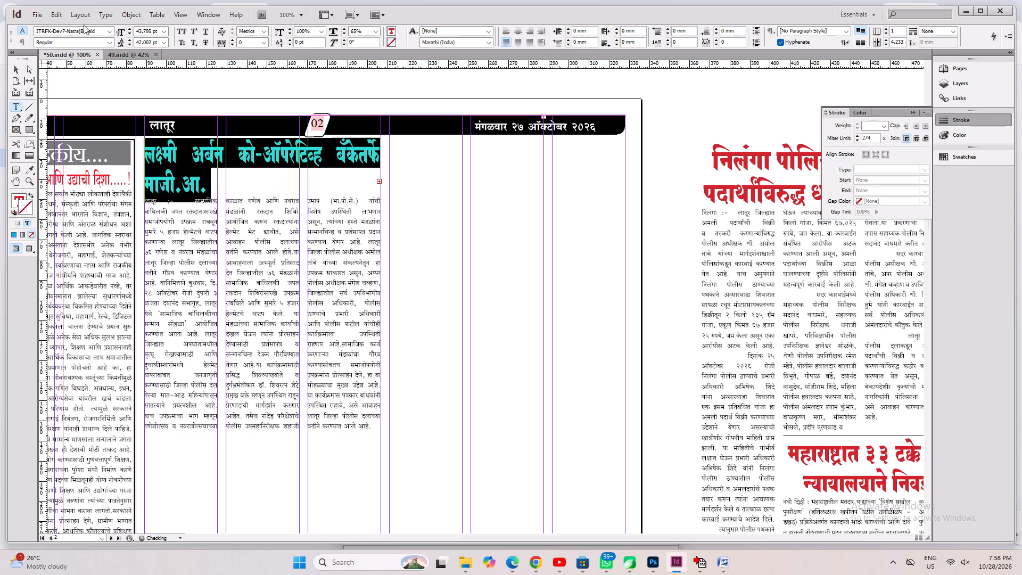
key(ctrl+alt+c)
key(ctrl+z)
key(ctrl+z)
Draw a text frame beside the three-column story on page 2, paste the bank-felicitation story into it, and cut its opening headline text.
drag(434, 192, 612, 322)
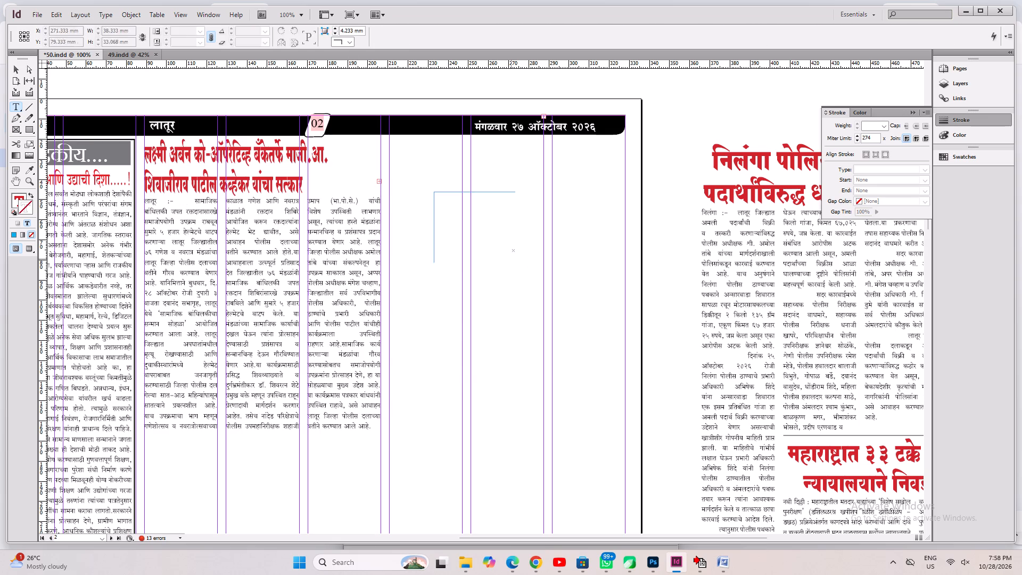
drag(612, 322, 650, 374)
key(ctrl+v)
drag(545, 209, 380, 150)
key(ctrl+x)
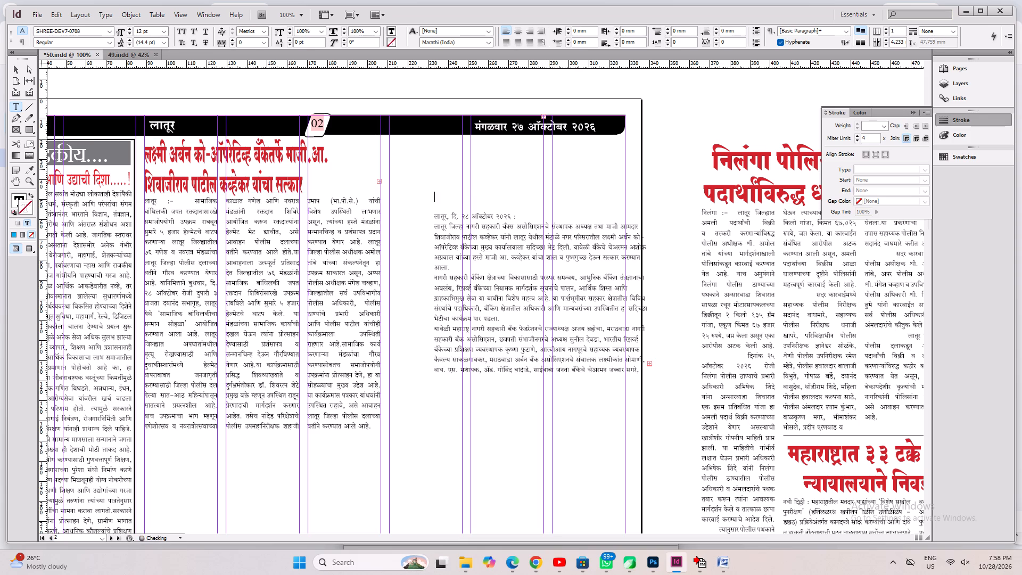
Set the bank-felicitation headline's horizontal scale to 60% and reduce its font size to 41.795 pt.
click(252, 147)
key(ctrl+a)
click(42, 12)
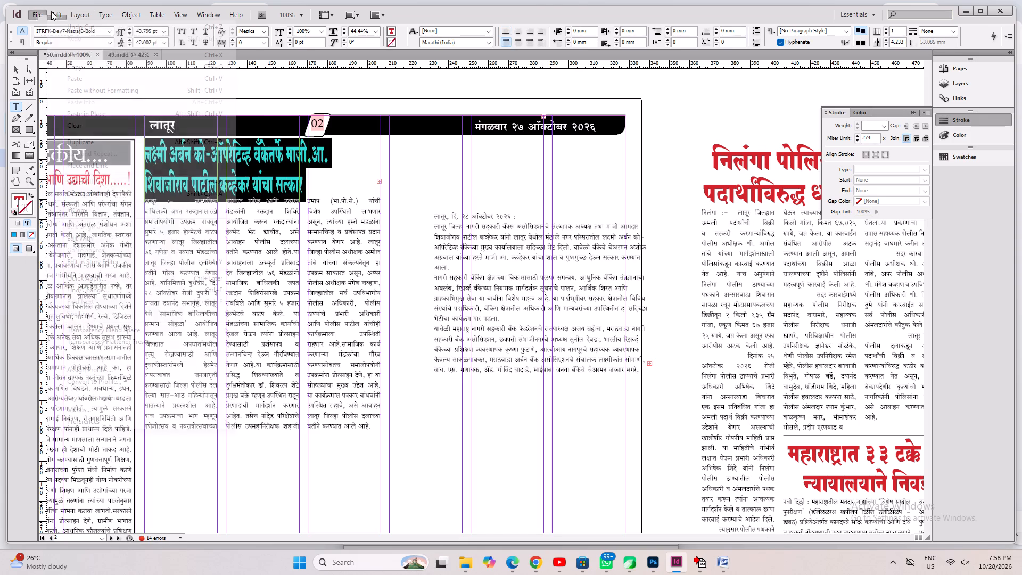
click(89, 88)
key(ctrl+a)
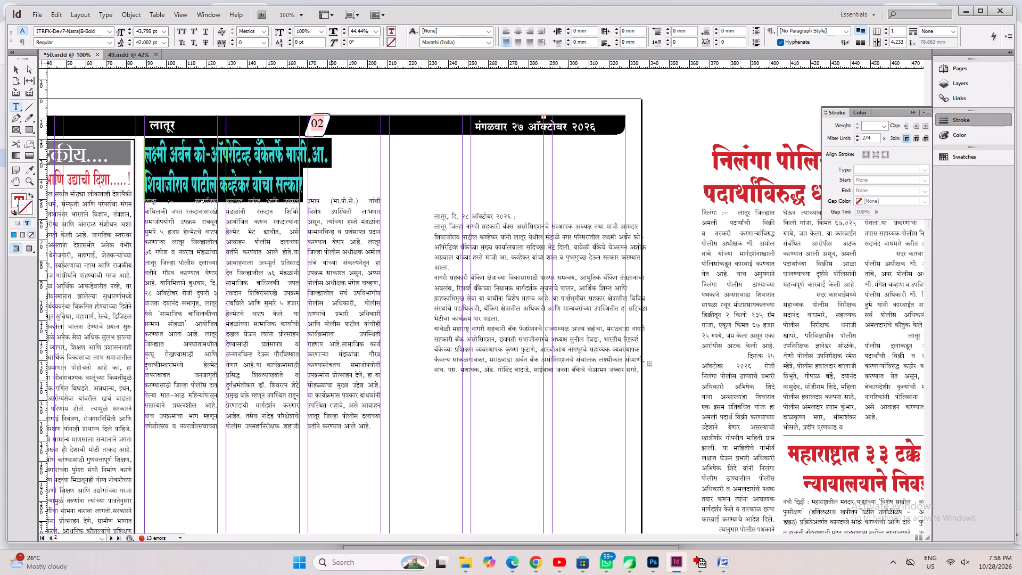
key(ctrl+shift+c)
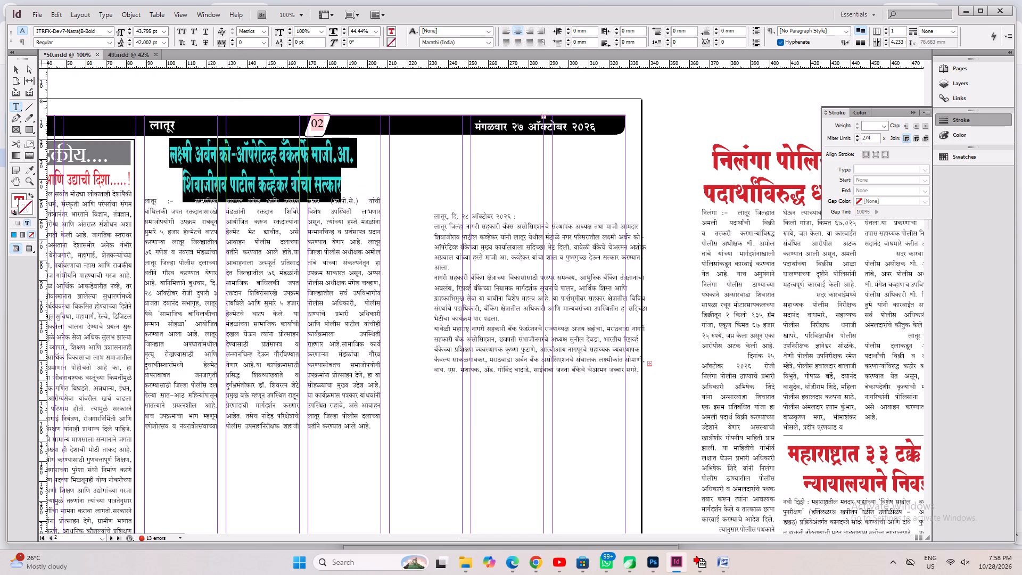
double_click(356, 33)
text(60)
key(Return)
key(ctrl+shift+j)
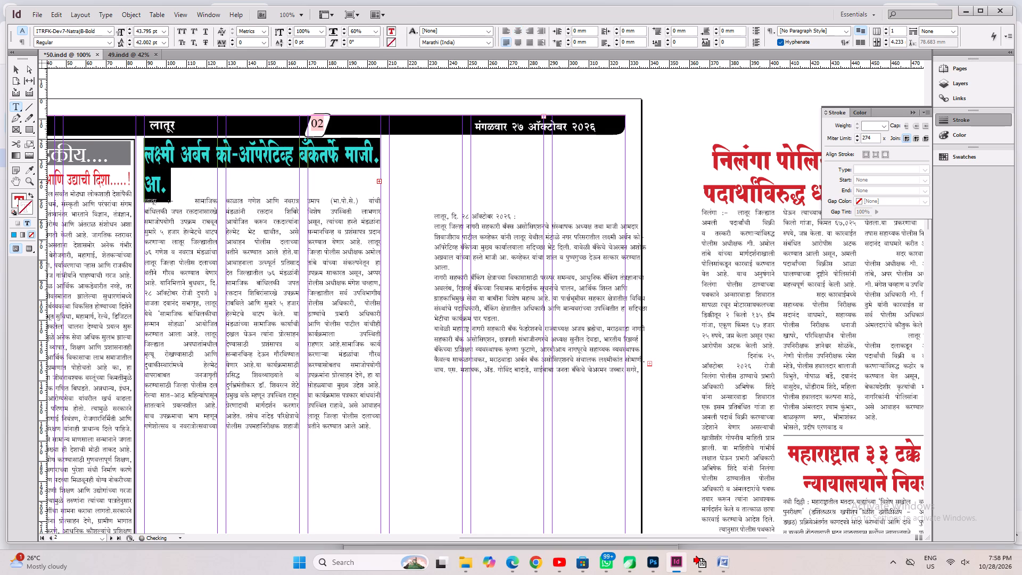
key(ctrl+shift+comma)
Centre-align the two-line bank-felicitation headline and save the document.
key(Left)
key(Right)
key(End)
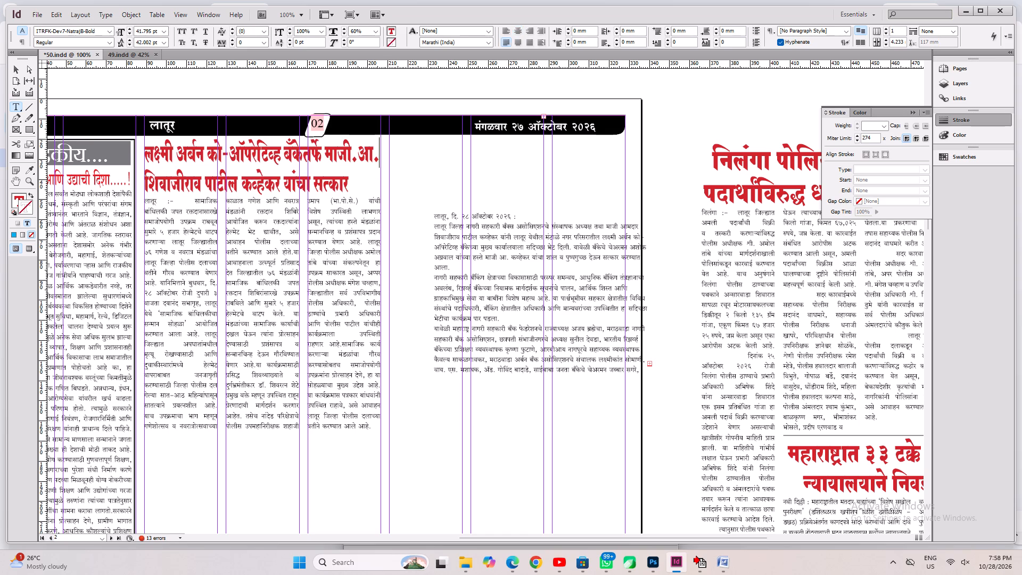
key(End)
key(Return)
key(ctrl+z)
key(Right)
key(ctrl+shift+c)
key(ctrl+s)
Delete the date "दि. २८ ऑक्टोबर २०२६" after लातूर in the pasted bank story's dateline.
click(500, 210)
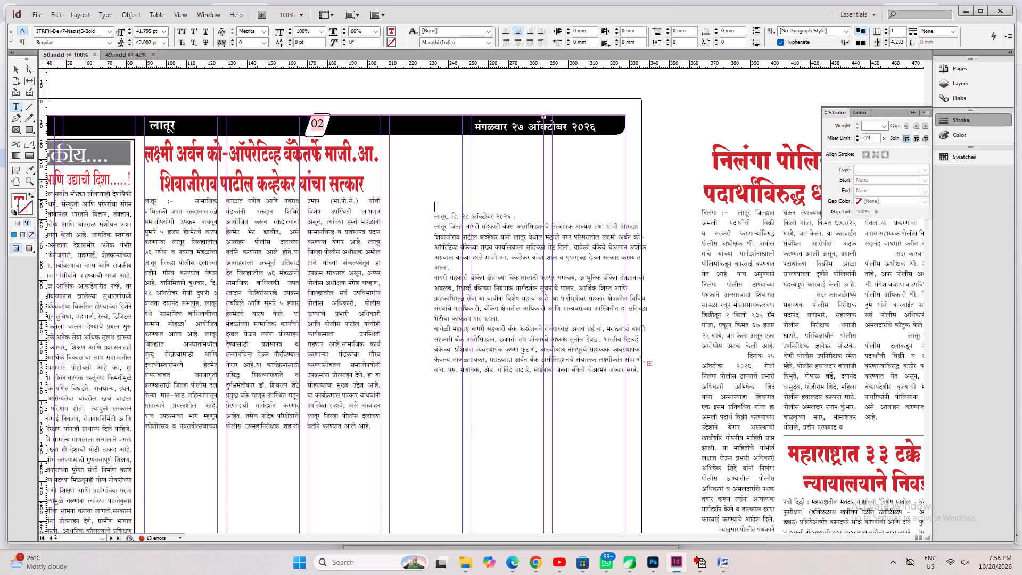
key(ctrl+2)
key(Right)
key(Right)
key(Right)
key(Right)
key(Right)
key(Right)
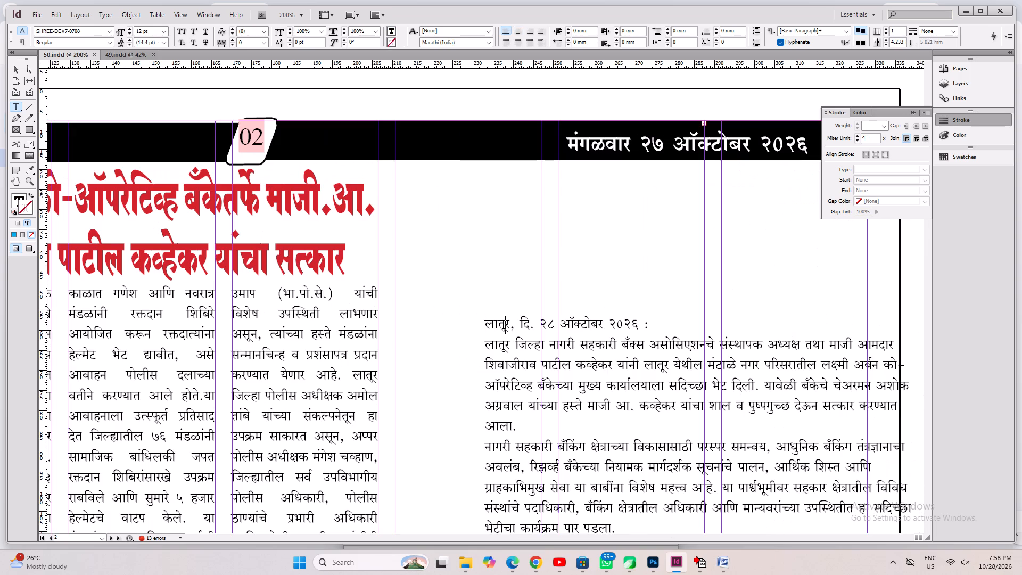
key(Right)
key(Right)
key(Left)
key(shift+Right)
key(shift+Right)
key(shift+Right)
key(shift+Right)
key(shift+Right)
key(shift+Right)
key(shift+Right)
key(shift+Right)
key(shift+Right)
key(shift+Right)
key(shift+Right)
key(shift+Right)
key(shift+Right)
key(shift+Right)
key(shift+Right)
key(shift+Right)
key(shift+Right)
key(shift+Right)
key(shift+Right)
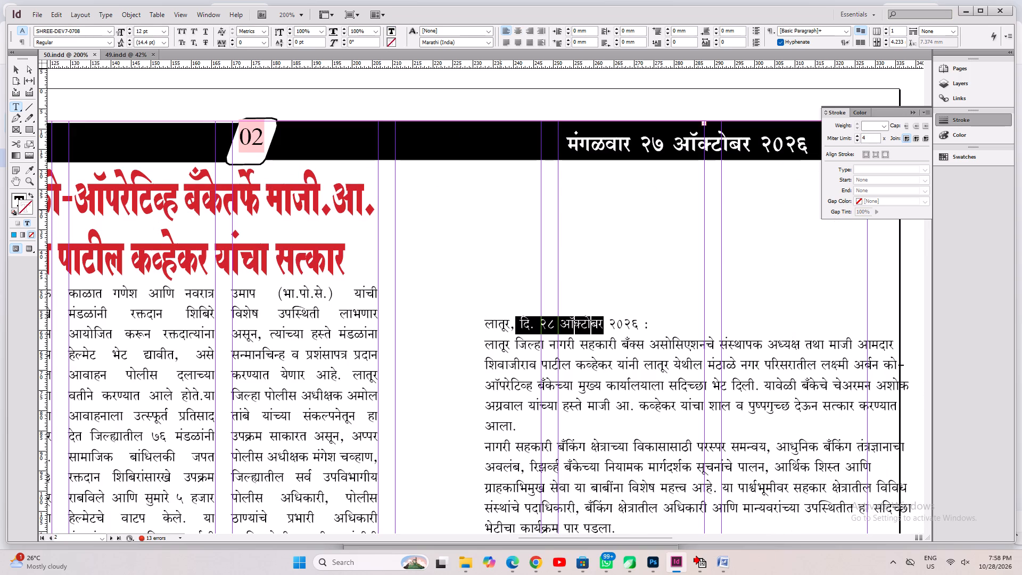
key(shift+Right)
key(shift+Right)
key(shift+Right)
key(shift+Right)
key(shift+Right)
key(BackSpace)
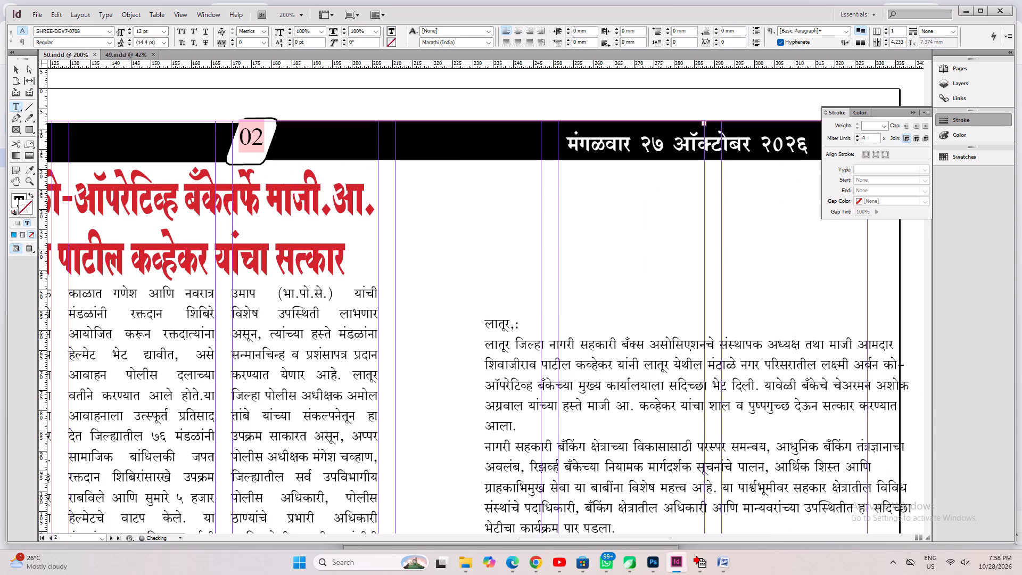
Remove the comma before the colon in the bank story's लातूर dateline and join the dateline to the first paragraph.
key(BackSpace)
key(End)
key(Delete)
key(Down)
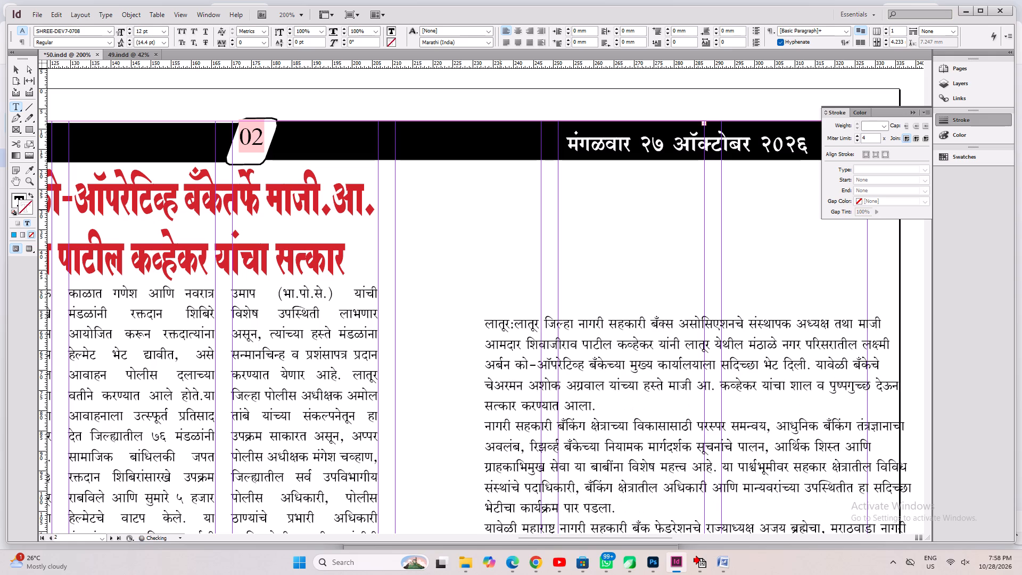
Justify all of the pasted bank story's text with last lines aligned left, and fit its frame to the content.
key(Down)
key(Down)
key(Down)
key(ctrl+a)
key(ctrl+shift+j)
key(ctrl+alt+c)
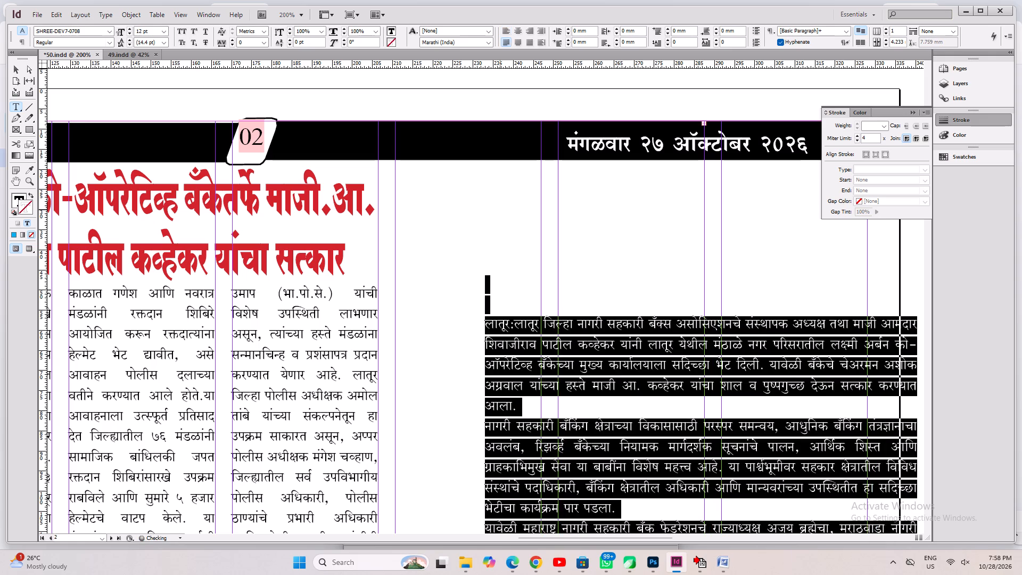
Delete the empty lines above the लातूर dateline at the start of the bank story.
click(523, 330)
key(Home)
key(shift+Up)
key(shift+Up)
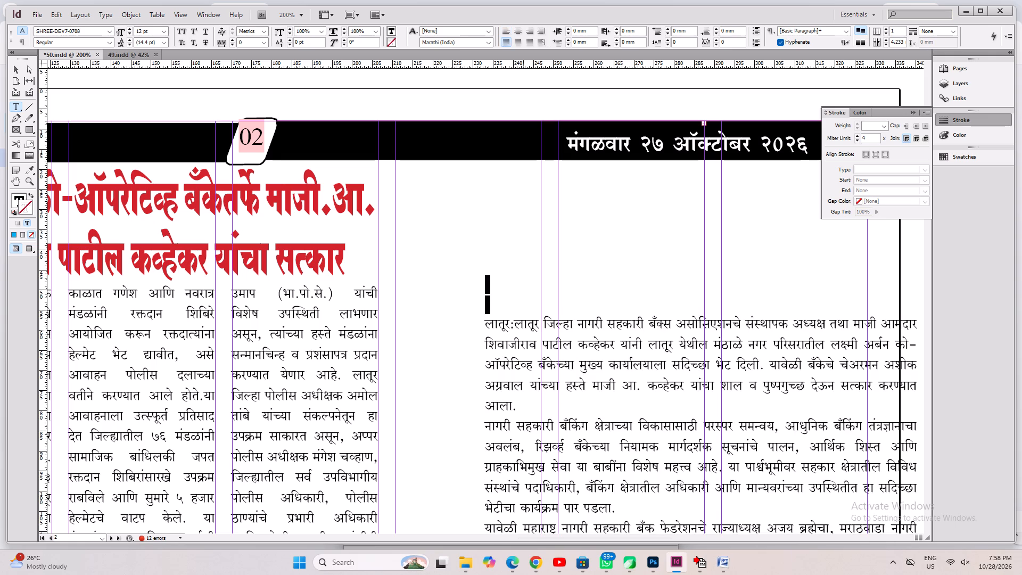
key(shift+Up)
key(shift+Up)
key(BackSpace)
key(BackSpace)
Move the bank story's text into the three-column frame under its red headline, replacing the old text, fit the frame to content, and save.
key(ctrl+a)
key(ctrl+x)
click(218, 433)
key(ctrl+a)
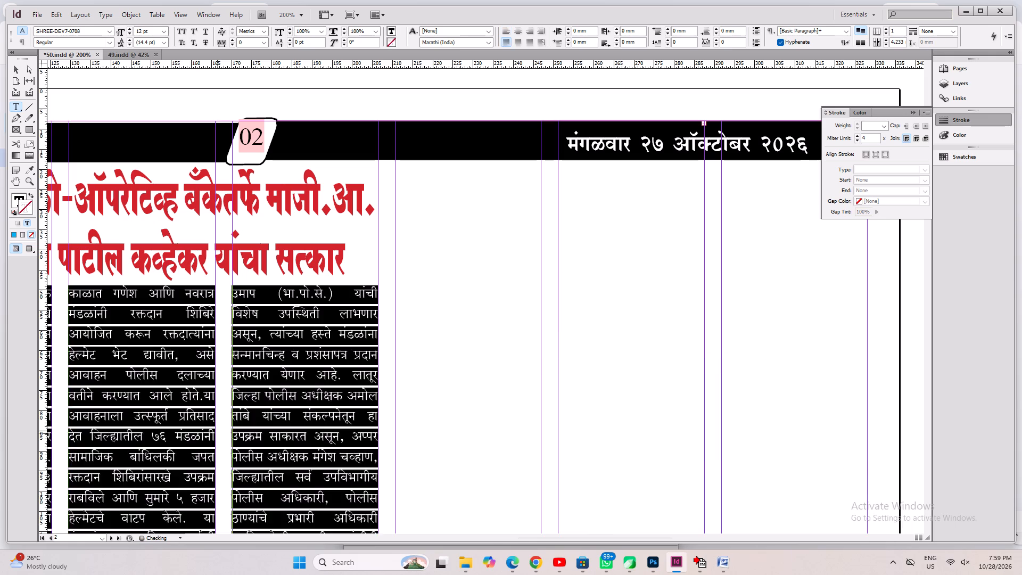
key(ctrl+v)
key(ctrl+1)
key(ctrl+alt+c)
key(ctrl+s)
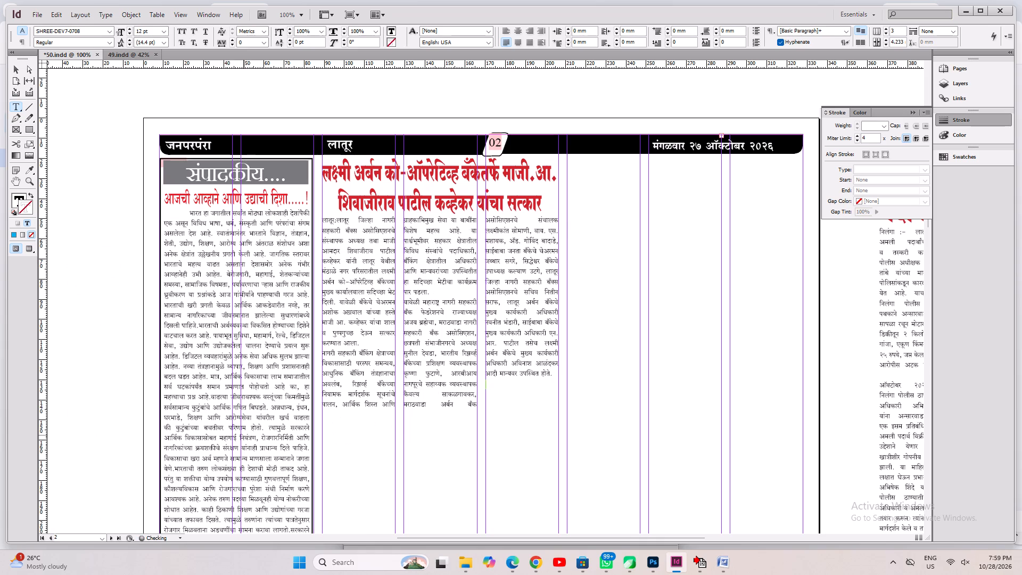
click(475, 363)
key(ctrl+a)
key(ctrl+s)
key(ctrl+0)
key(ctrl+s)
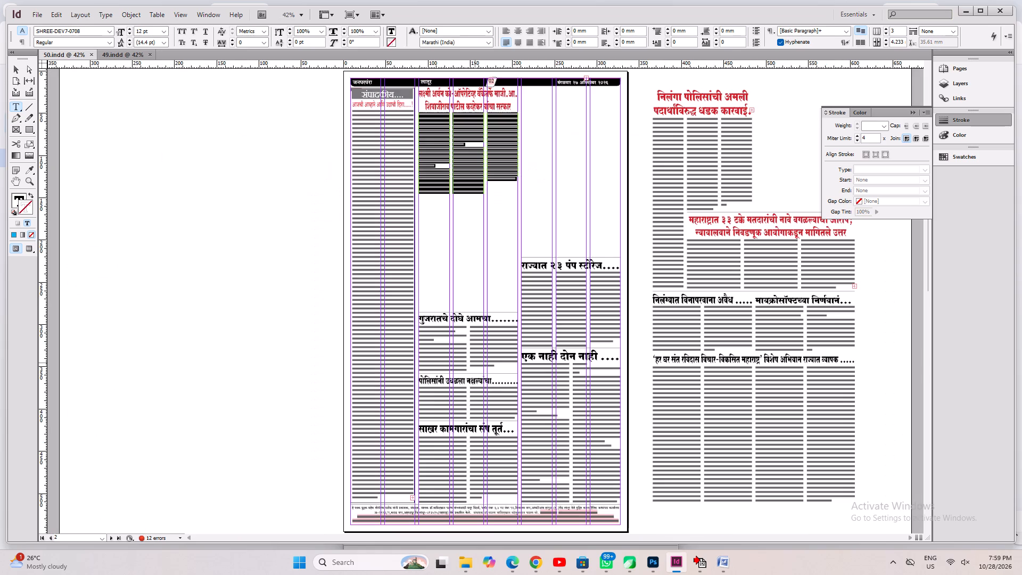
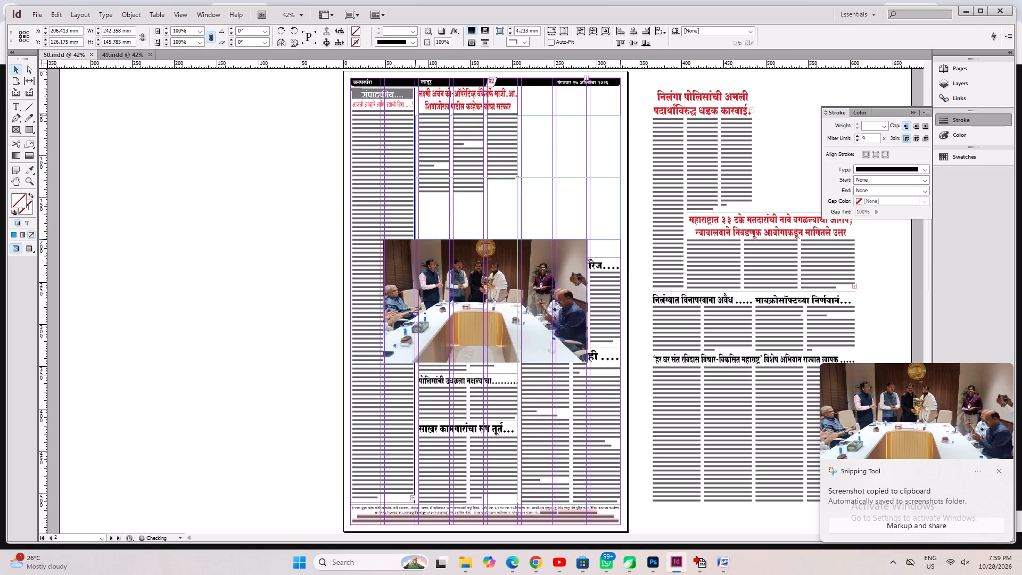
Position the meeting photo directly beneath the two-line bank-felicitation headline on page 2, aligned with the headline's starting column.
drag(547, 202, 550, 199)
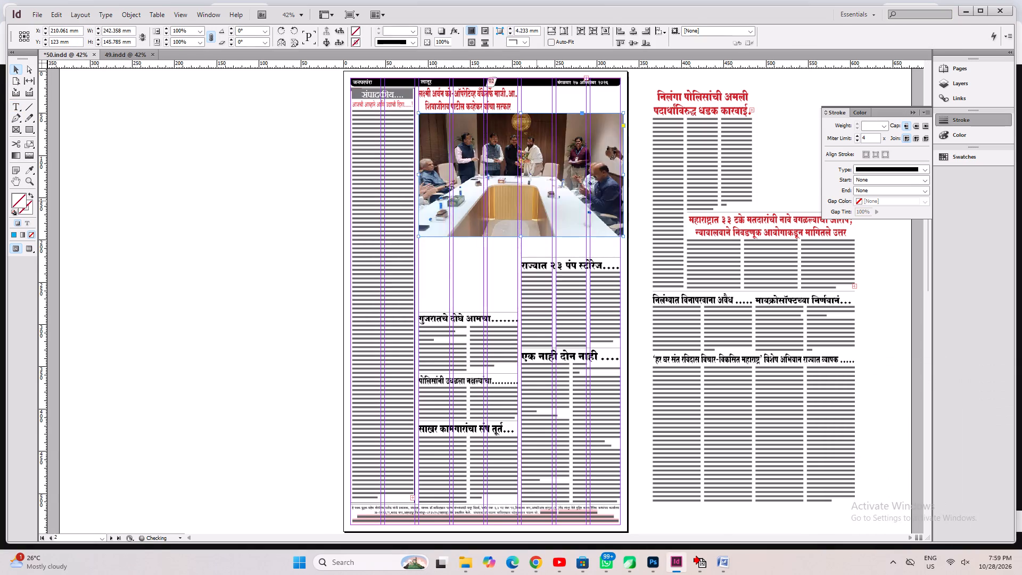
key(ctrl+1)
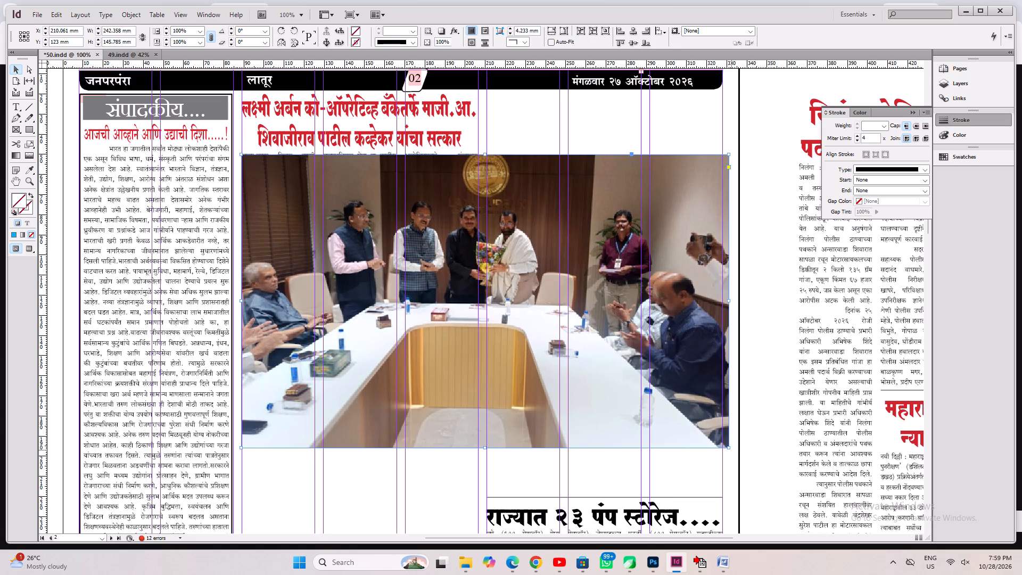
Scale the bank-felicitation photo down to about 117 by 70.4 mm so it spans the three columns under the headline.
ctrl+shift+drag(731, 450, 477, 231)
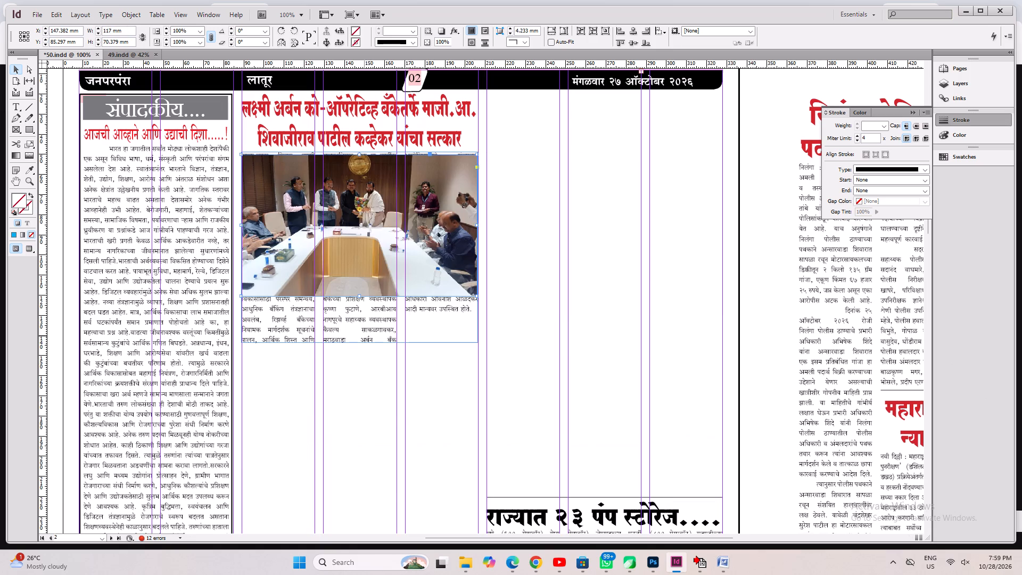
Place the three-column bank story text just below the photo, save the document, and shorten the text frame to about 92.7 mm high.
click(338, 318)
shift+drag(338, 317, 323, 463)
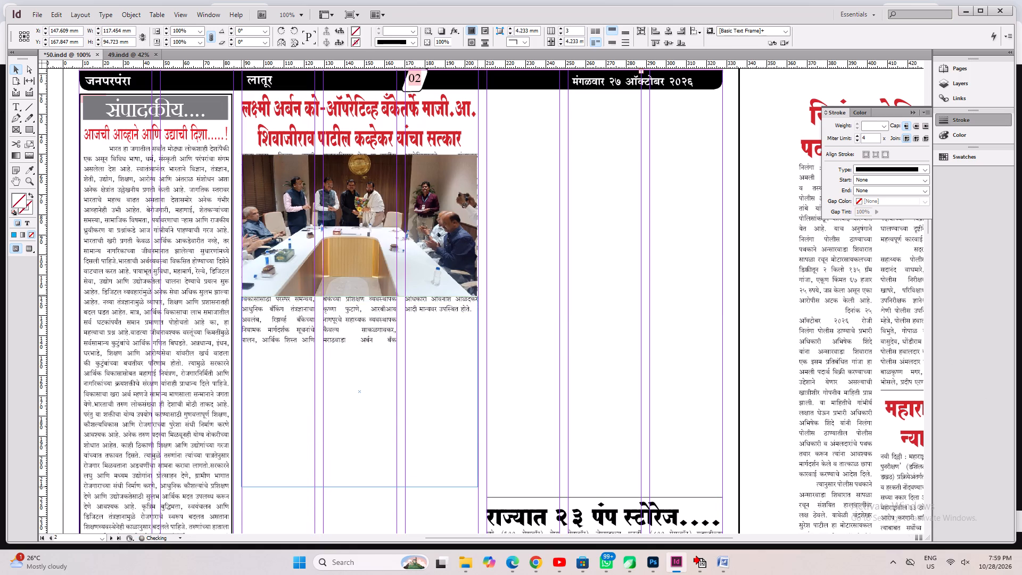
shift+drag(323, 463, 323, 465)
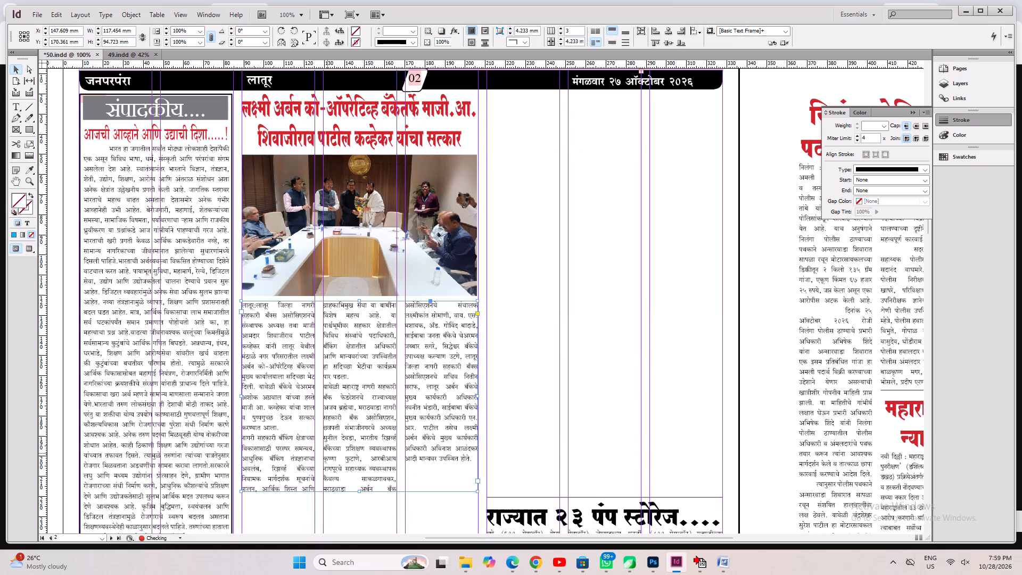
key(Up)
key(Up)
key(Up)
key(Up)
scroll(328, 456, down, 7)
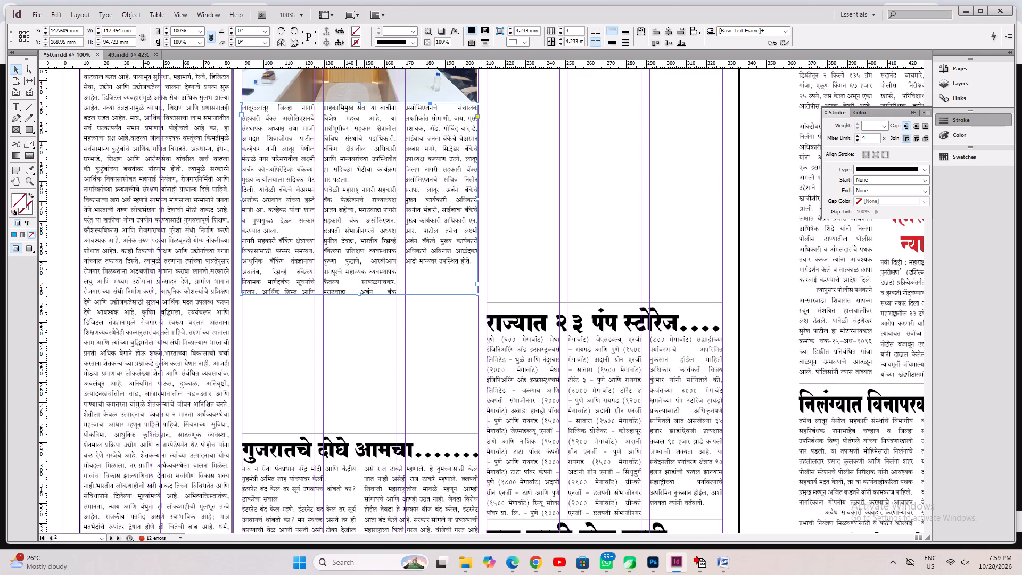
key(ctrl+s)
click(359, 295)
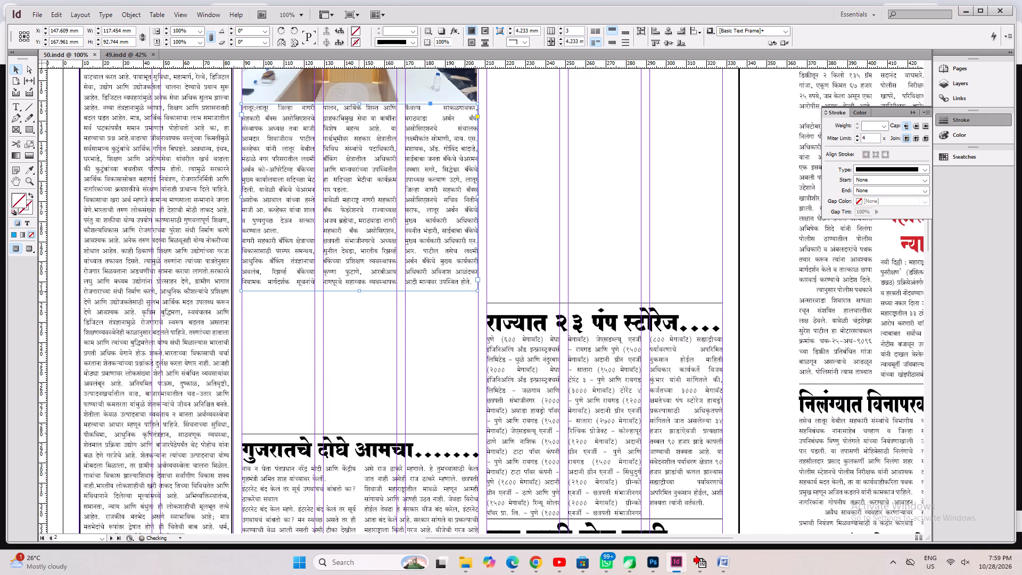
Move the bank story's headline, photo and text together into the three columns above the "राज्यात २३ पंप स्टोरेज" story.
click(573, 201)
scroll(343, 253, up, 3)
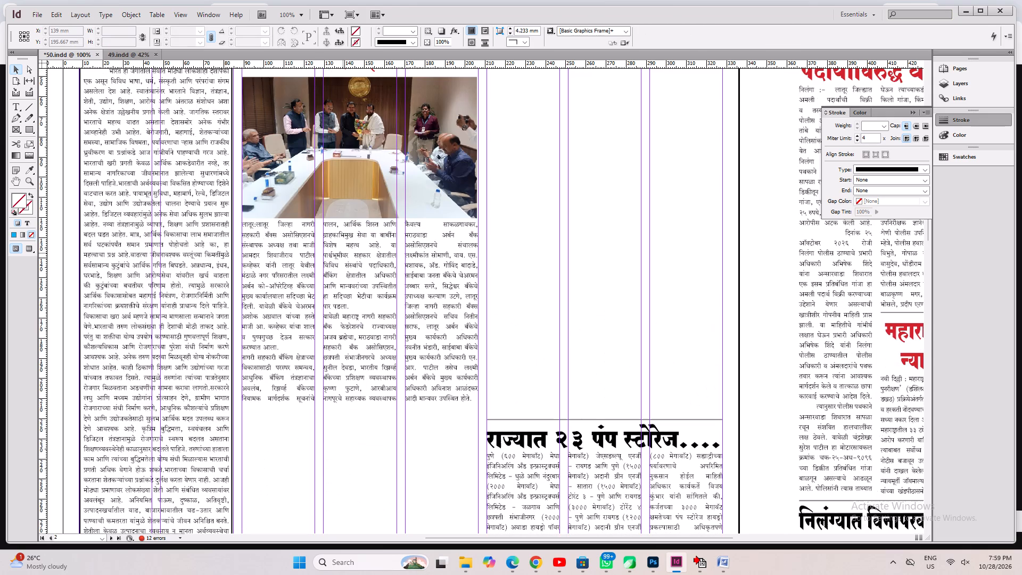
scroll(506, 330, up, 3)
drag(501, 163, 365, 404)
shift+drag(315, 438, 360, 447)
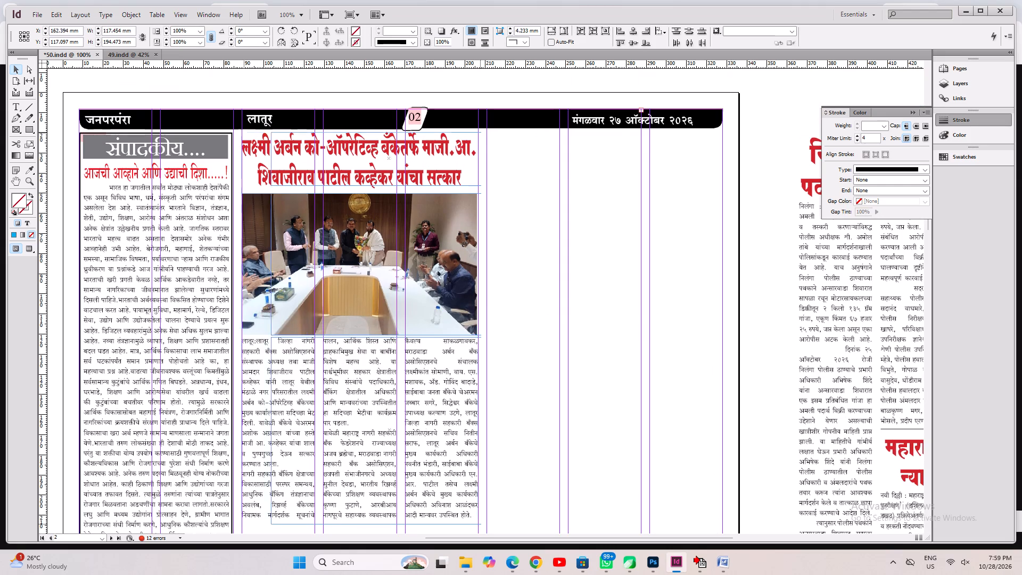
shift+drag(360, 447, 560, 475)
scroll(560, 475, down, 4)
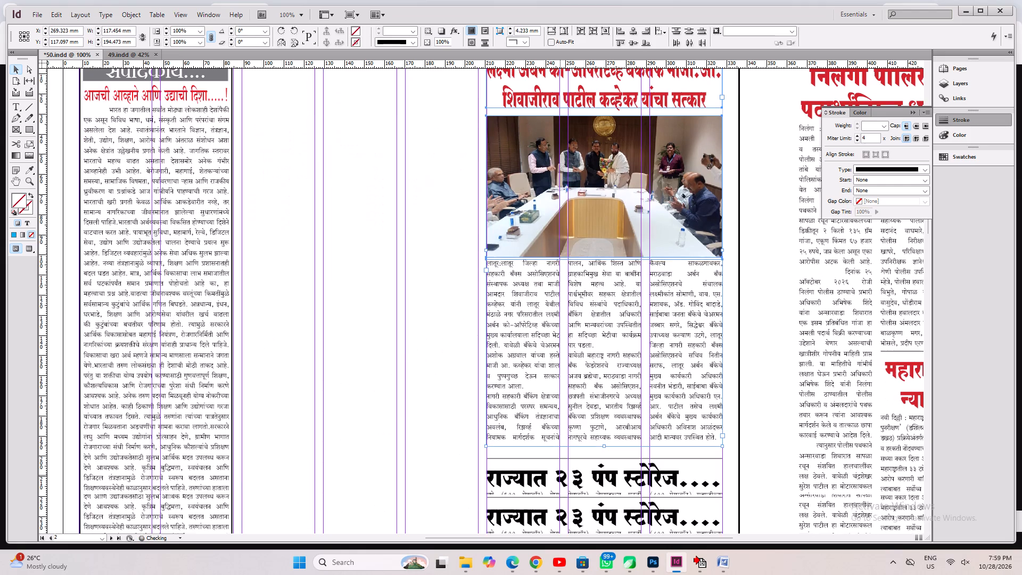
click(773, 389)
Lower the bank story's text frame until it sits just above the "राज्यात २३ पंप स्टोरेज" headline.
click(635, 408)
shift+drag(615, 380, 615, 399)
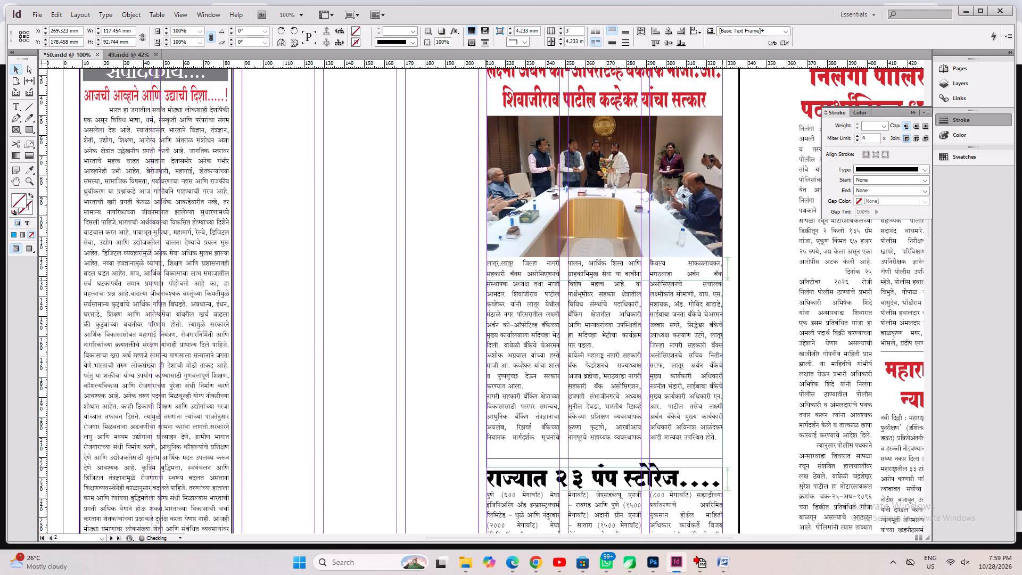
shift+drag(615, 399, 617, 389)
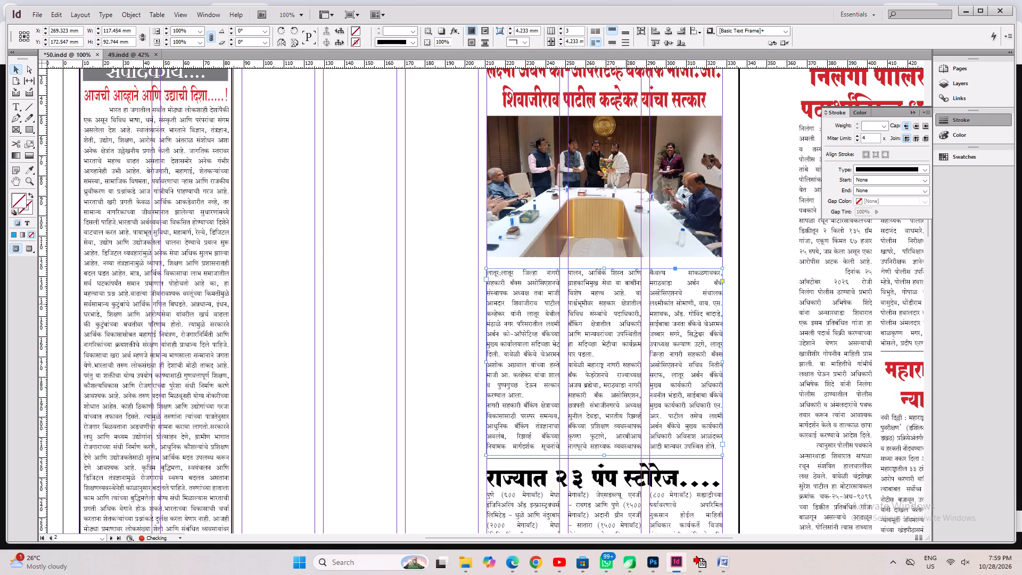
key(Down)
key(Down)
key(Down)
key(Down)
key(Down)
key(Down)
key(Down)
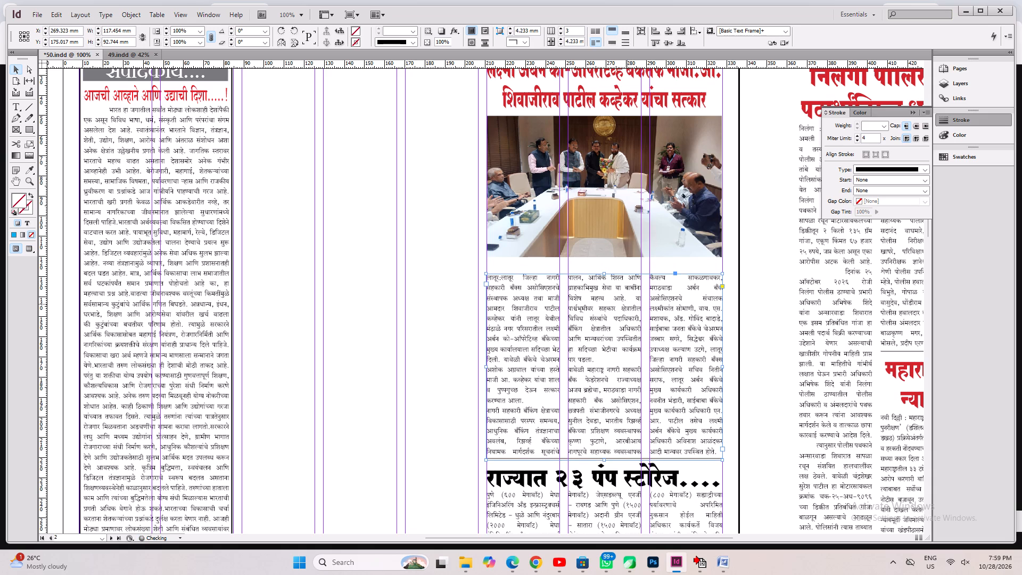
Crop the bank photo's outer edge to about 114 mm wide, then enlarge the photo proportionally to about 116.7 mm wide.
click(574, 232)
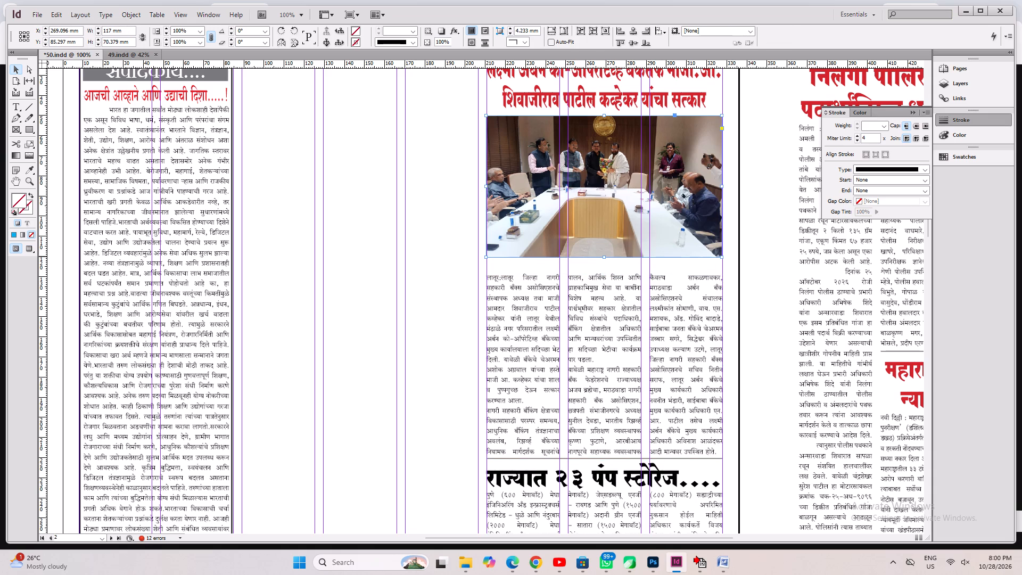
drag(722, 188, 720, 189)
drag(720, 189, 716, 189)
ctrl+shift+click(716, 257)
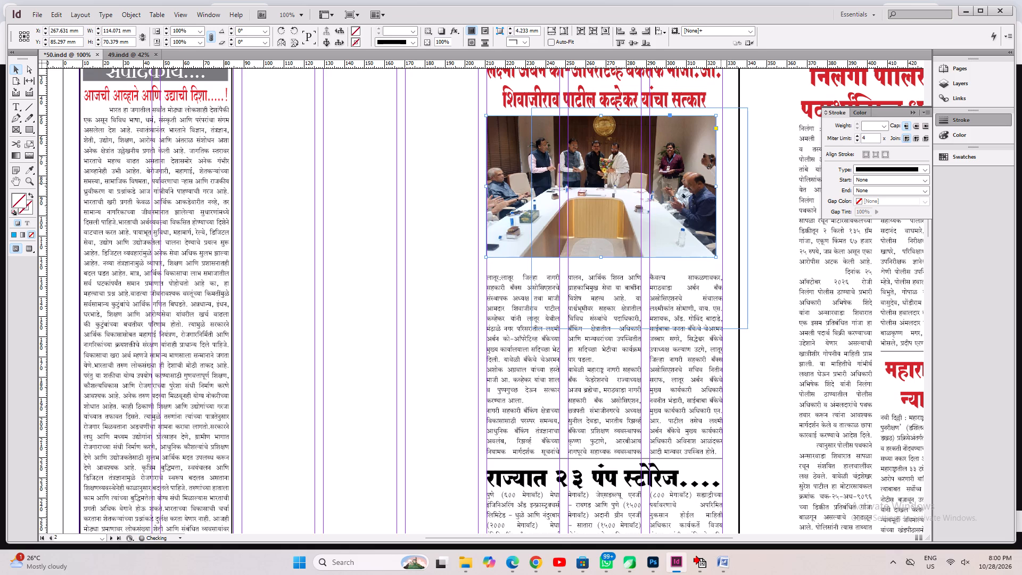
ctrl+shift+drag(717, 185, 721, 188)
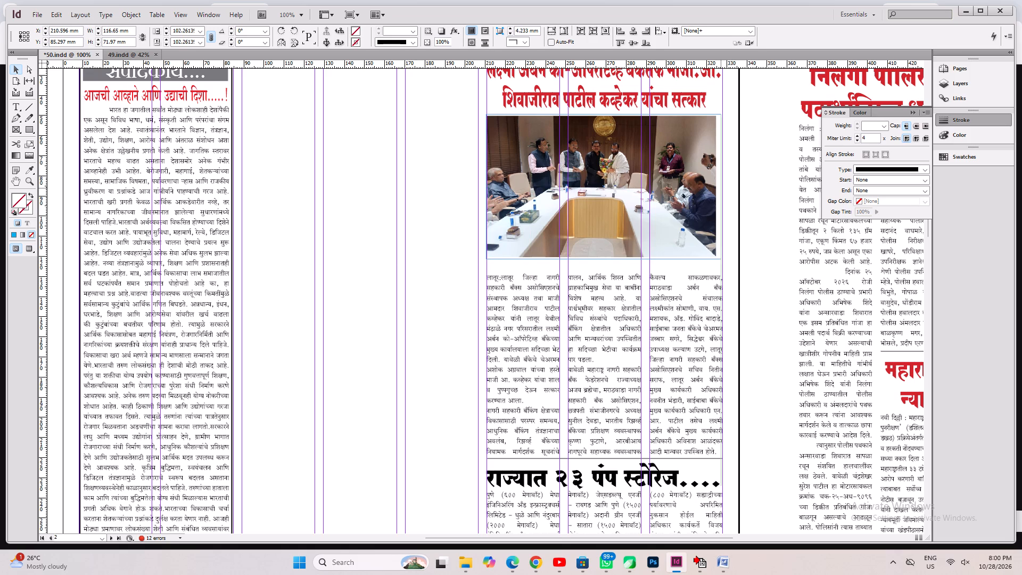
Enlarge the bank photo to about 117.4 mm wide and lower it until it sits just above the story text.
ctrl+shift+drag(721, 188, 722, 188)
key(Down)
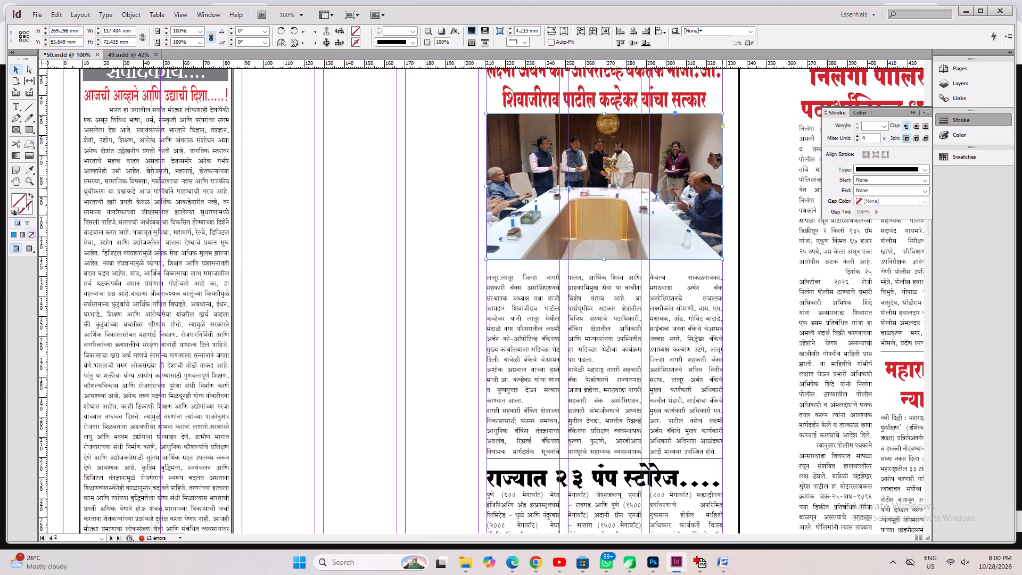
key(Down)
key(Down)
key(Down)
key(Down)
key(Down)
key(Down)
key(Down)
key(Down)
key(Down)
key(Down)
key(Down)
key(Down)
key(Down)
key(Down)
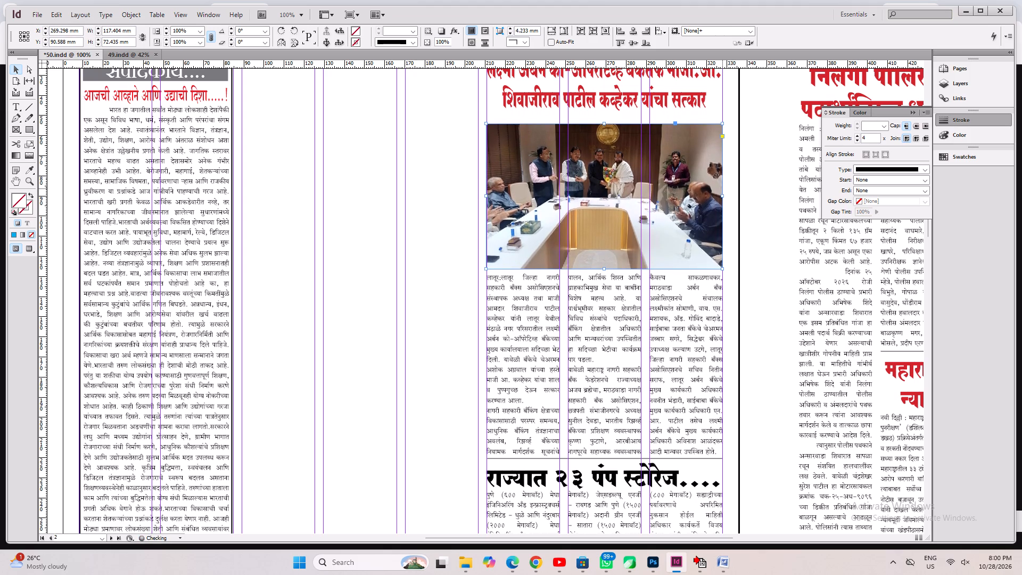
Stretch the bank story's two-line red headline down to the top edge of the photo and save the document.
scroll(718, 186, up, 4)
click(629, 212)
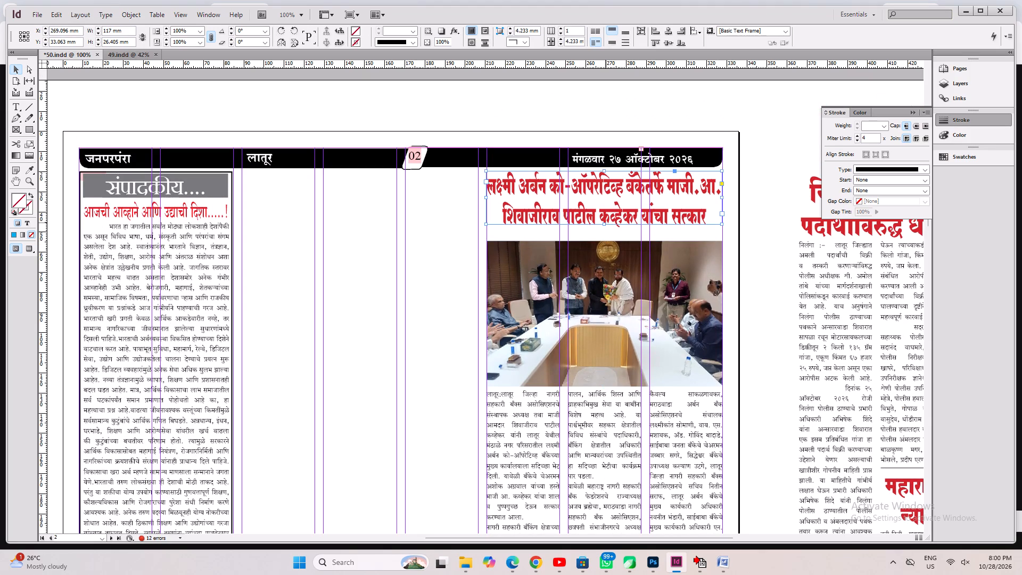
ctrl+drag(605, 223, 605, 234)
key(ctrl+s)
click(362, 303)
key(ctrl+s)
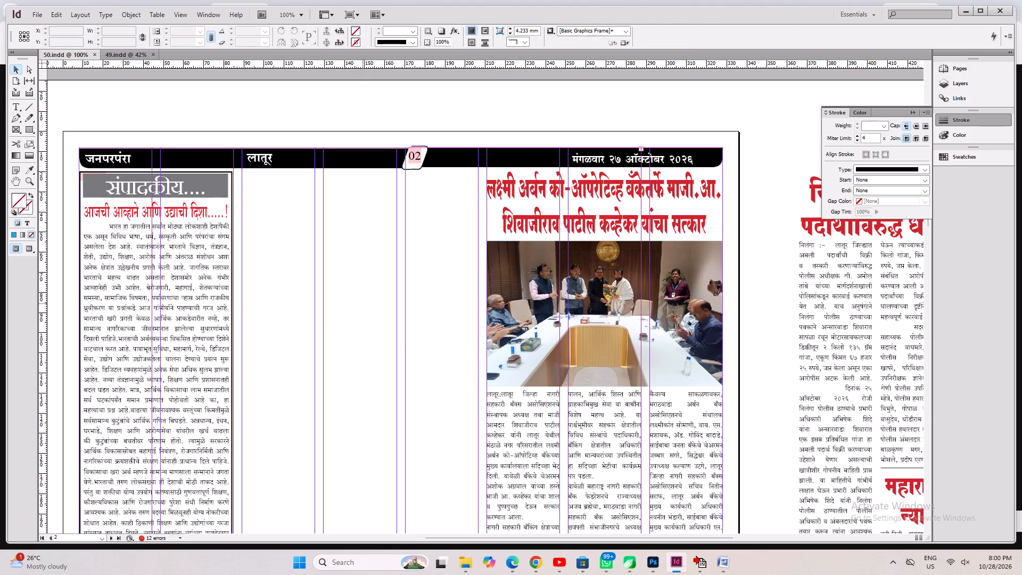
key(ctrl+0)
key(ctrl+s)
key(ctrl+a)
key(ctrl+s)
click(251, 362)
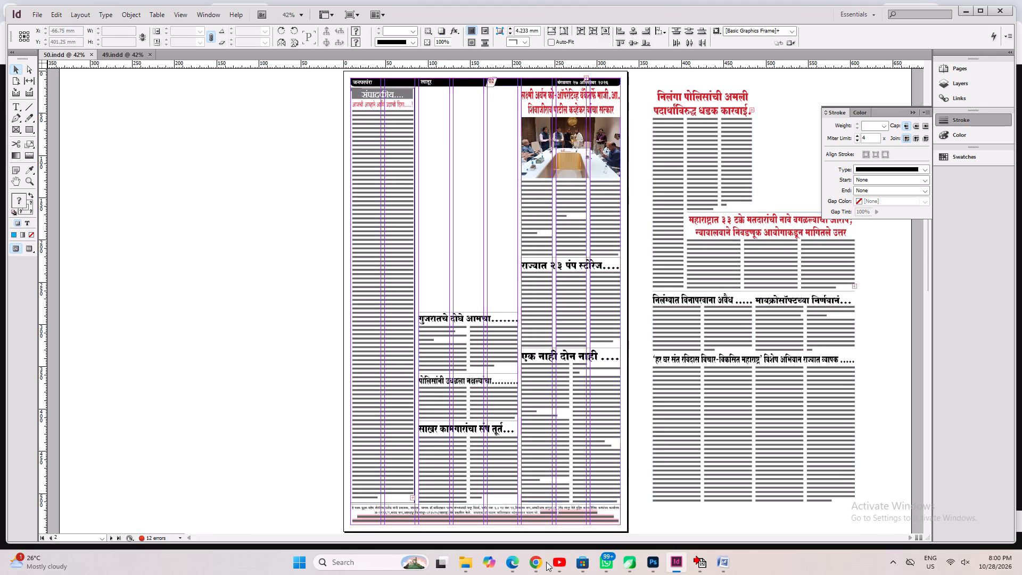
Select the stray small text frame in the empty area above the "गुजरातचे दोघे आमचा" story.
drag(476, 169, 511, 291)
drag(457, 151, 497, 279)
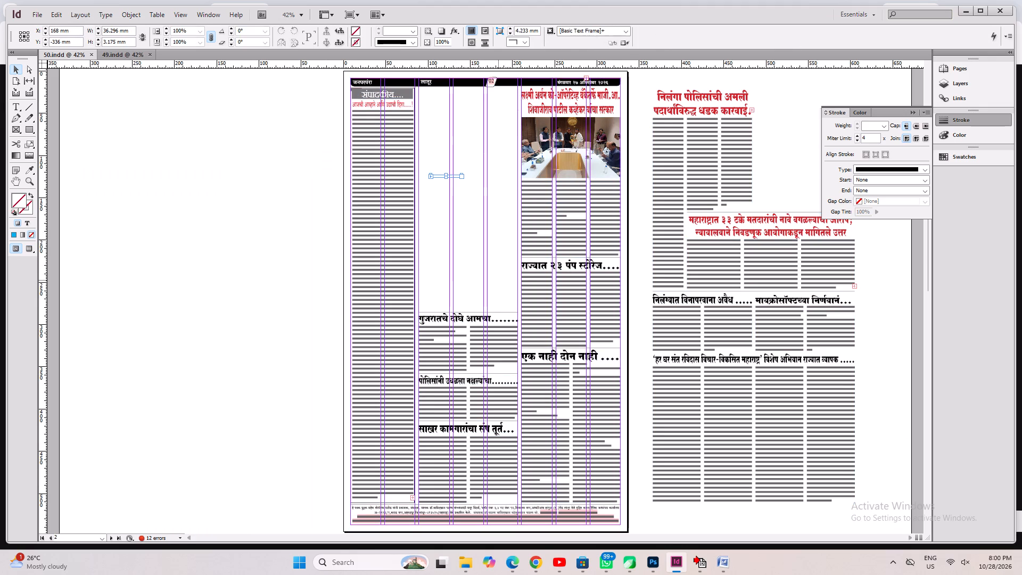
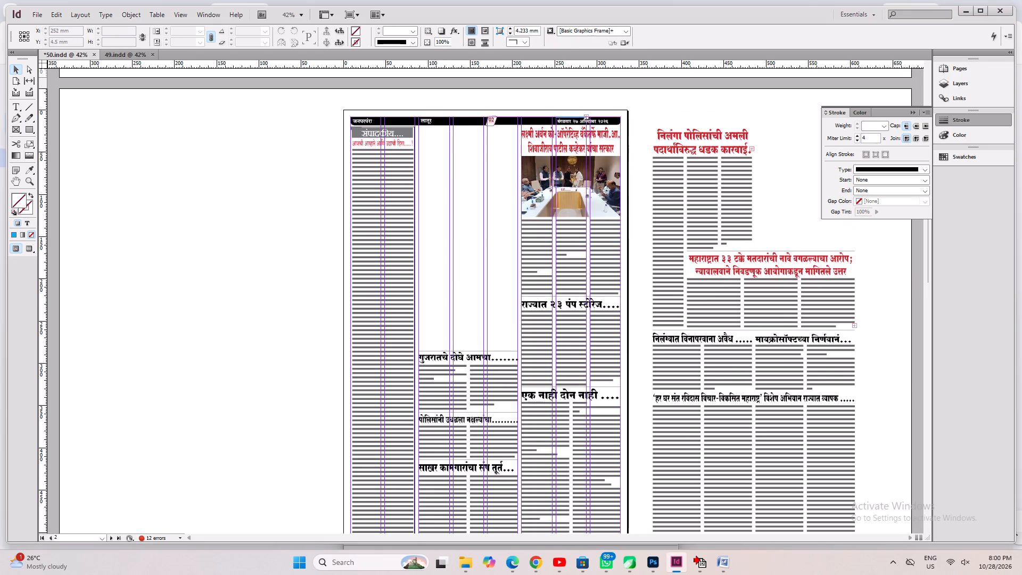
Duplicate the two-line red "निलंगा पोलिसांची अमली" headline into the top of the empty columns between the editorial and the bank story.
click(659, 140)
ctrl+shift+drag(694, 143, 458, 164)
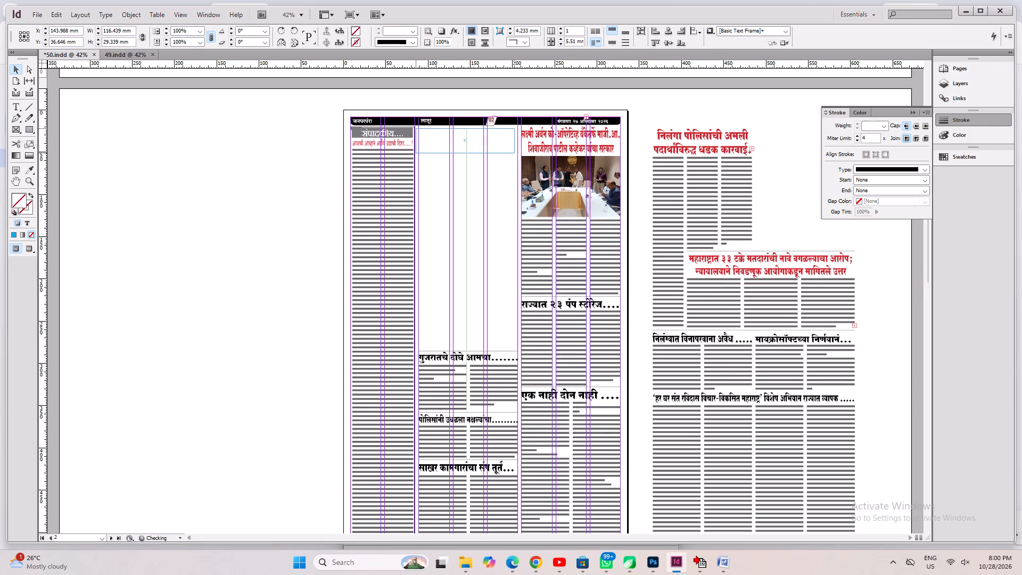
ctrl+shift+drag(458, 164, 459, 165)
Create a text frame on the pasteboard beside the editorial and paste the copied labourers' protest story into it.
click(13, 110)
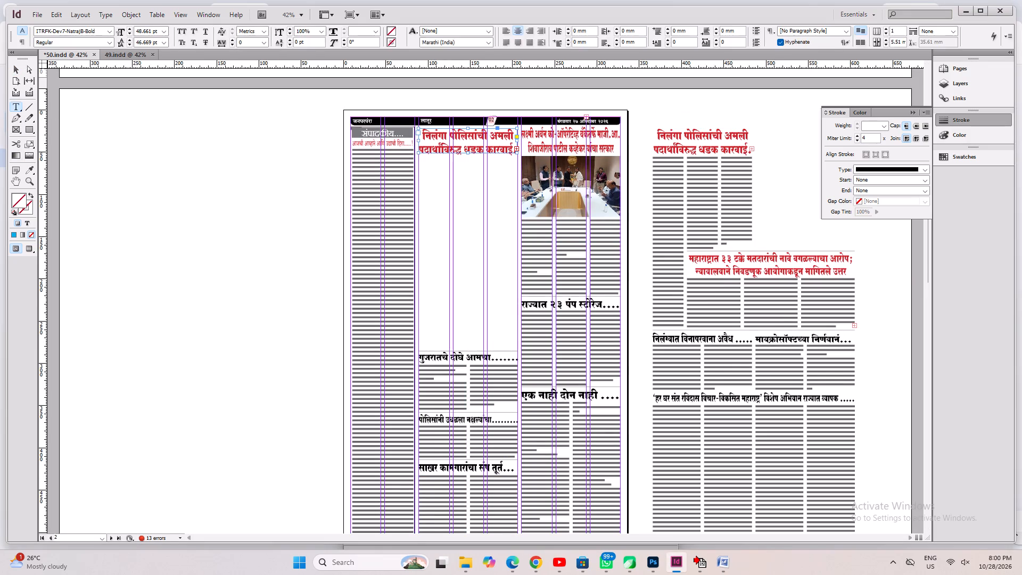
drag(222, 139, 309, 330)
key(ctrl+v)
Cut the headline from the pasted story, replace the duplicated headline's text with it without formatting, and fit the frame to its content.
key(ctrl+1)
alt+drag(468, 132, 447, 343)
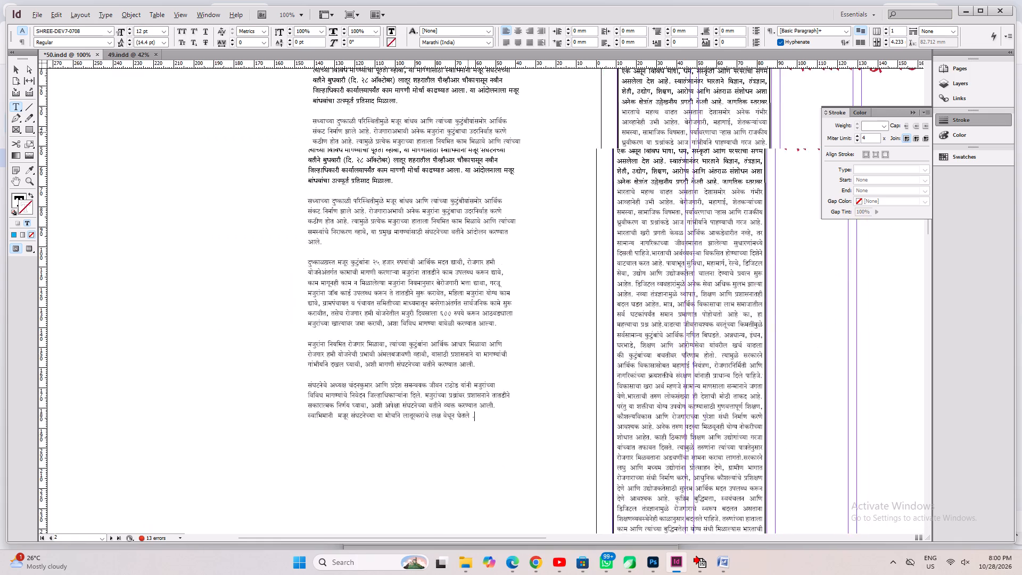
alt+drag(447, 343, 446, 420)
drag(486, 295, 417, 224)
key(ctrl+x)
alt+drag(438, 327, 109, 320)
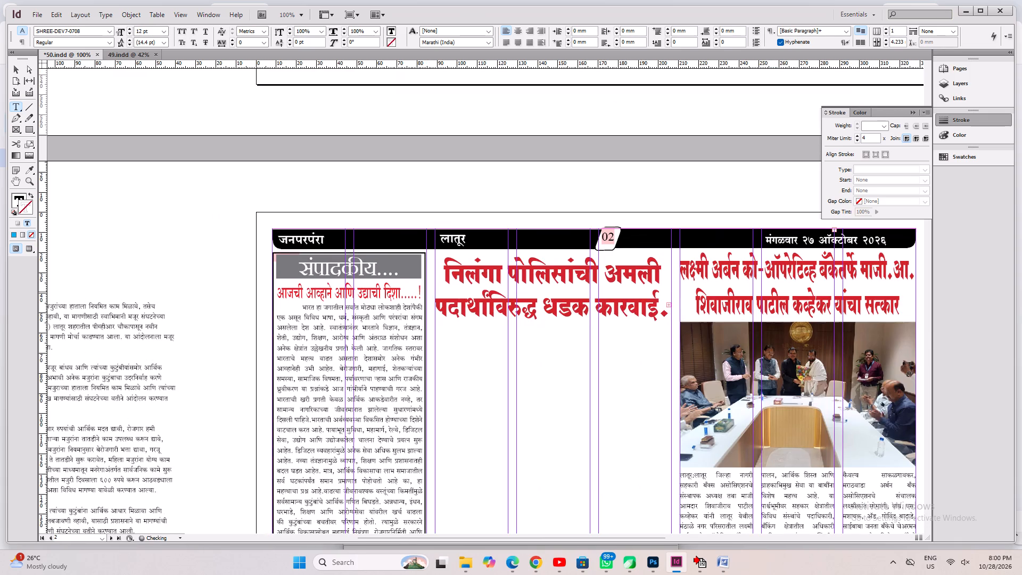
click(501, 274)
key(ctrl+a)
click(57, 14)
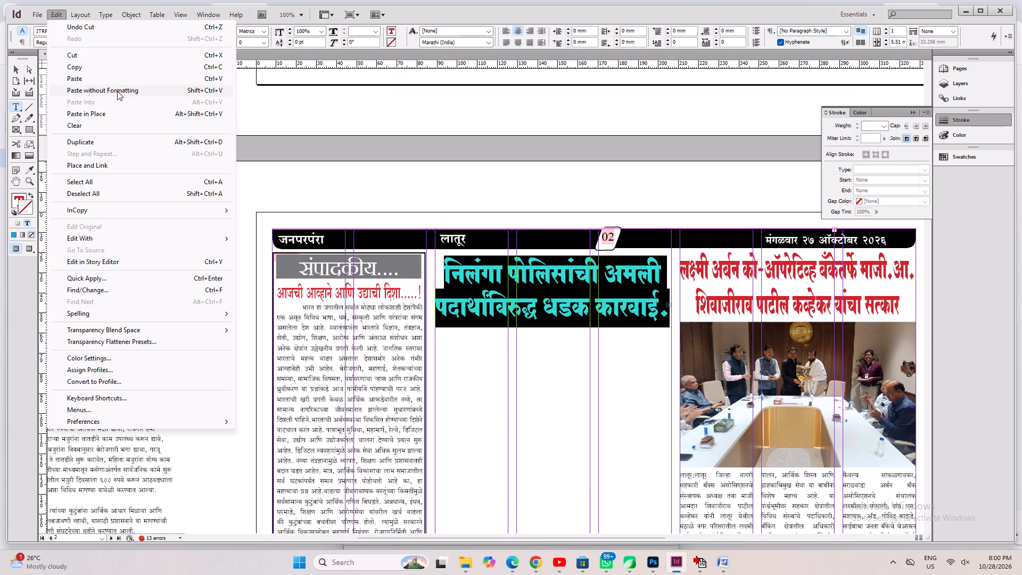
click(117, 91)
key(ctrl+alt+c)
Format the new headline with 65% horizontal scale, left-justified alignment and 44.661 pt size, and save the document.
key(ctrl+a)
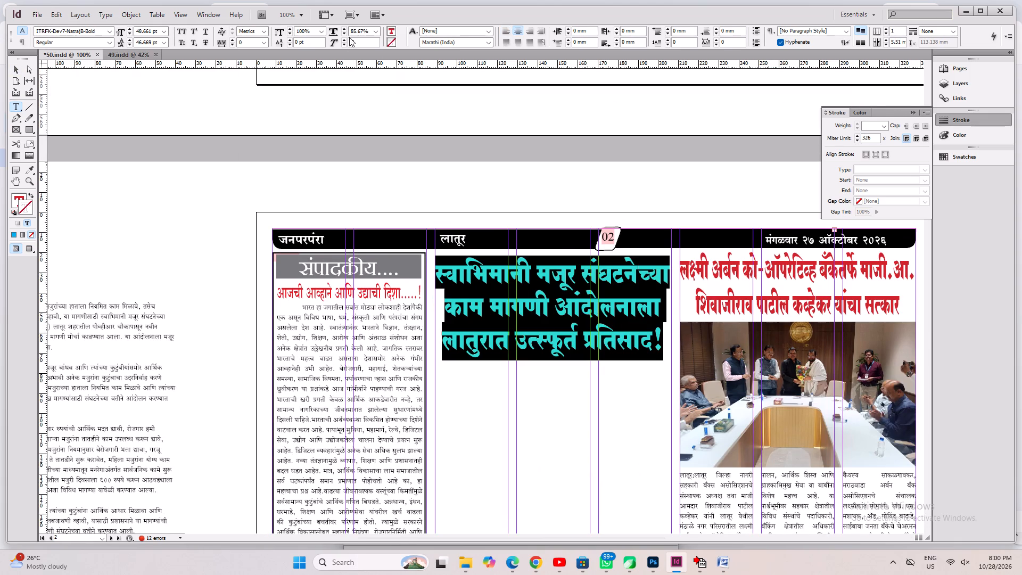
click(357, 30)
key(ctrl+a)
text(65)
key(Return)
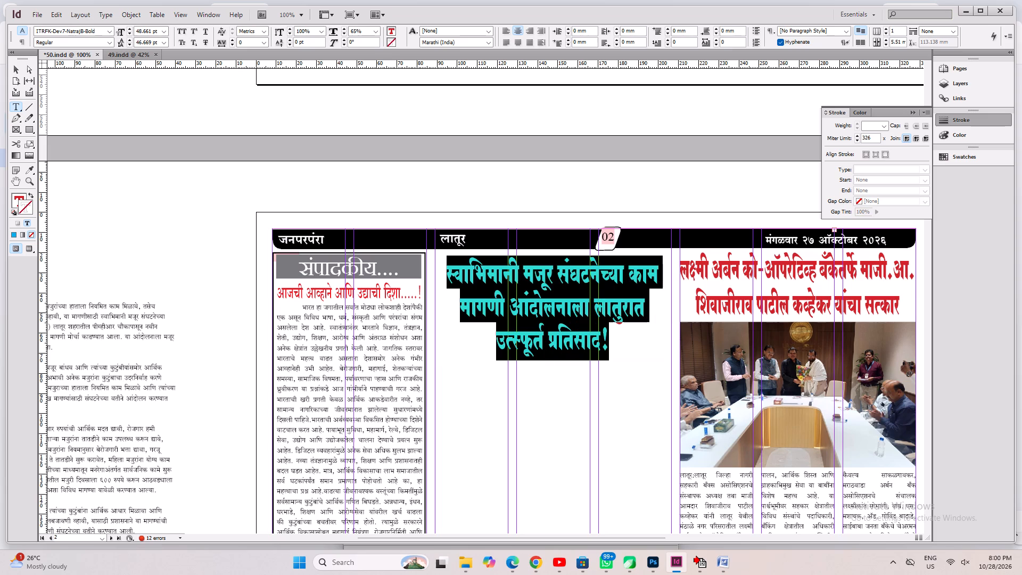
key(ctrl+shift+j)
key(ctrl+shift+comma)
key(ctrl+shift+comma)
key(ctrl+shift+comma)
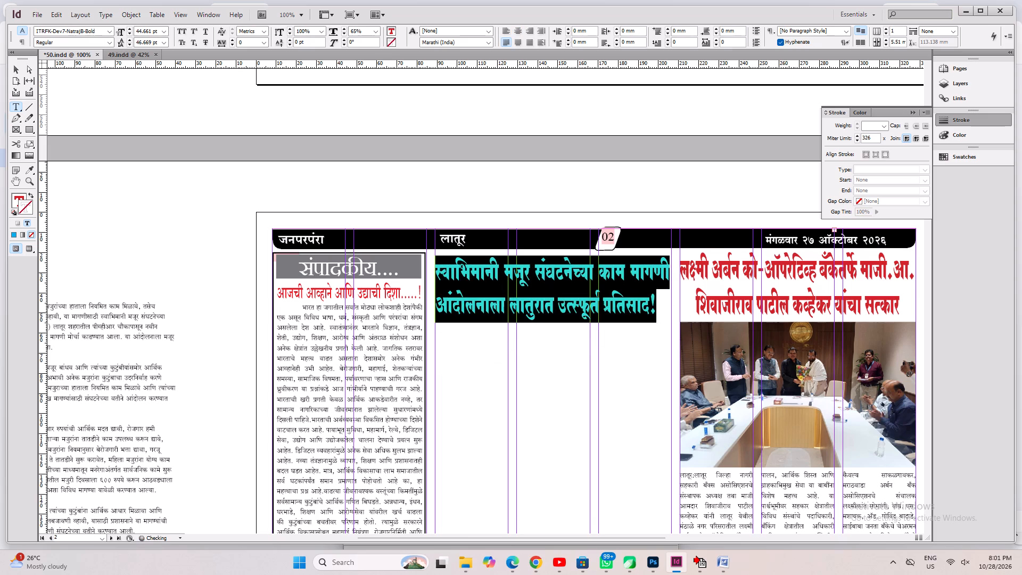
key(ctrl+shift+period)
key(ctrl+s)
alt+drag(167, 319, 471, 318)
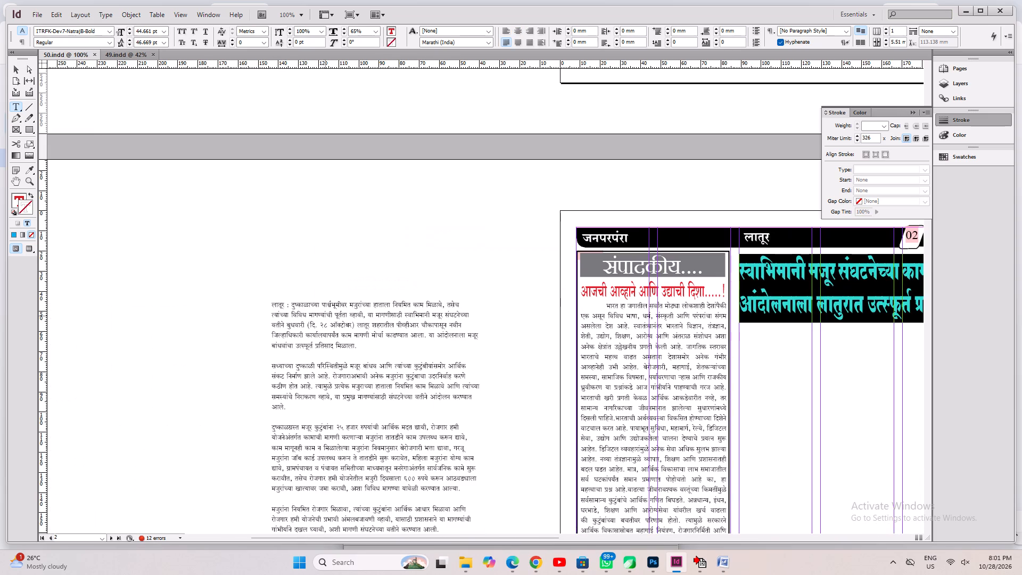
Delete the blank lines before the opening paragraph of the labourers' march story on the pasteboard.
click(300, 313)
click(308, 309)
key(Home)
key(BackSpace)
key(BackSpace)
key(BackSpace)
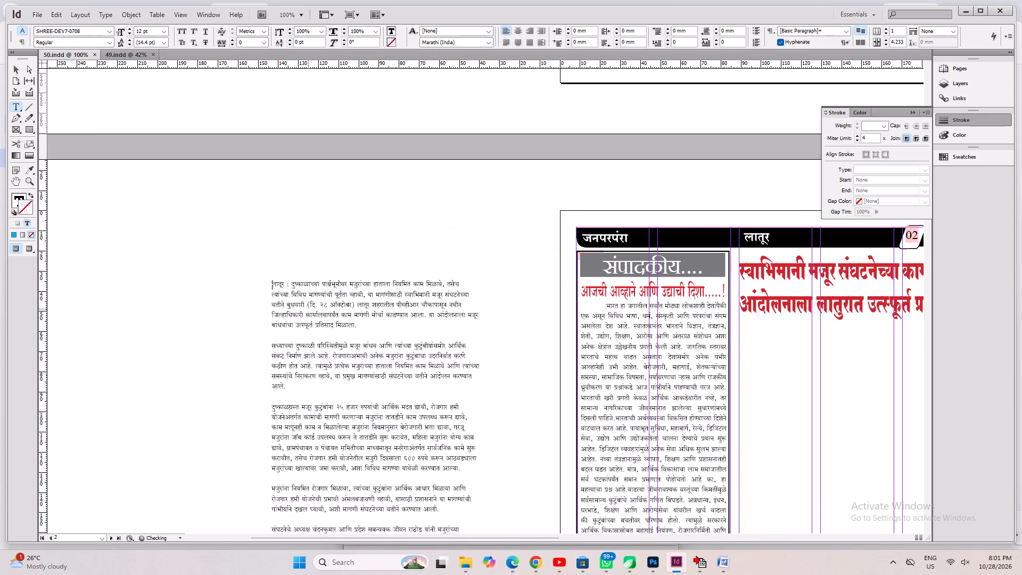
key(BackSpace)
key(BackSpace)
Remove the blank lines before the story's second and third paragraphs and indent each paragraph with a tab.
key(Down)
key(Down)
key(Down)
key(Down)
key(Down)
key(Delete)
key(Tab)
key(Down)
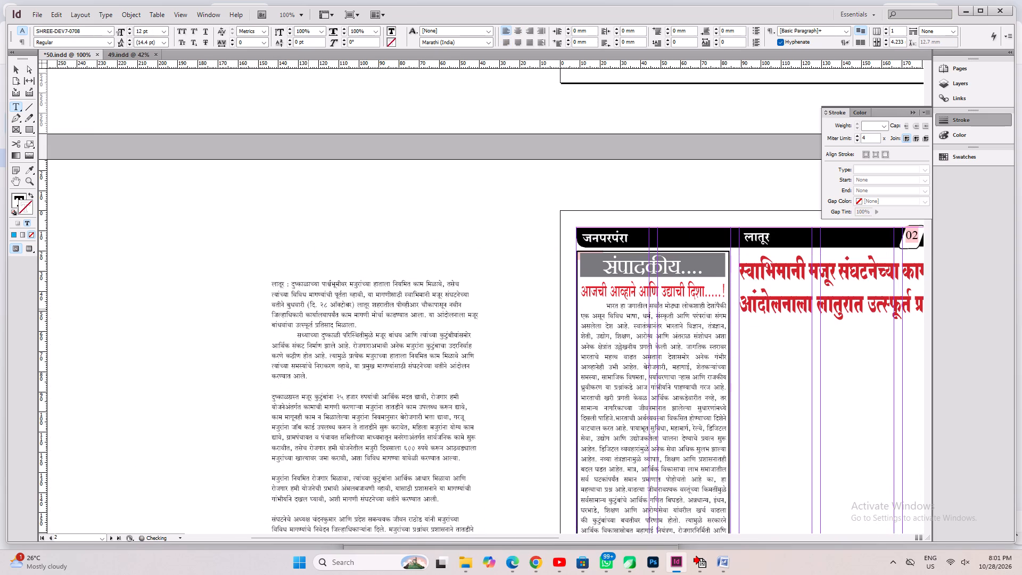
key(Down)
key(Down)
key(Down)
key(Down)
key(Delete)
key(Tab)
Remove the blank lines before the story's fourth and fifth paragraphs and indent each paragraph with a tab.
key(Down)
key(Down)
key(Down)
key(Down)
key(Down)
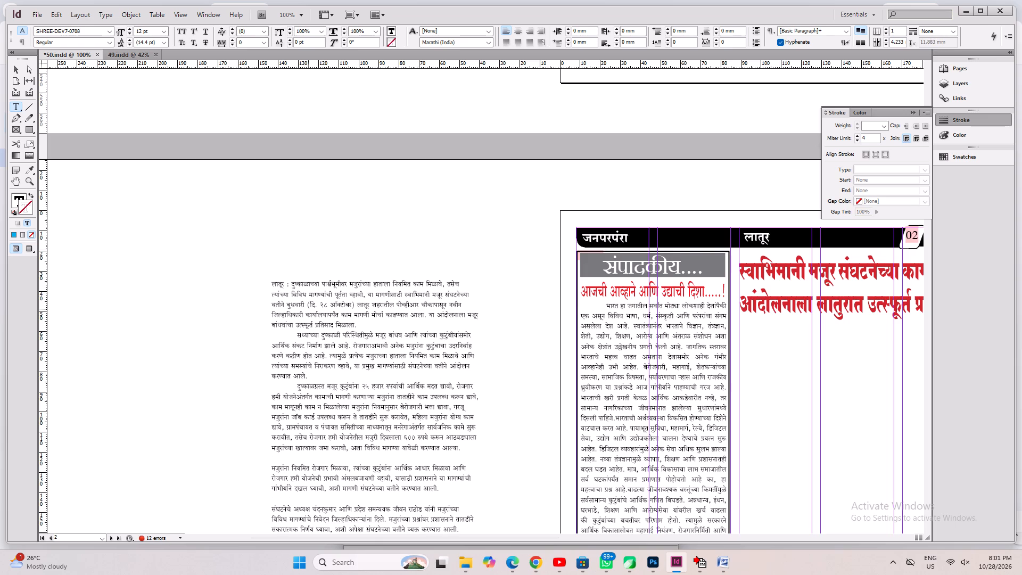
key(Down)
key(Down)
key(Delete)
key(Tab)
key(Down)
key(Down)
key(Down)
key(Delete)
key(Tab)
key(Down)
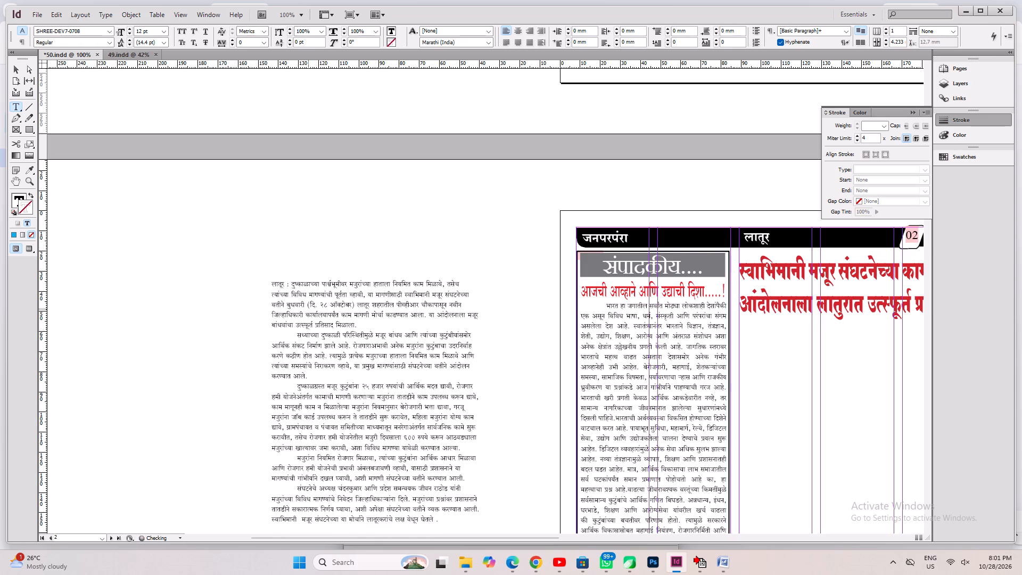
key(Down)
Justify the whole labourers' story with last lines aligned left, and fit the text frame to its content.
key(ctrl+a)
key(ctrl+shift+j)
key(ctrl+alt+c)
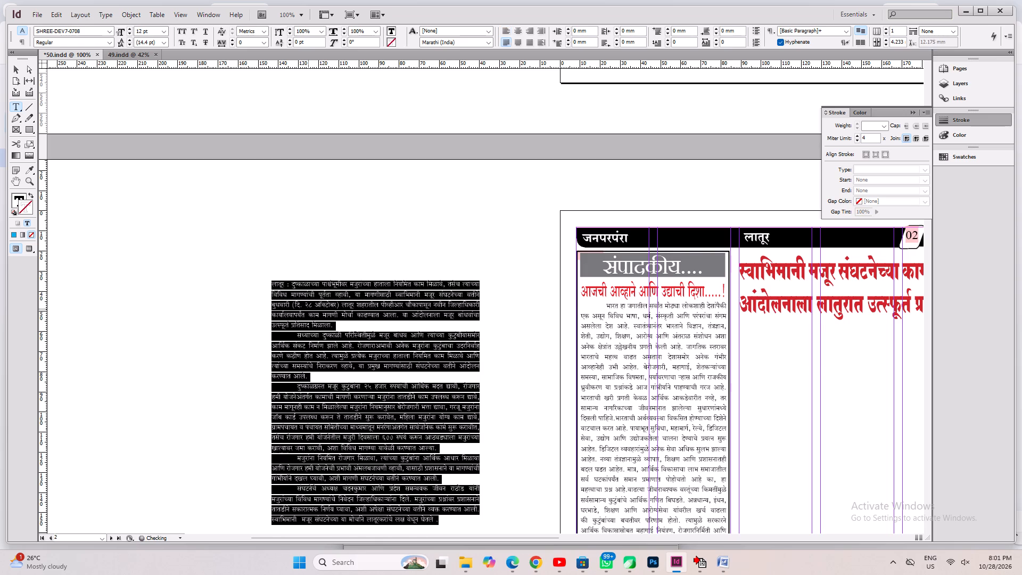
key(ctrl+1)
alt+drag(489, 336, 116, 365)
key(ctrl+alt+c)
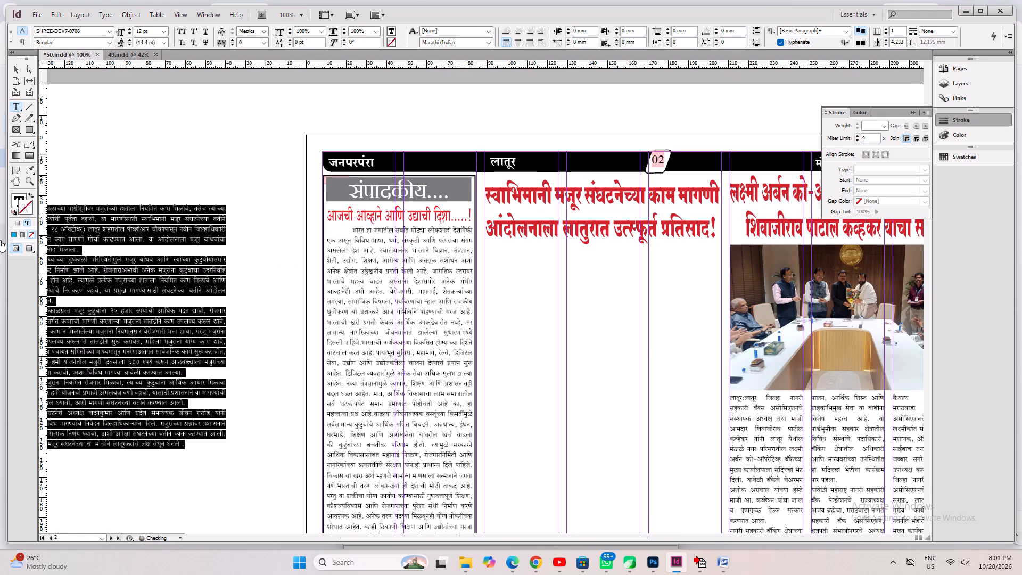
Move the story text under the "स्वाभिमानी मजूर संघटनेच्या काम मागणी" headline and resize its frame to about 117.4 by 129 mm.
click(20, 63)
click(18, 71)
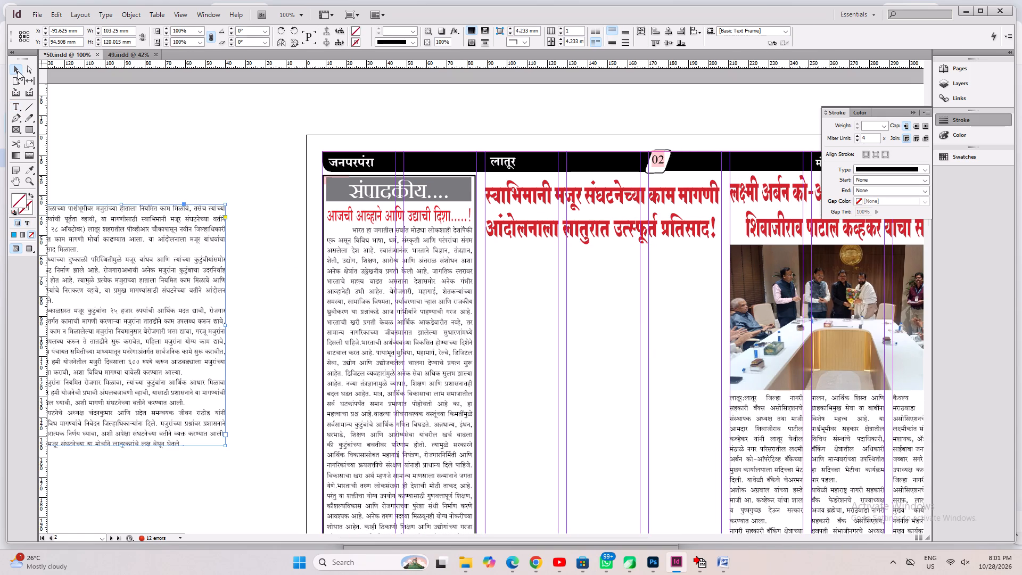
drag(152, 308, 590, 382)
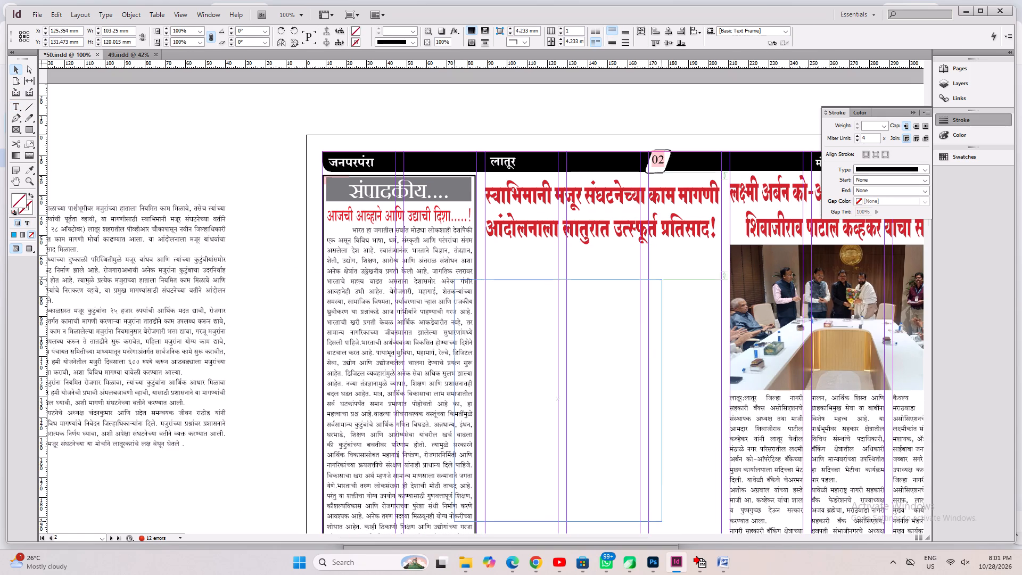
drag(590, 382, 647, 353)
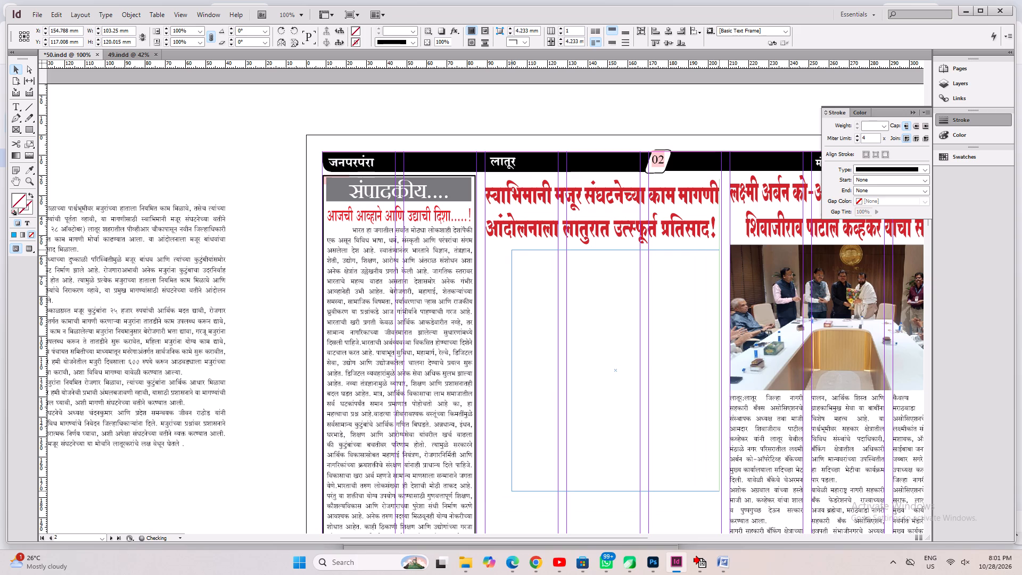
drag(647, 353, 648, 353)
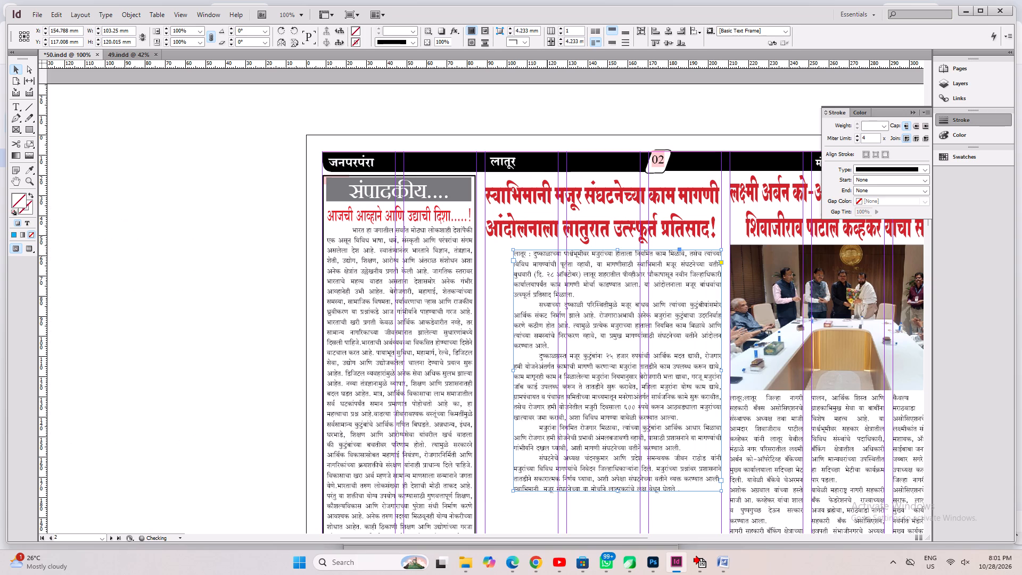
drag(513, 491, 483, 510)
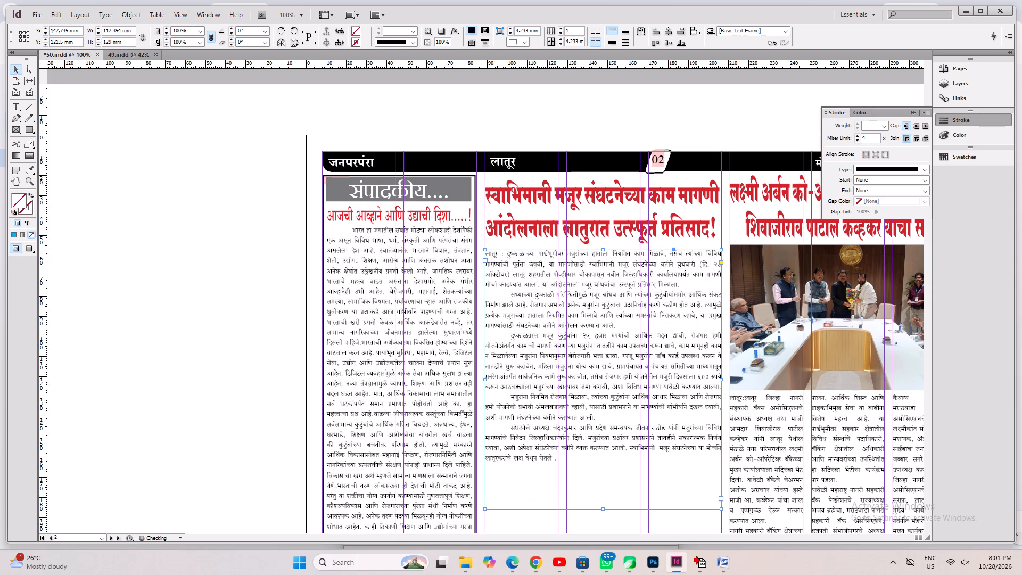
Raise the labourers' headline and its story text together by about 2 mm, closer to the page header.
shift+click(599, 195)
click(653, 205)
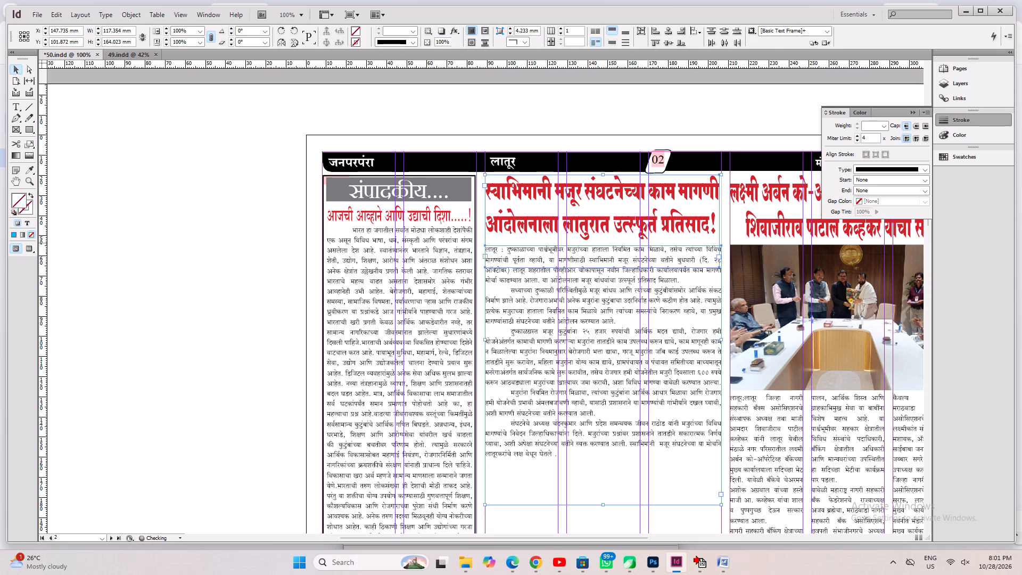
click(648, 311)
click(250, 338)
Set the labourers' story frame to 2 columns and fit its height to the text, about 109.9 mm.
click(571, 349)
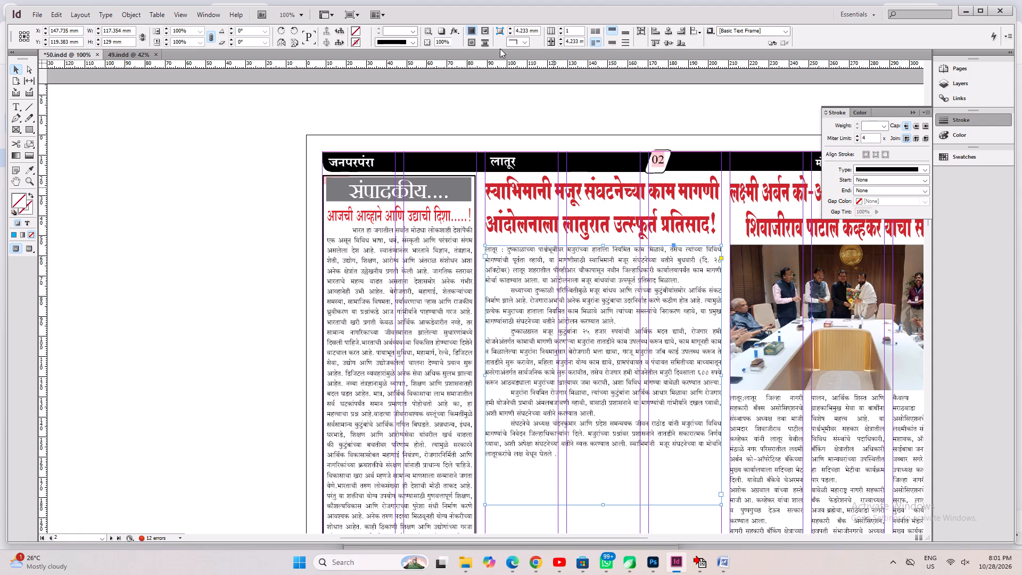
click(558, 28)
key(ctrl+alt+c)
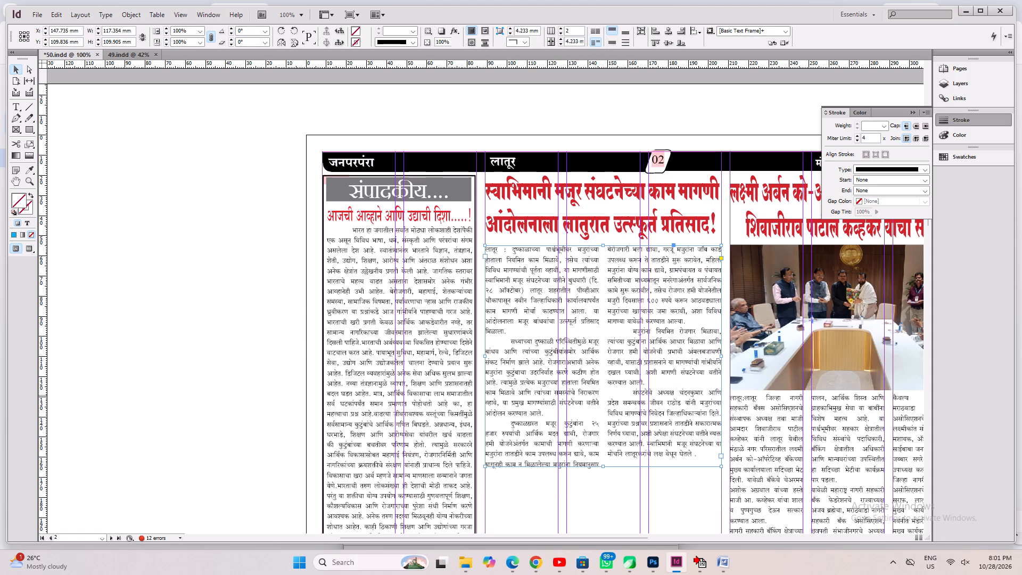
Nudge the two-column story text up by about 1.4 mm toward its headline, saving the document along the way.
key(Up)
key(Up)
key(Up)
key(ctrl+s)
key(ctrl+0)
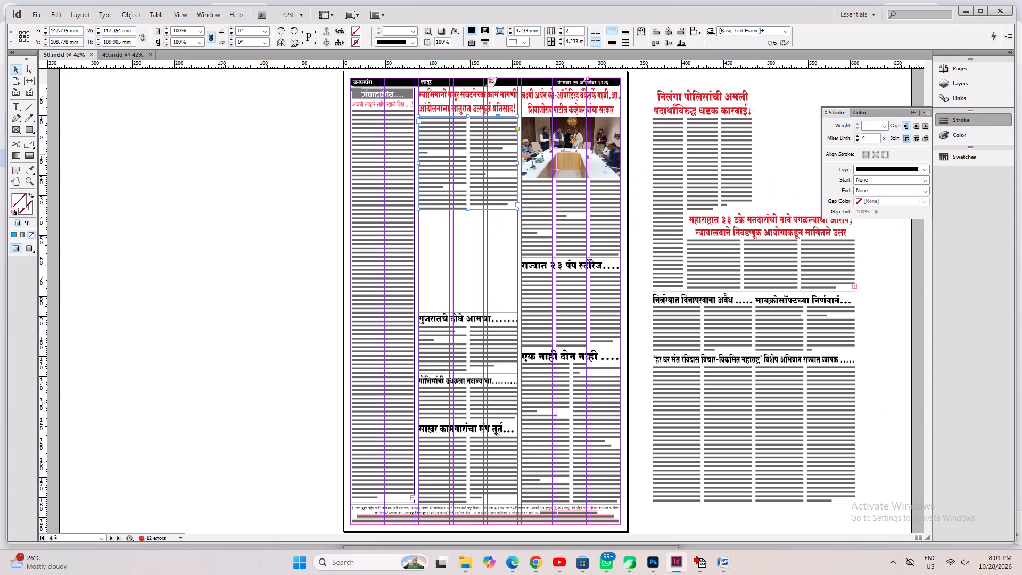
key(ctrl+a)
key(ctrl+s)
click(153, 241)
click(468, 208)
key(ctrl+1)
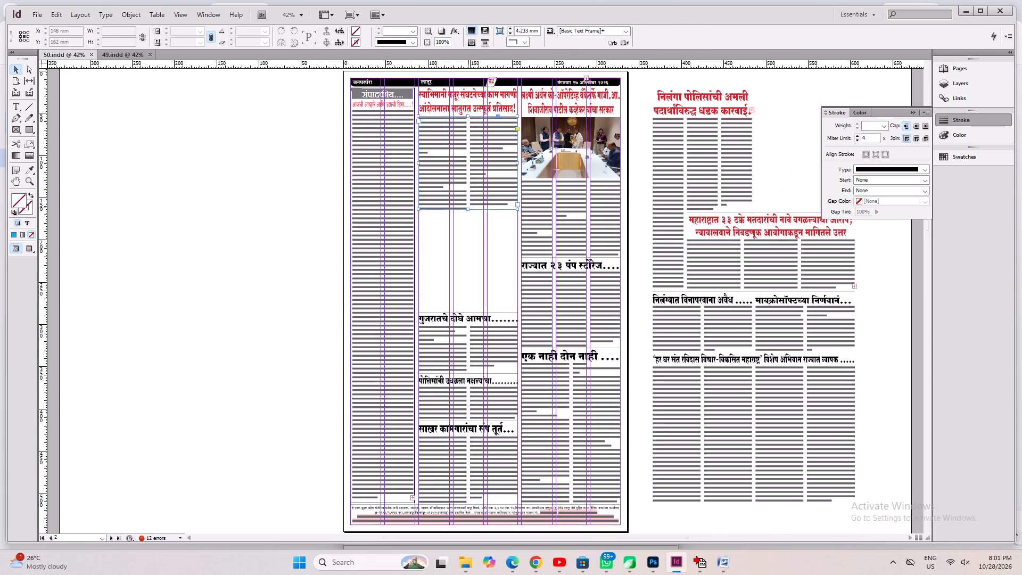
key(Up)
key(Up)
key(Down)
key(Down)
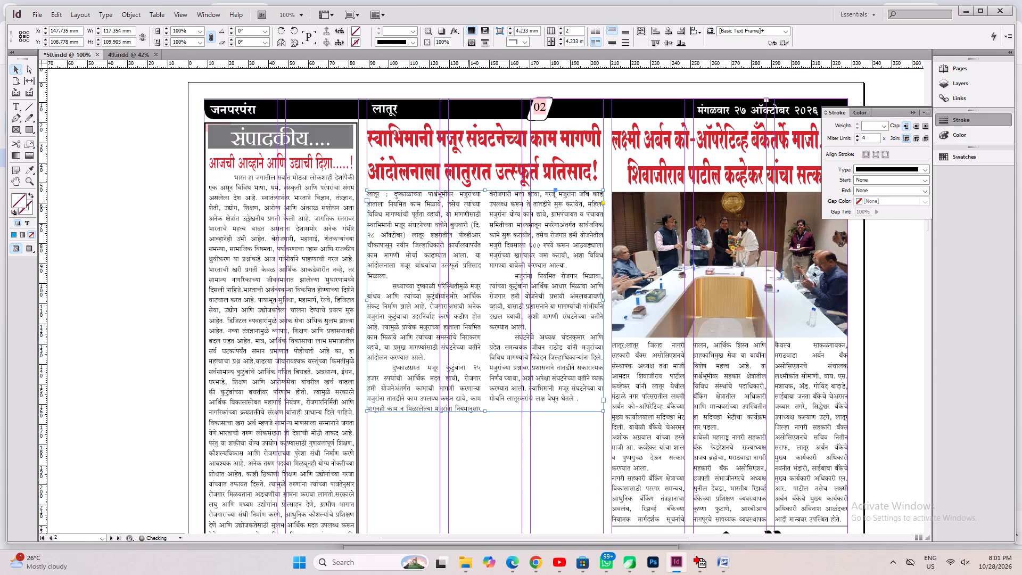
key(Up)
Copy the 1 pt rule above the "राज्यात २३ पंप स्टोरेज" headline to just below the two-column labourers' story.
key(ctrl+1)
key(space)
drag(529, 422, 487, 276)
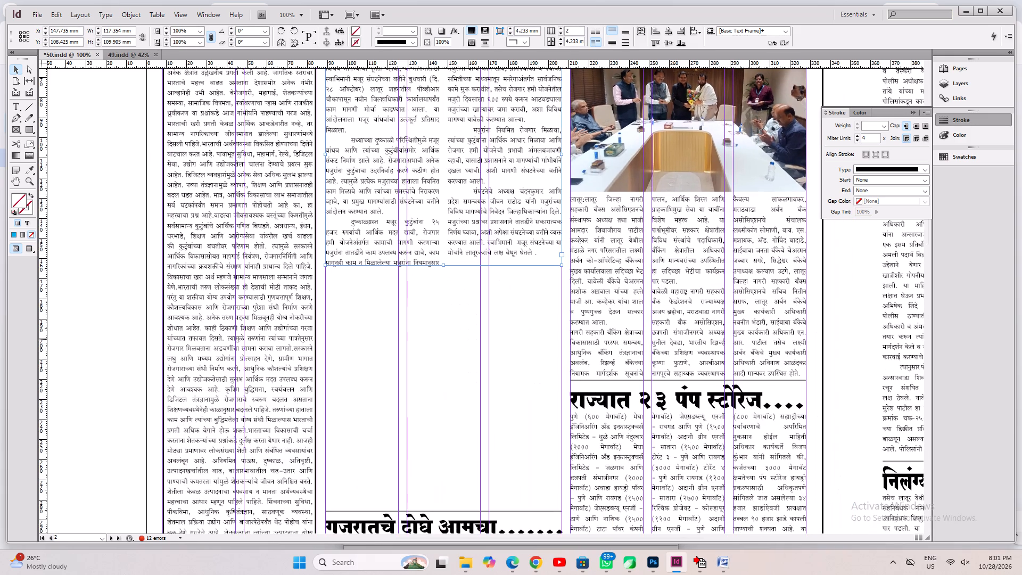
ctrl+click(583, 380)
ctrl+alt+drag(583, 380, 295, 236)
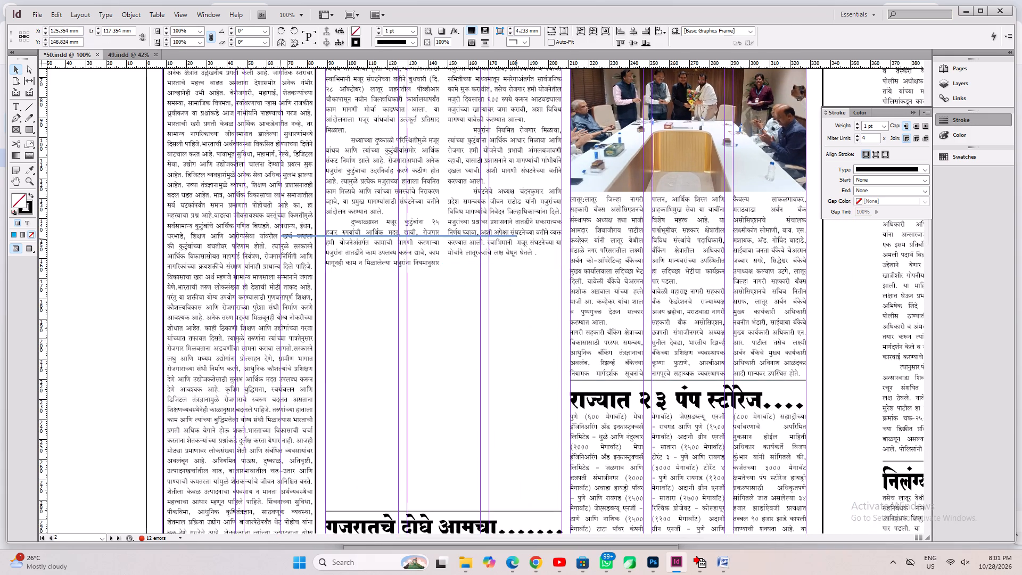
ctrl+alt+drag(295, 236, 339, 270)
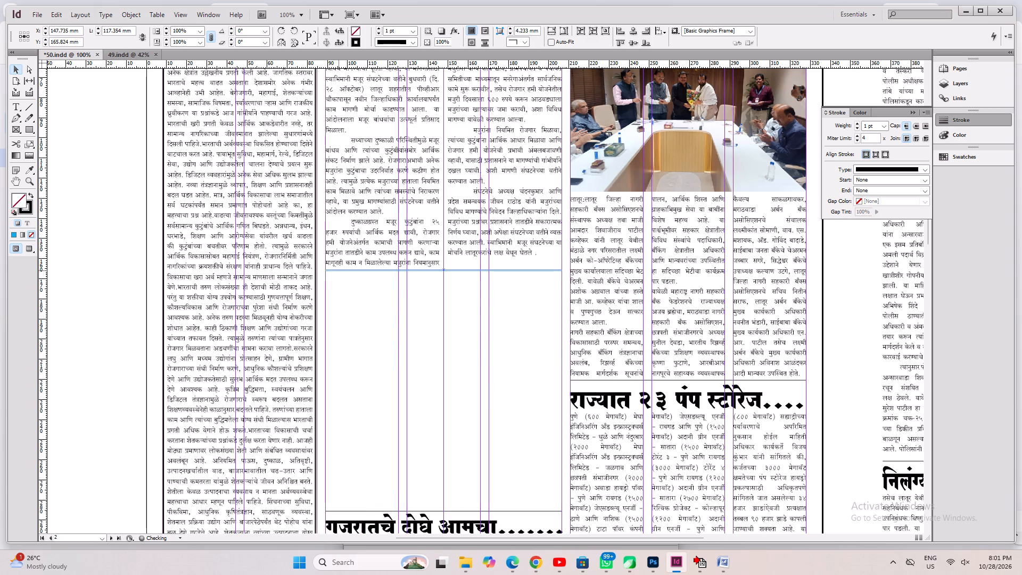
Loosen the tracking of the latter part of the labourers' story's second column to 20 and save the document.
scroll(370, 273, up, 3)
click(14, 109)
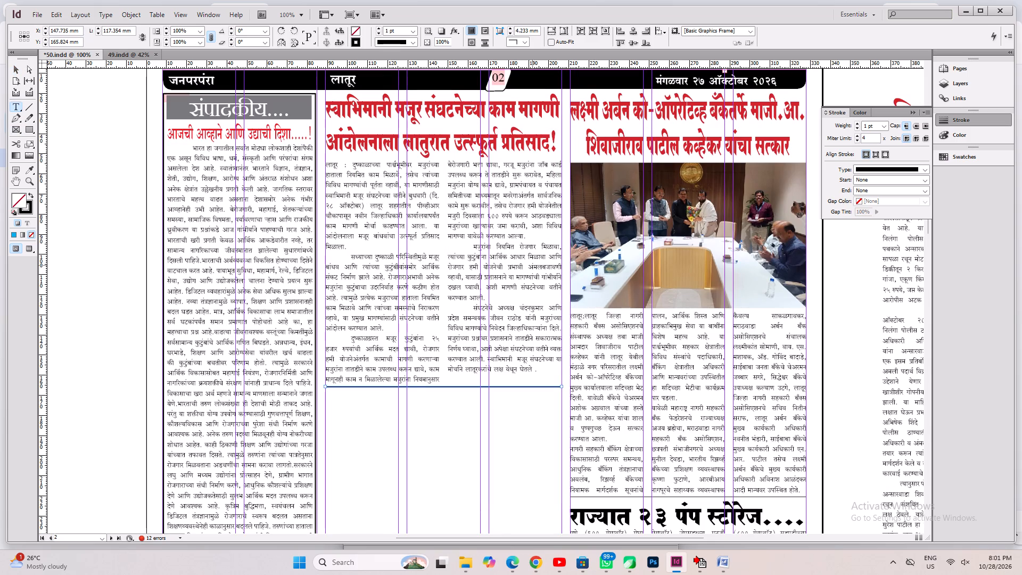
drag(504, 215, 510, 396)
key(alt+Right)
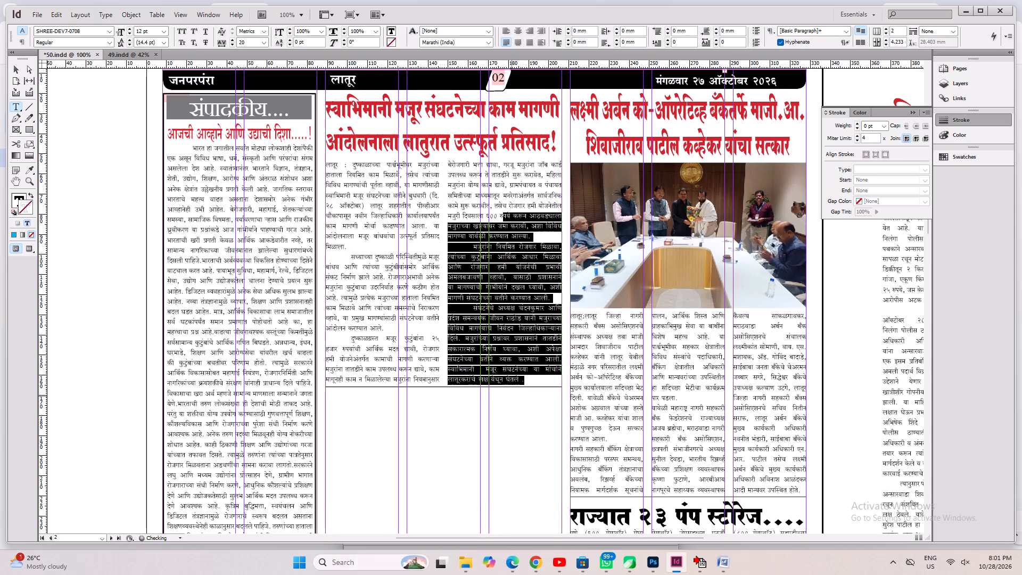
key(ctrl+z)
key(ctrl+s)
key(ctrl+s)
key(ctrl+0)
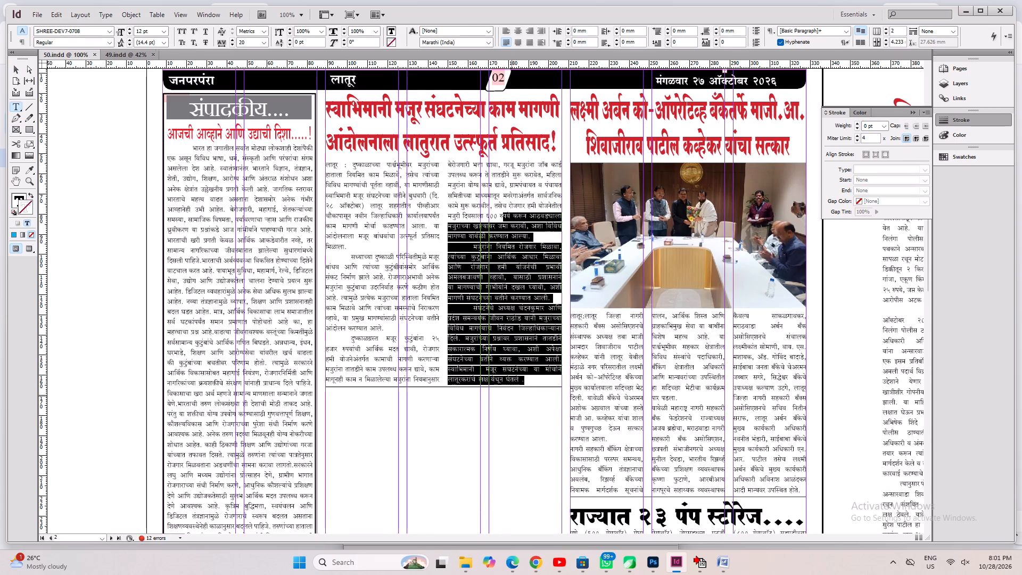
Select the two-column labourers' story together with the rule beneath it and nudge both up by about 0.7 mm.
click(18, 68)
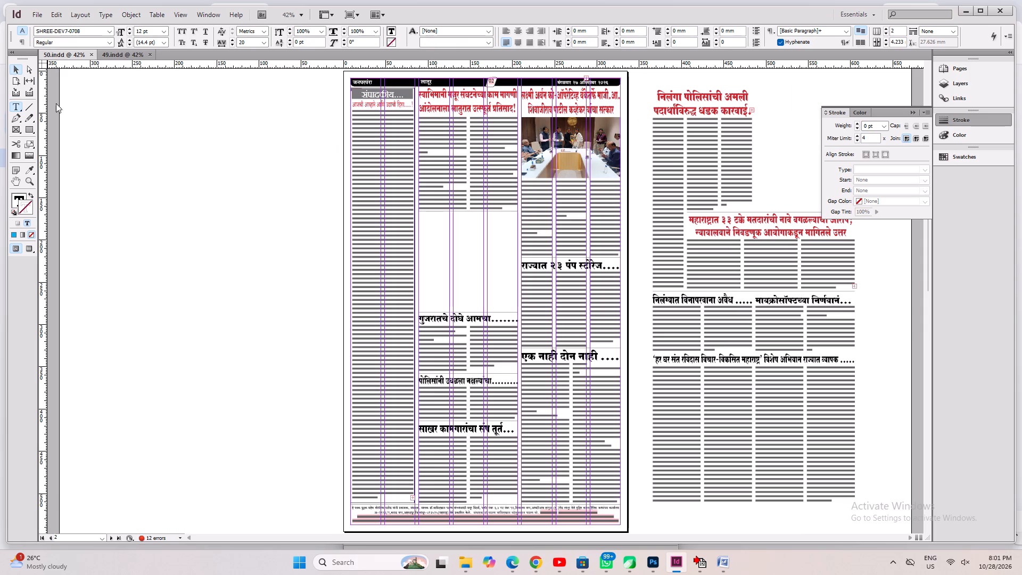
click(208, 237)
click(478, 217)
key(ctrl+1)
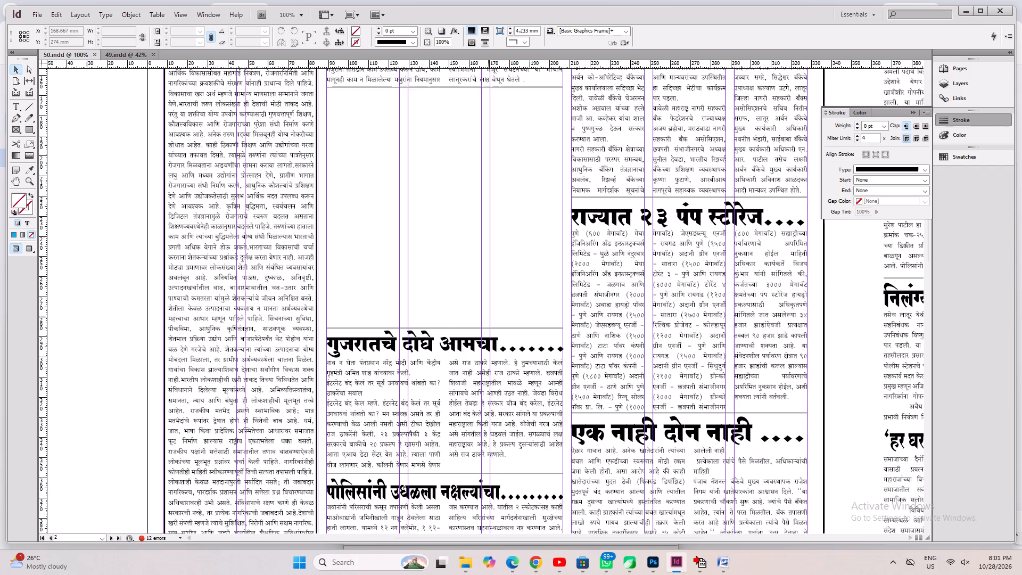
scroll(438, 313, up, 4)
drag(469, 352, 434, 171)
scroll(442, 205, up, 5)
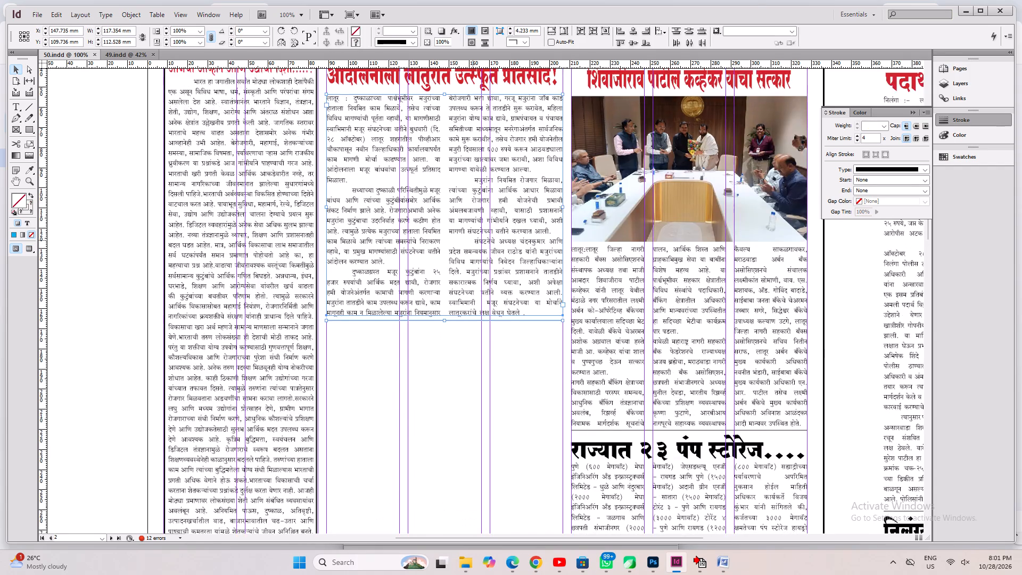
key(Up)
key(Up)
Add the labourers' headline to the selection, nudge headline, story and rule up together by about 0.35 mm, and save the document.
shift+click(467, 152)
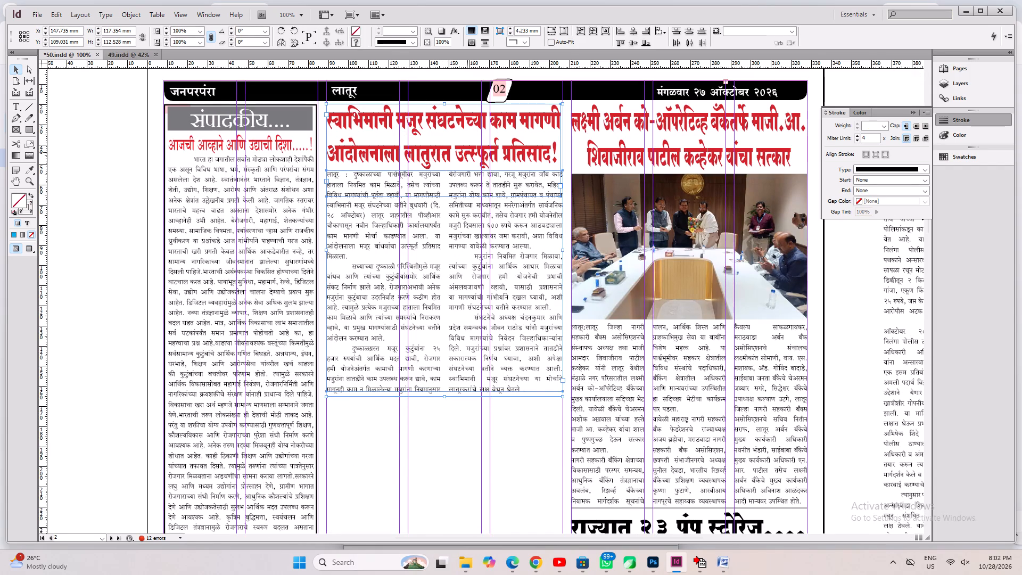
key(Up)
key(ctrl+s)
key(ctrl+0)
key(ctrl+s)
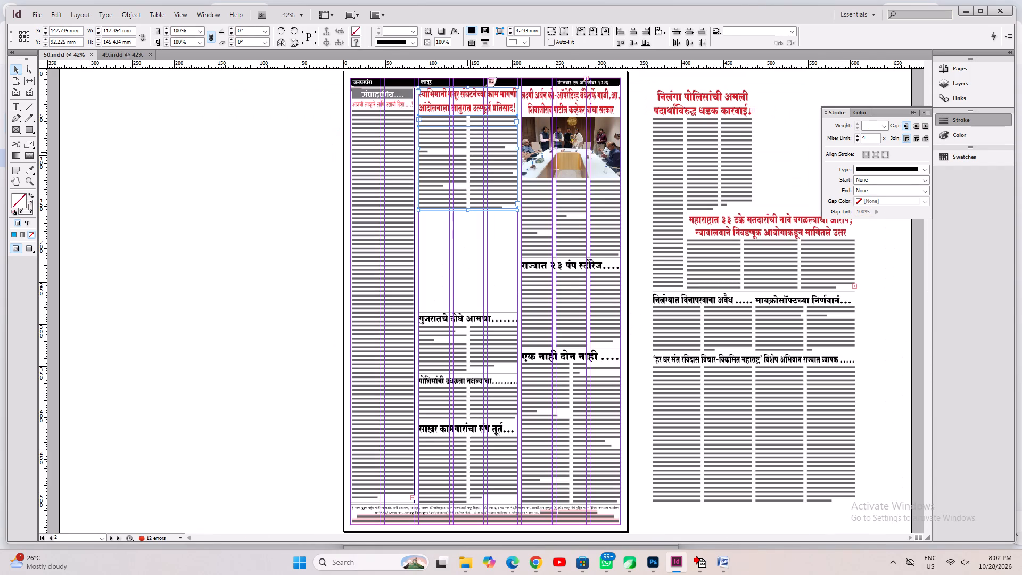
key(ctrl+s)
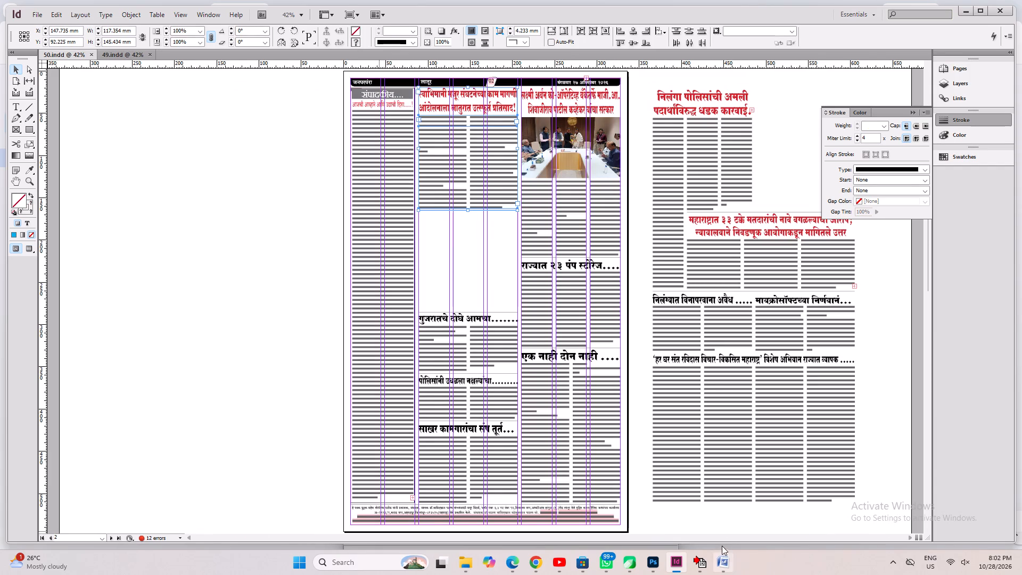
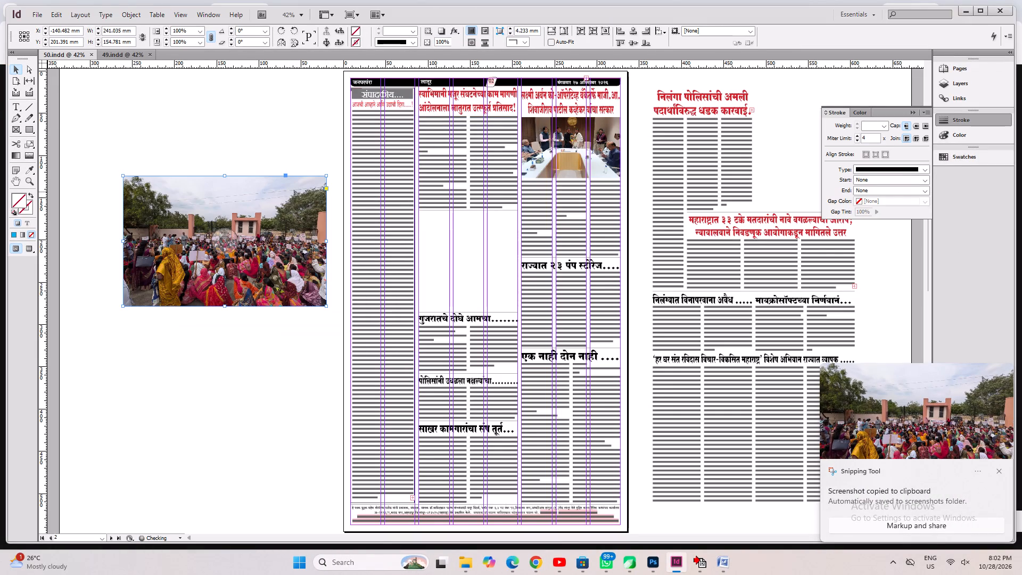
Crop the sky and upper part off the protest crowd photo, leaving its frame about 96.8 mm high.
drag(223, 177, 229, 225)
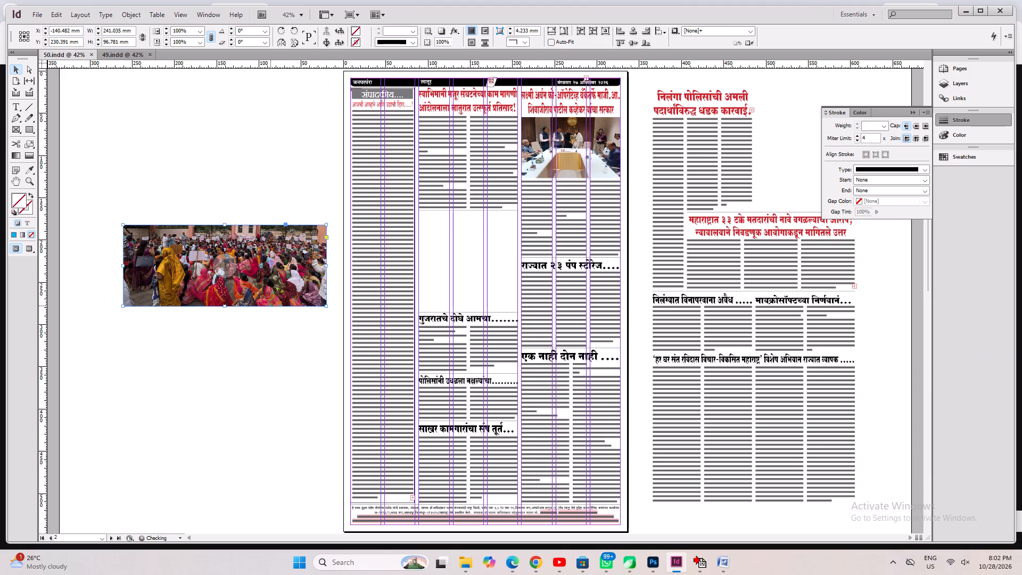
Place the cropped protest photo directly under the labourers' headline, scaled proportionally to the two-column story width, about 116.4 × 46.8 mm.
drag(287, 289, 479, 178)
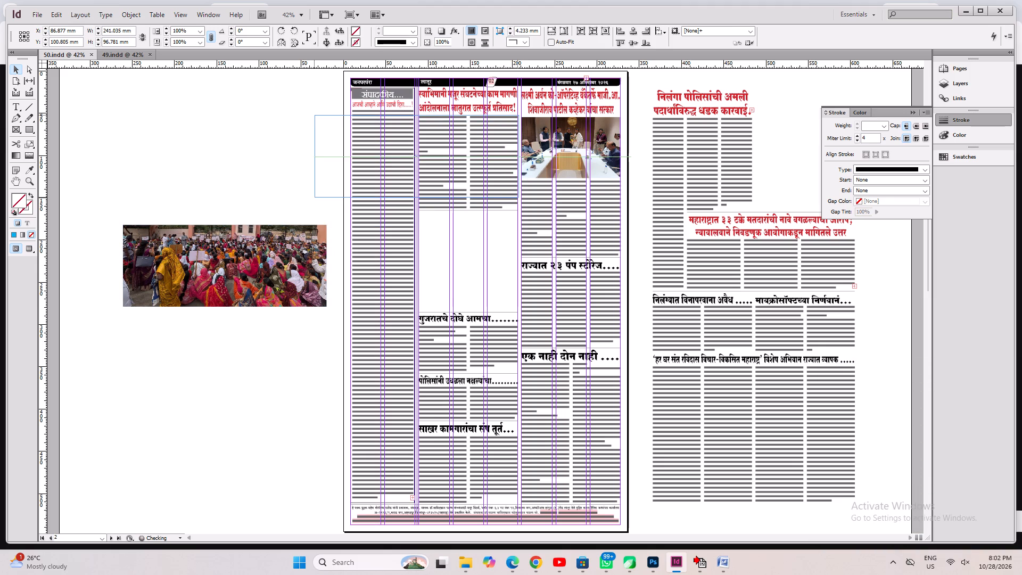
drag(479, 178, 478, 178)
key(ctrl+1)
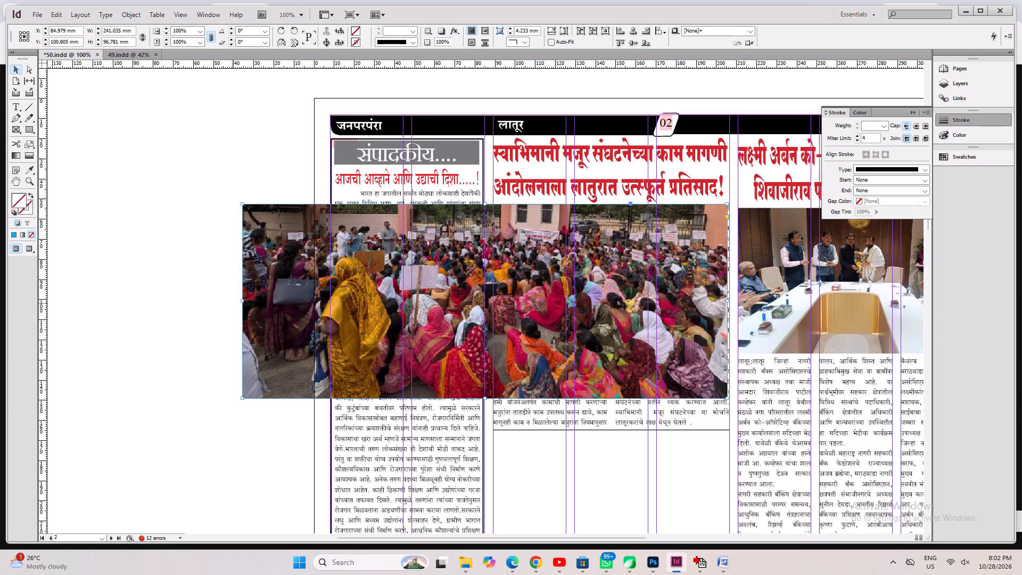
ctrl+shift+drag(242, 303, 492, 317)
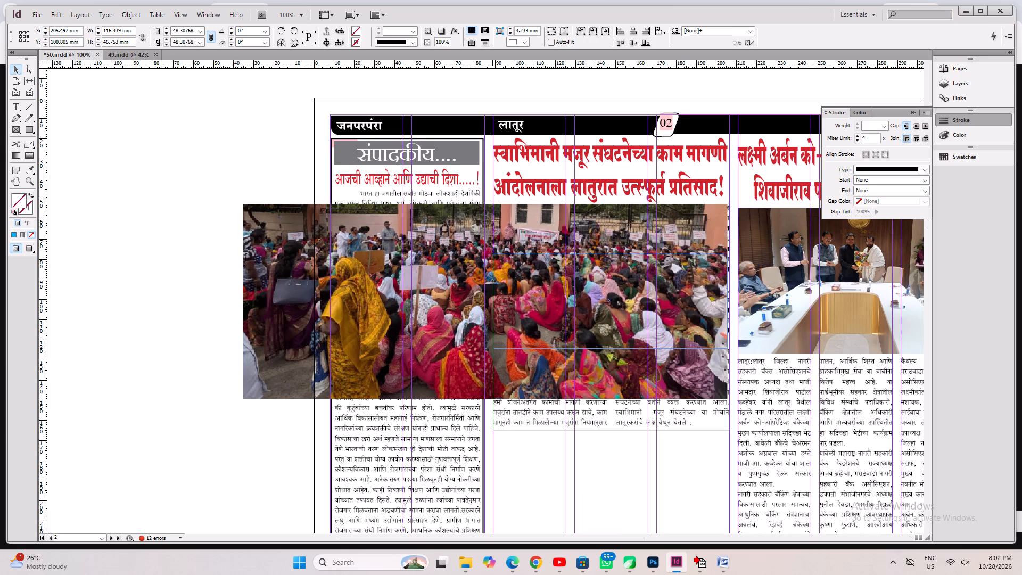
ctrl+shift+drag(492, 317, 492, 317)
shift+drag(648, 317, 645, 268)
Move the two-column labourers' story text down so it starts directly below the protest photo.
click(682, 397)
scroll(682, 397, down, 3)
shift+drag(645, 273, 644, 366)
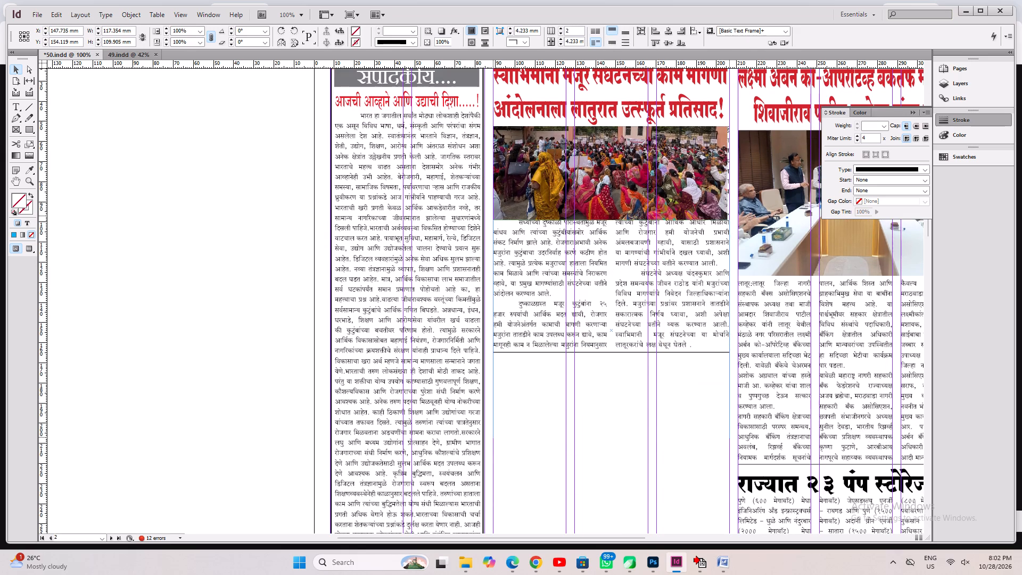
shift+drag(644, 366, 644, 366)
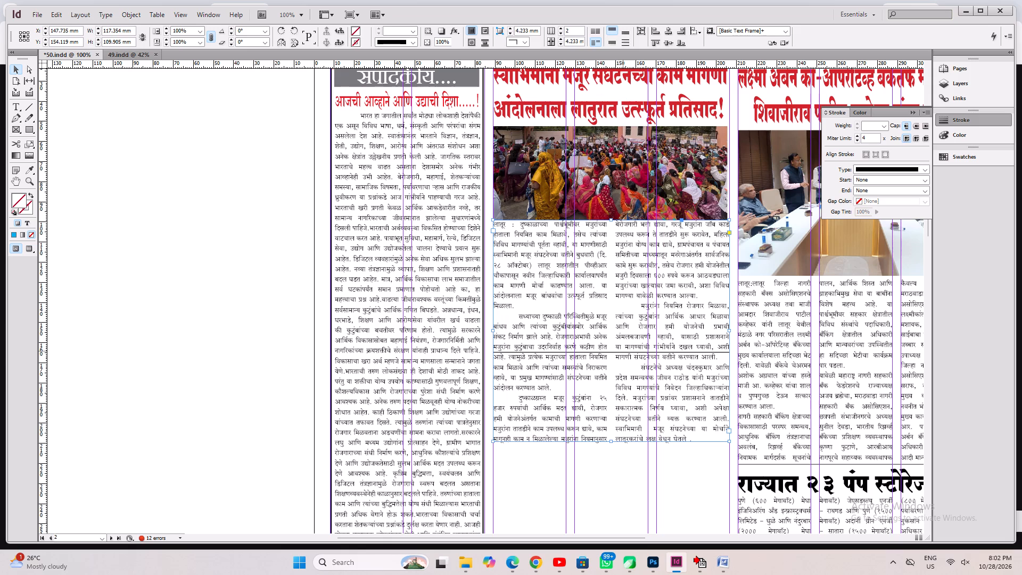
Move the 1 pt closing rule down to just below the end of the labourers' story and save the document.
ctrl+click(621, 353)
shift+drag(621, 354, 623, 446)
key(ctrl+s)
click(616, 470)
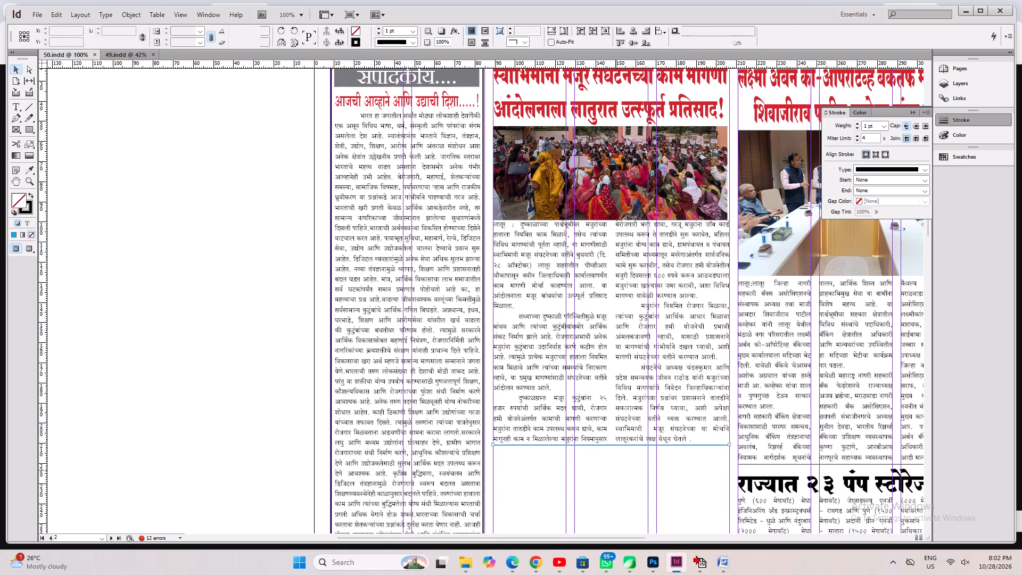
scroll(616, 471, down, 5)
key(ctrl+0)
key(ctrl+a)
key(ctrl+s)
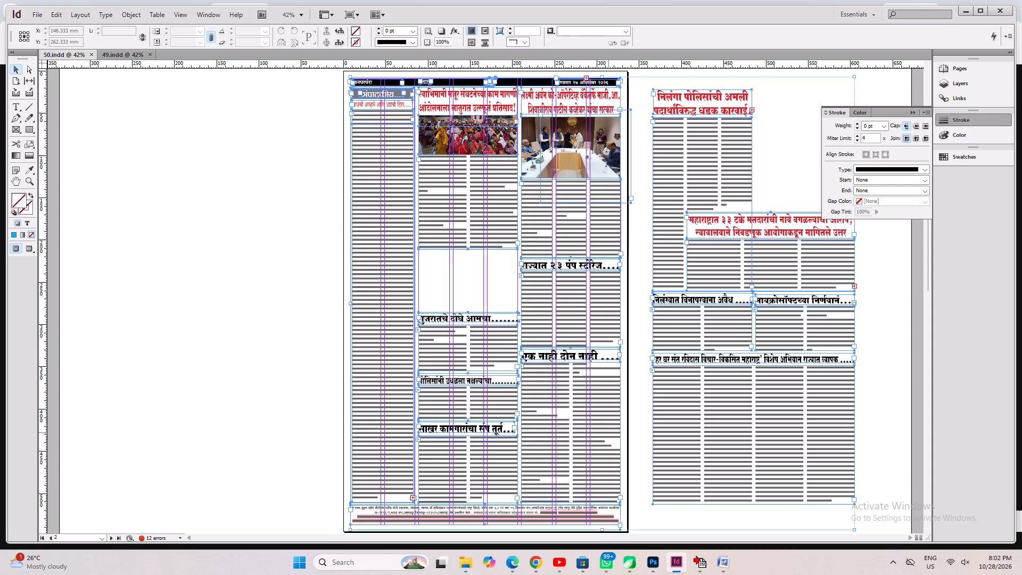
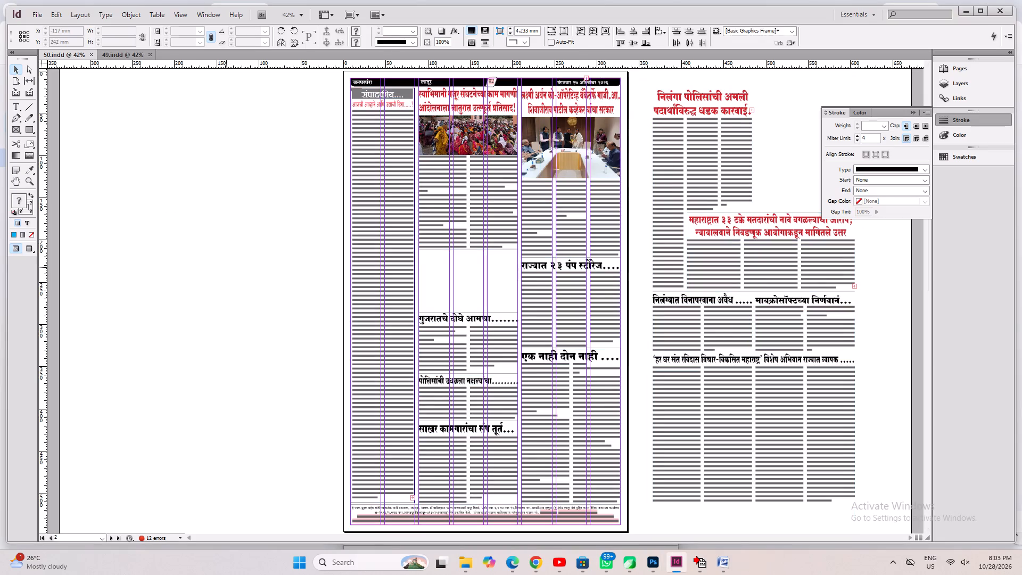
Draw a text frame on the pasteboard left of page 2 and paste the copied 'एक सूर, एक ताल' college programme story into it.
click(15, 107)
drag(222, 219, 321, 407)
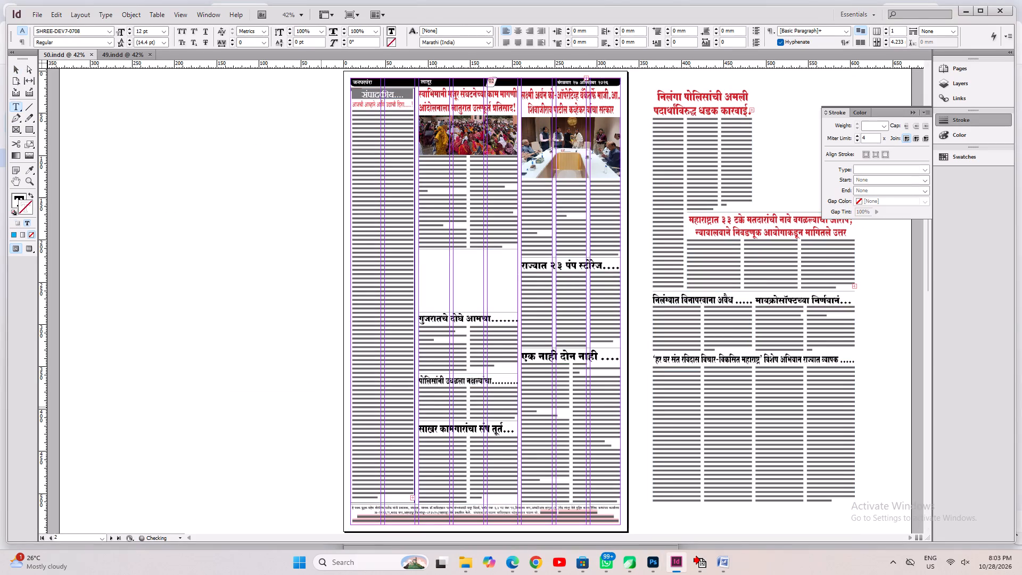
key(ctrl+v)
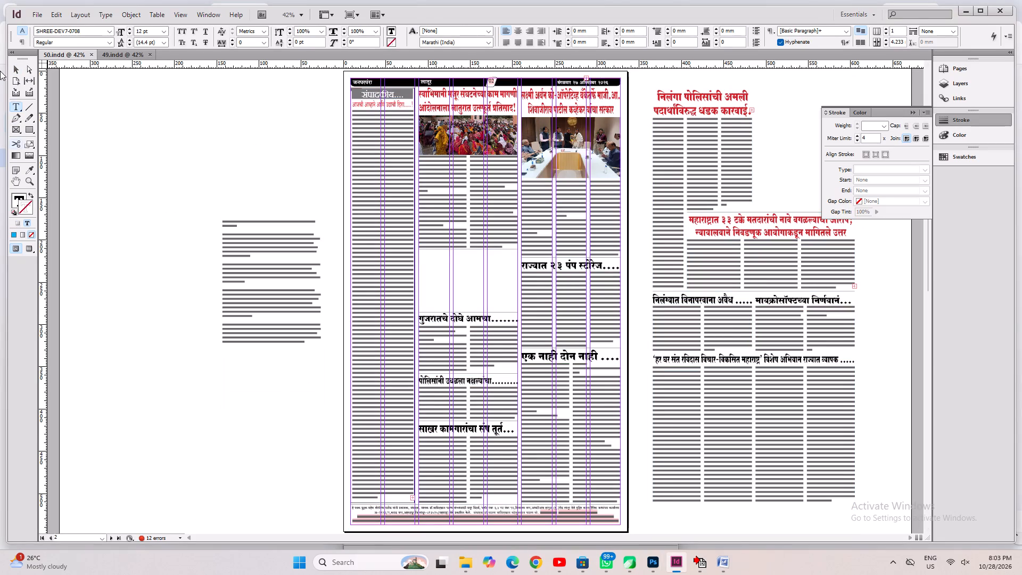
key(ctrl+1)
scroll(571, 205, up, 6)
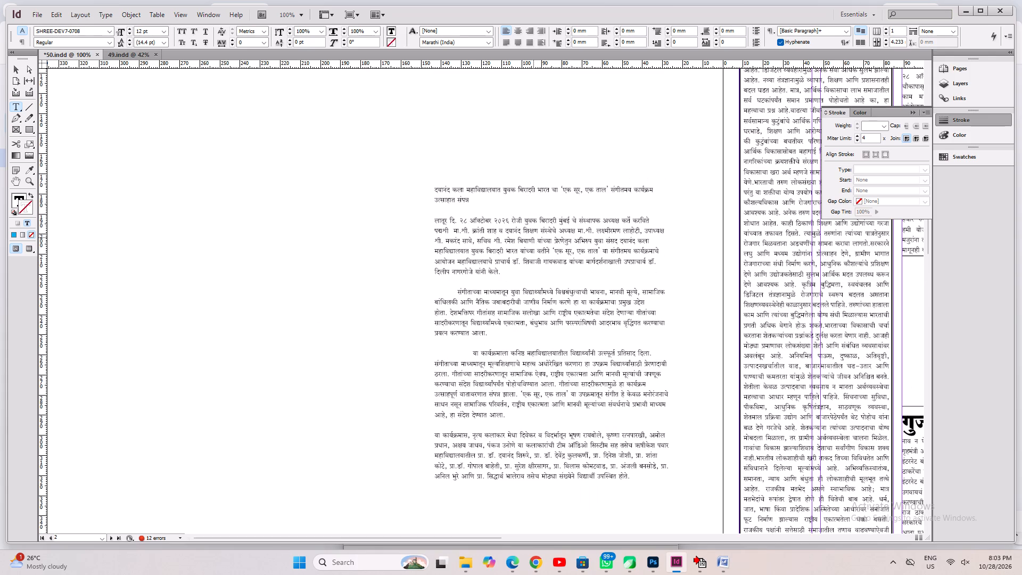
Move the 'दयानंद कला महाविद्यालयात…' headline from the pasteboard article into a new text frame, about 117 × 44 mm, in the empty space above 'गुजरातचे दोघे आमचा'.
drag(492, 200, 400, 170)
key(ctrl+x)
alt+drag(667, 354, 516, 323)
alt+drag(392, 293, 164, 242)
alt+drag(595, 352, 421, 368)
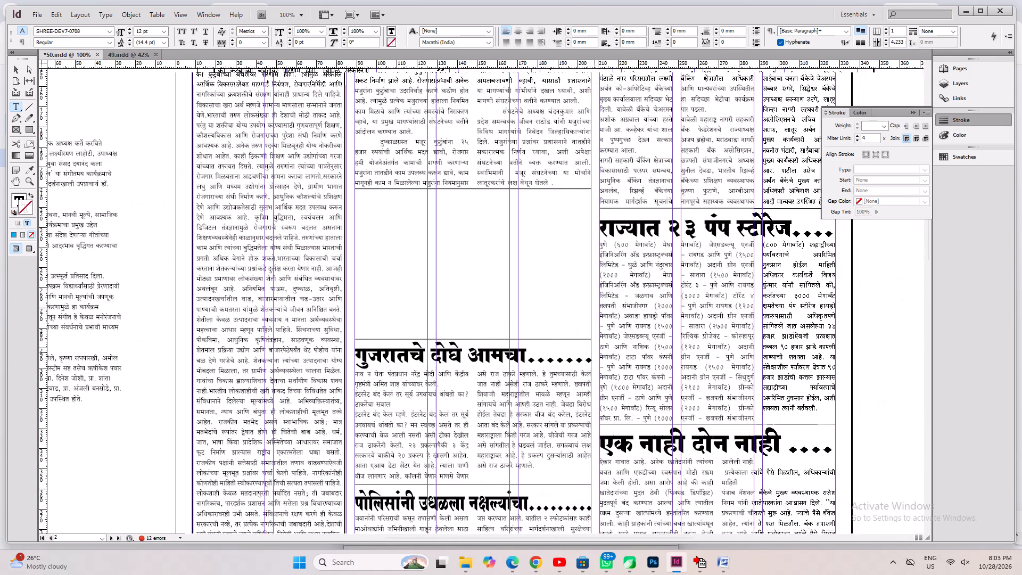
alt+drag(421, 368, 419, 368)
drag(348, 196, 578, 278)
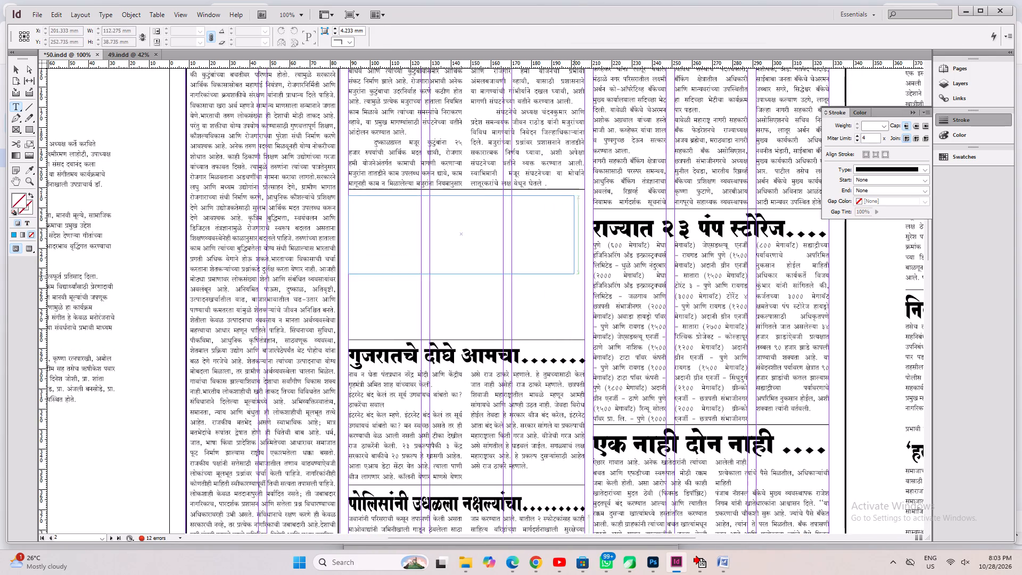
drag(578, 278, 583, 285)
key(ctrl+a)
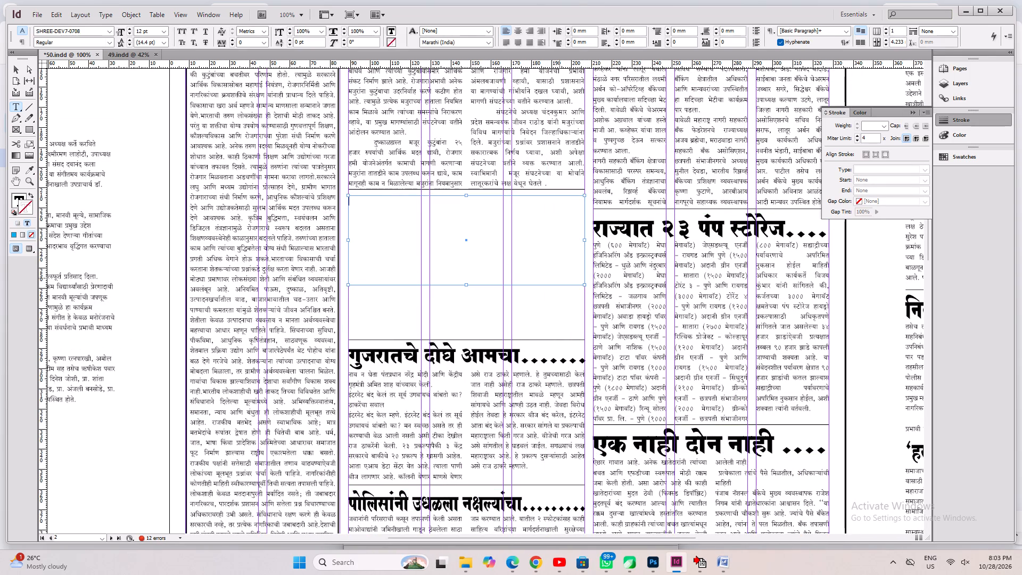
key(ctrl+v)
Copy the red headline formatting of 'स्वाभिमानी मजूर संघटनेच्या…' onto the pasted headline with the Eyedropper.
key(ctrl+a)
scroll(556, 273, up, 6)
scroll(463, 260, up, 5)
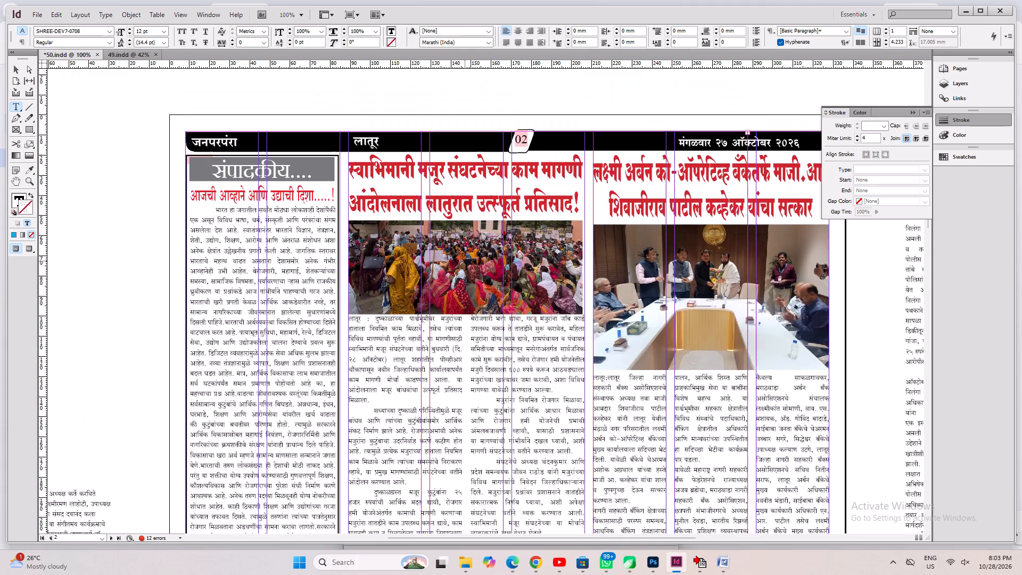
click(29, 168)
click(408, 169)
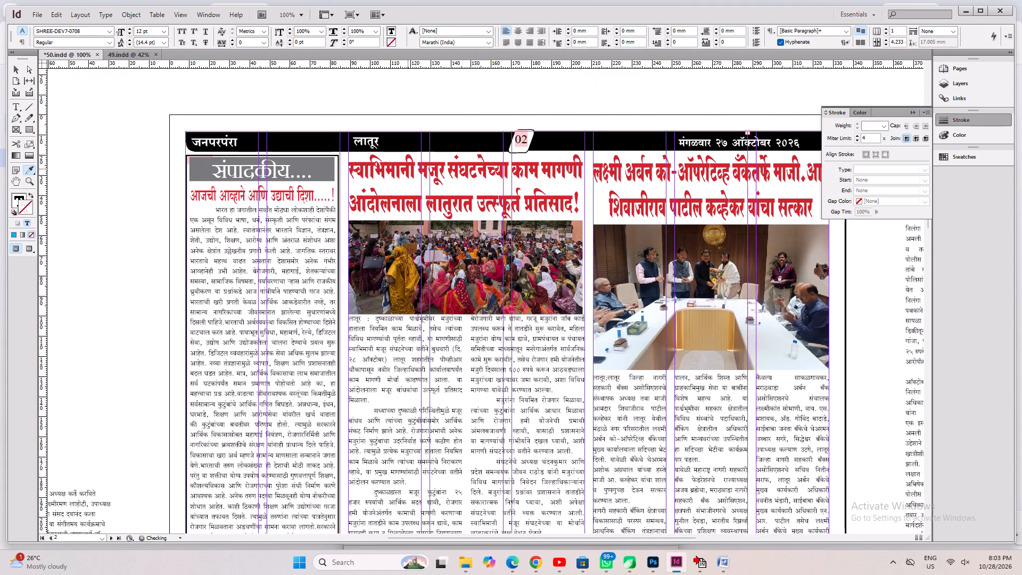
key(ctrl+1)
Reduce the new headline's font size to 38.661 pt.
click(19, 105)
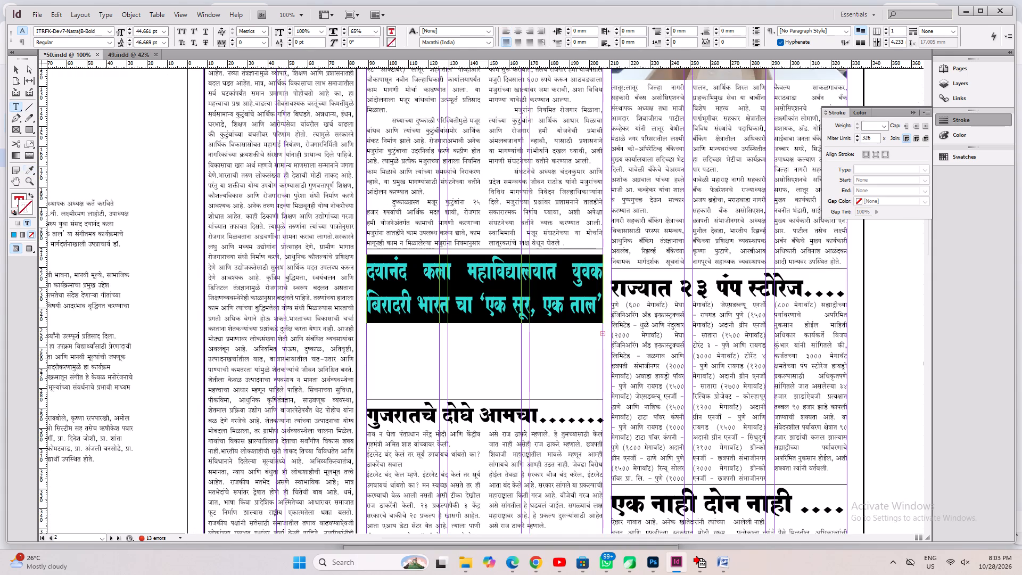
click(434, 308)
key(ctrl+a)
key(ctrl+shift+comma)
key(ctrl+shift+comma)
key(ctrl+shift+comma)
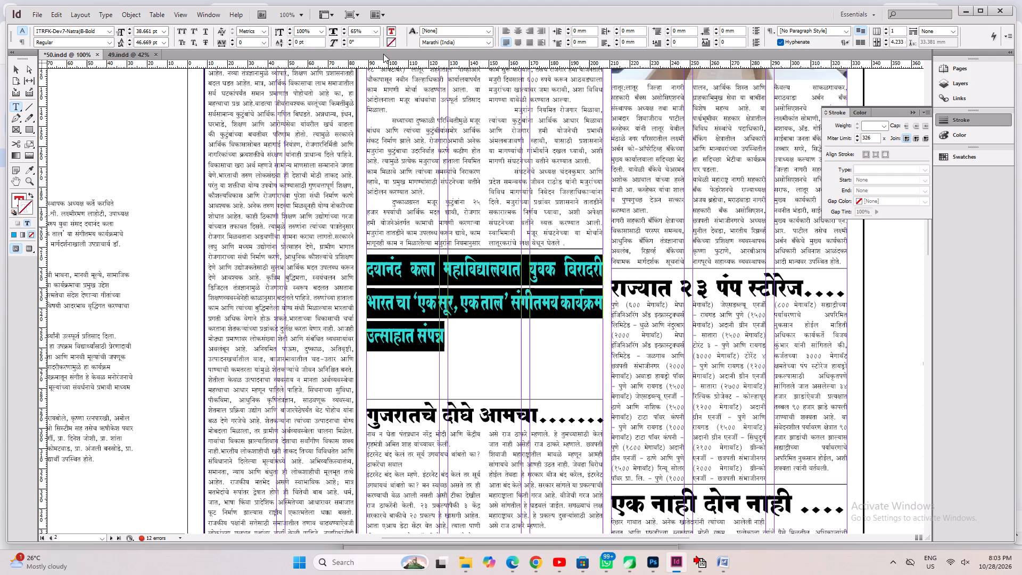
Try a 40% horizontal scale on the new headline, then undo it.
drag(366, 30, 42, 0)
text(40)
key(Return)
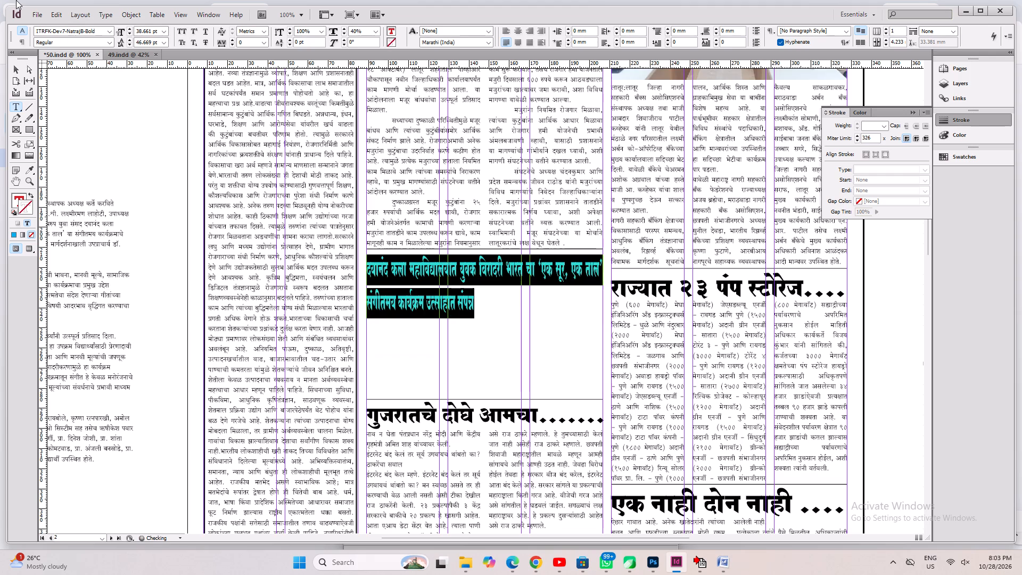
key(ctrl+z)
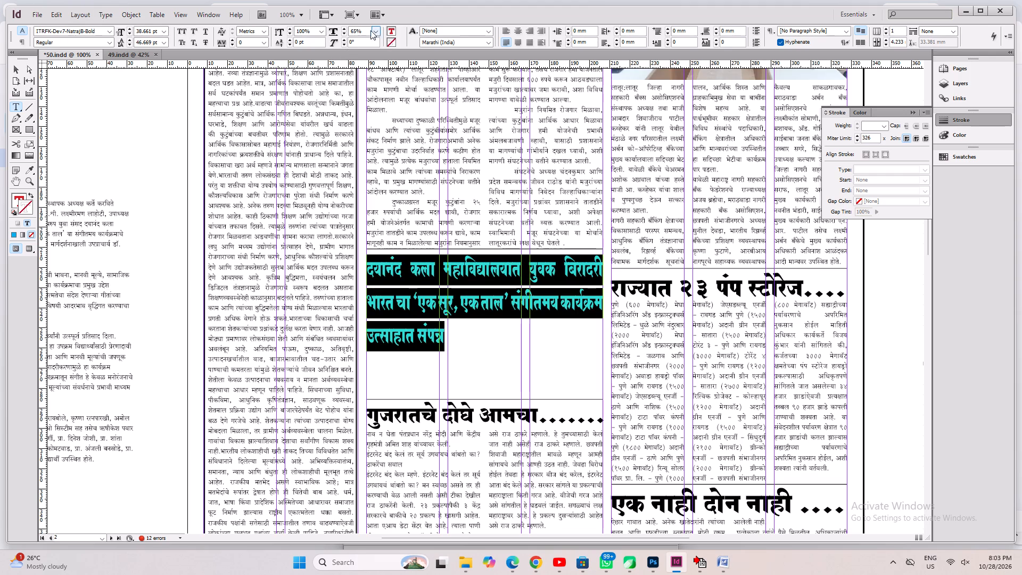
Set the new headline's horizontal scale to 50%.
drag(367, 30, 156, 30)
text(50)
key(Return)
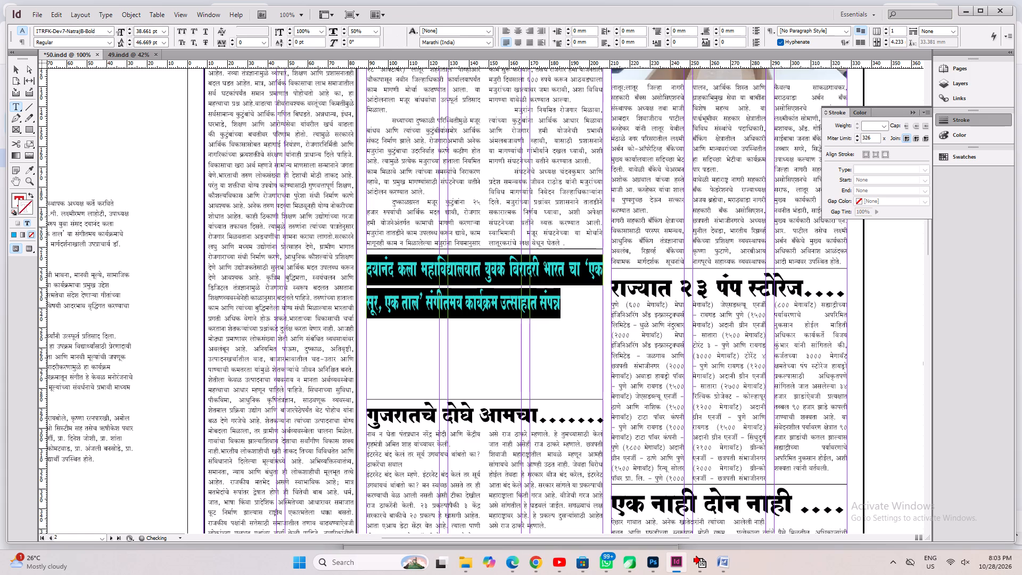
Centre the new headline, tighten its leading to 40.669 pt and save the document.
key(ctrl+shift+c)
key(alt+Up)
key(alt+Up)
key(alt+Up)
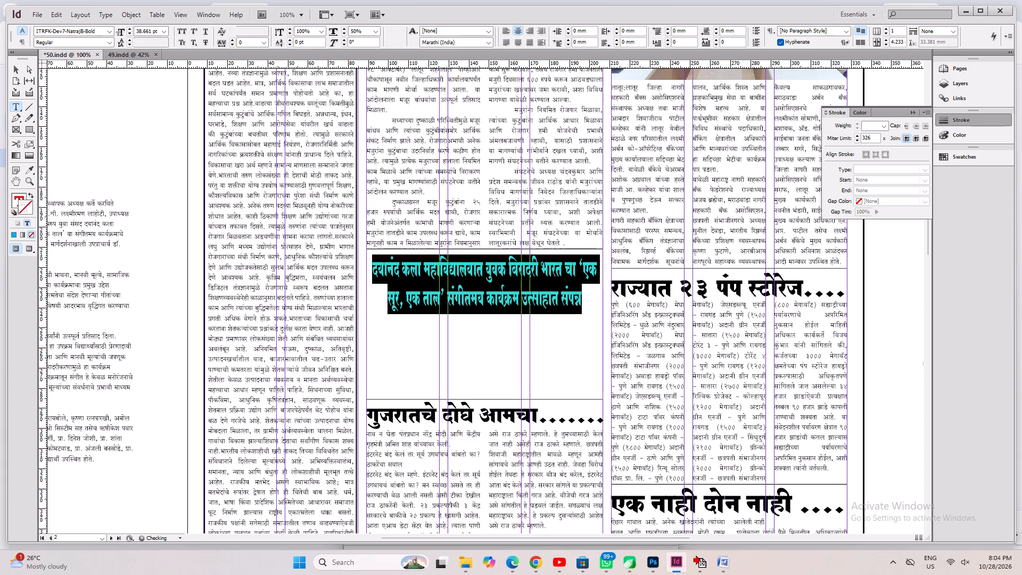
key(ctrl+z)
key(ctrl+s)
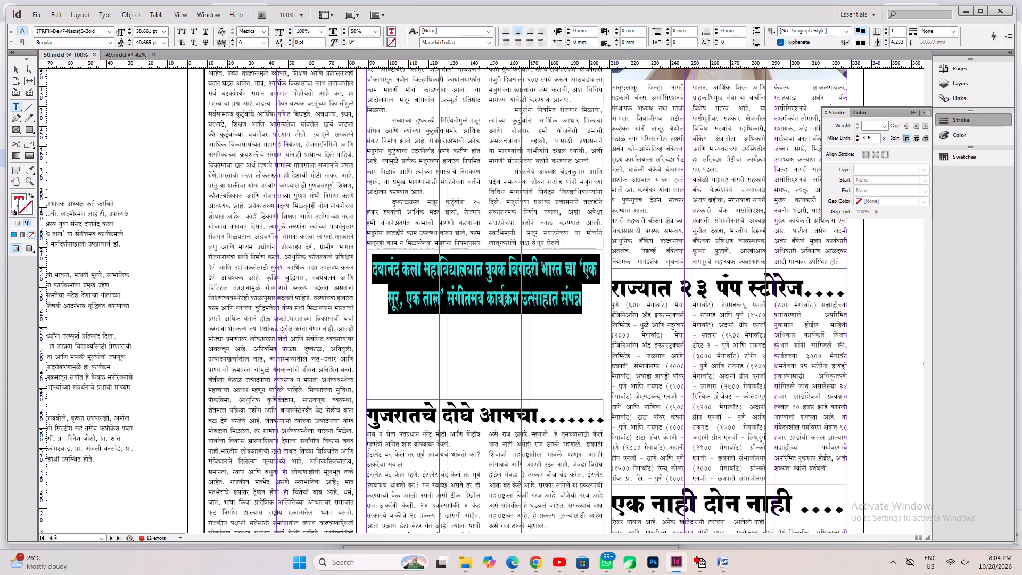
Insert a colon, a space and a hyphen after the opening word 'लातूर' in the pasteboard article.
alt+drag(162, 267, 421, 285)
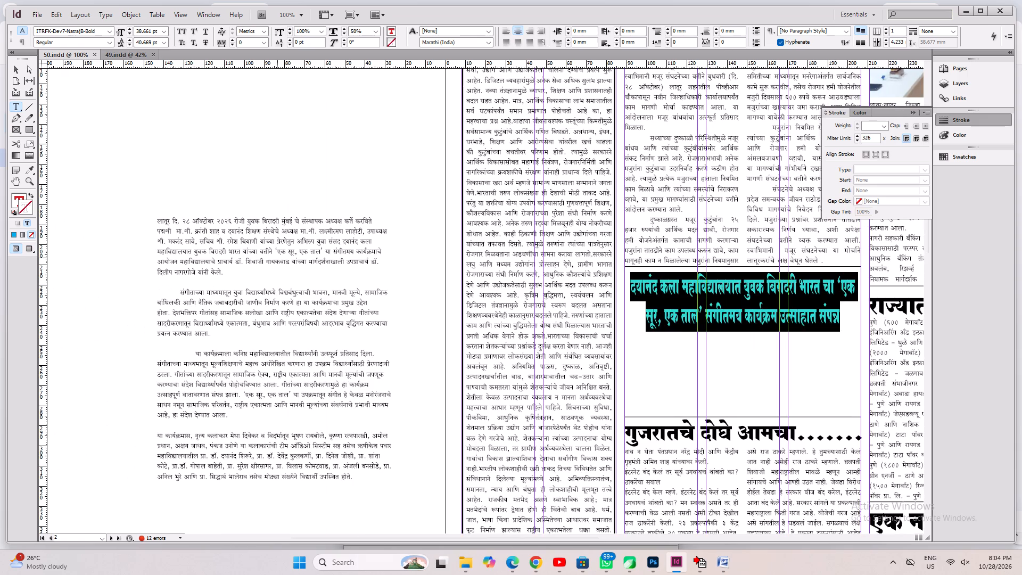
click(213, 218)
key(ctrl+2)
key(Left)
key(Left)
key(Left)
key(Left)
key(Left)
key(Left)
key(Left)
key(Left)
key(Left)
key(Left)
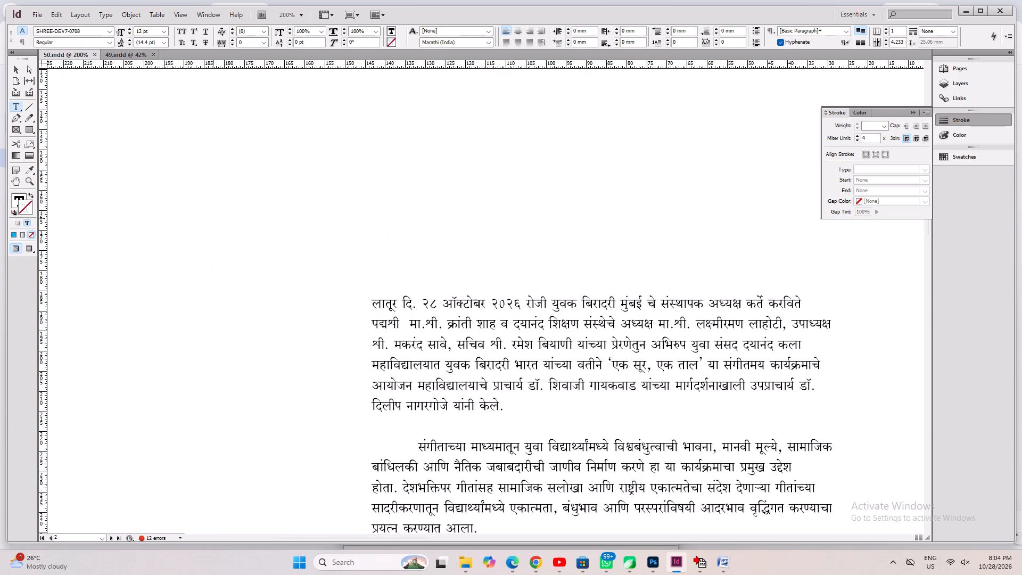
key(Left)
key(Left)
key(Left)
key(Left)
key(Left)
key(Left)
key(Left)
key(Left)
key(Right)
text(:)
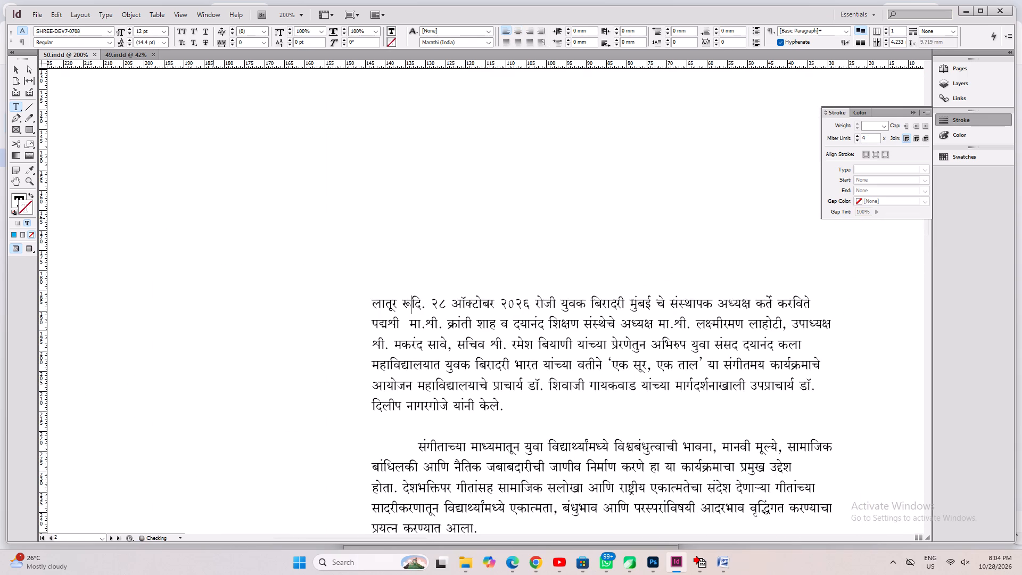
key(space)
key(BackSpace)
key(BackSpace)
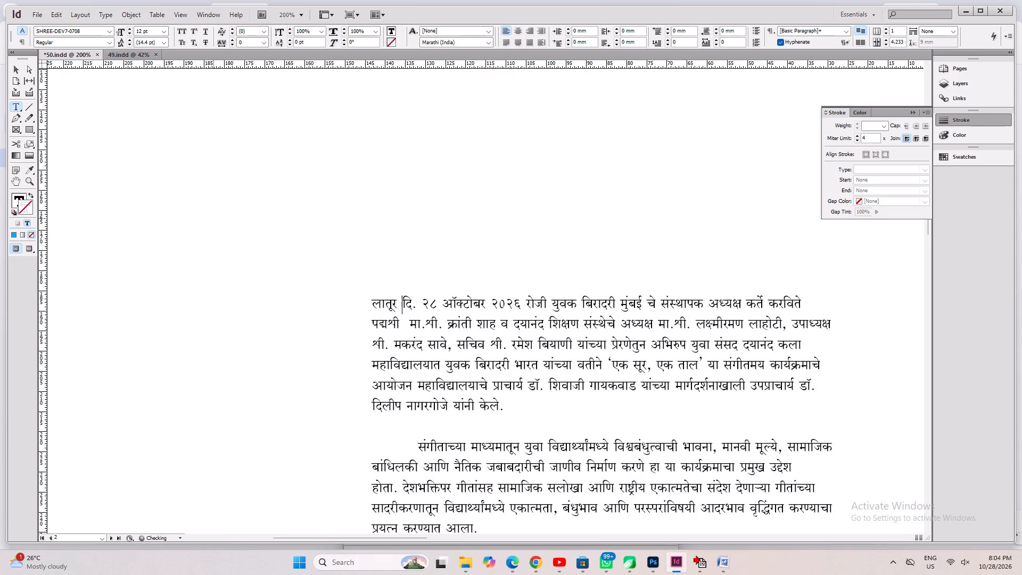
text(:)
key(space)
key(BackSpace)
key(BackSpace)
key(shift+colon)
key(space)
text(-)
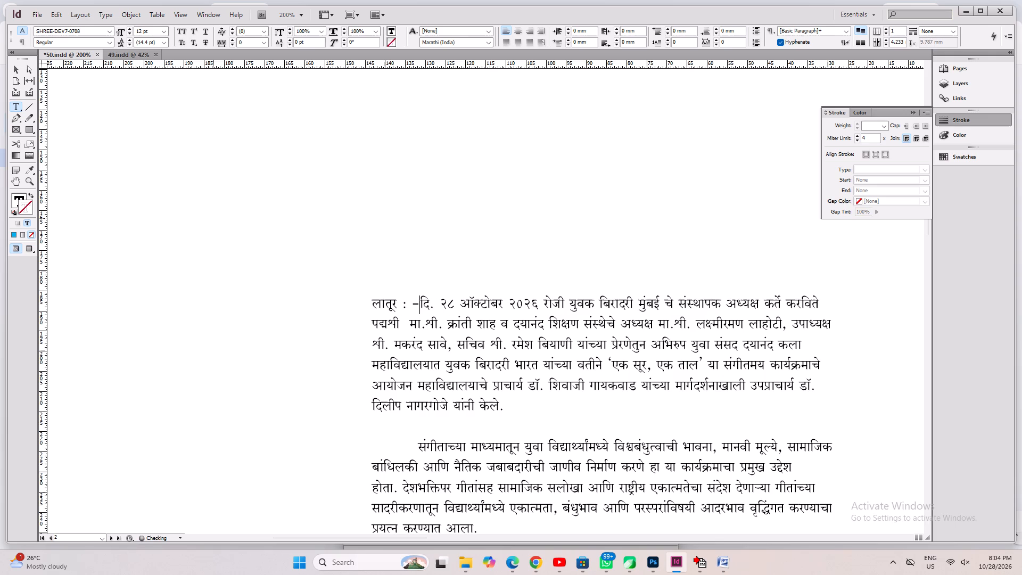
Justify the whole pasteboard article with the last lines aligned left.
key(ctrl+a)
key(ctrl+shift+j)
Delete the empty lines above the article's opening paragraph.
key(Left)
key(Down)
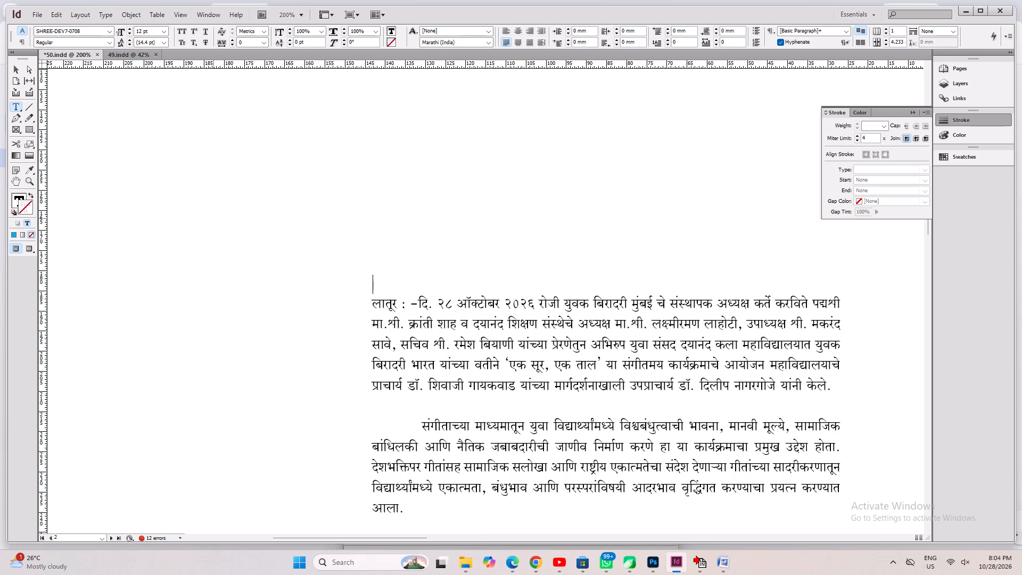
key(shift+Up)
key(Down)
key(Down)
key(shift+Up)
key(shift+Up)
key(shift+Up)
key(shift+Up)
key(shift+Up)
key(shift+Up)
key(shift+Up)
key(shift+Up)
key(shift+Up)
key(shift+Up)
key(shift+Up)
key(shift+Up)
key(shift+Up)
key(shift+Up)
key(shift+Up)
key(shift+Up)
key(BackSpace)
Remove the blank lines separating the article's first, second and third paragraphs.
key(Down)
key(Down)
key(Down)
key(Down)
key(Down)
key(Delete)
key(Down)
key(Down)
key(Down)
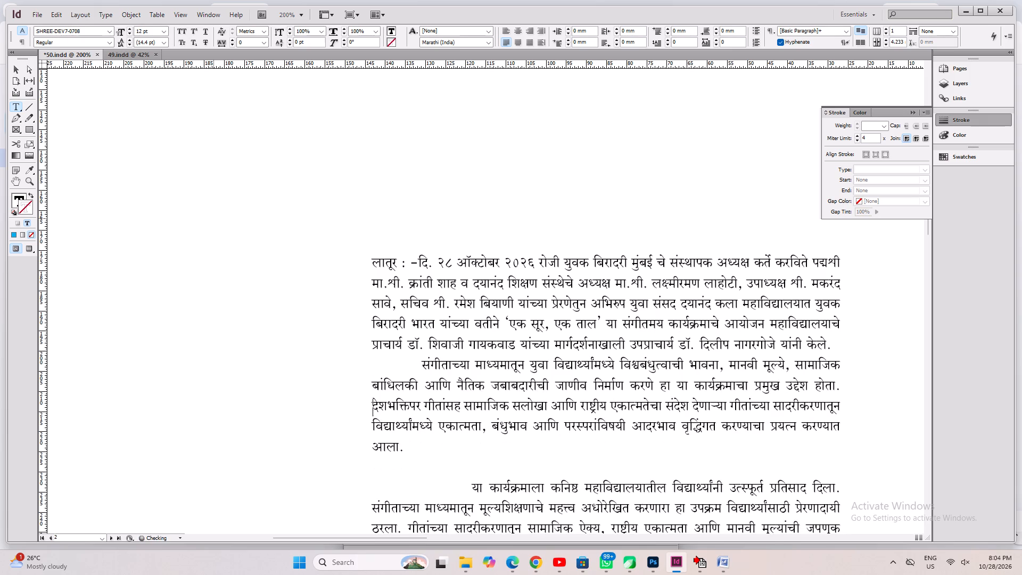
key(Down)
key(Down)
key(Delete)
Remove the blank line before the article's final paragraph and indent that paragraph with a tab.
key(End)
key(Down)
key(Down)
key(Down)
key(Down)
key(Down)
key(Down)
key(Down)
key(Down)
key(Down)
key(Down)
key(Down)
key(Down)
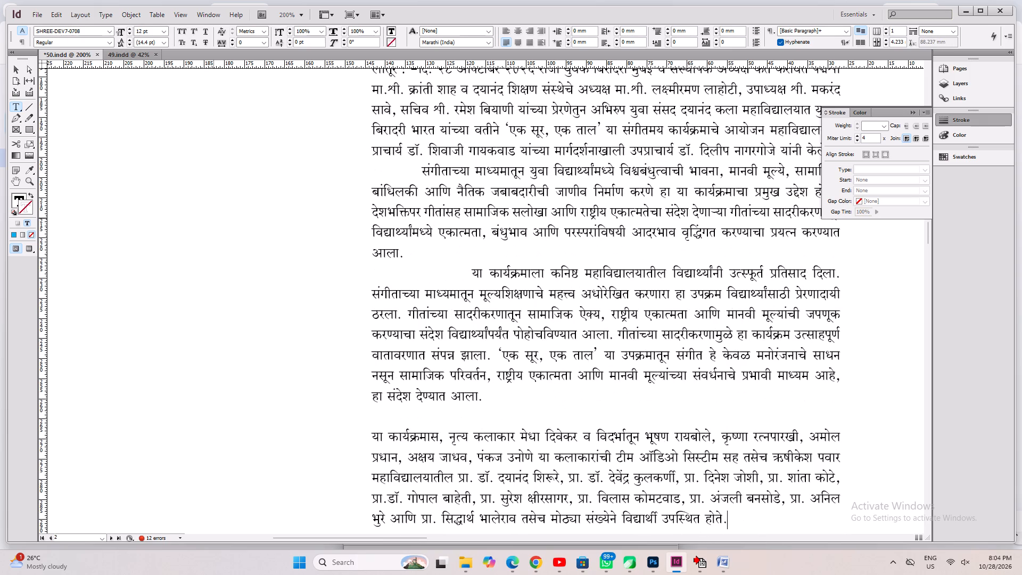
key(Up)
key(Up)
key(Up)
key(Up)
key(Up)
key(Up)
key(Down)
key(Delete)
key(Tab)
Delete the trailing empty lines at the end of the article.
key(Down)
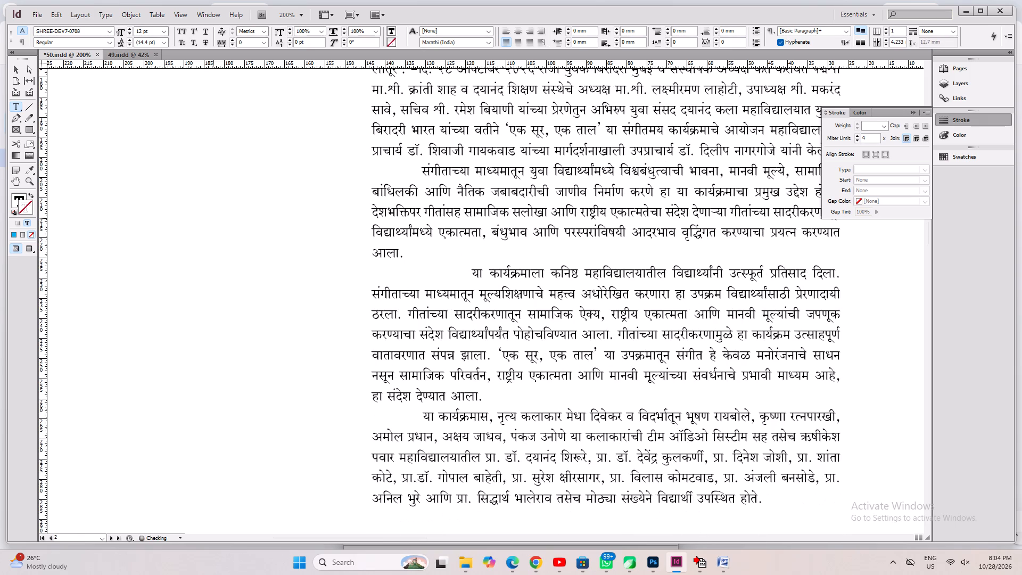
key(Down)
key(Down)
key(Down)
key(Down)
key(Down)
key(Down)
key(Down)
key(Down)
key(Down)
key(Down)
key(Down)
key(Down)
key(Down)
key(Down)
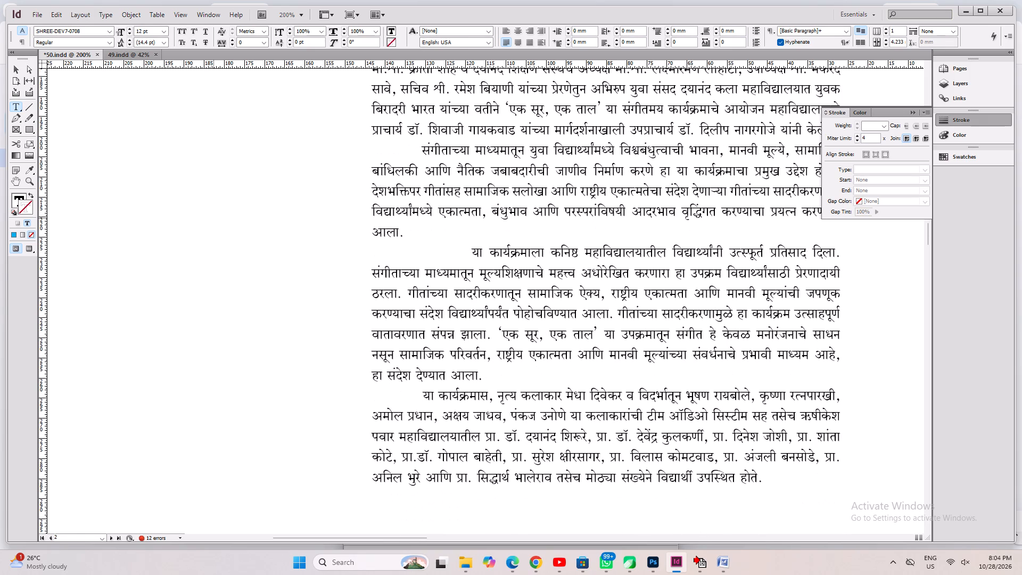
key(BackSpace)
key(BackSpace)
Fit the article's text frame on the pasteboard to its content.
key(ctrl+a)
key(ctrl+0)
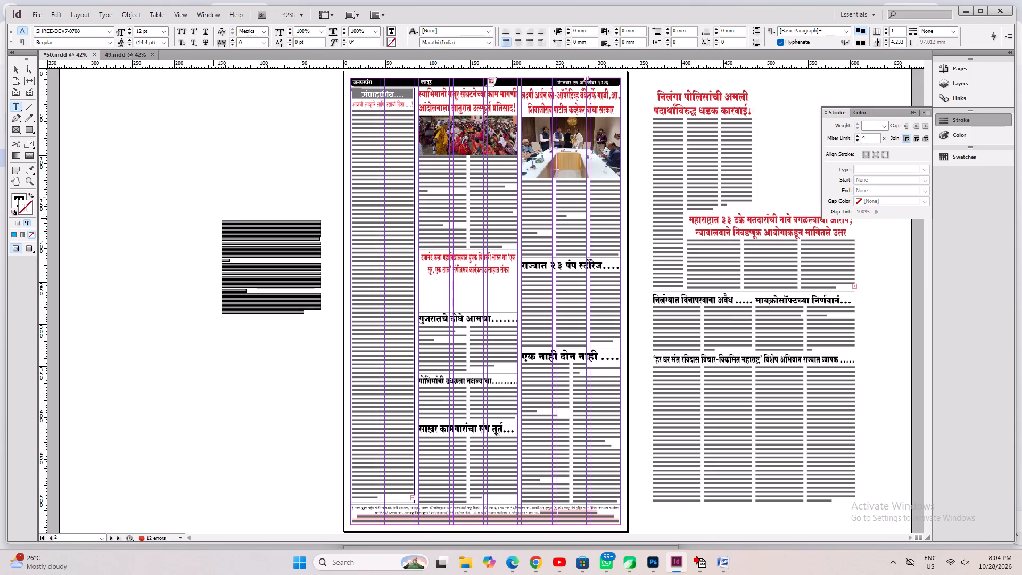
key(ctrl+alt+c)
click(18, 70)
key(ctrl+alt+c)
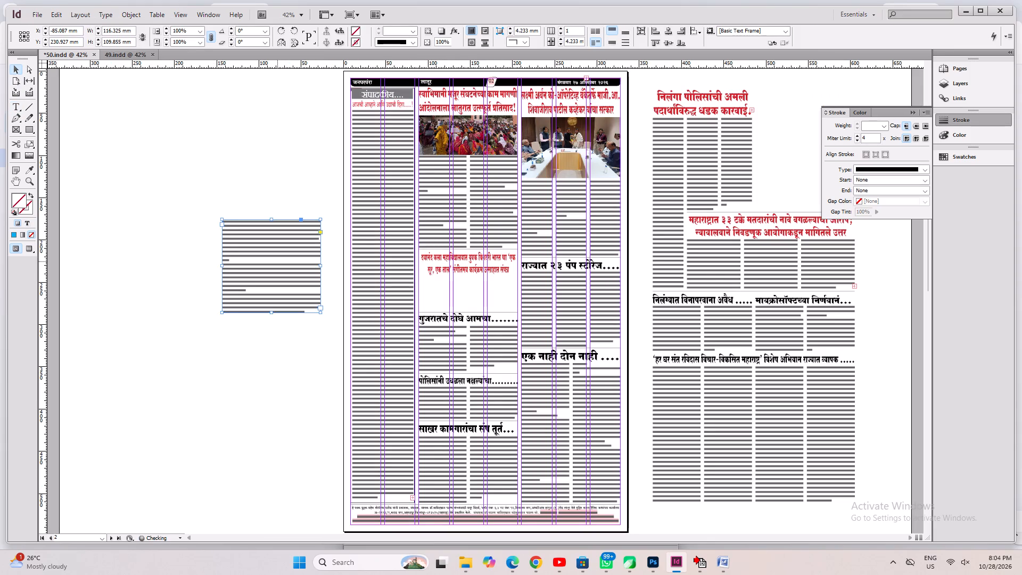
Move the article's text frame onto the page directly below its red headline and widen it to 117.354 mm.
drag(264, 256, 460, 316)
key(ctrl+1)
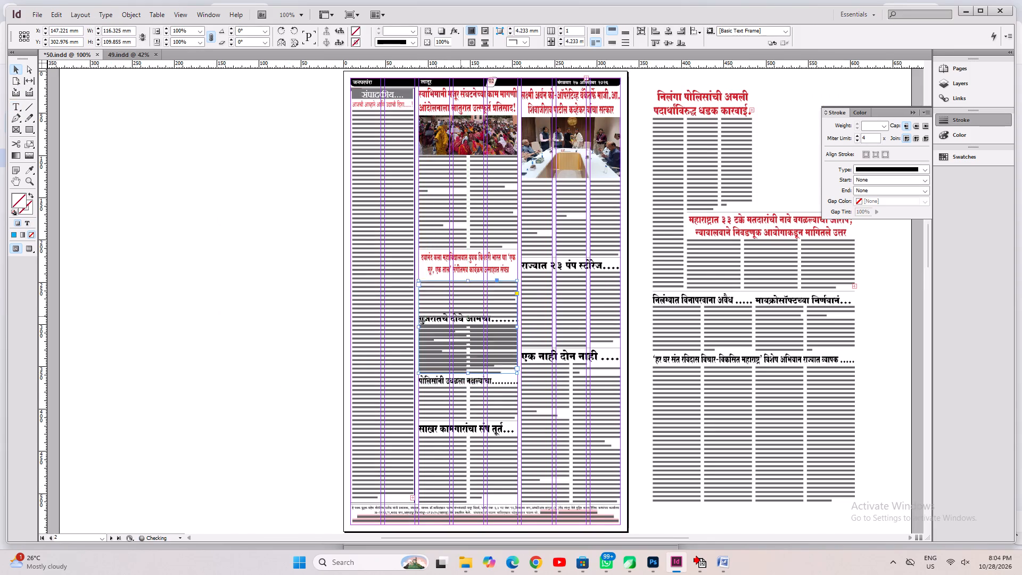
scroll(465, 231, up, 4)
shift+drag(476, 325, 476, 315)
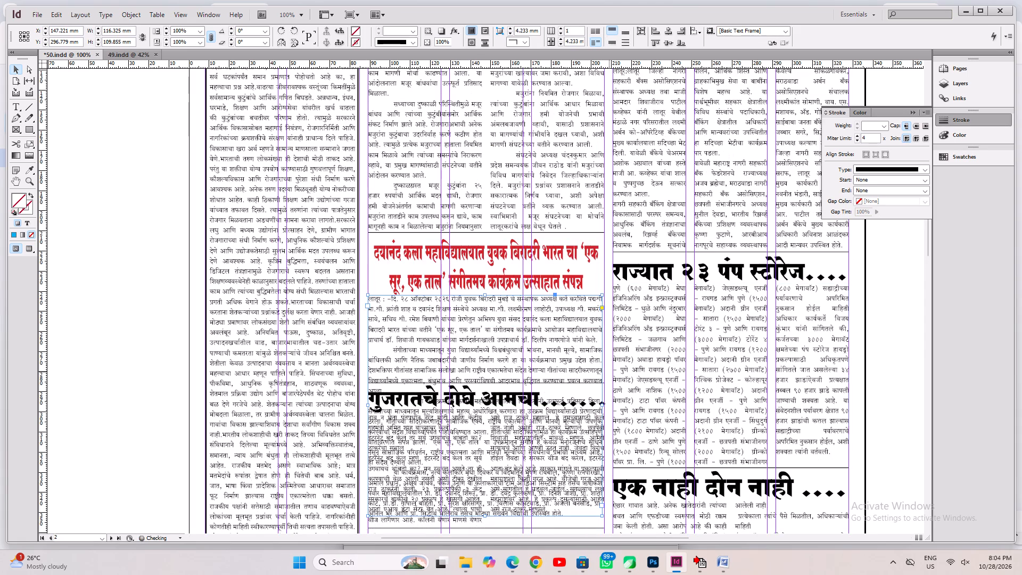
click(603, 406)
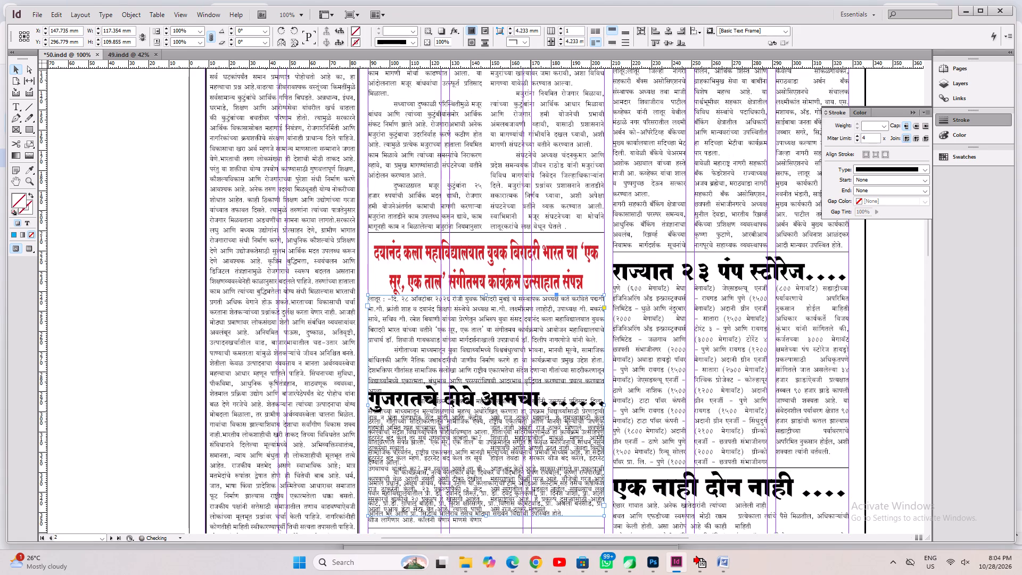
Nudge the 'दयानंद कला महाविद्यालयात…' headline frame slightly upward toward the rule above it.
click(523, 277)
key(Up)
key(Up)
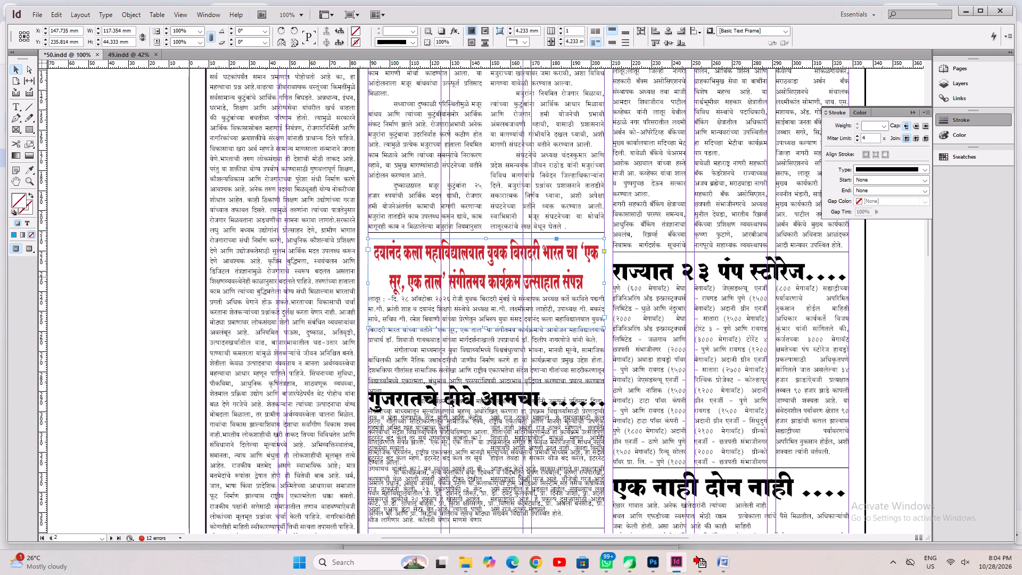
Nudge the red 'दयानंद कला महाविद्यालयात…' headline frame up against the rule above and shorten it to fit its two lines.
key(Up)
key(Up)
key(Up)
key(Up)
key(Up)
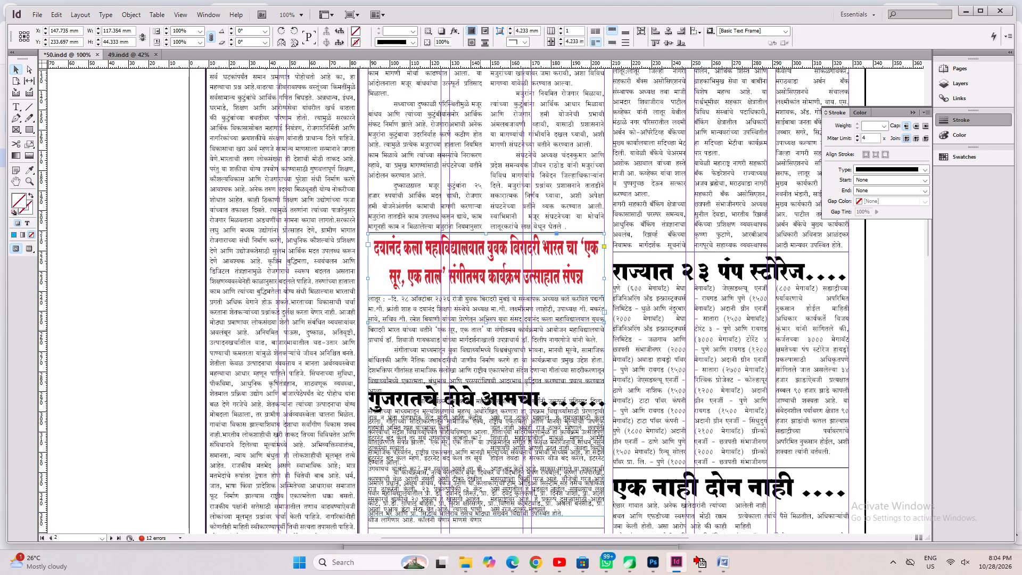
drag(485, 324, 486, 288)
Nudge the music programme article's body text frame slightly upward beneath its red headline.
click(447, 322)
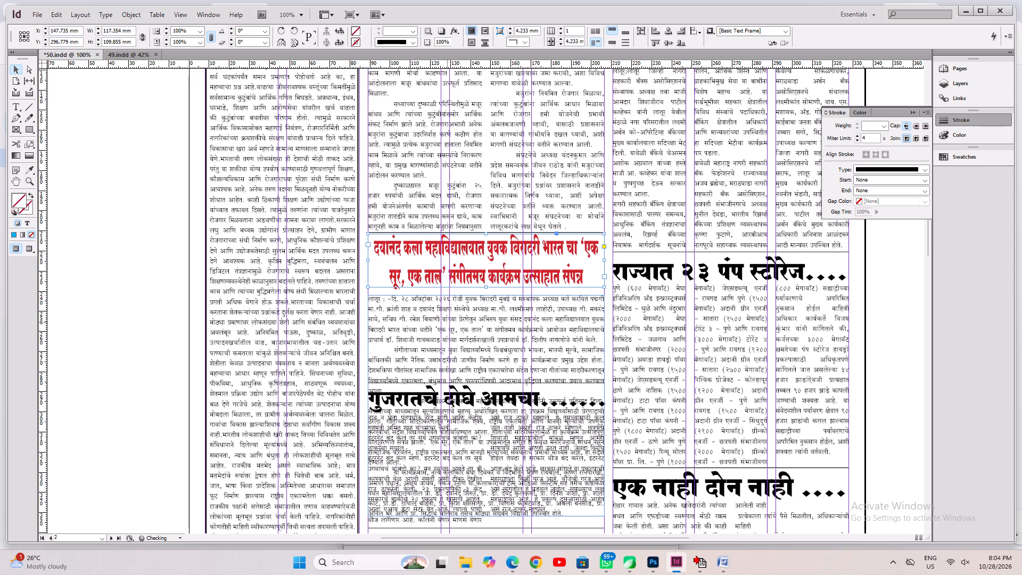
key(Up)
key(Up)
key(Up)
key(Up)
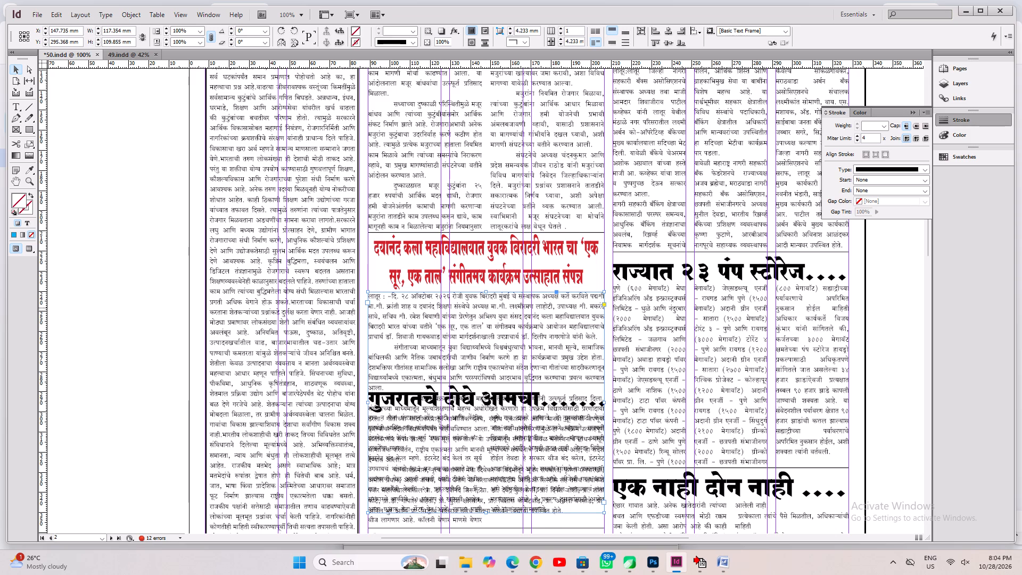
Set the article's body frame to two columns and shorten it to about 46 mm, ending above the 'गुजरातचे दोघे आमचा' headline.
click(559, 28)
scroll(603, 289, down, 4)
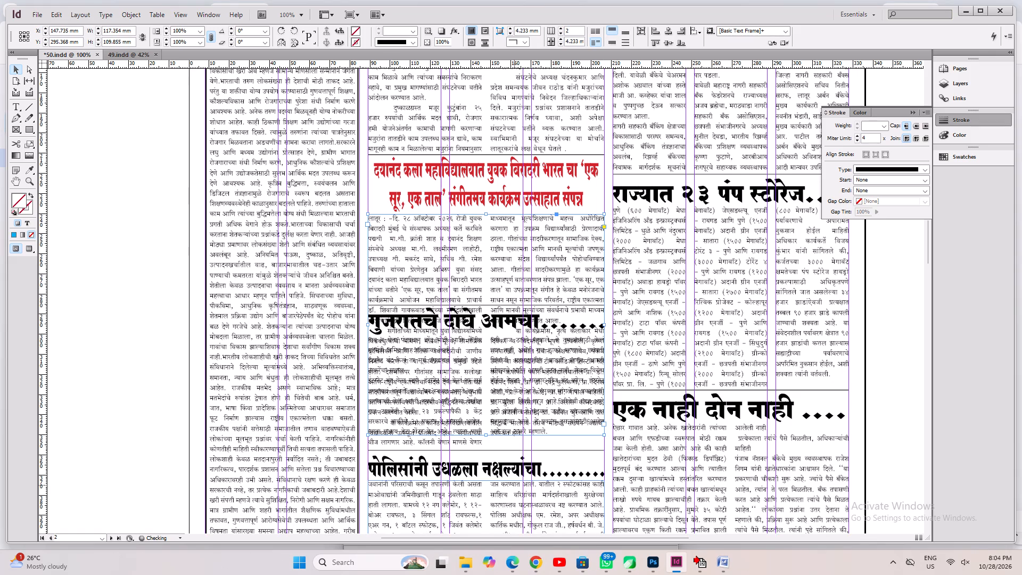
drag(484, 436, 487, 306)
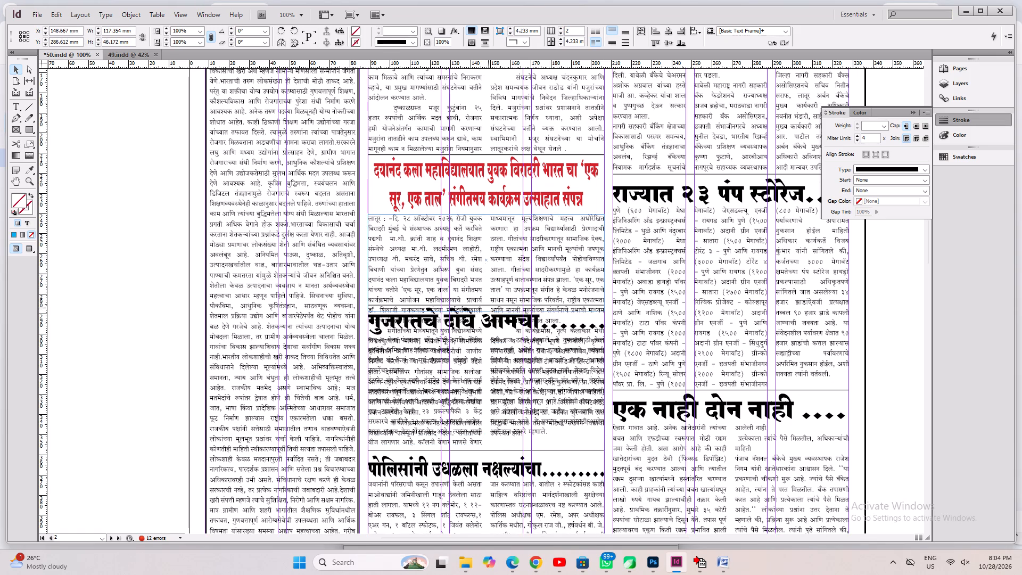
drag(487, 306, 487, 305)
Tighten the tracking of the article's body text to -20.
click(15, 104)
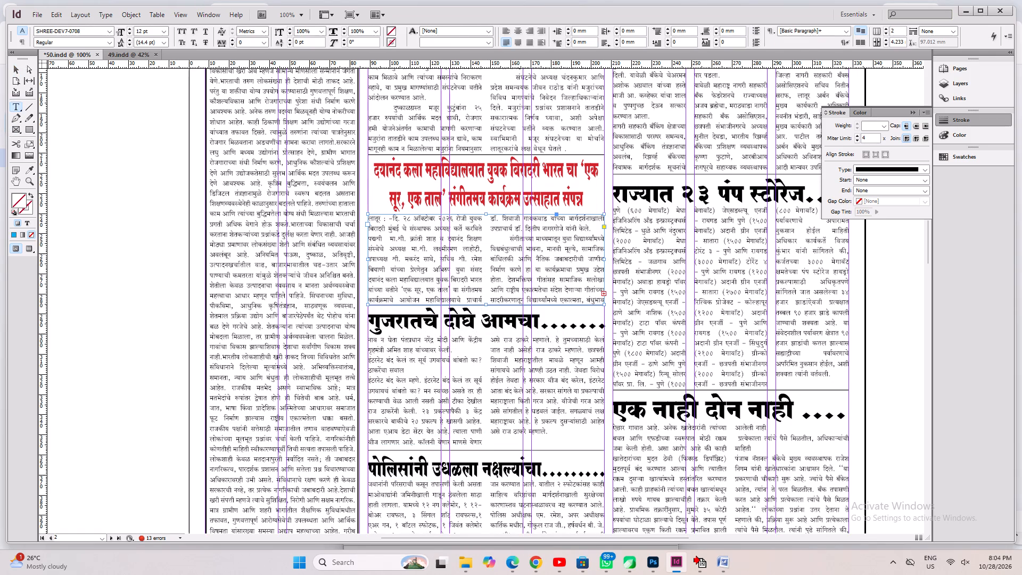
drag(419, 246, 521, 266)
key(alt+Left)
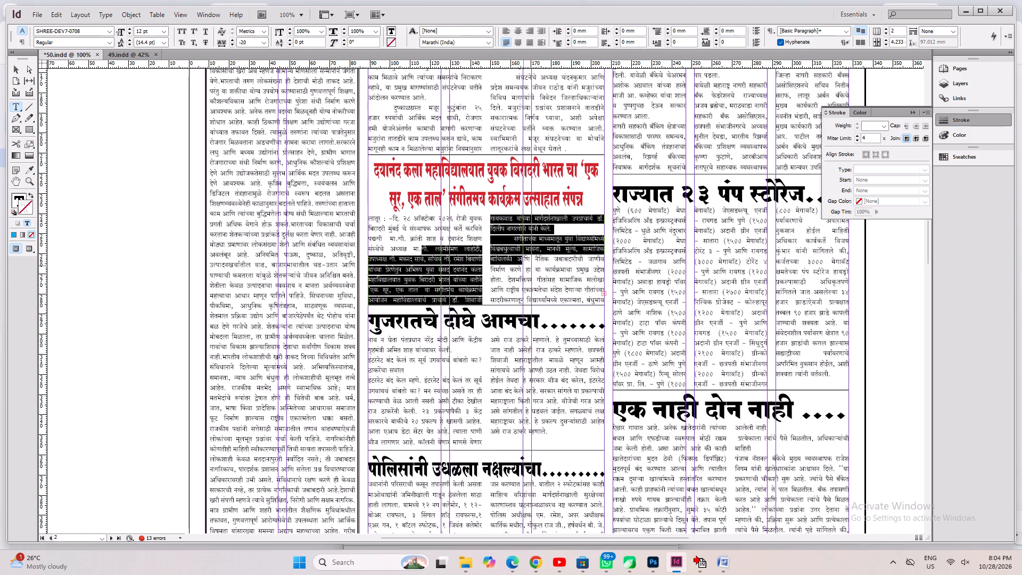
Join the paragraph starting 'संगीताच्या माध्यमातून' to the one ending 'यांनी केले.' and remove the stray characters and spaces between them.
click(541, 235)
key(ctrl+2)
key(Up)
key(End)
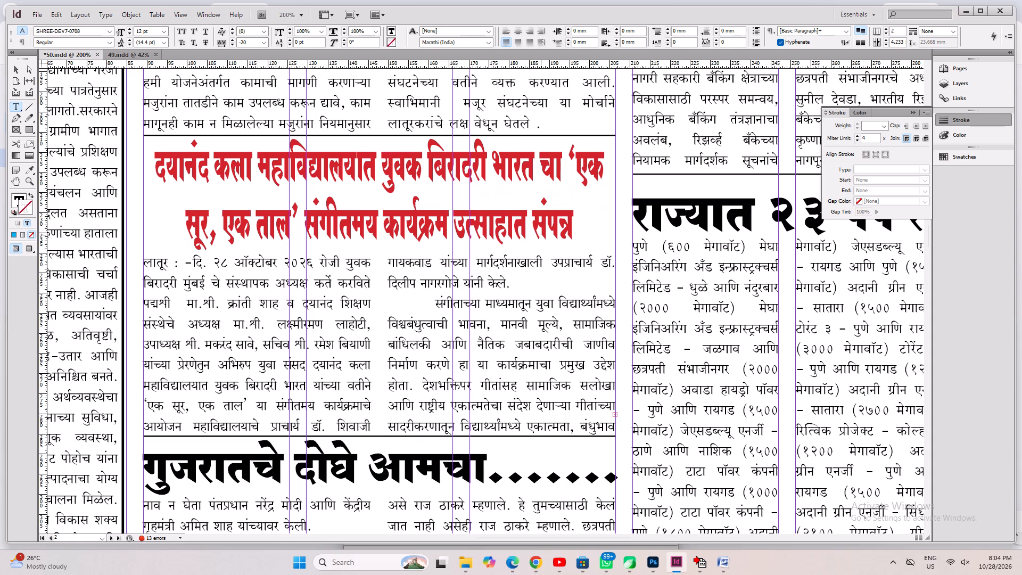
key(Delete)
text(\\\)
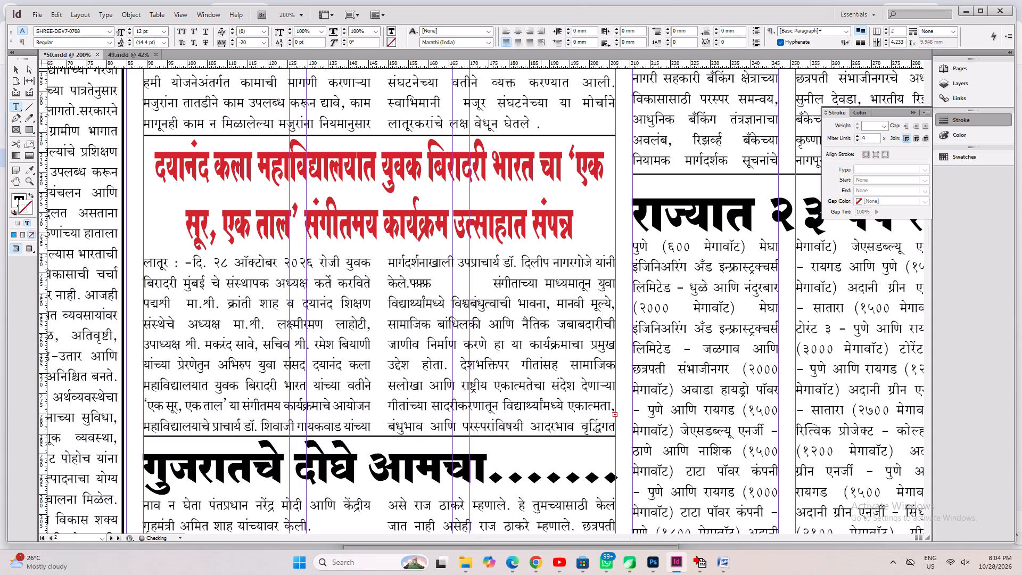
key(shift+Left)
key(shift+Left)
key(shift+Left)
key(BackSpace)
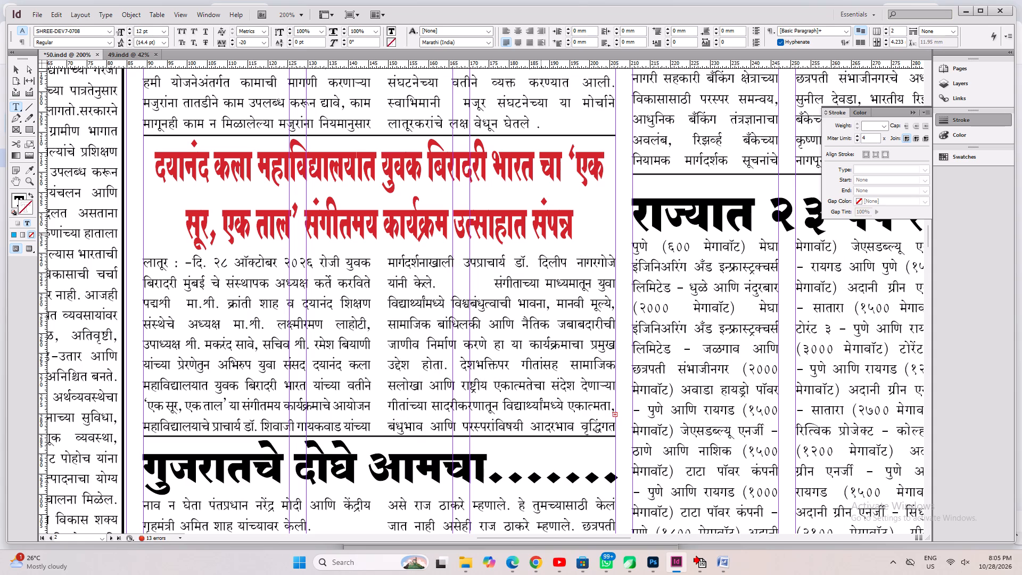
key(Delete)
key(Delete)
key(Delete)
key(Delete)
key(Delete)
key(Delete)
key(Delete)
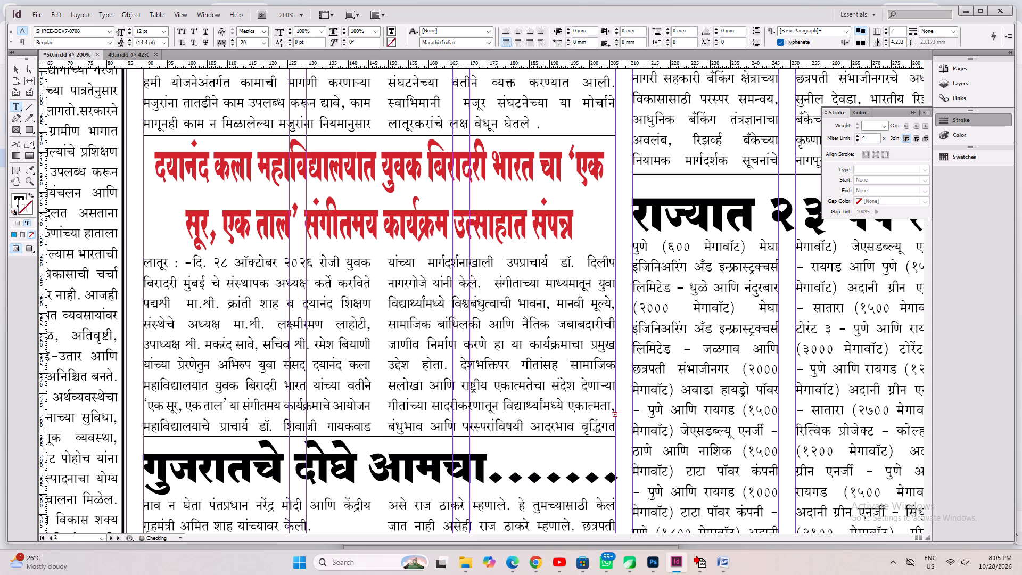
key(Delete)
key(Delete)
Tighten the tracking further on most of the body text in both columns and save the document.
drag(281, 283, 279, 479)
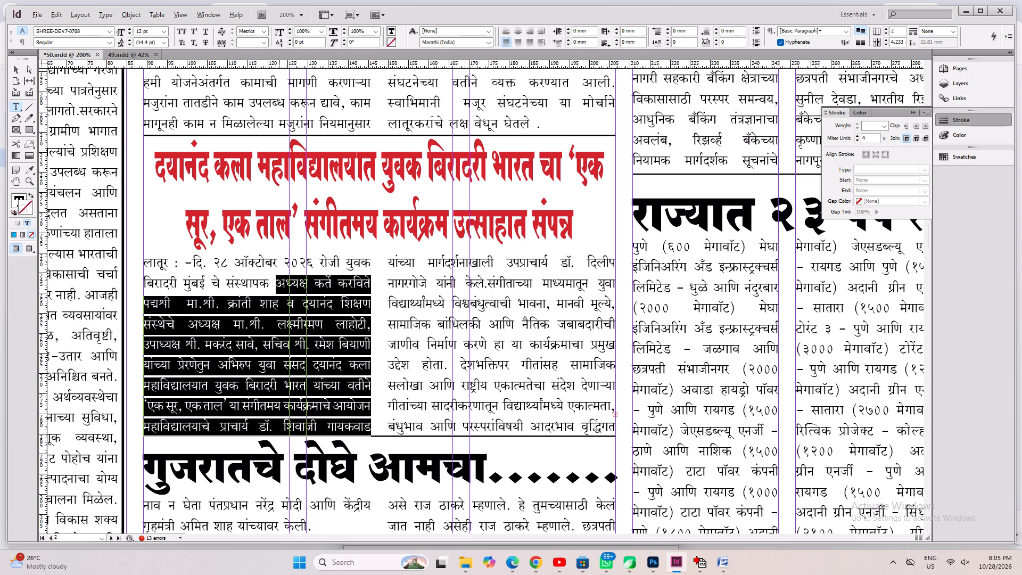
key(alt+Left)
drag(448, 285, 551, 453)
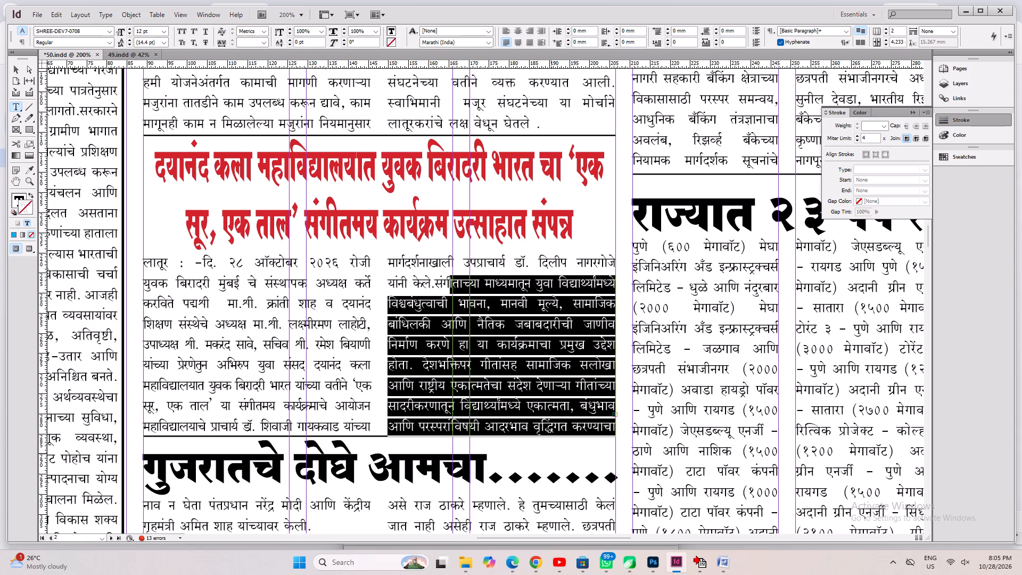
key(alt+Left)
key(ctrl+s)
key(ctrl+0)
key(ctrl+s)
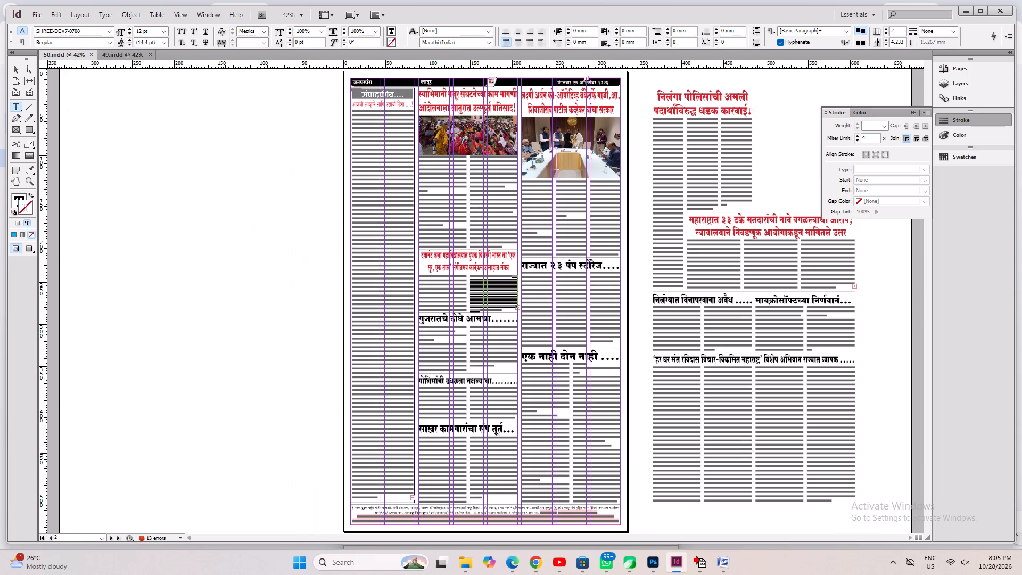
key(ctrl+s)
Look over the layouts of pages 3 and 4 and return to page 2.
scroll(543, 413, down, 20)
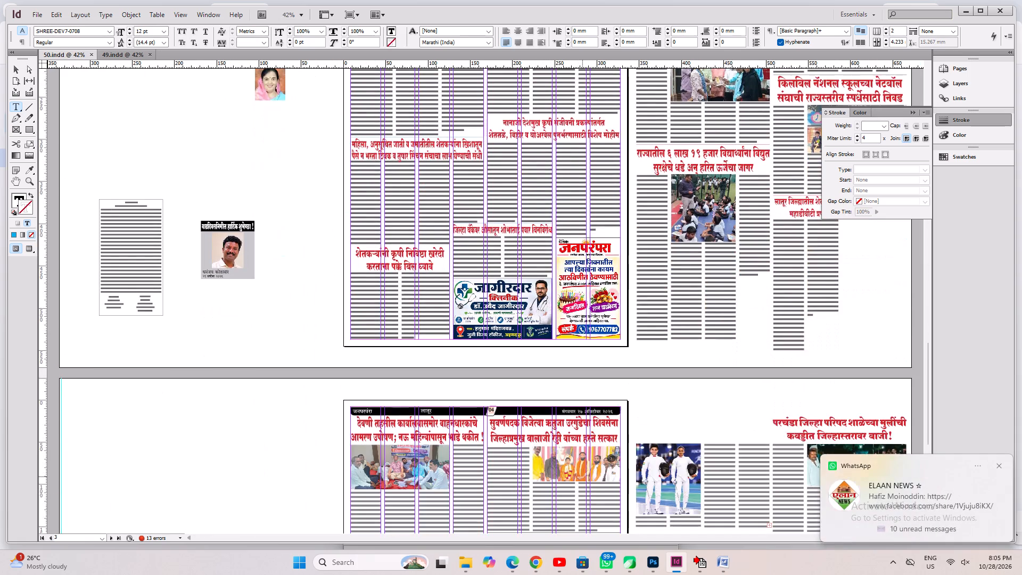
scroll(621, 465, down, 18)
scroll(608, 448, up, 7)
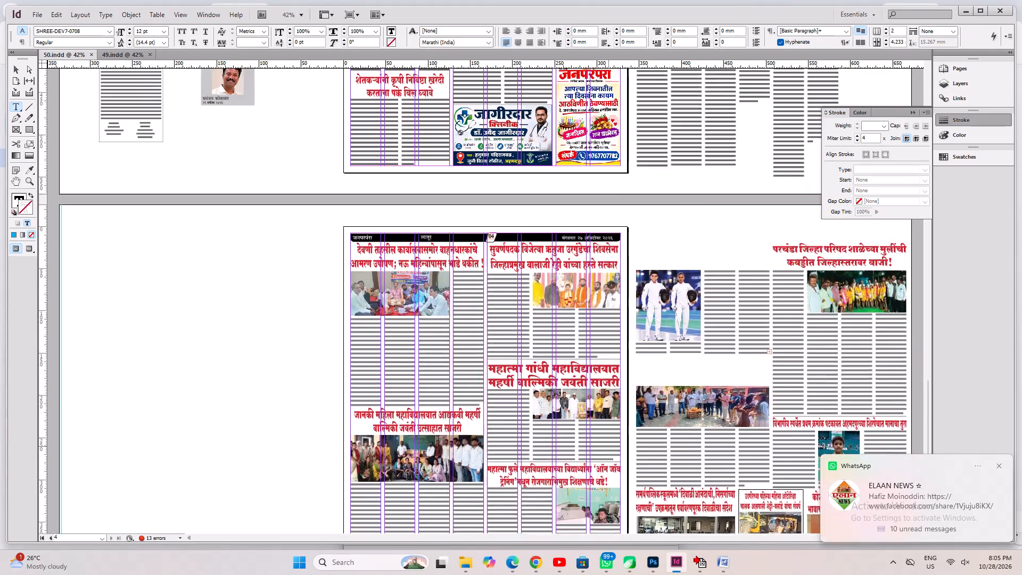
scroll(608, 446, up, 7)
scroll(508, 229, up, 11)
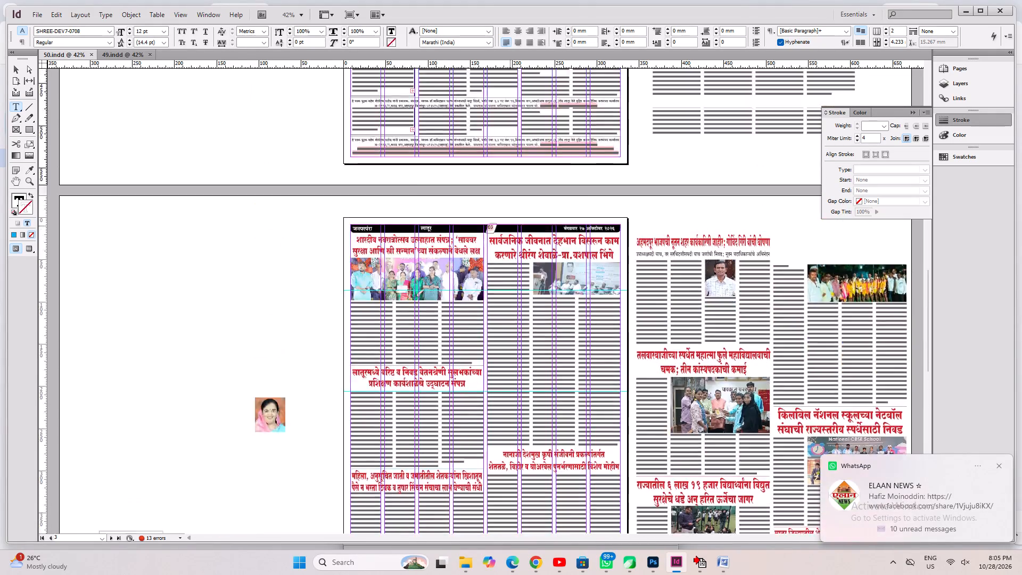
scroll(510, 226, up, 20)
scroll(510, 226, up, 8)
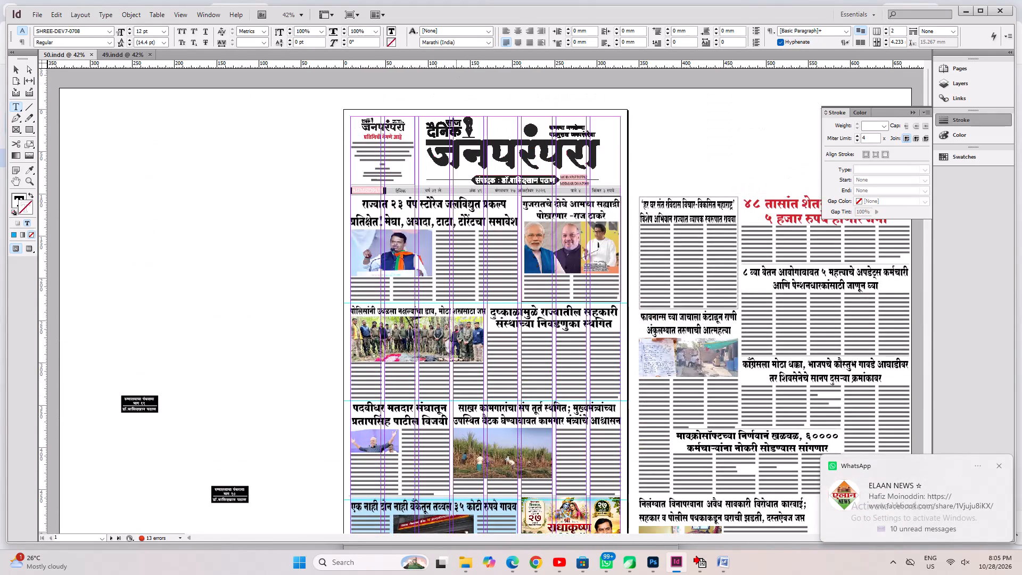
Change the issue number after 'अंक' in the page 1 masthead strip to ५०.
click(476, 192)
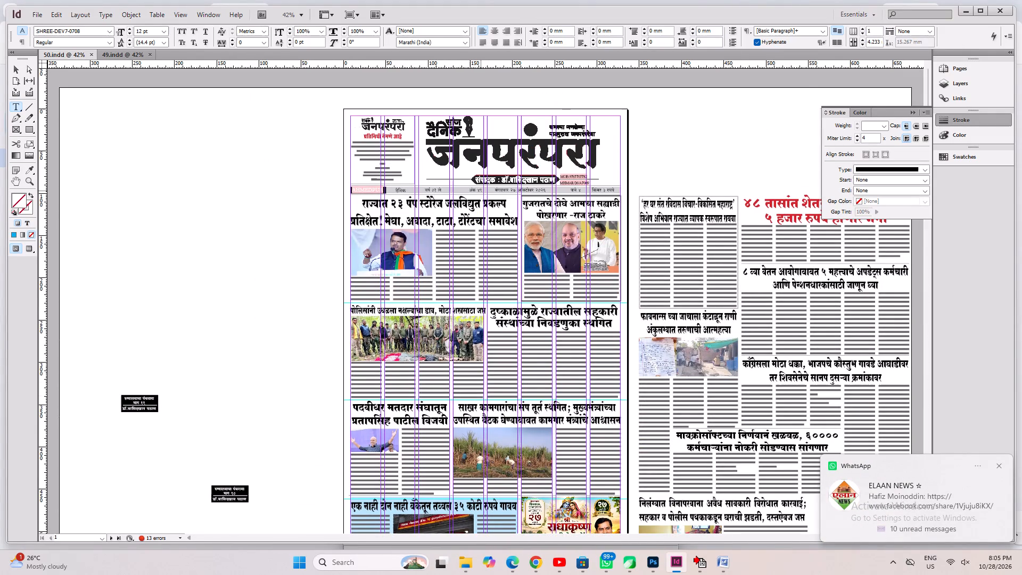
click(481, 191)
key(ctrl+2)
key(Right)
key(shift+Left)
key(shift+Left)
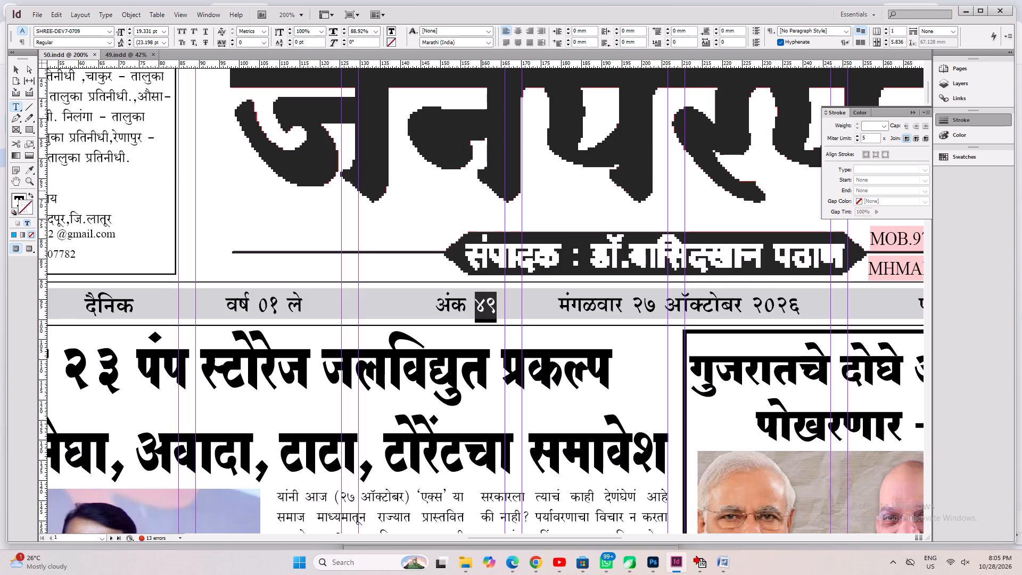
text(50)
Replace the weekday in the page 1 masthead strip with 'बुधवार'.
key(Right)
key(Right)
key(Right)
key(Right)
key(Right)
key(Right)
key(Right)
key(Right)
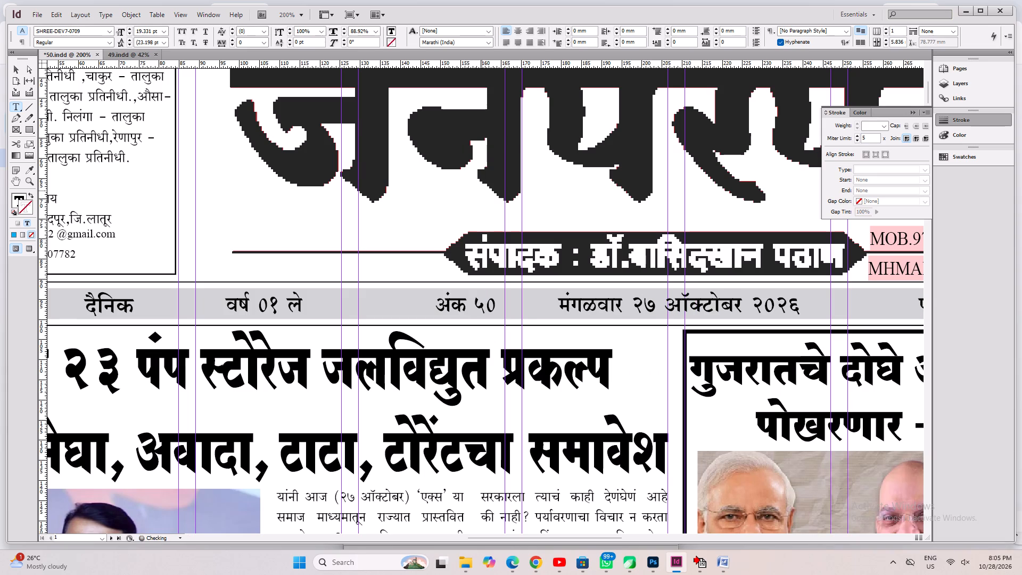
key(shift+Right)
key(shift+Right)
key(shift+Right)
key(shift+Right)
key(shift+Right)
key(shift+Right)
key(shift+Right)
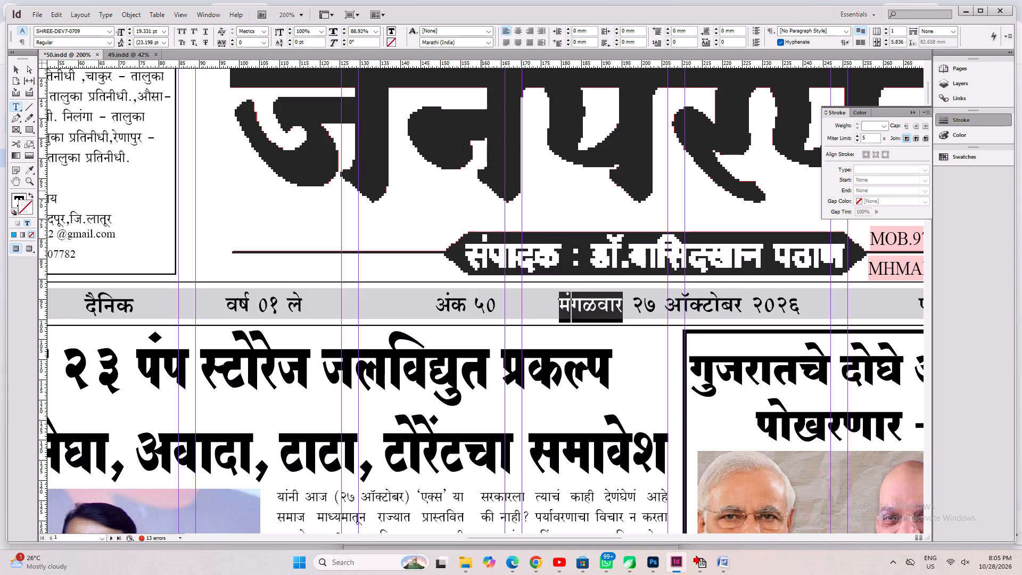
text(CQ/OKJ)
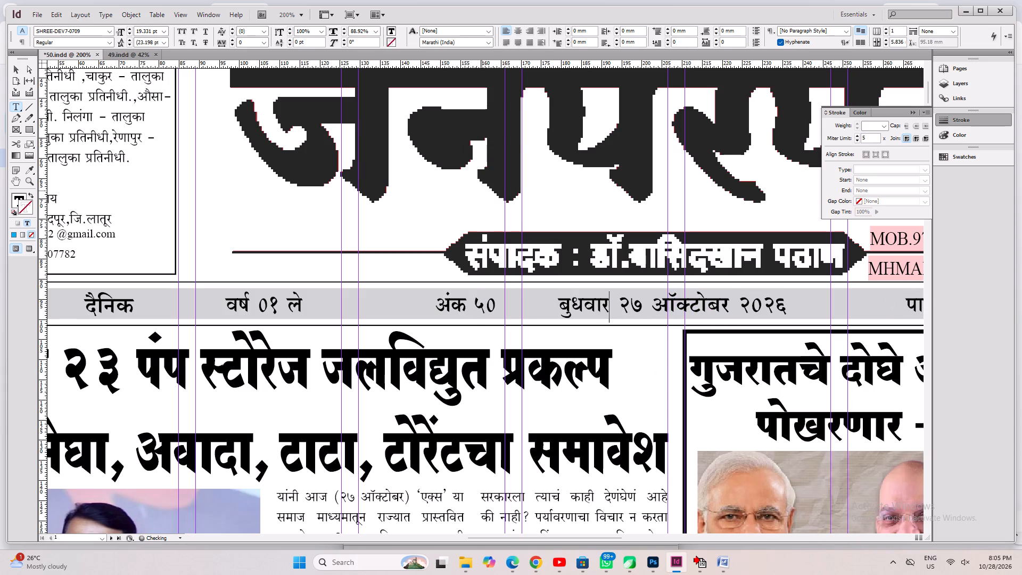
Change the day number in the page 1 masthead date to २८.
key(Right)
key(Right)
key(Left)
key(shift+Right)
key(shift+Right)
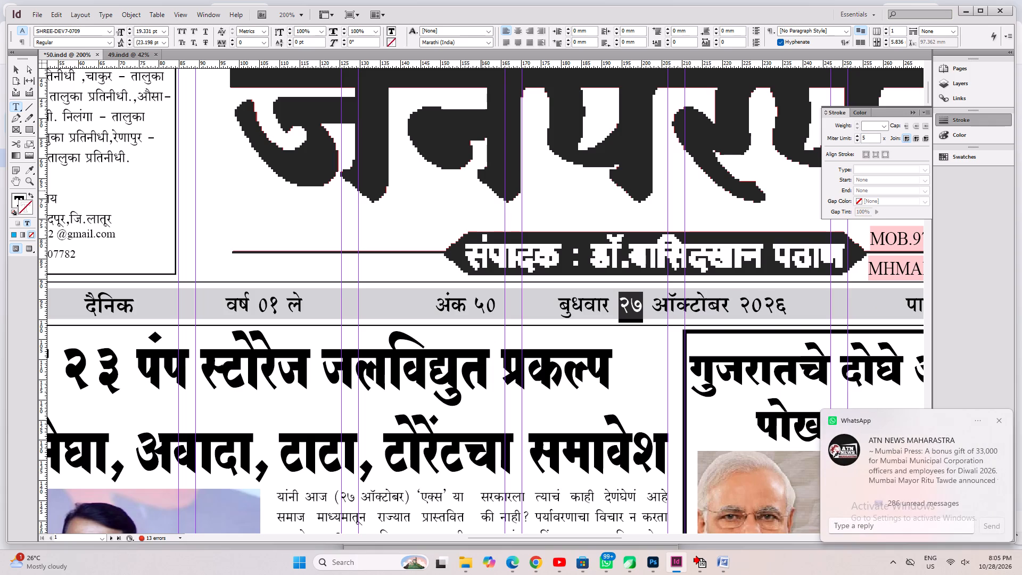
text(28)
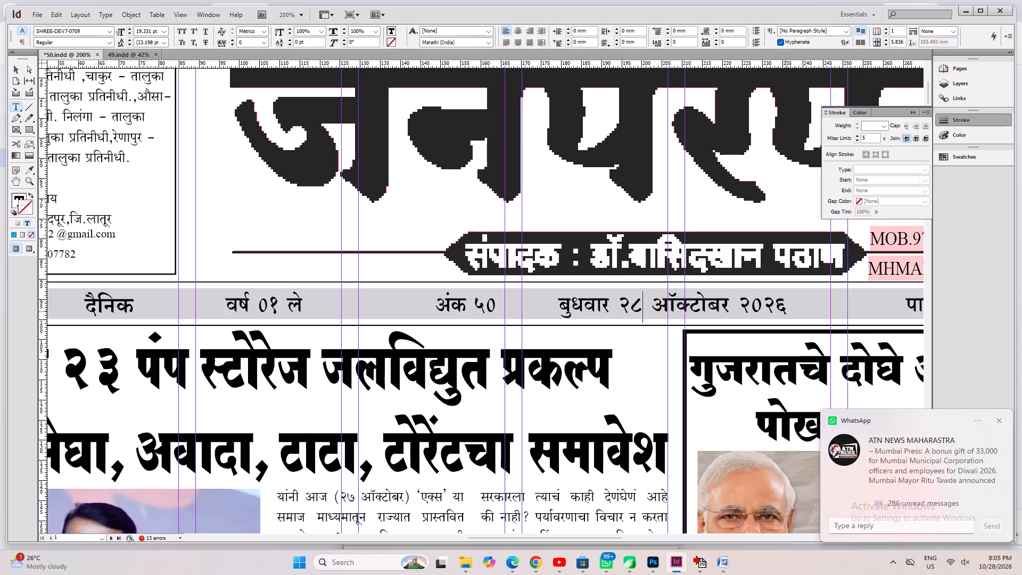
Copy the full date 'बुधवार २८ ऑक्टोबर २०२६' from the page 1 masthead and paste it over the date in page 2's header.
drag(786, 310, 556, 319)
key(ctrl+c)
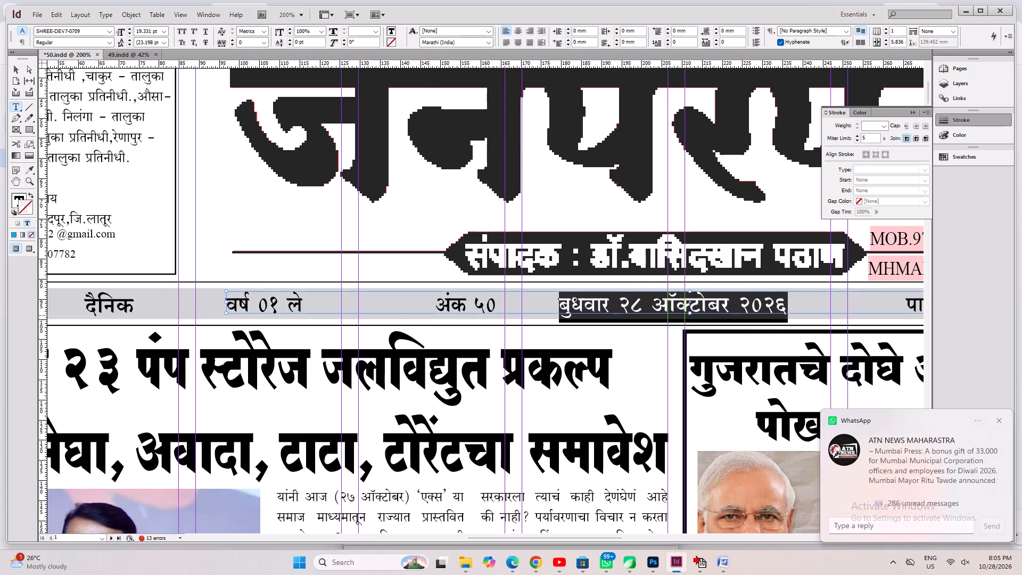
key(ctrl+0)
scroll(550, 327, down, 7)
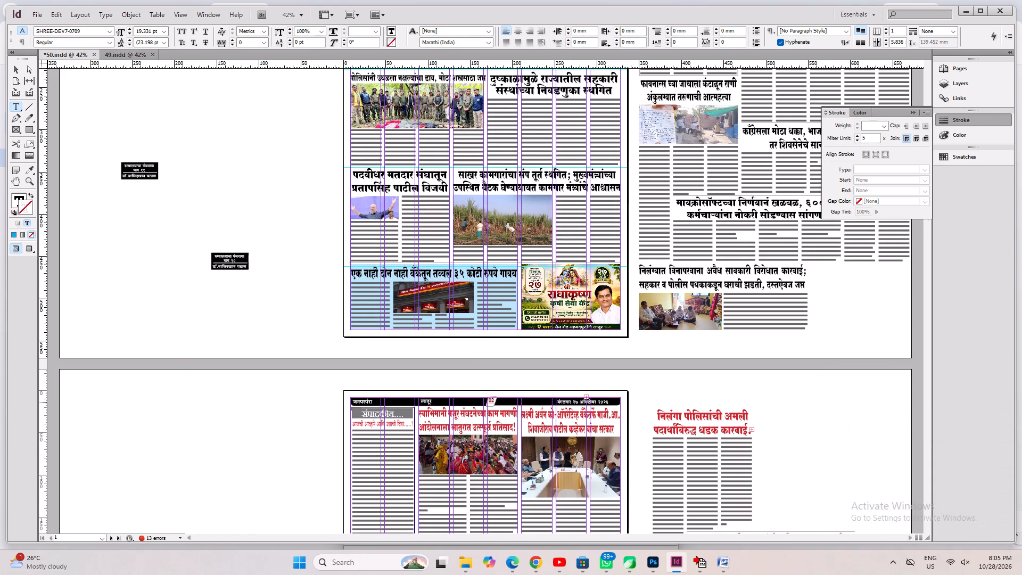
click(561, 401)
key(ctrl+a)
key(ctrl+v)
Give the date text in page 2's black header bar a [Paper] fill and a [None] stroke.
scroll(579, 407, down, 10)
key(ctrl+a)
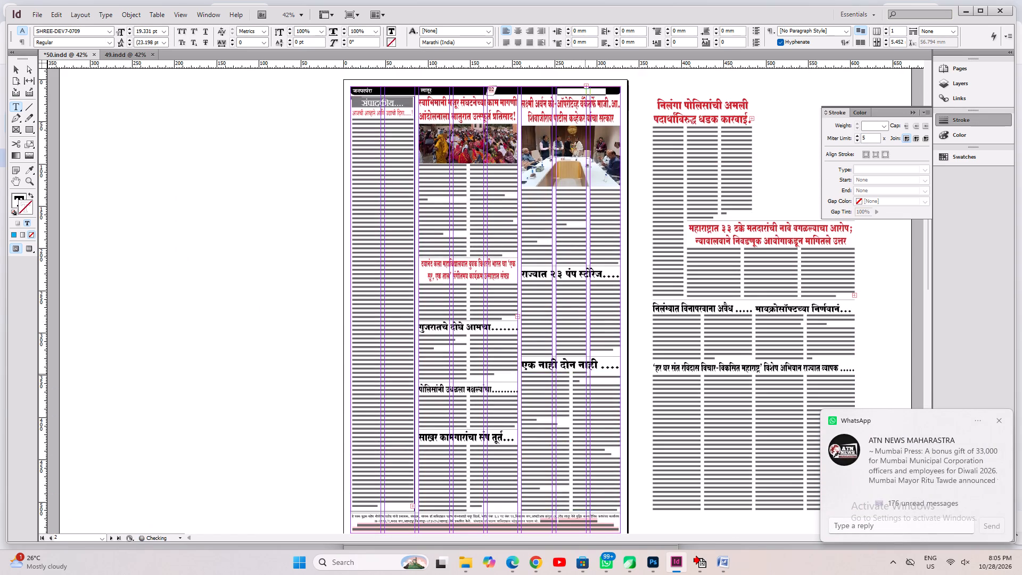
key(ctrl+2)
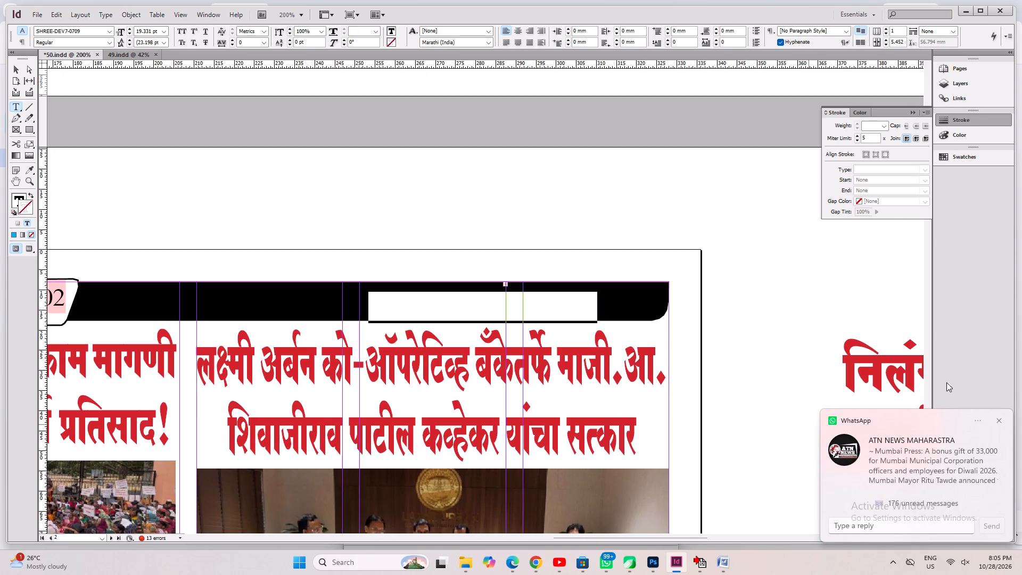
key(F5)
click(845, 193)
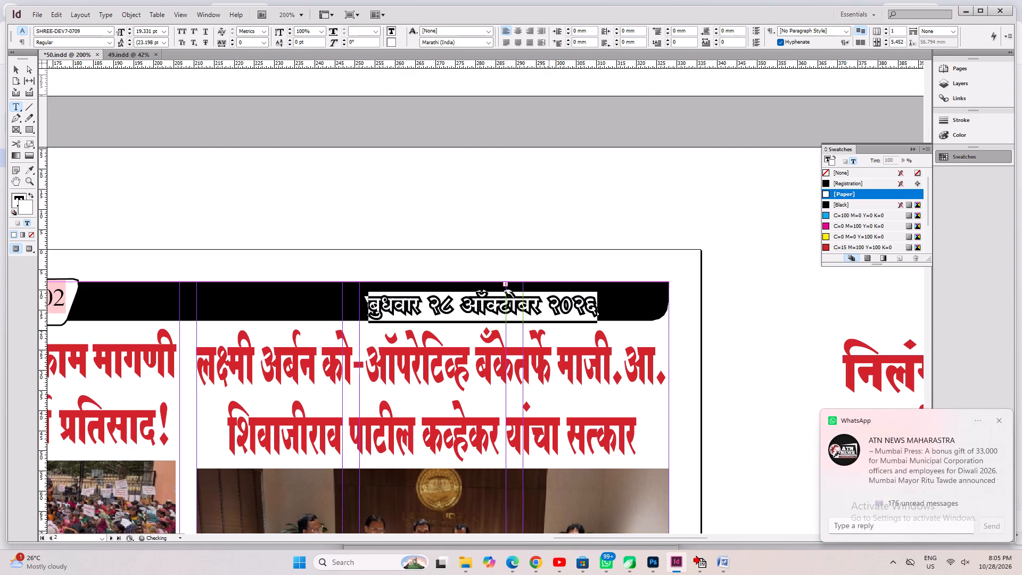
click(521, 322)
click(523, 307)
key(ctrl+a)
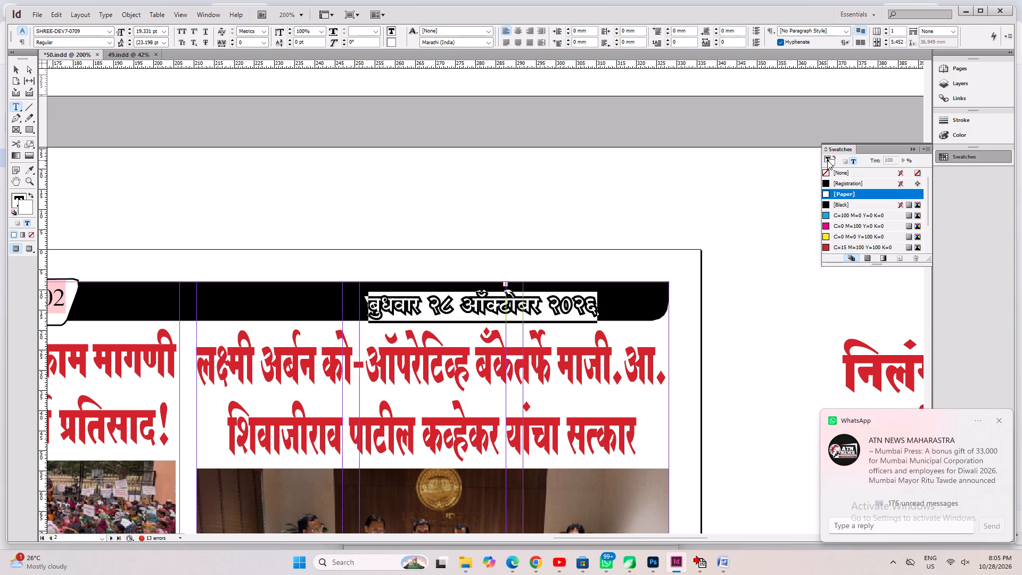
click(827, 160)
click(828, 193)
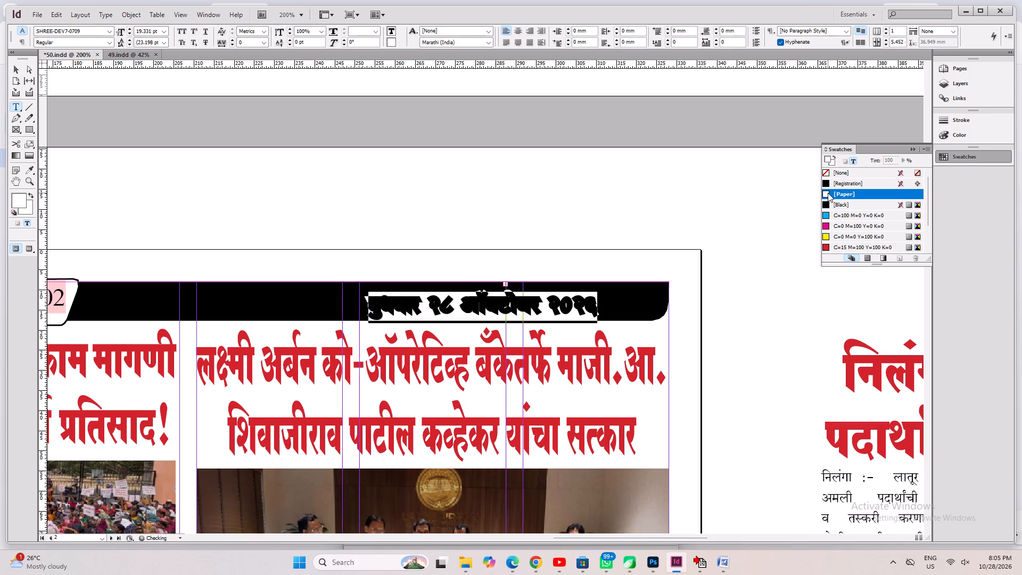
click(835, 160)
click(828, 175)
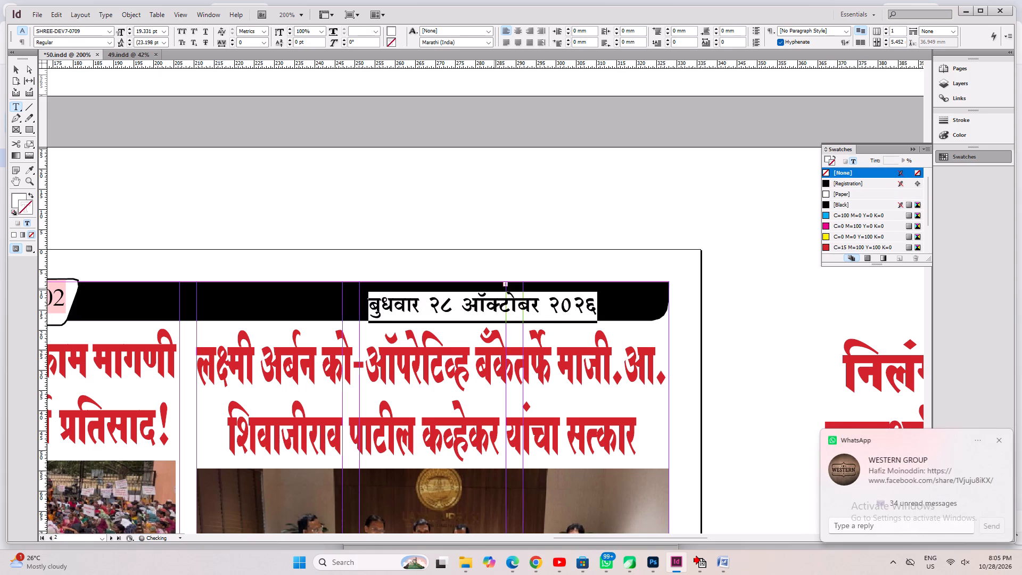
Copy the recoloured date text from the page 2 header.
key(ctrl+c)
key(ctrl+0)
scroll(517, 318, down, 2)
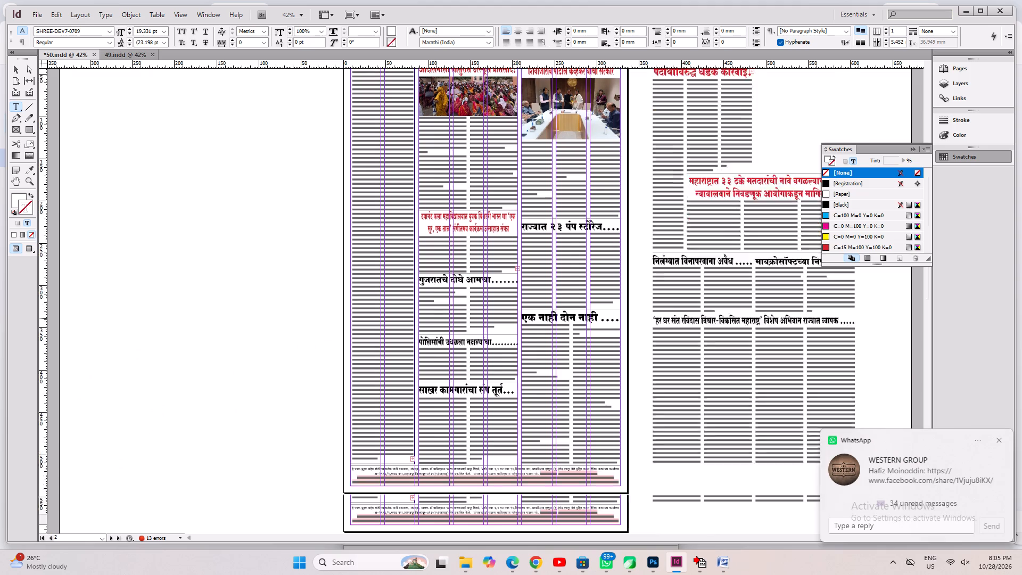
scroll(529, 335, down, 5)
scroll(570, 488, up, 8)
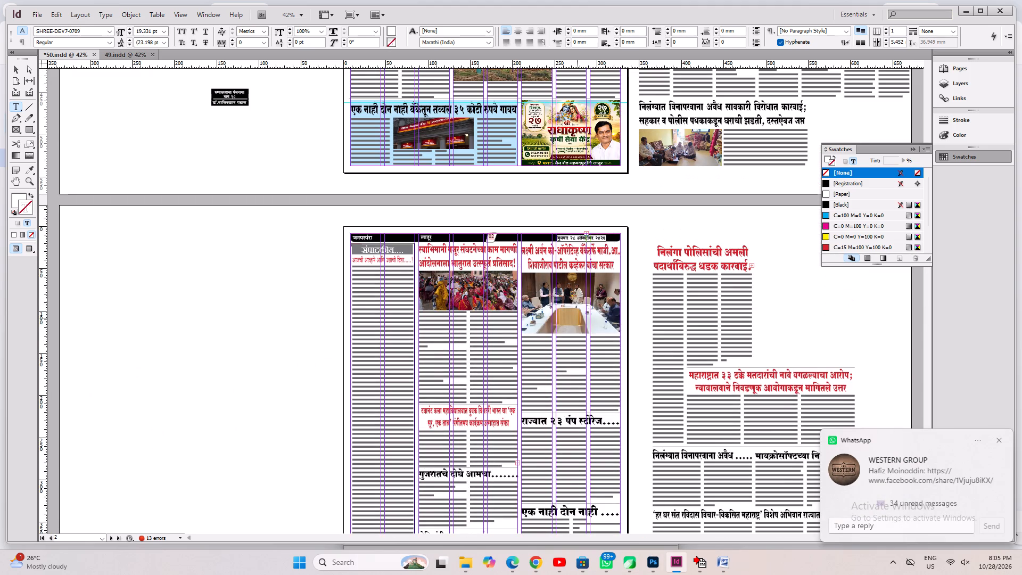
Examine the felicitation photo on page 2 at 200% and save the document.
click(10, 70)
ctrl+click(583, 328)
key(ctrl+2)
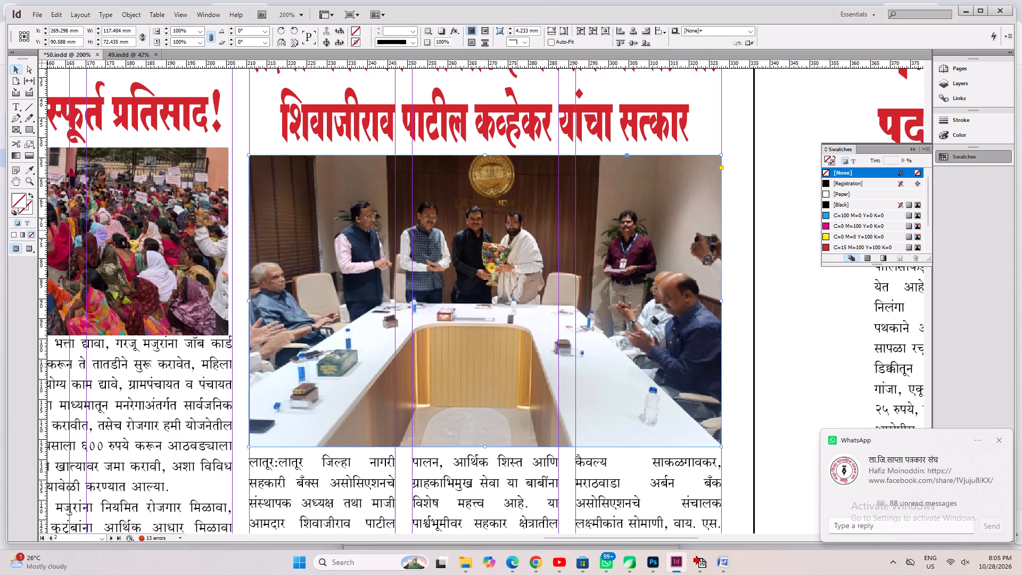
key(ctrl+s)
key(ctrl+0)
Replace page 3's masthead date with 'बुधवार २८ ऑक्टोबर २०२६', copied from page 2's masthead.
scroll(524, 260, down, 1)
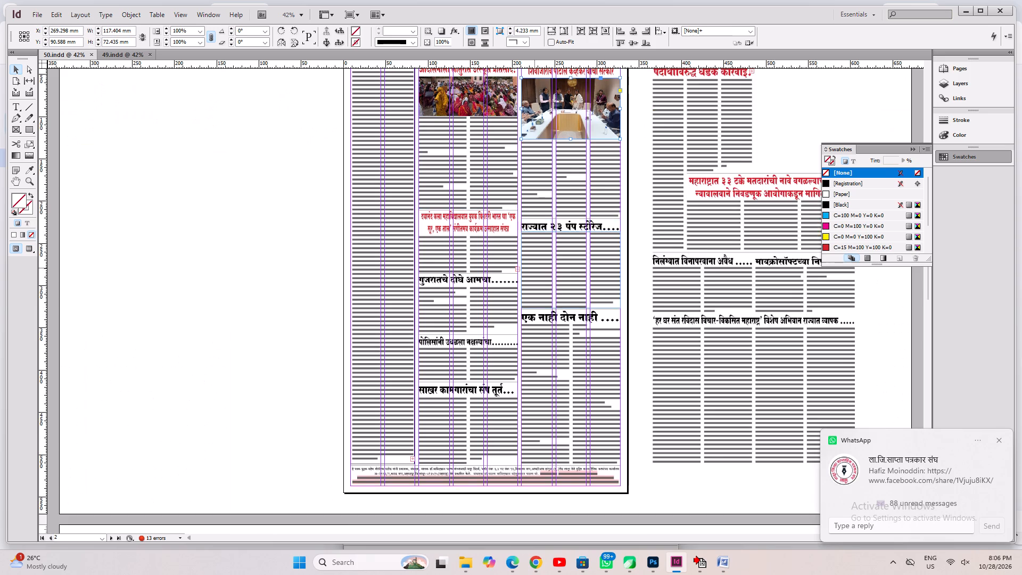
scroll(522, 244, up, 4)
ctrl+click(592, 158)
key(ctrl+2)
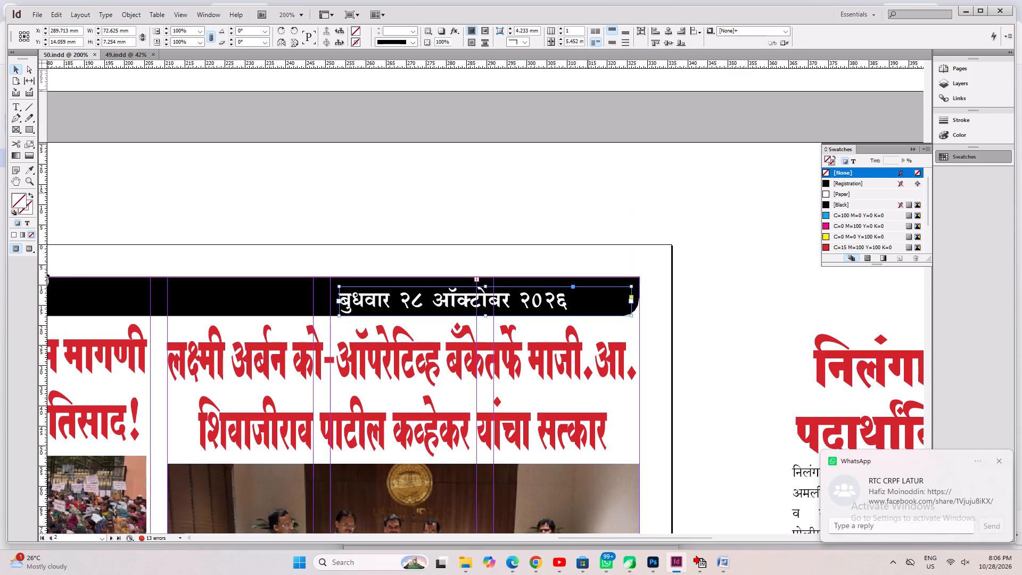
click(12, 107)
click(414, 295)
key(ctrl+a)
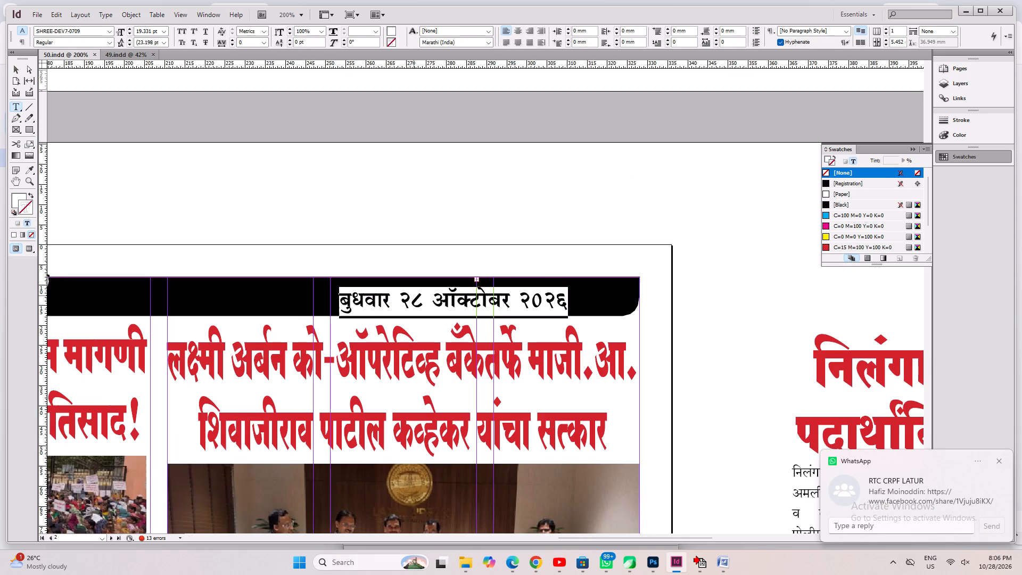
key(ctrl+c)
key(ctrl+0)
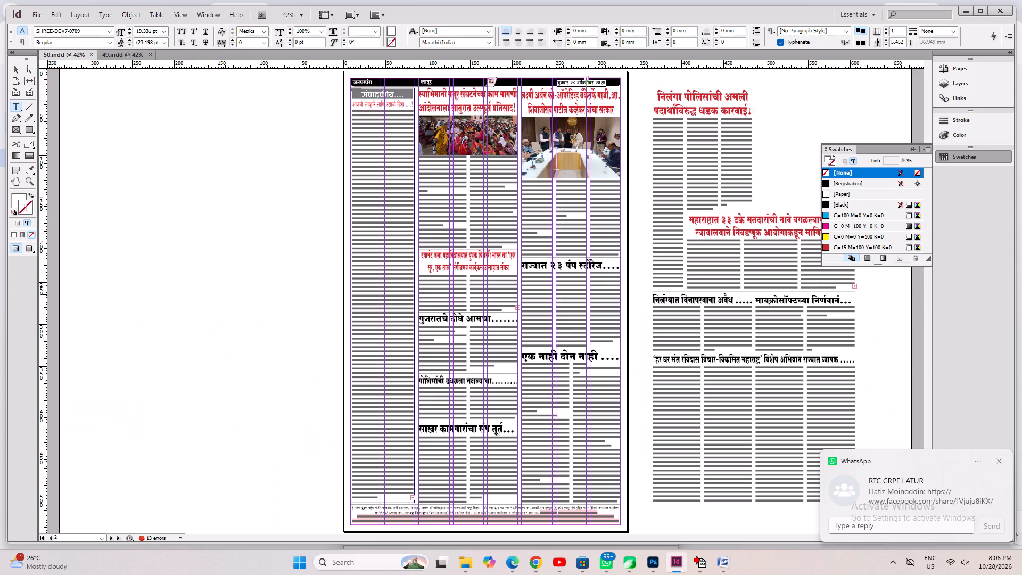
scroll(412, 351, down, 5)
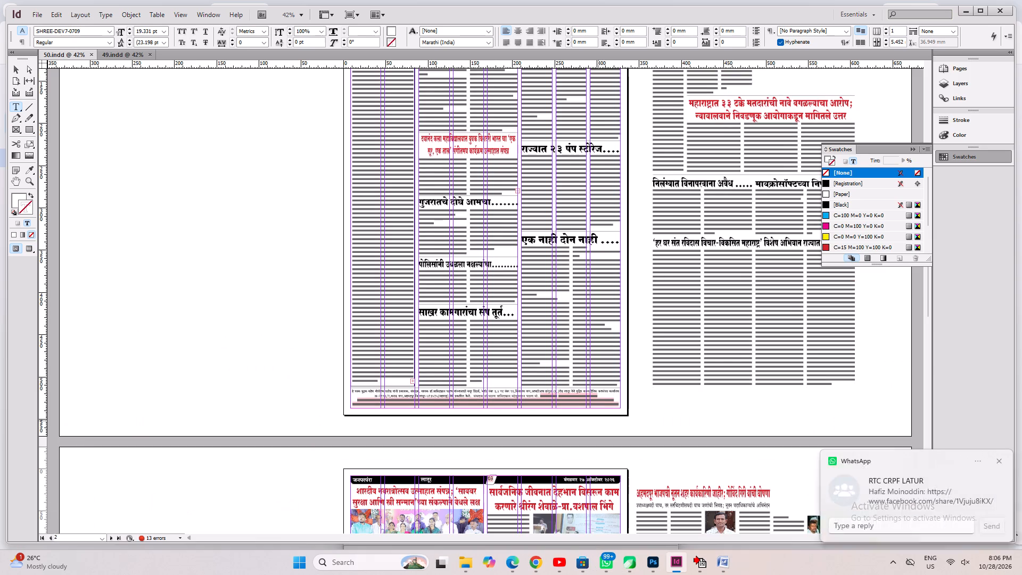
click(585, 480)
key(ctrl+a)
key(v)
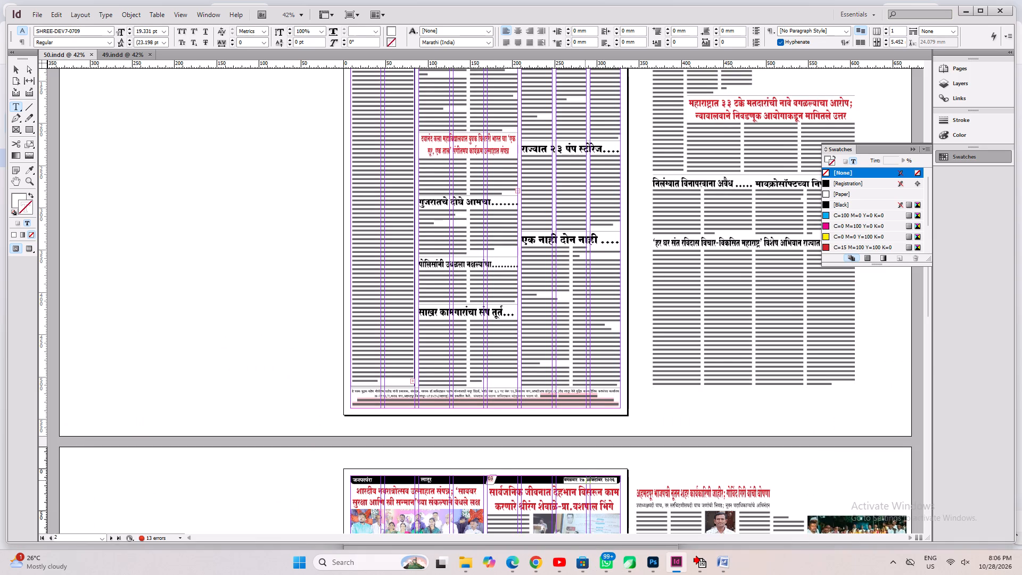
key(ctrl+v)
Replace page 4's masthead date with 'बुधवार २८ ऑक्टोबर २०२६', copied from page 3, and save the document.
key(ctrl+a)
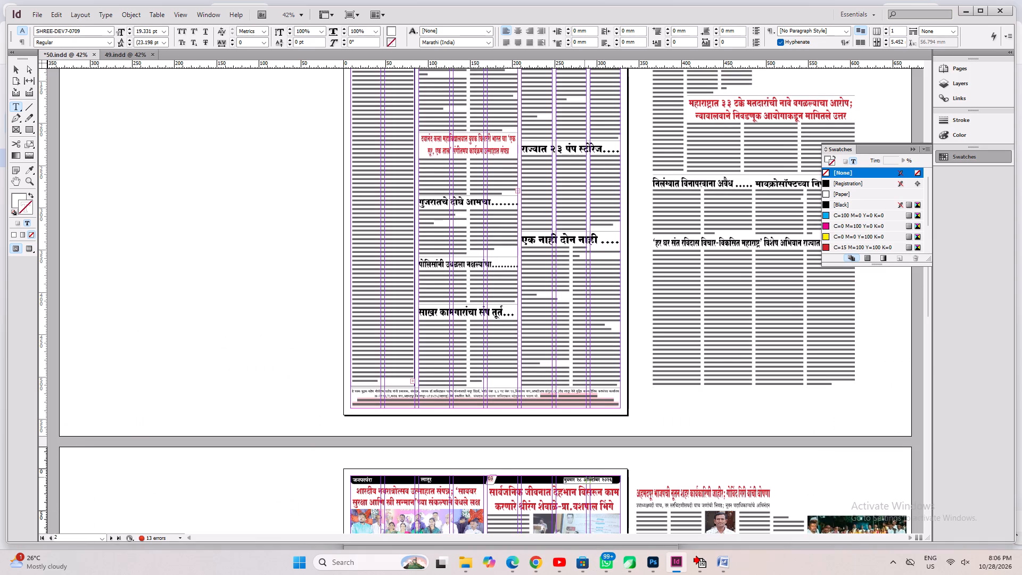
key(ctrl+c)
scroll(607, 480, down, 20)
scroll(607, 480, down, 1)
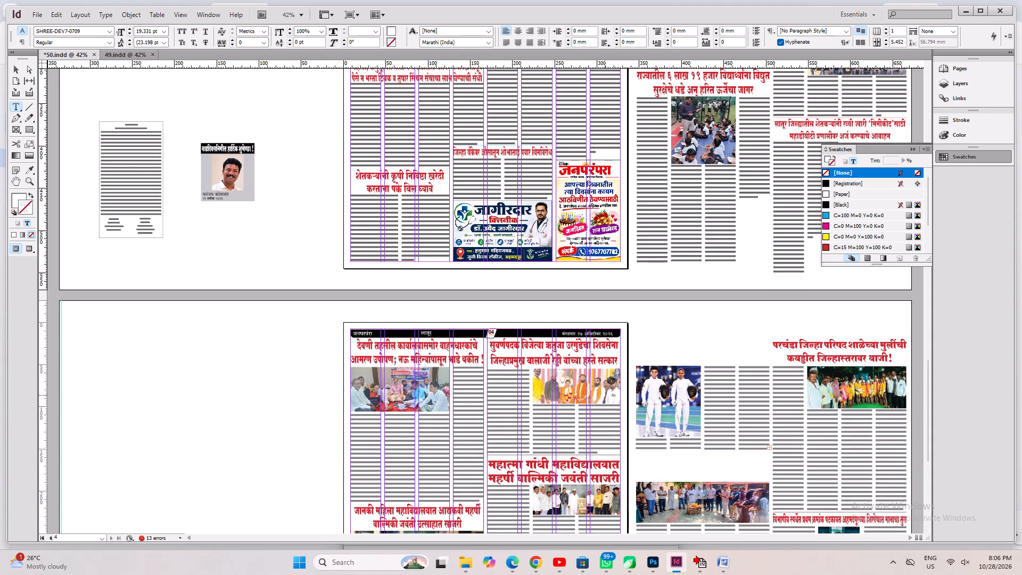
click(586, 332)
key(ctrl+a)
key(ctrl+v)
scroll(611, 402, down, 4)
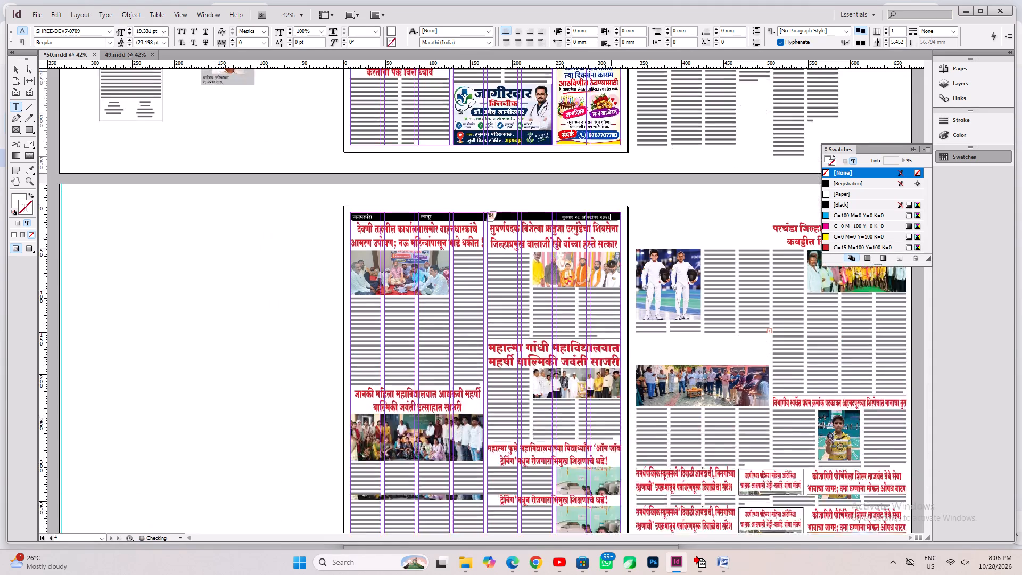
scroll(611, 417, down, 13)
key(ctrl+s)
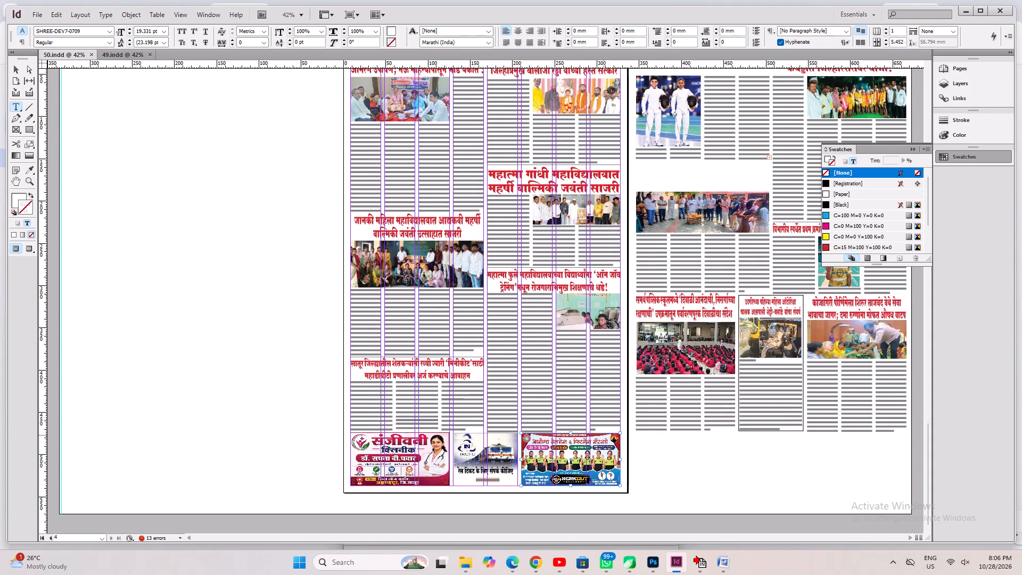
Export the newspaper to the Desktop as an Adobe PDF (Print) file named JANPAARMPRA.
key(ctrl+e)
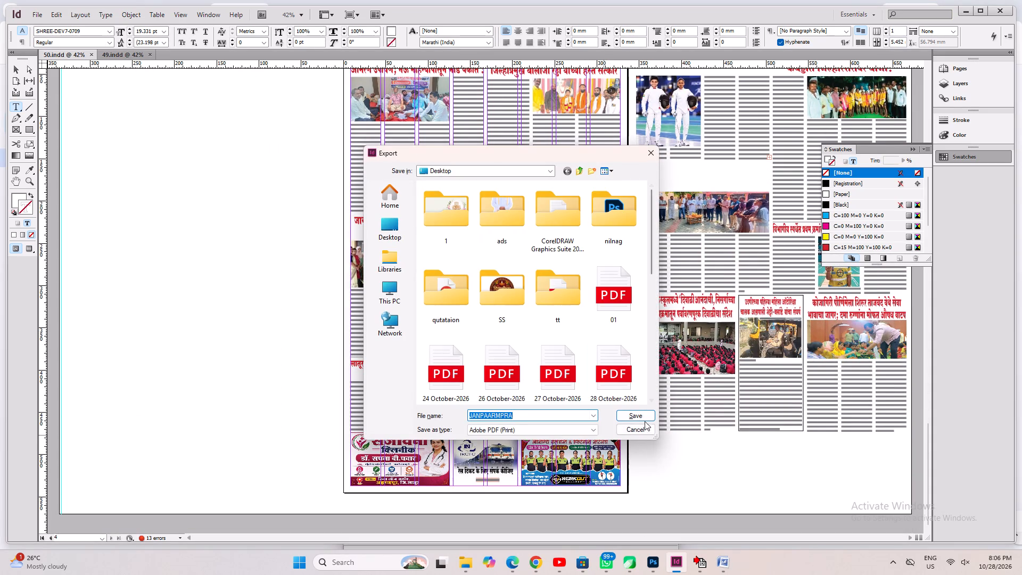
click(641, 415)
click(551, 283)
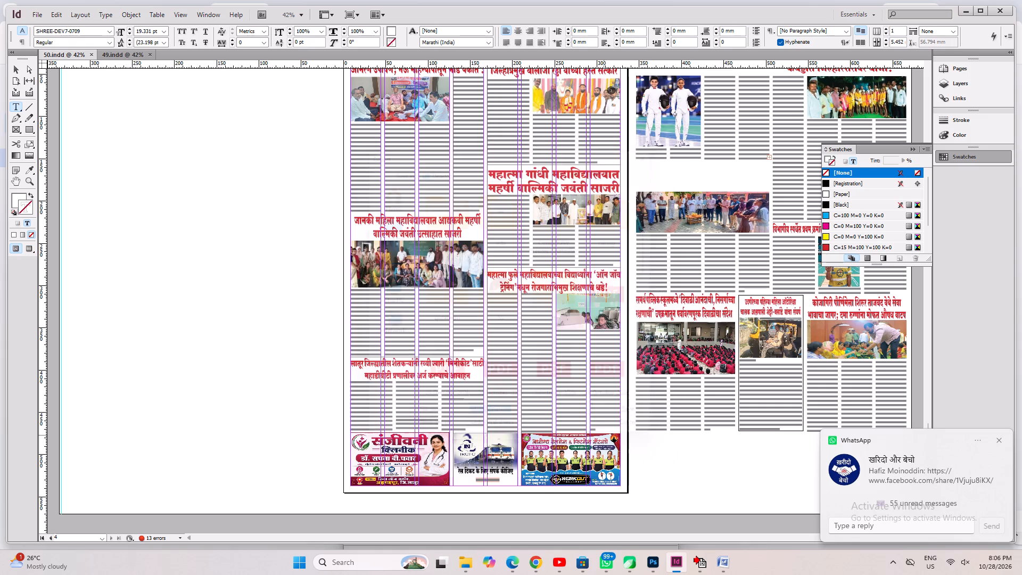
Set the PDF export's page range to 1-4 and export, continuing with the missing fonts left unreplaced.
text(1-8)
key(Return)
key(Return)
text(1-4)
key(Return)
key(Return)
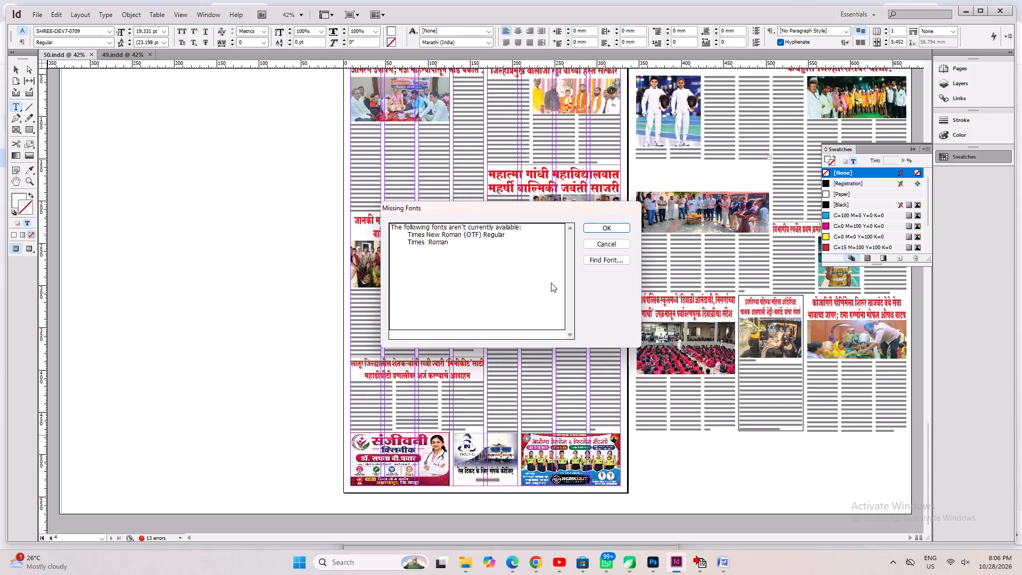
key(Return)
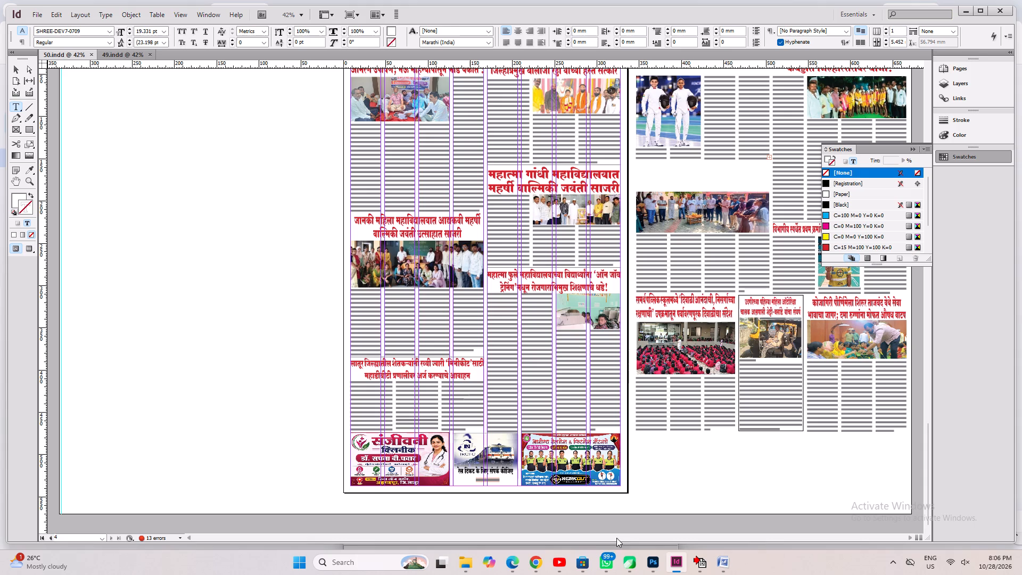
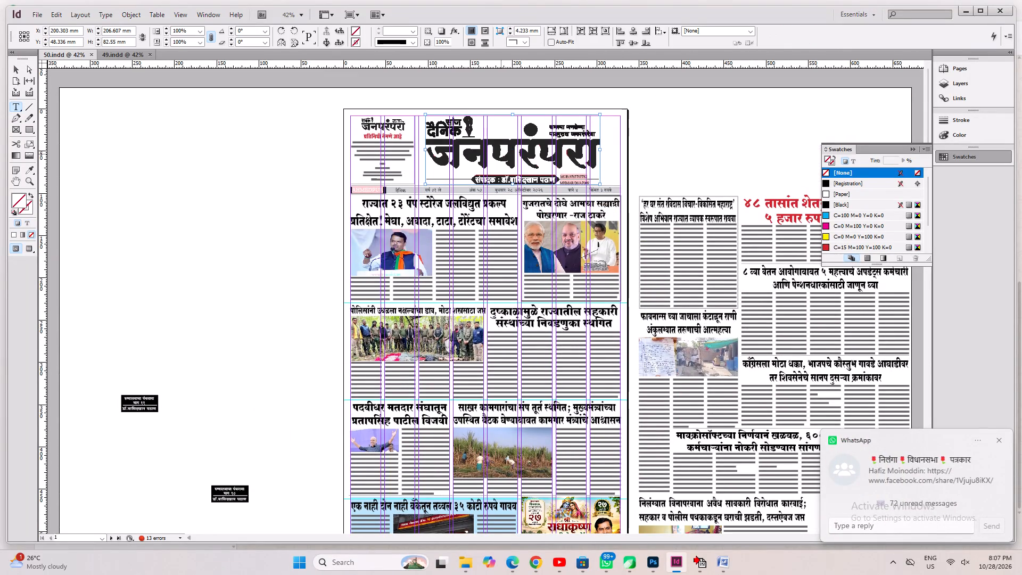
Send the black 'जनपरंपरा' masthead title on page 1 to the back, behind its red version, and save the document.
click(18, 71)
drag(97, 166, 104, 168)
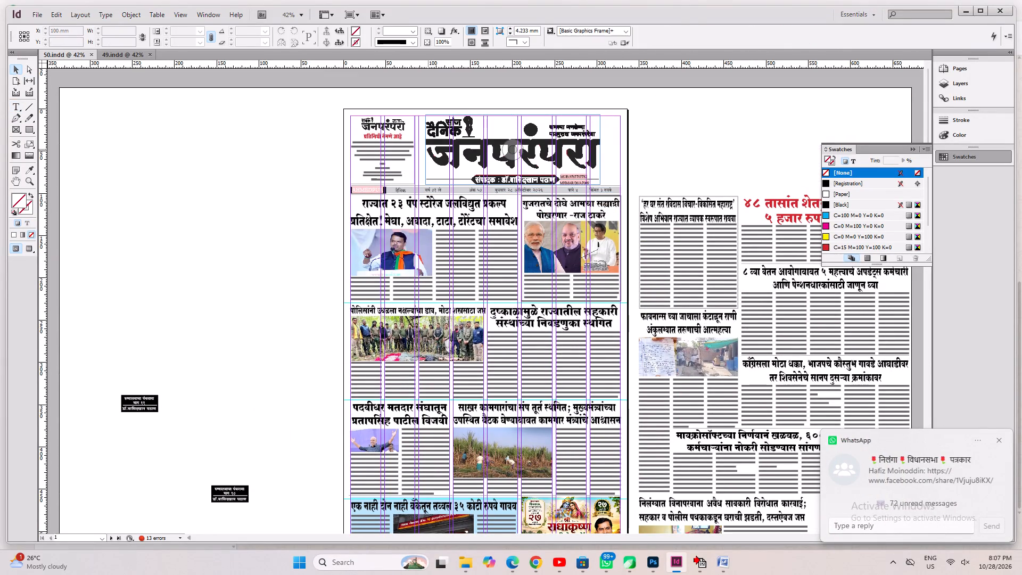
click(428, 148)
key(ctrl+shift+bracketleft)
key(ctrl+s)
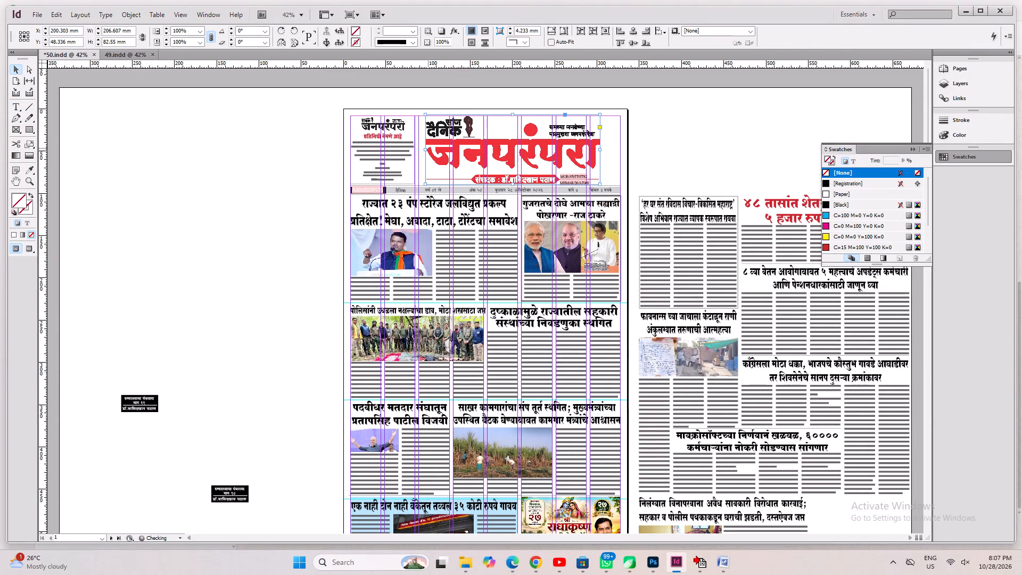
Export the newspaper again to the Desktop as an Adobe PDF (Print) file named JANPAARMPRA.
key(ctrl+e)
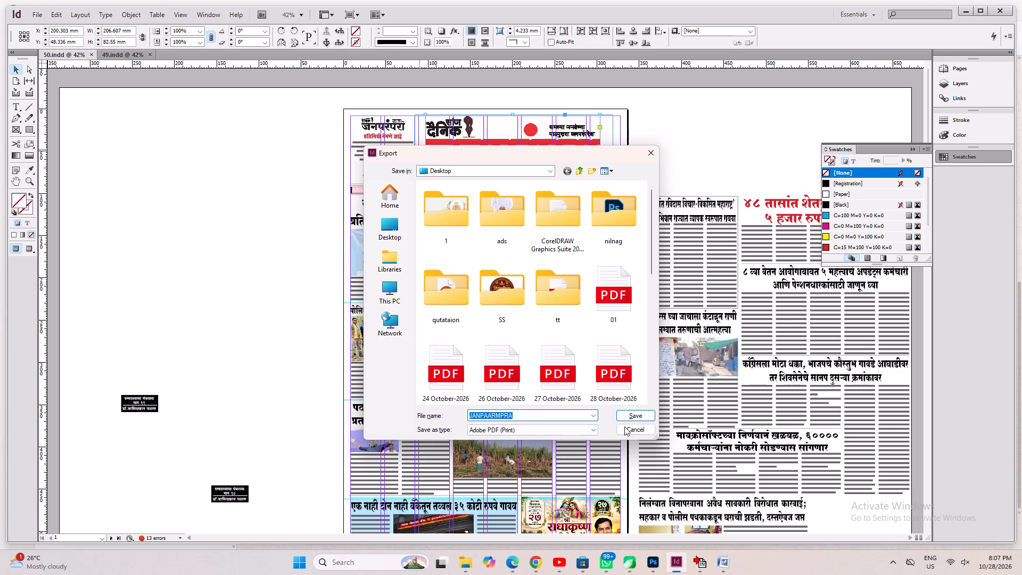
Complete the JANPAARMPRA PDF export to the Desktop with the page range set to 1-4.
click(635, 415)
click(546, 283)
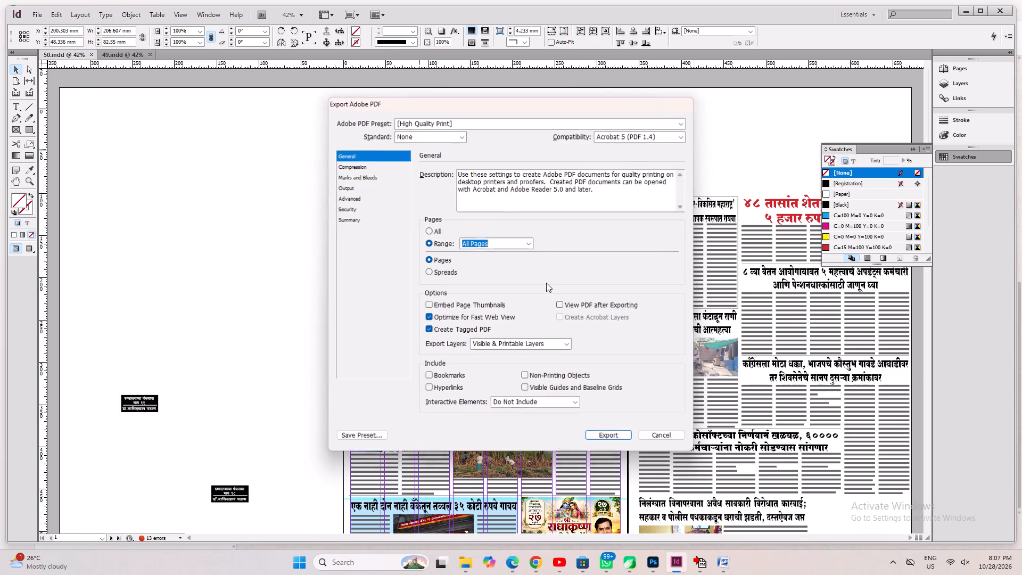
text(1-)
key(4)
key(Return)
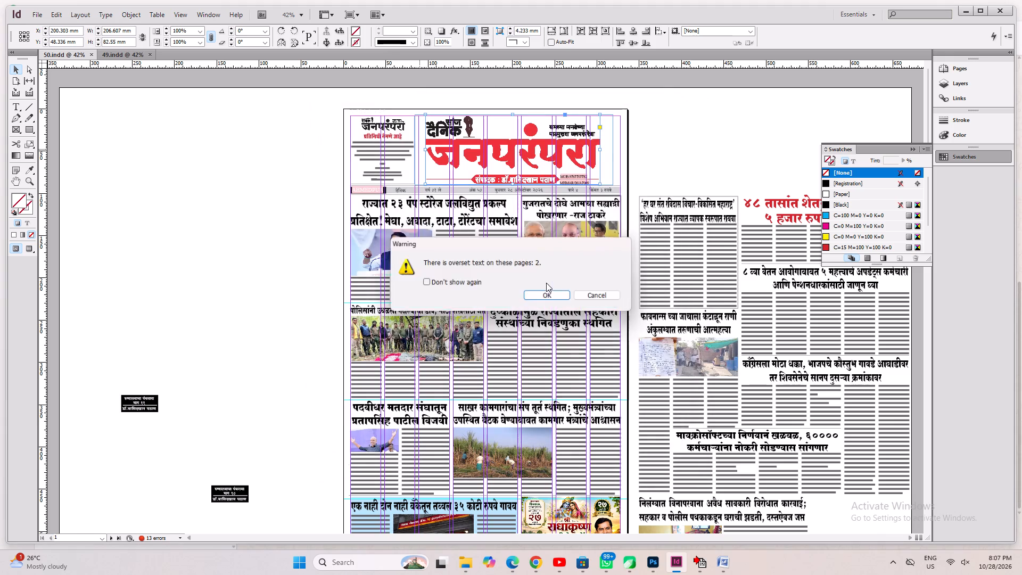
key(Return)
key(Return)
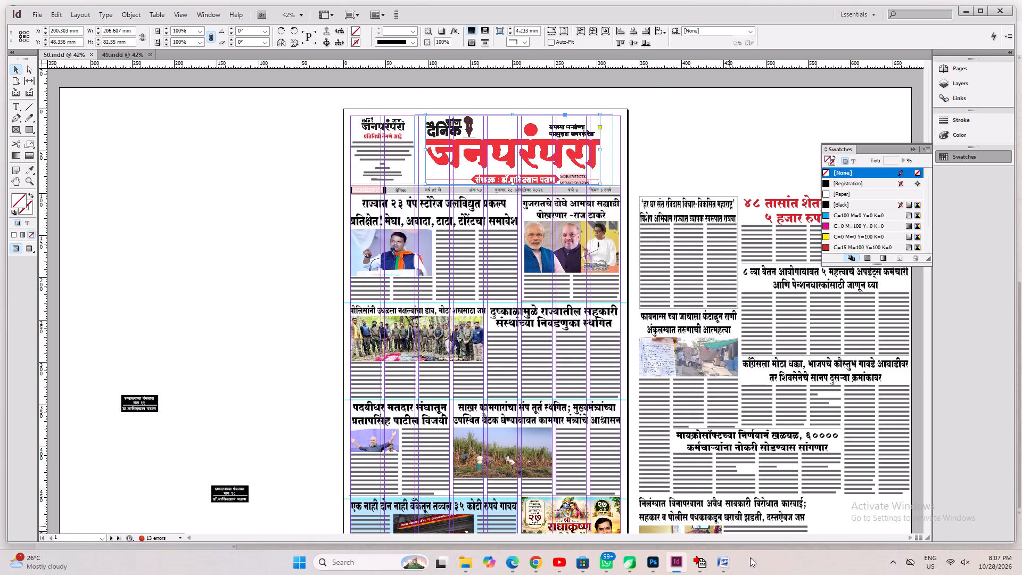
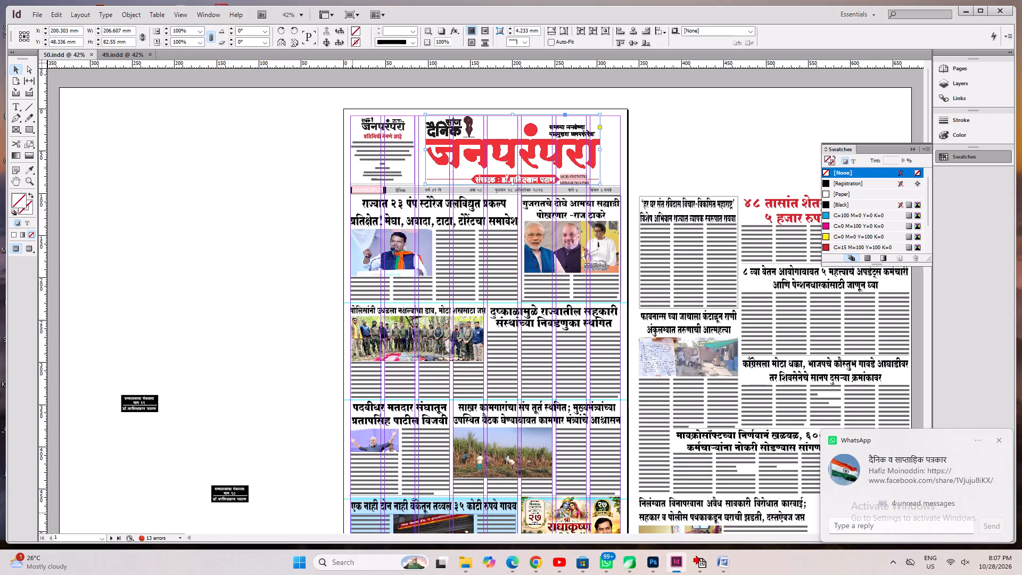
Save the newspaper document 50.indd with nothing left selected on the page.
key(ctrl+s)
key(ctrl+a)
key(ctrl+s)
click(207, 292)
key(ctrl+s)
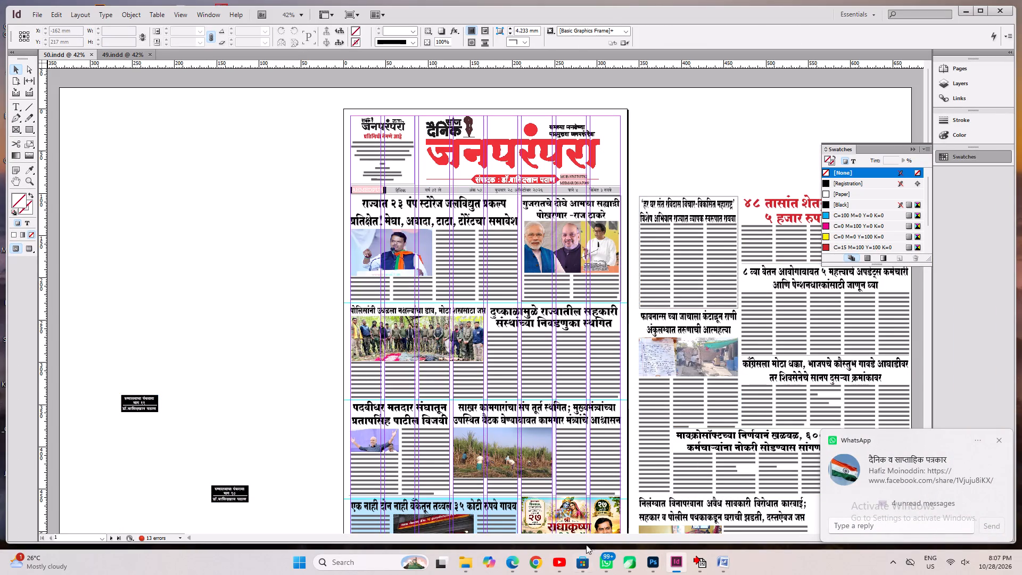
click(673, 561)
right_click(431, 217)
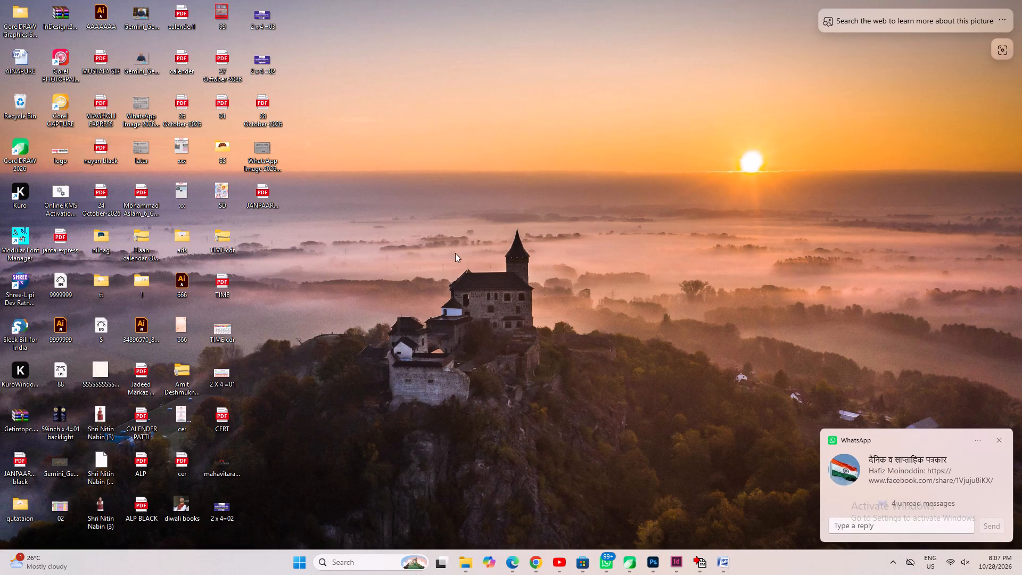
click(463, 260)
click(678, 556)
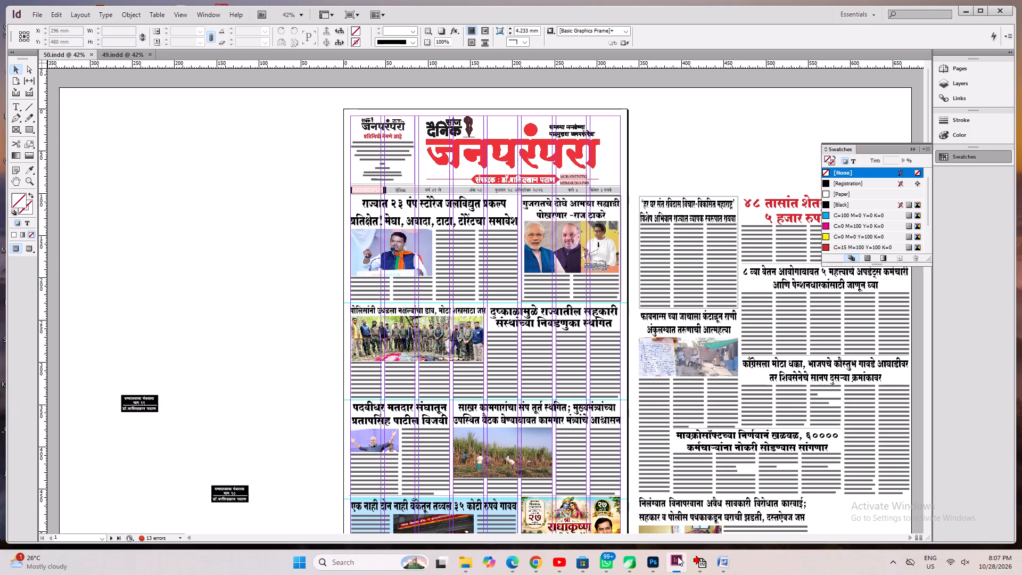